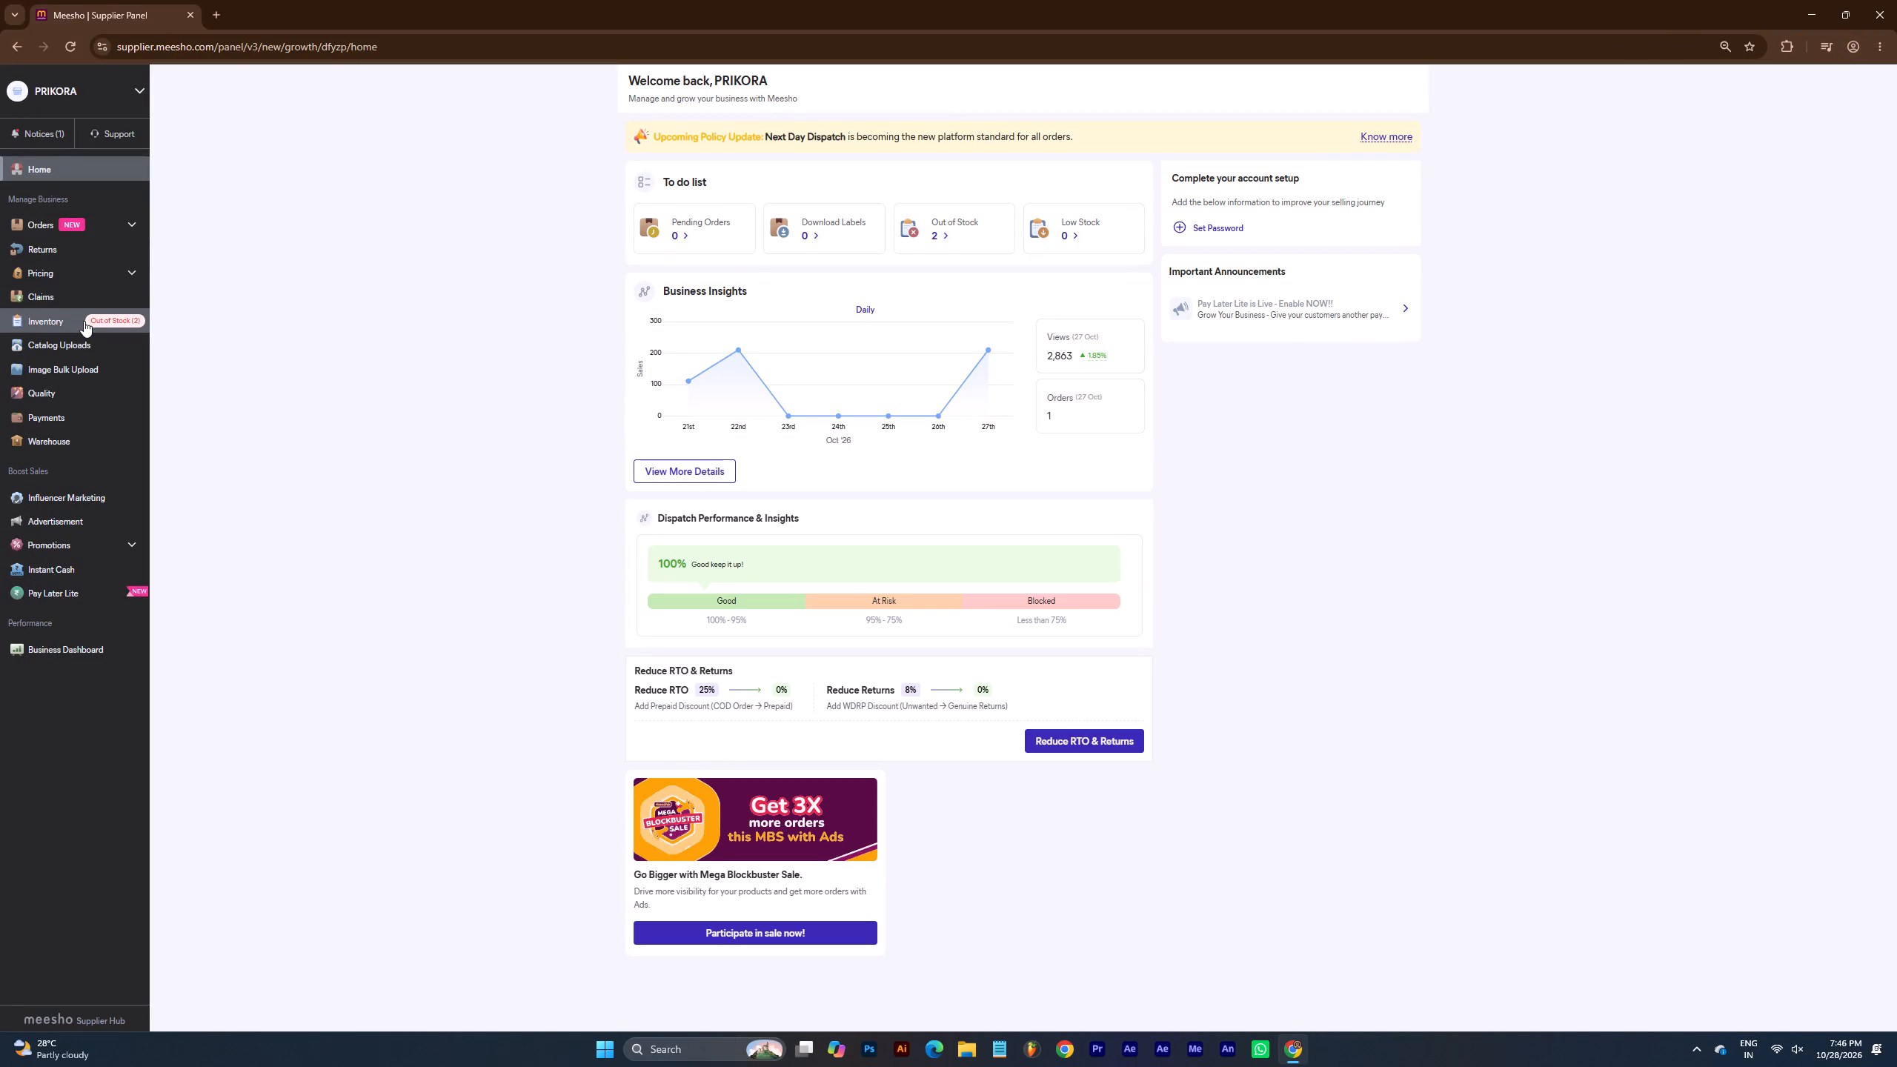
Go to the single uploads in Catalog Uploads and start adding a single catalog.
{"action": "left_click", "coordinate": [59, 339]}
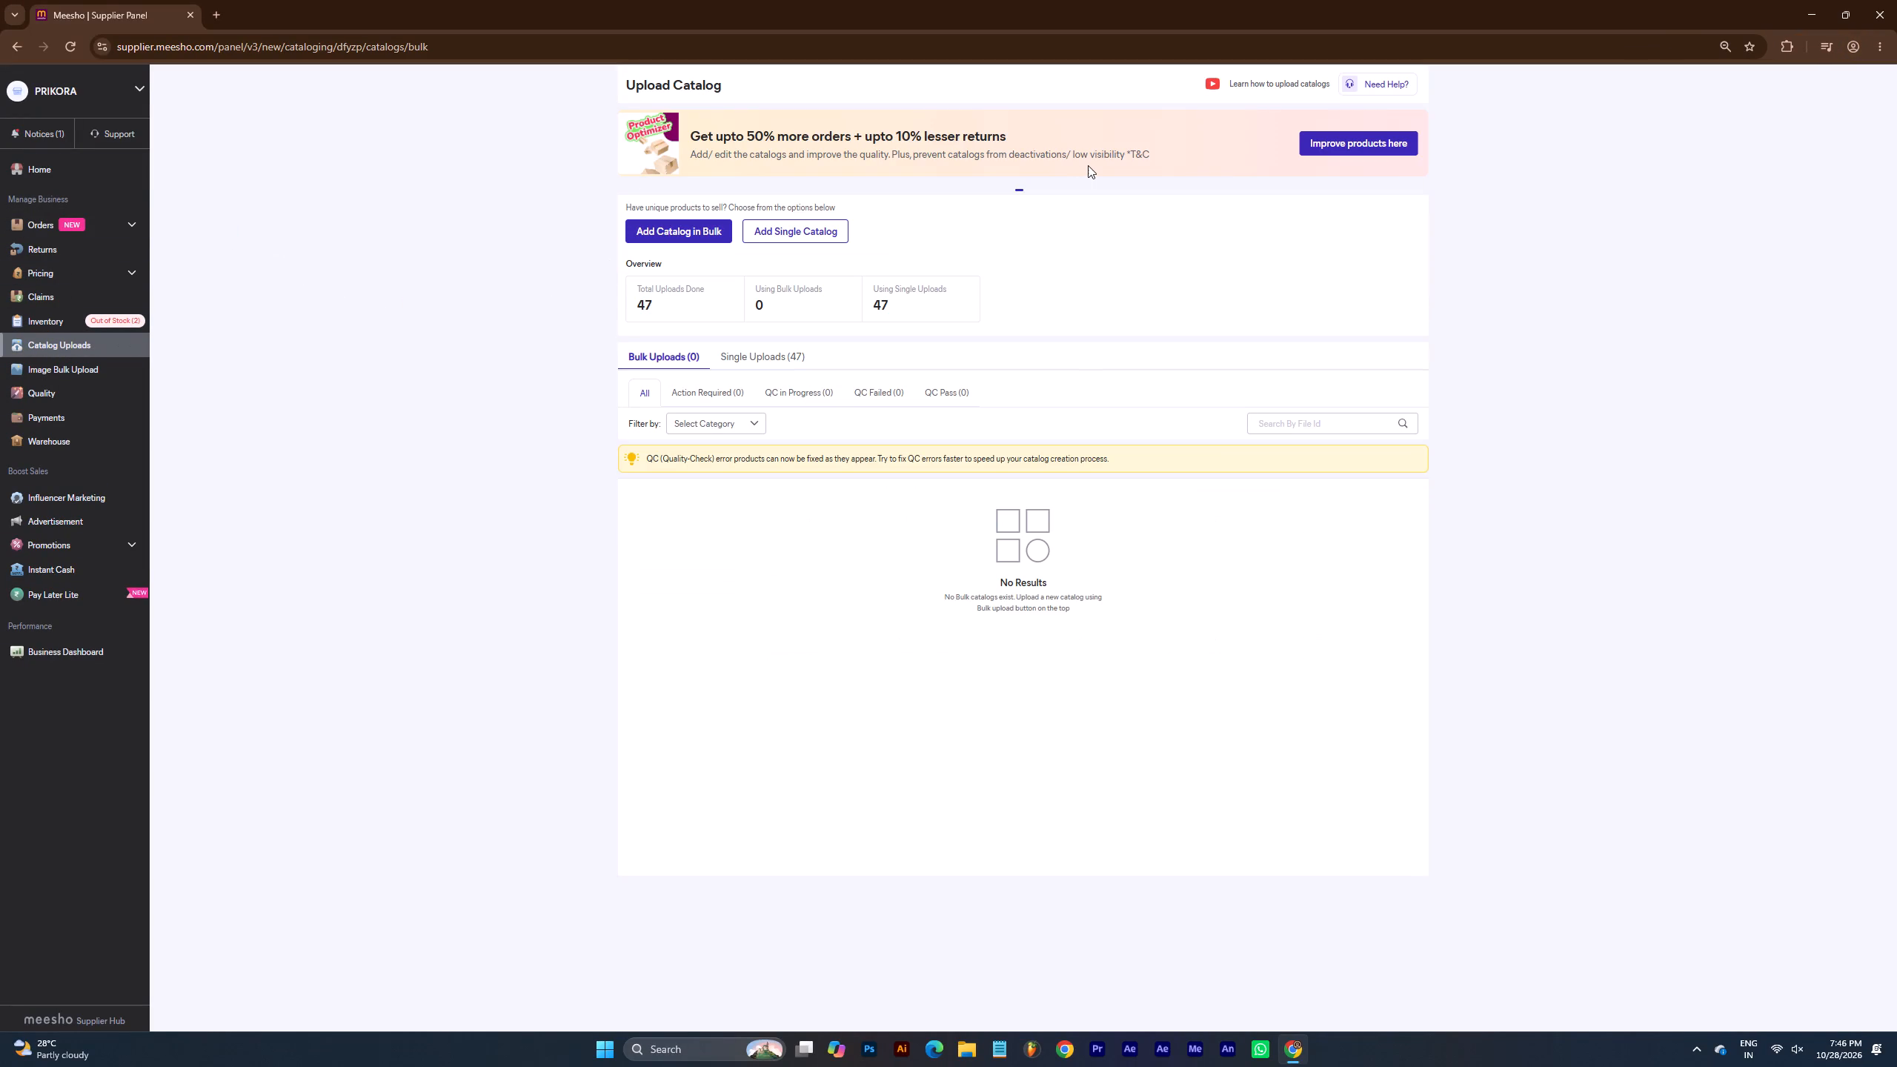
{"action": "left_click", "coordinate": [732, 353]}
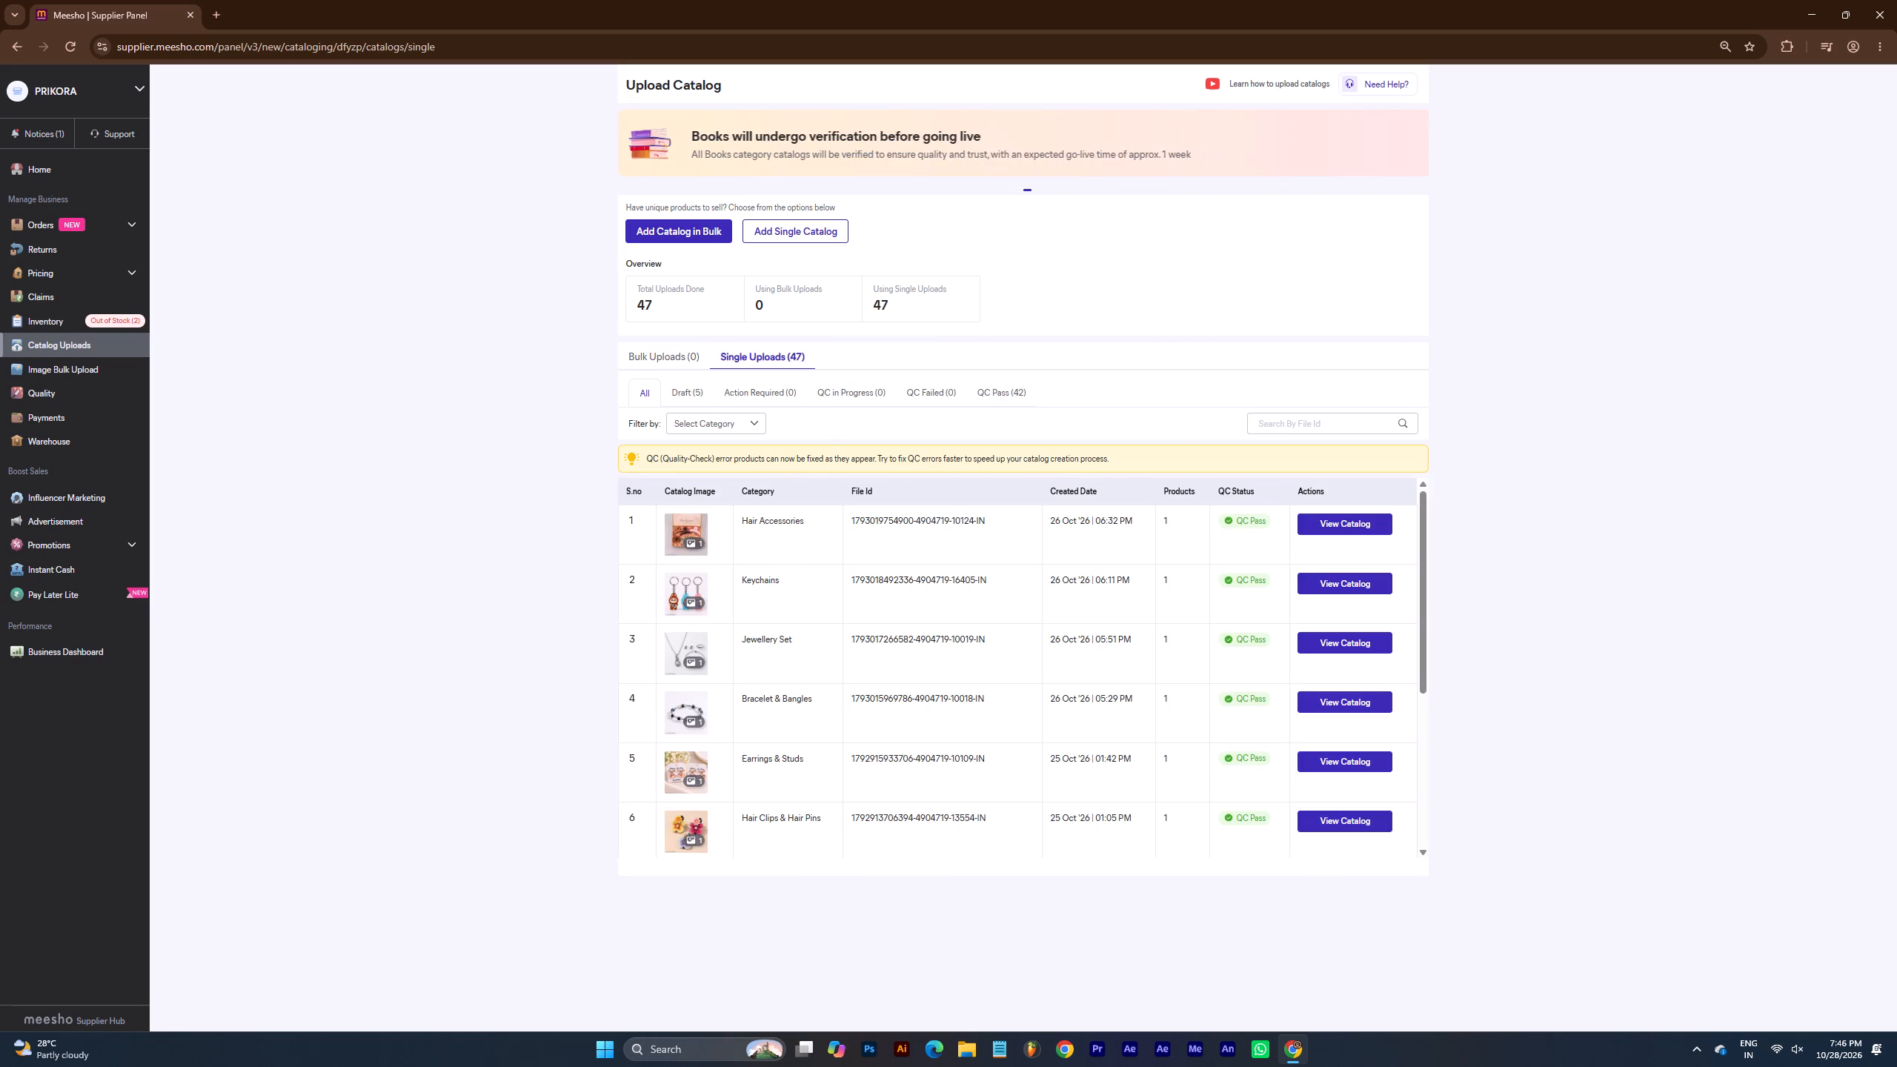
{"action": "left_click", "coordinate": [783, 231]}
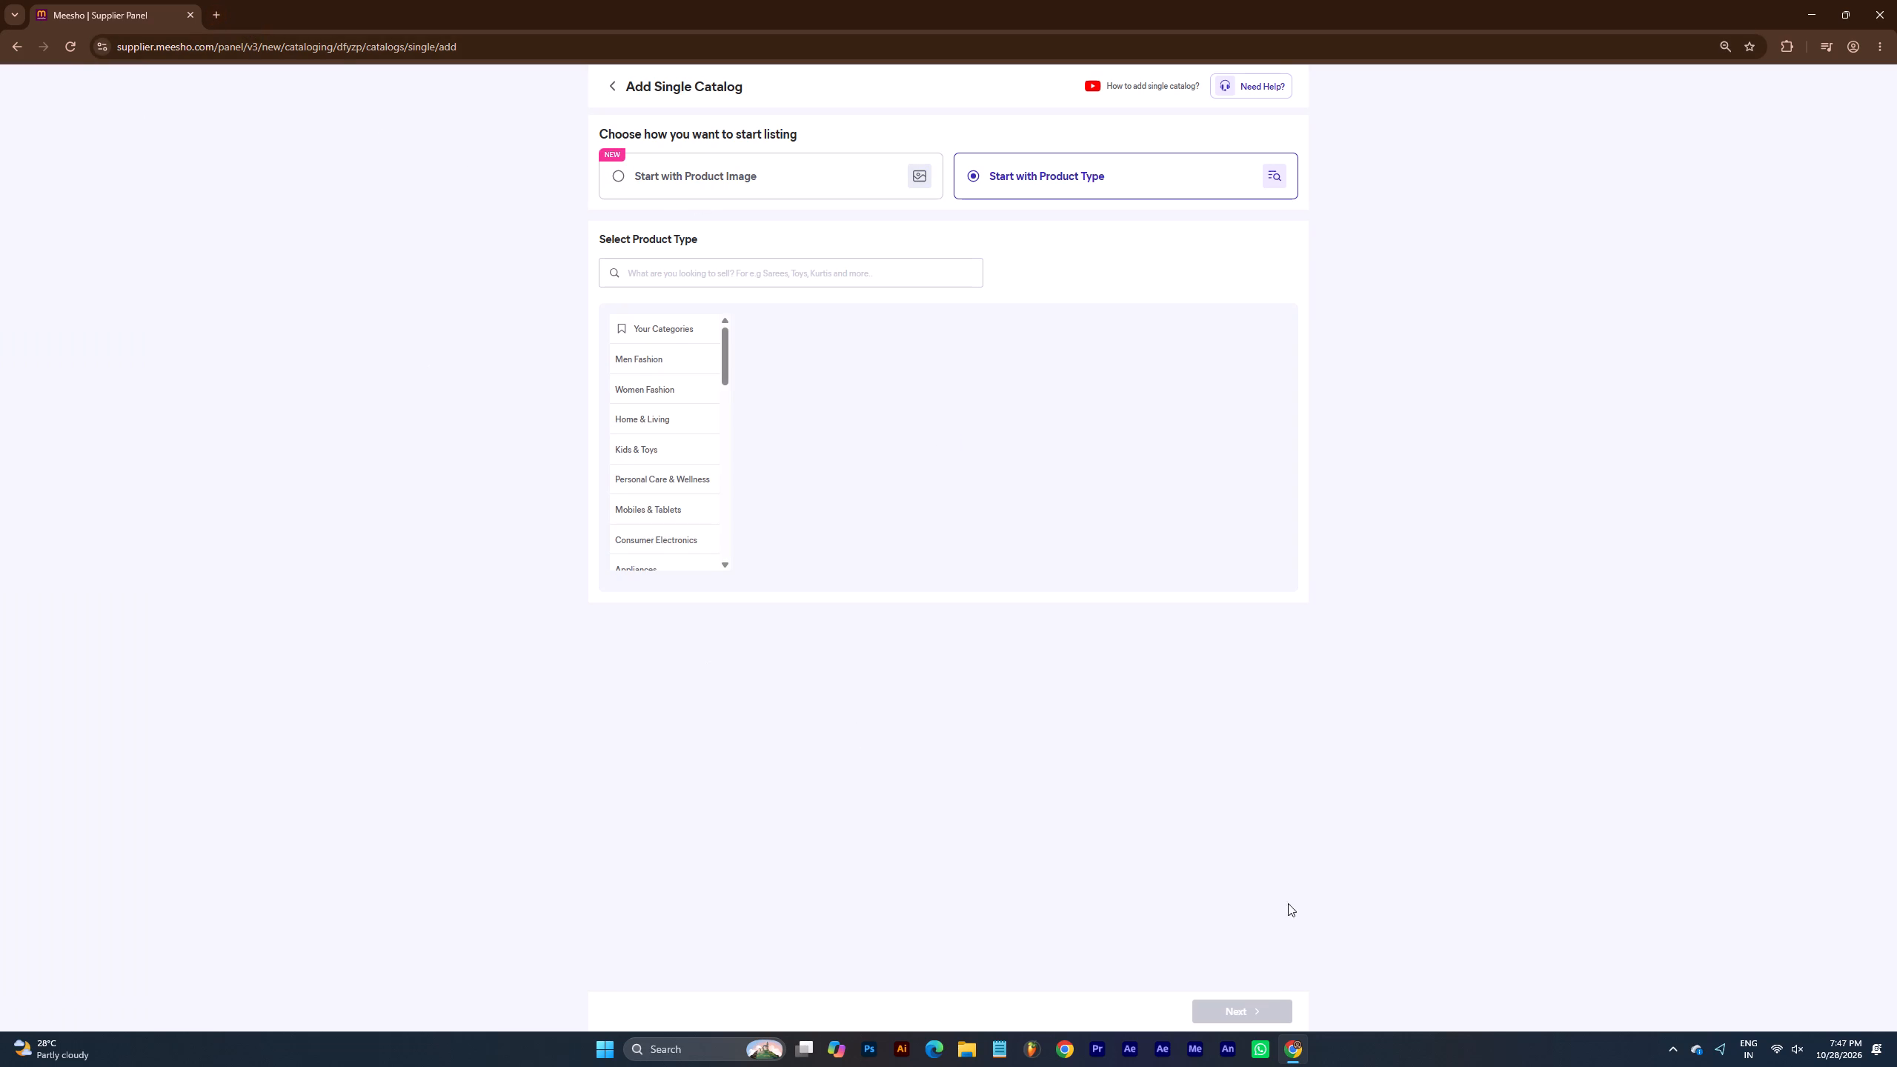
Switch to File Explorer and open the Downloads folder.
{"action": "left_click", "coordinate": [960, 1054]}
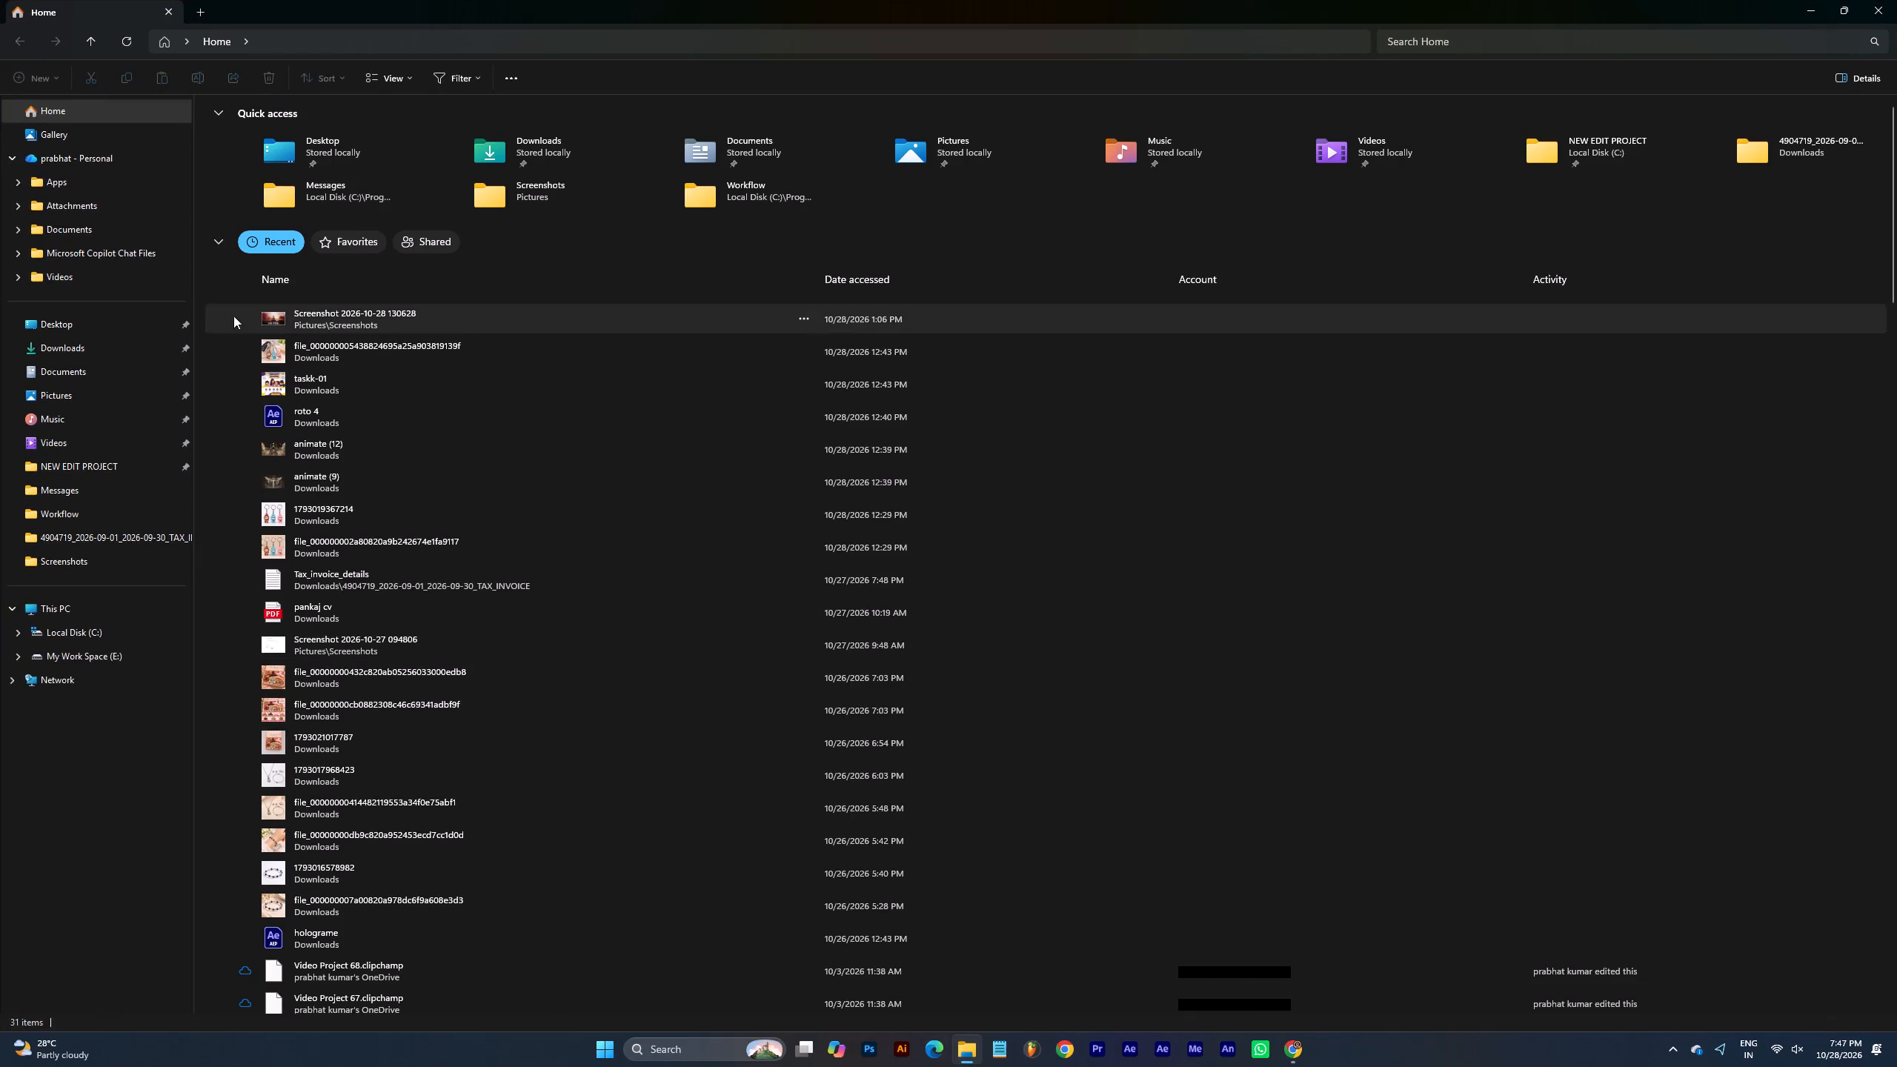
{"action": "left_click", "coordinate": [84, 346]}
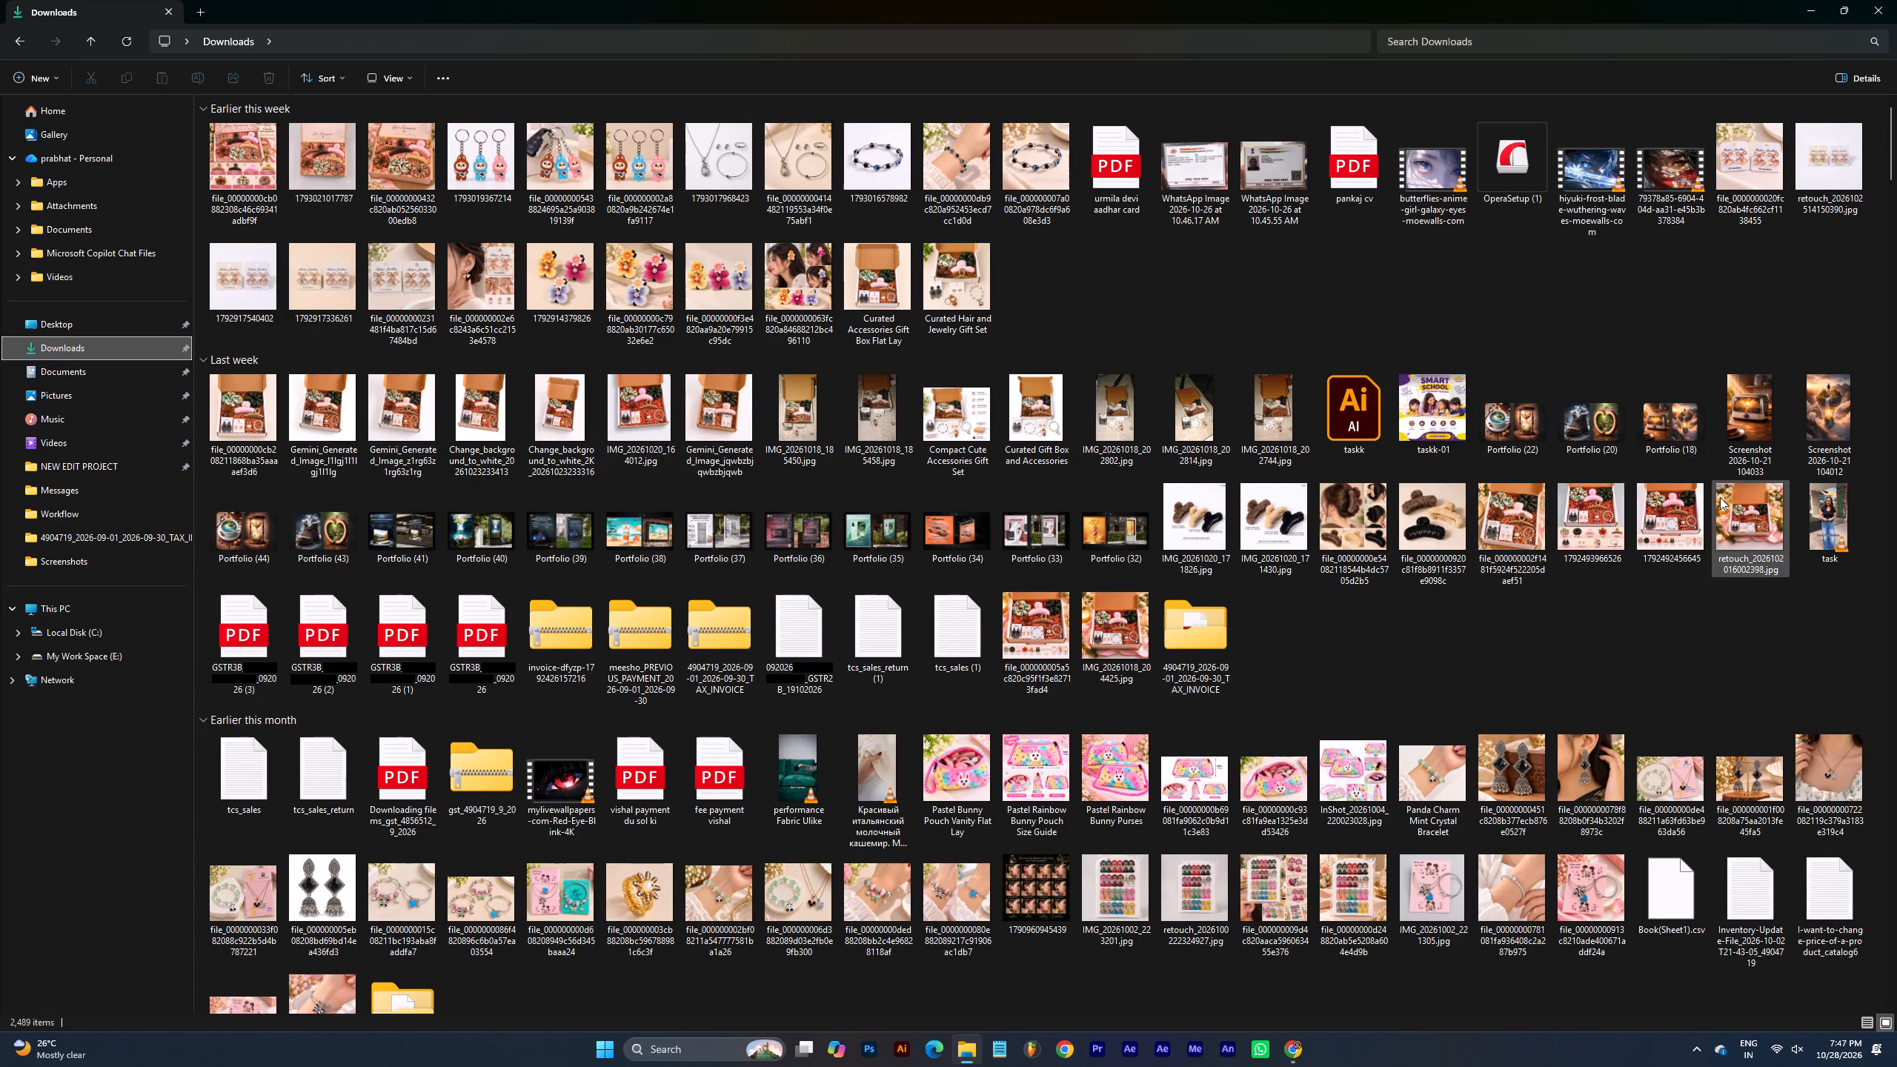
{"action": "double_click", "coordinate": [1602, 535]}
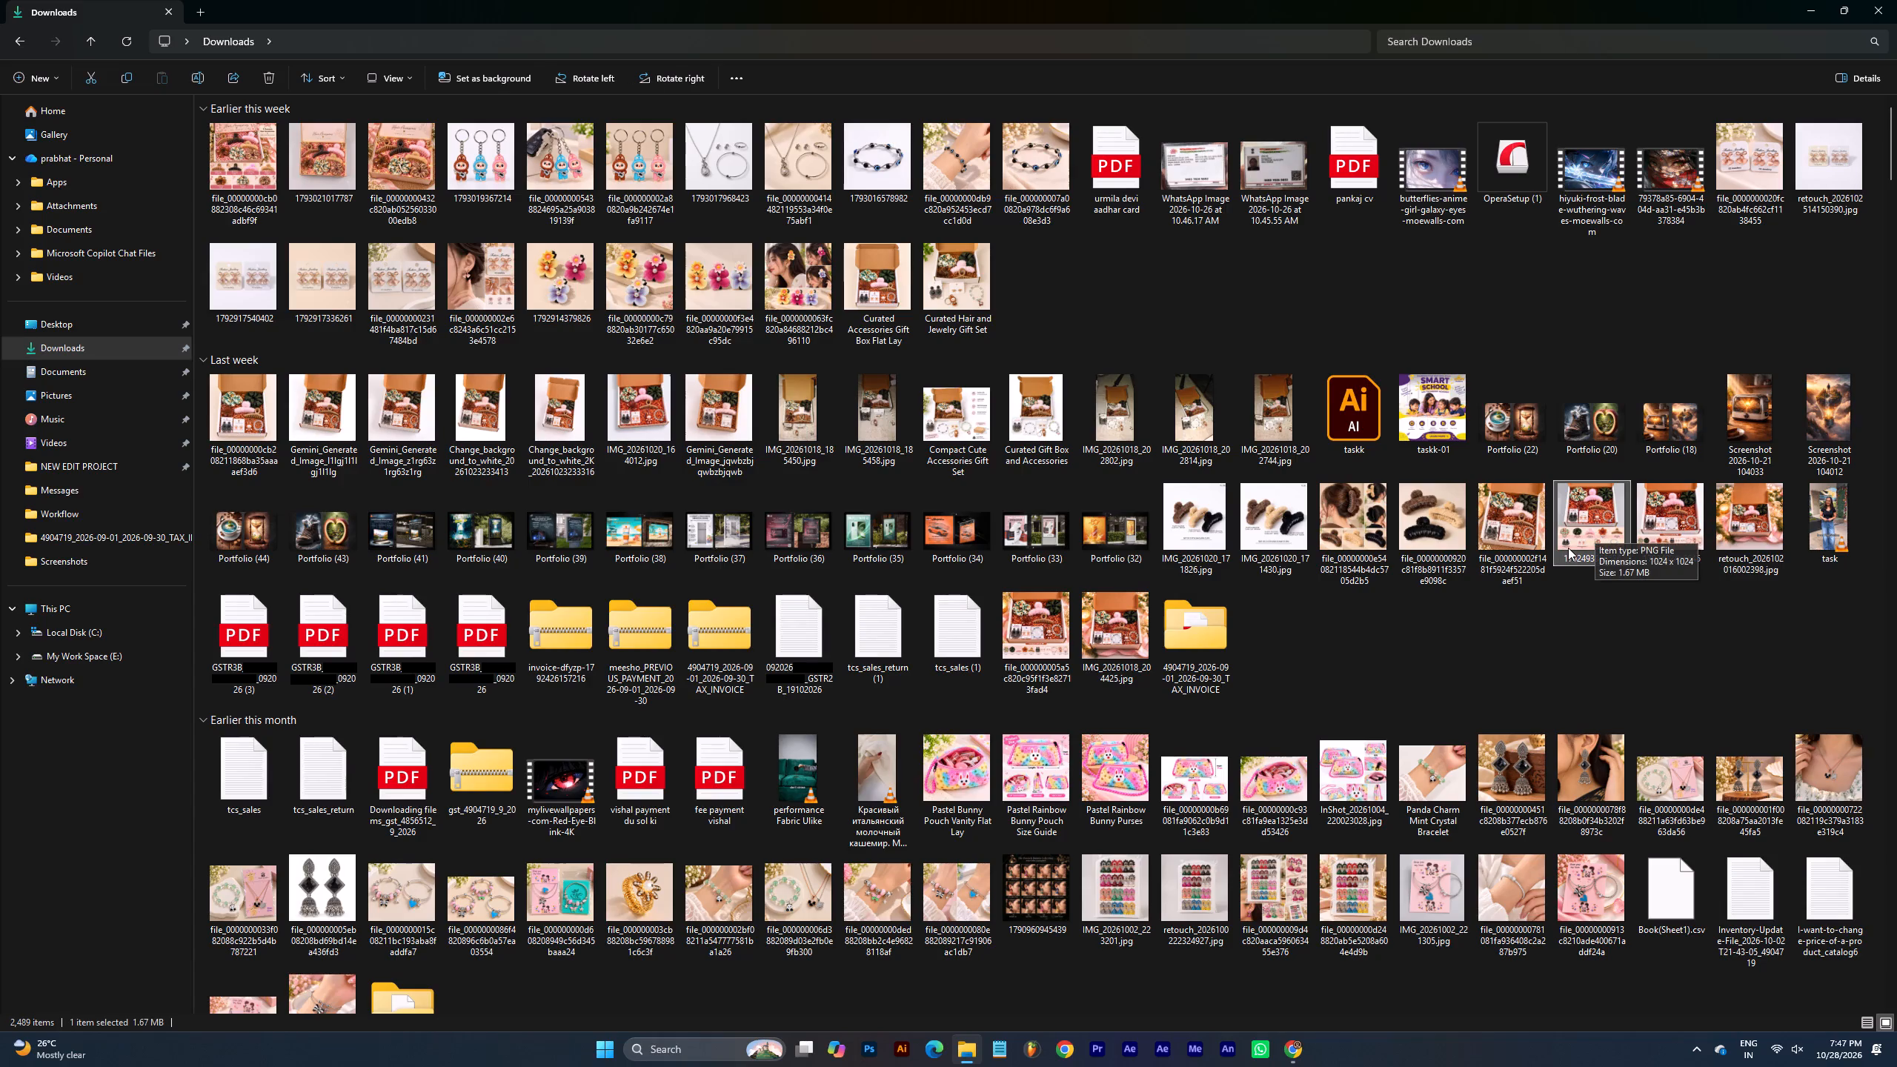
{"action": "left_click", "coordinate": [1587, 539]}
{"action": "left_click", "coordinate": [1582, 536]}
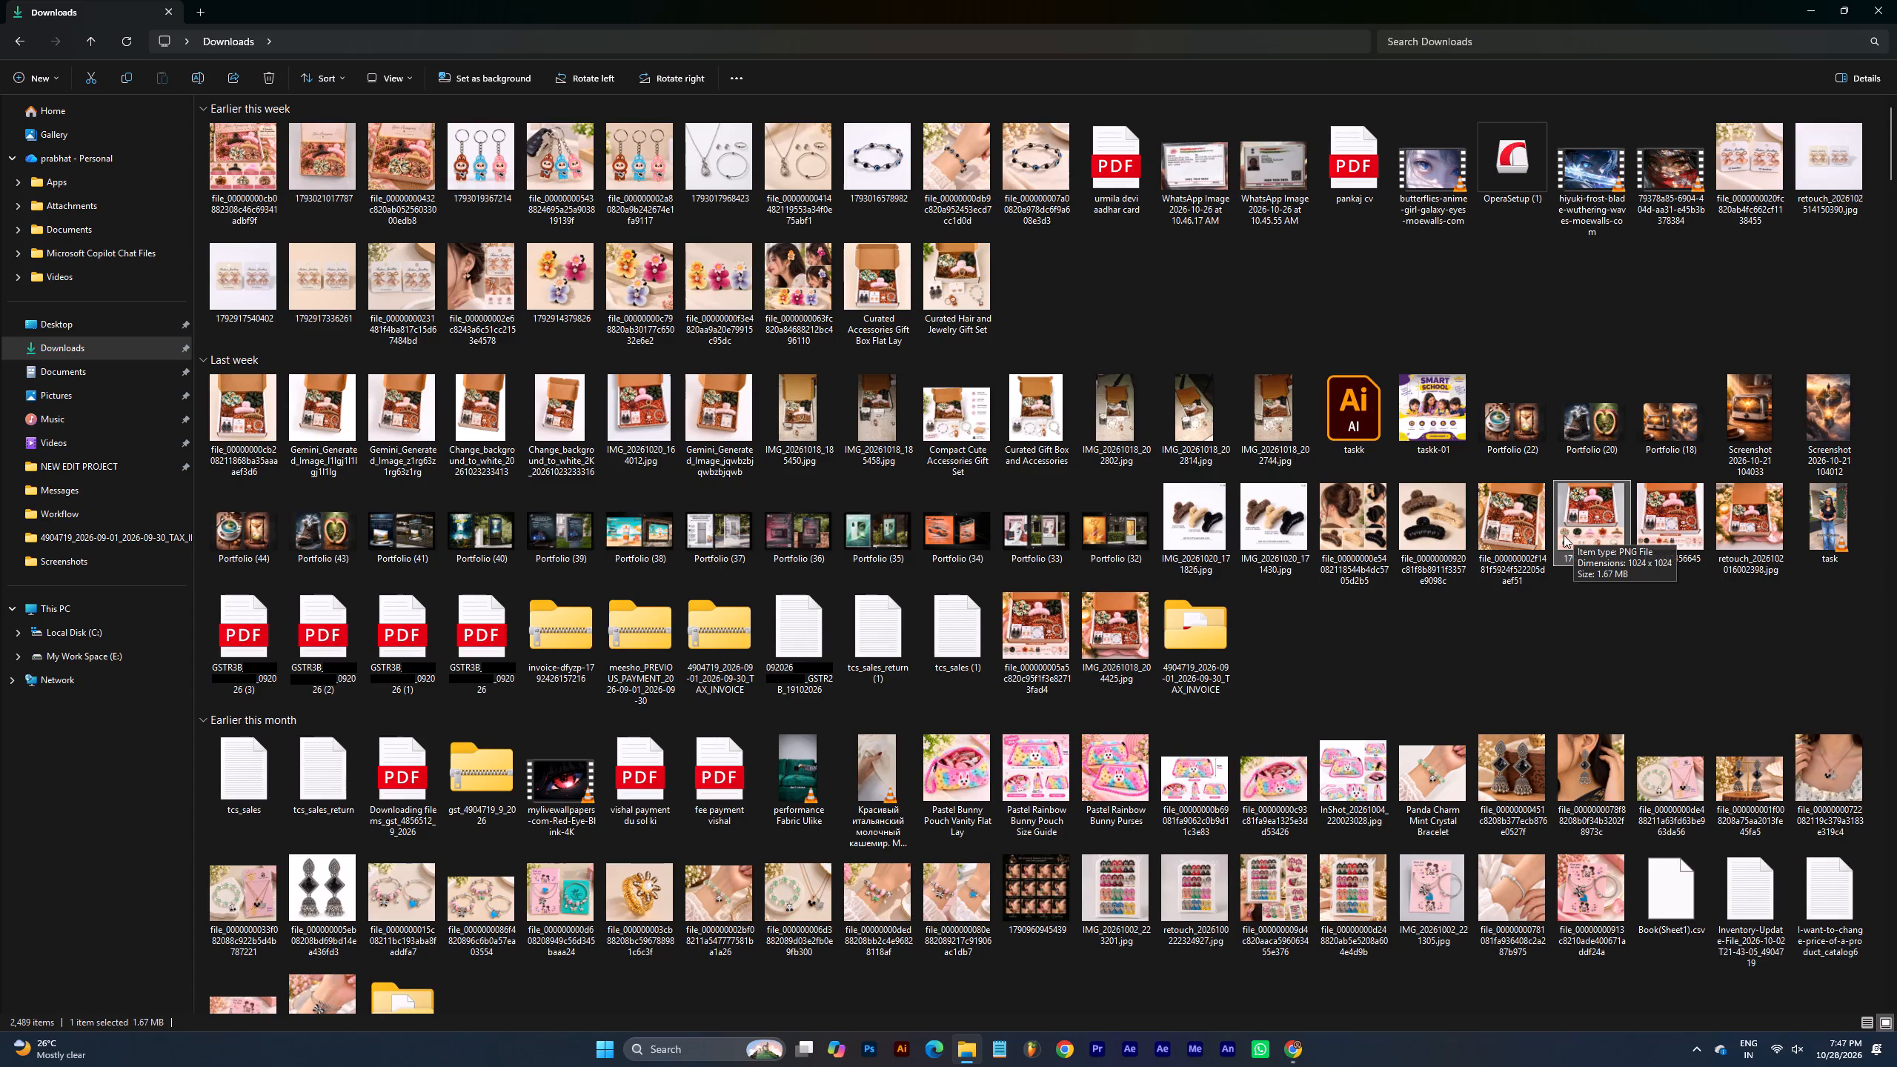
{"action": "left_click", "coordinate": [1695, 519]}
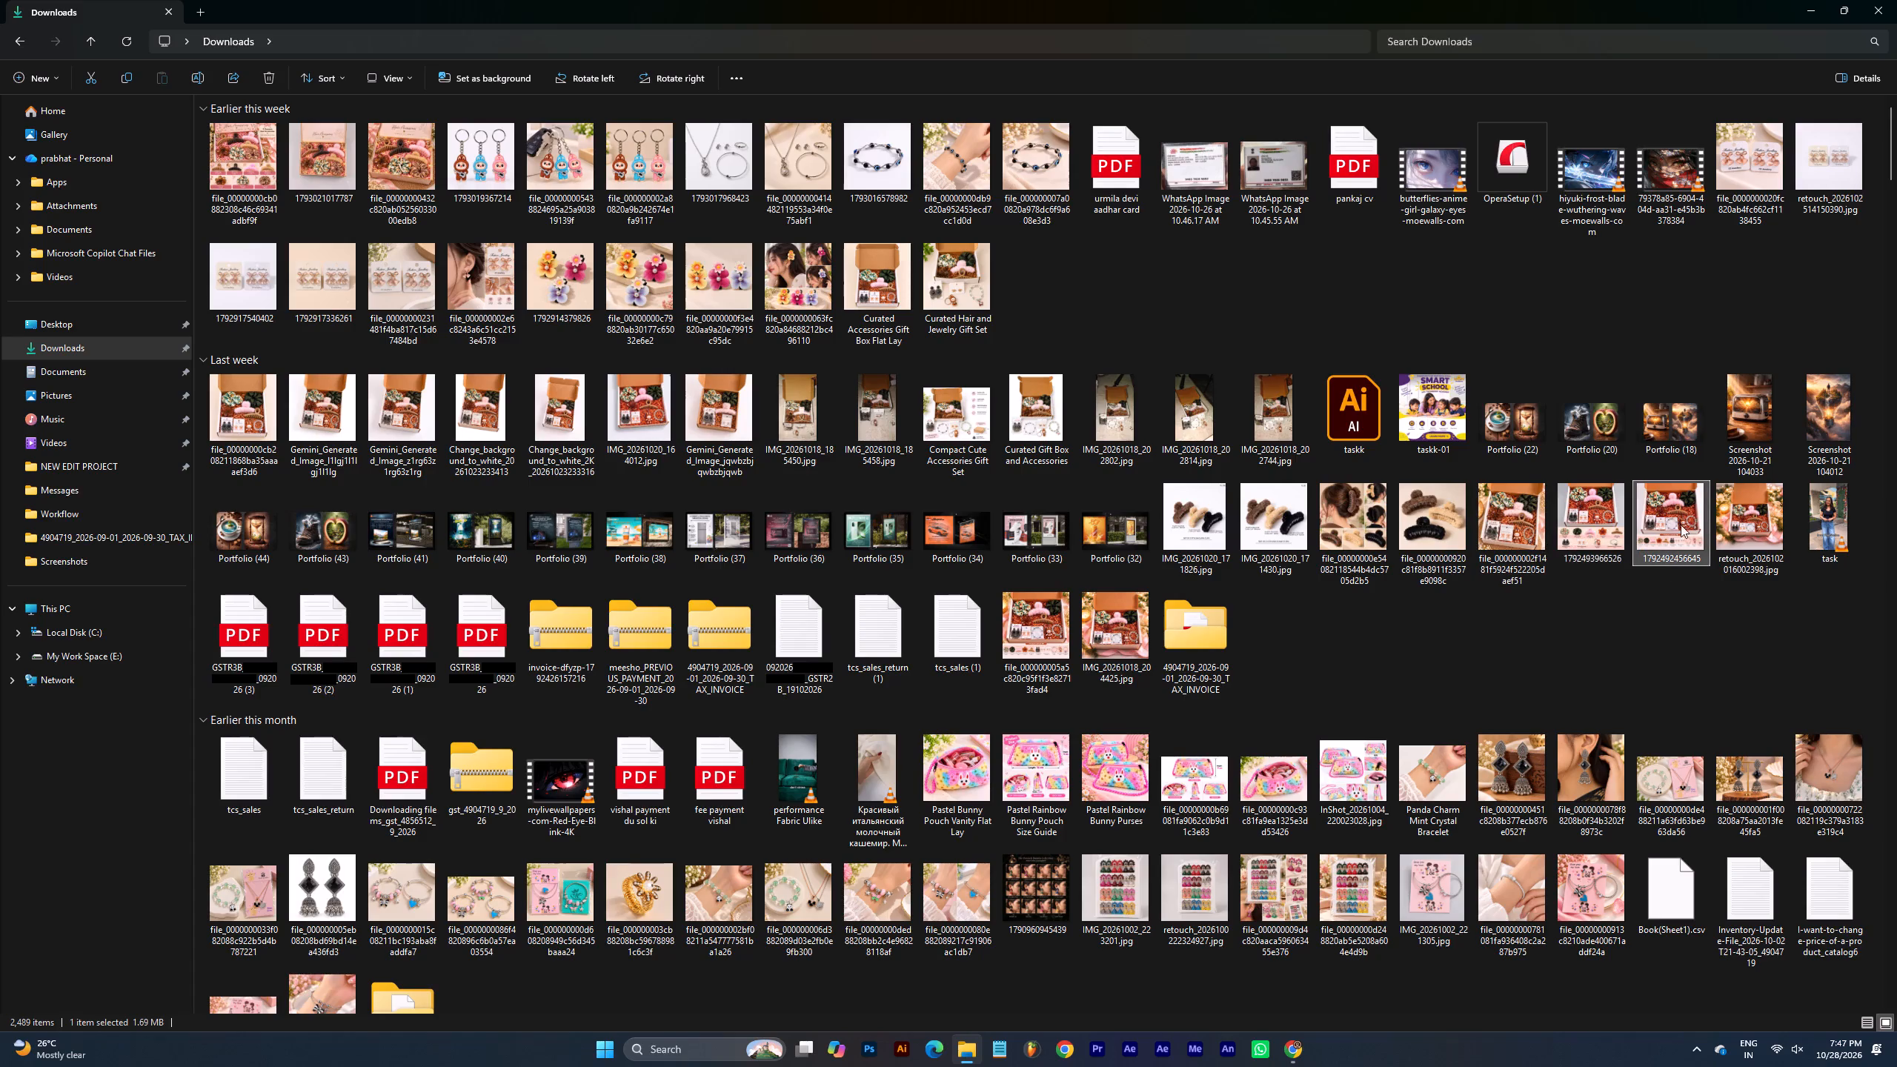
{"action": "left_click", "coordinate": [1594, 539]}
{"action": "left_click", "coordinate": [1589, 539]}
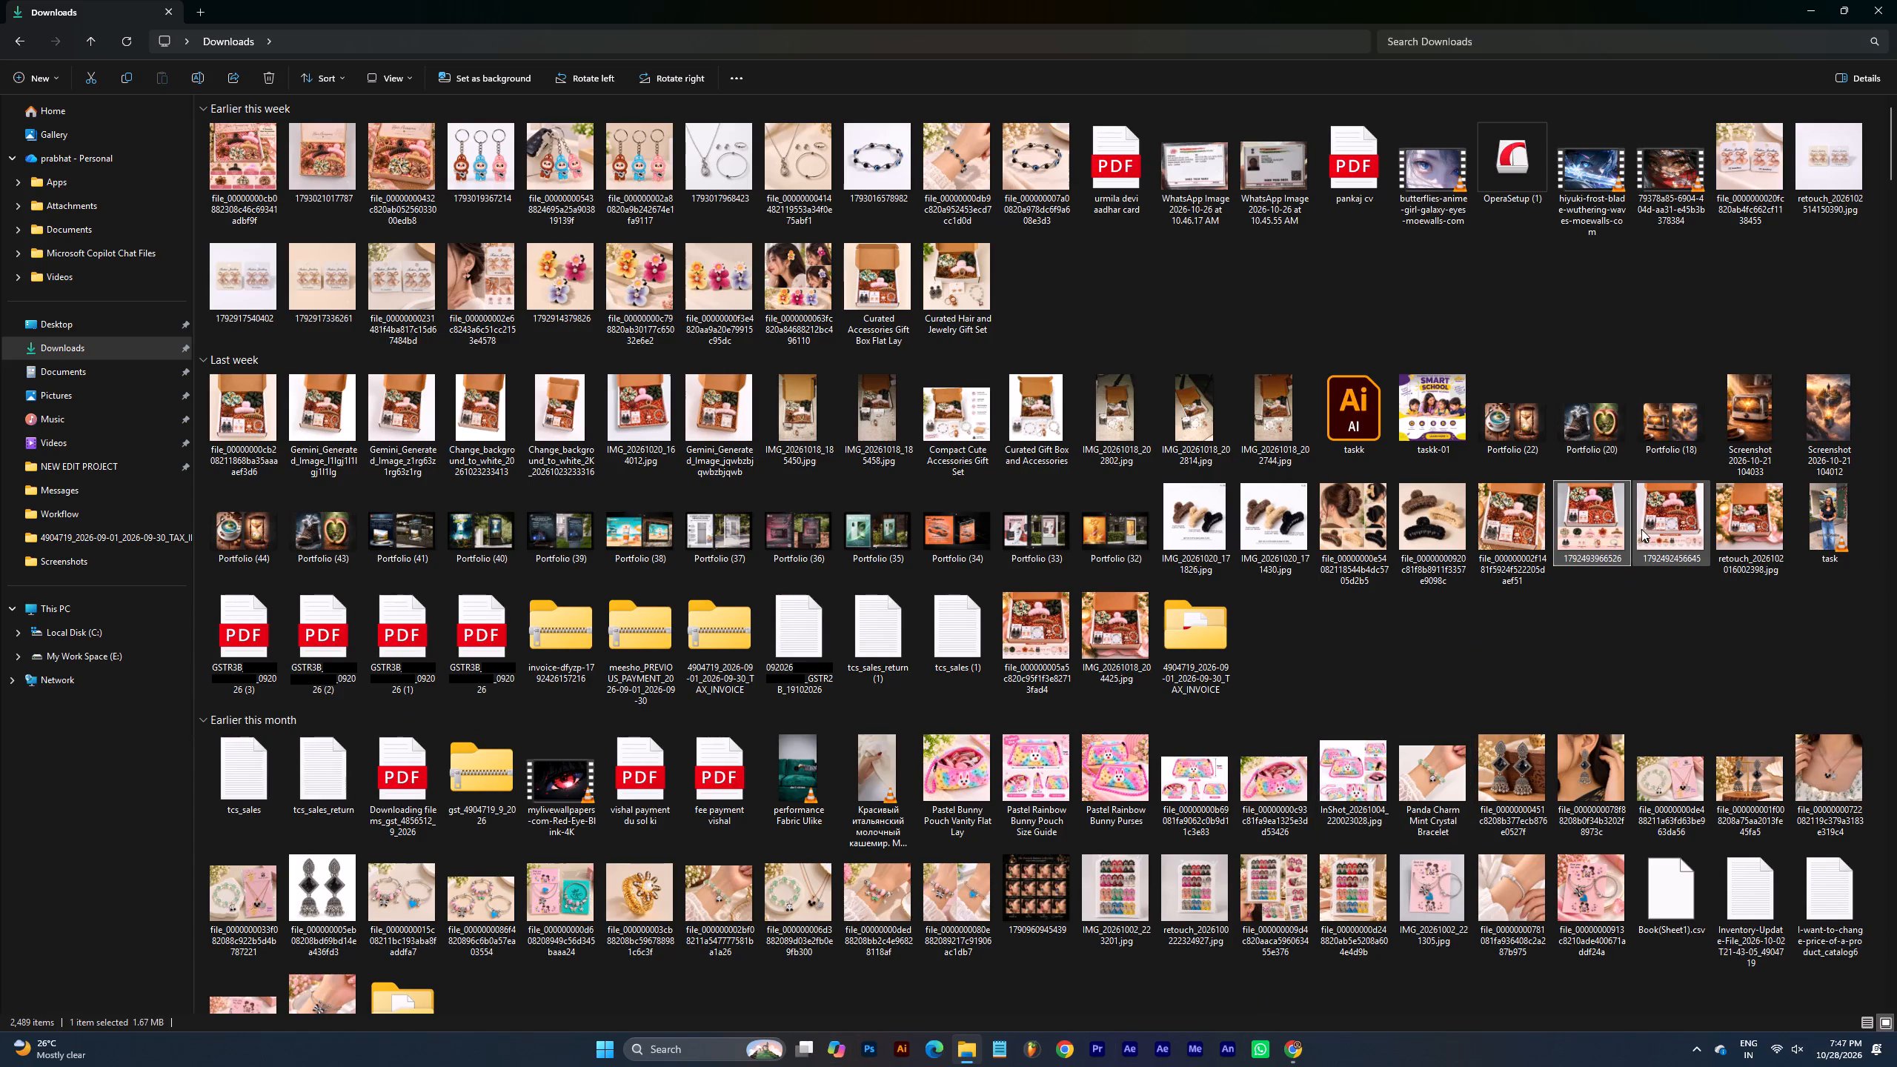
{"action": "left_click", "coordinate": [1667, 525]}
{"action": "left_click", "coordinate": [1569, 535]}
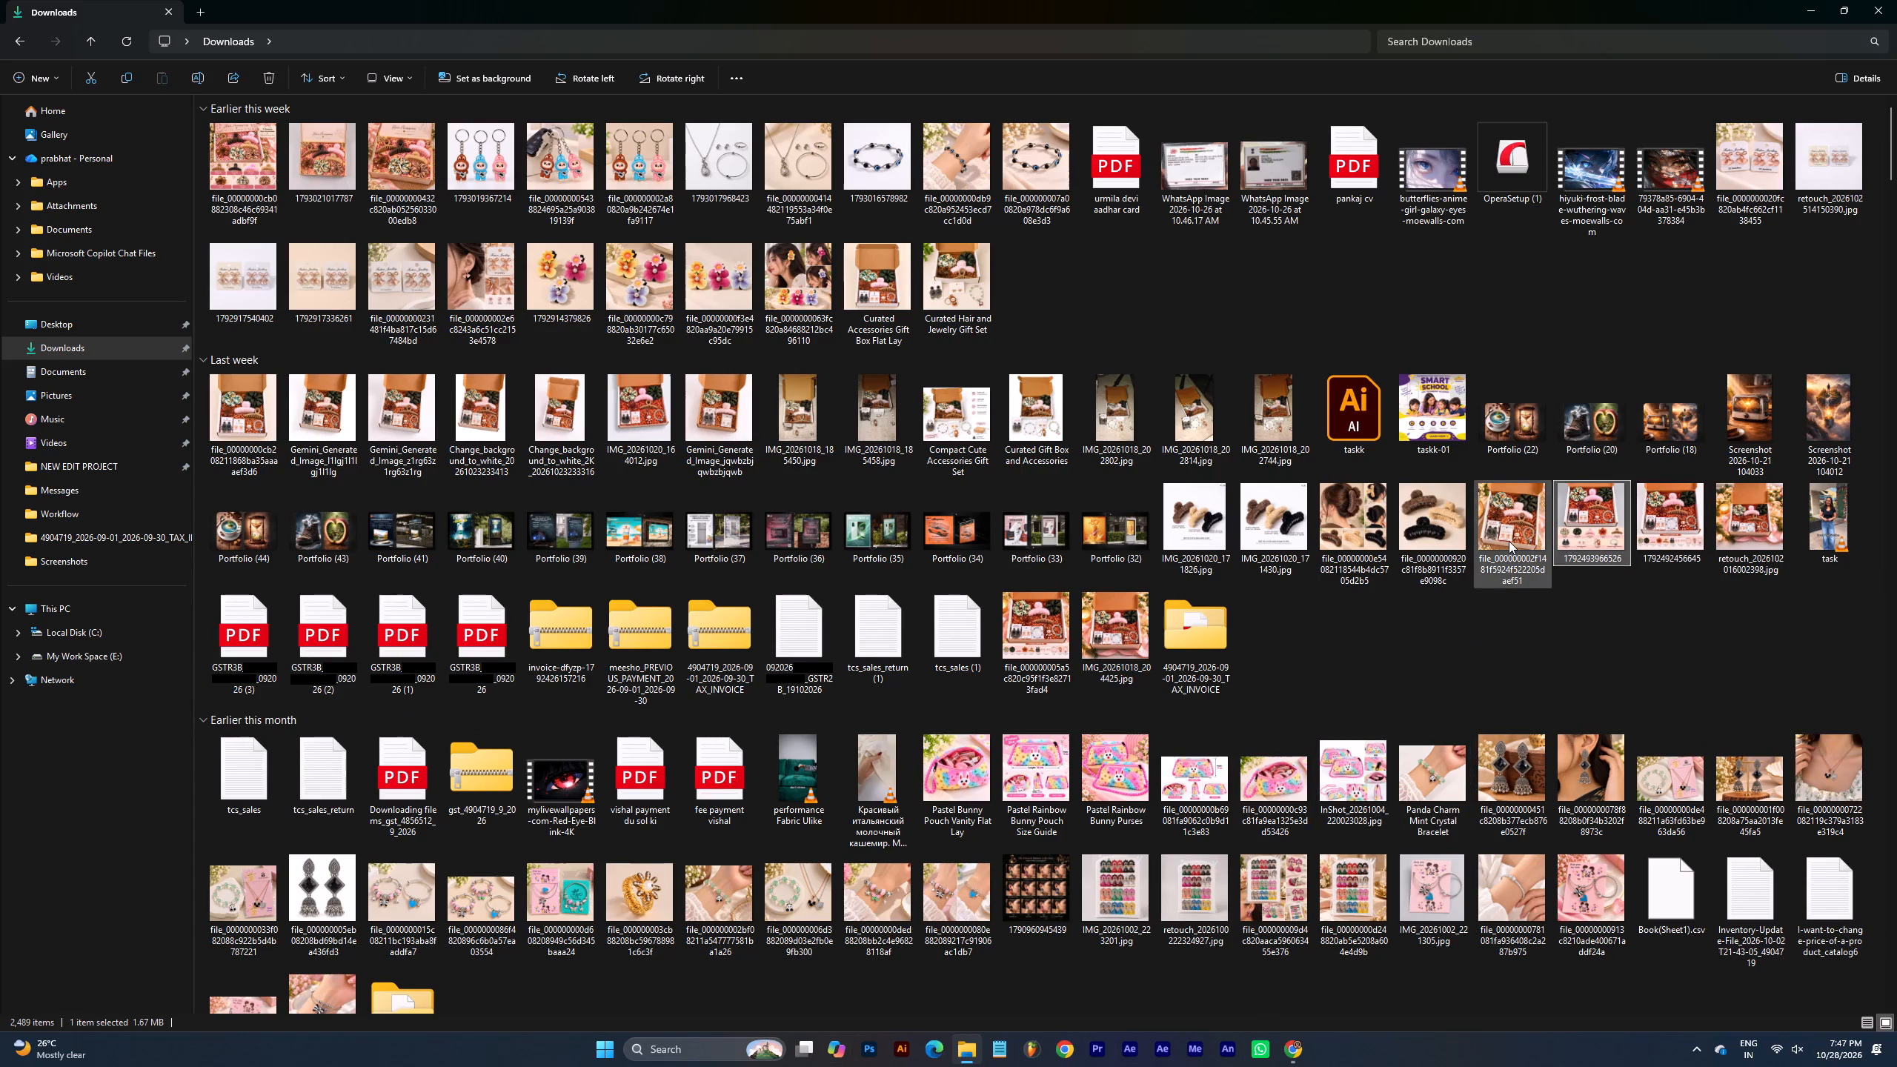
{"action": "double_click", "coordinate": [1506, 541]}
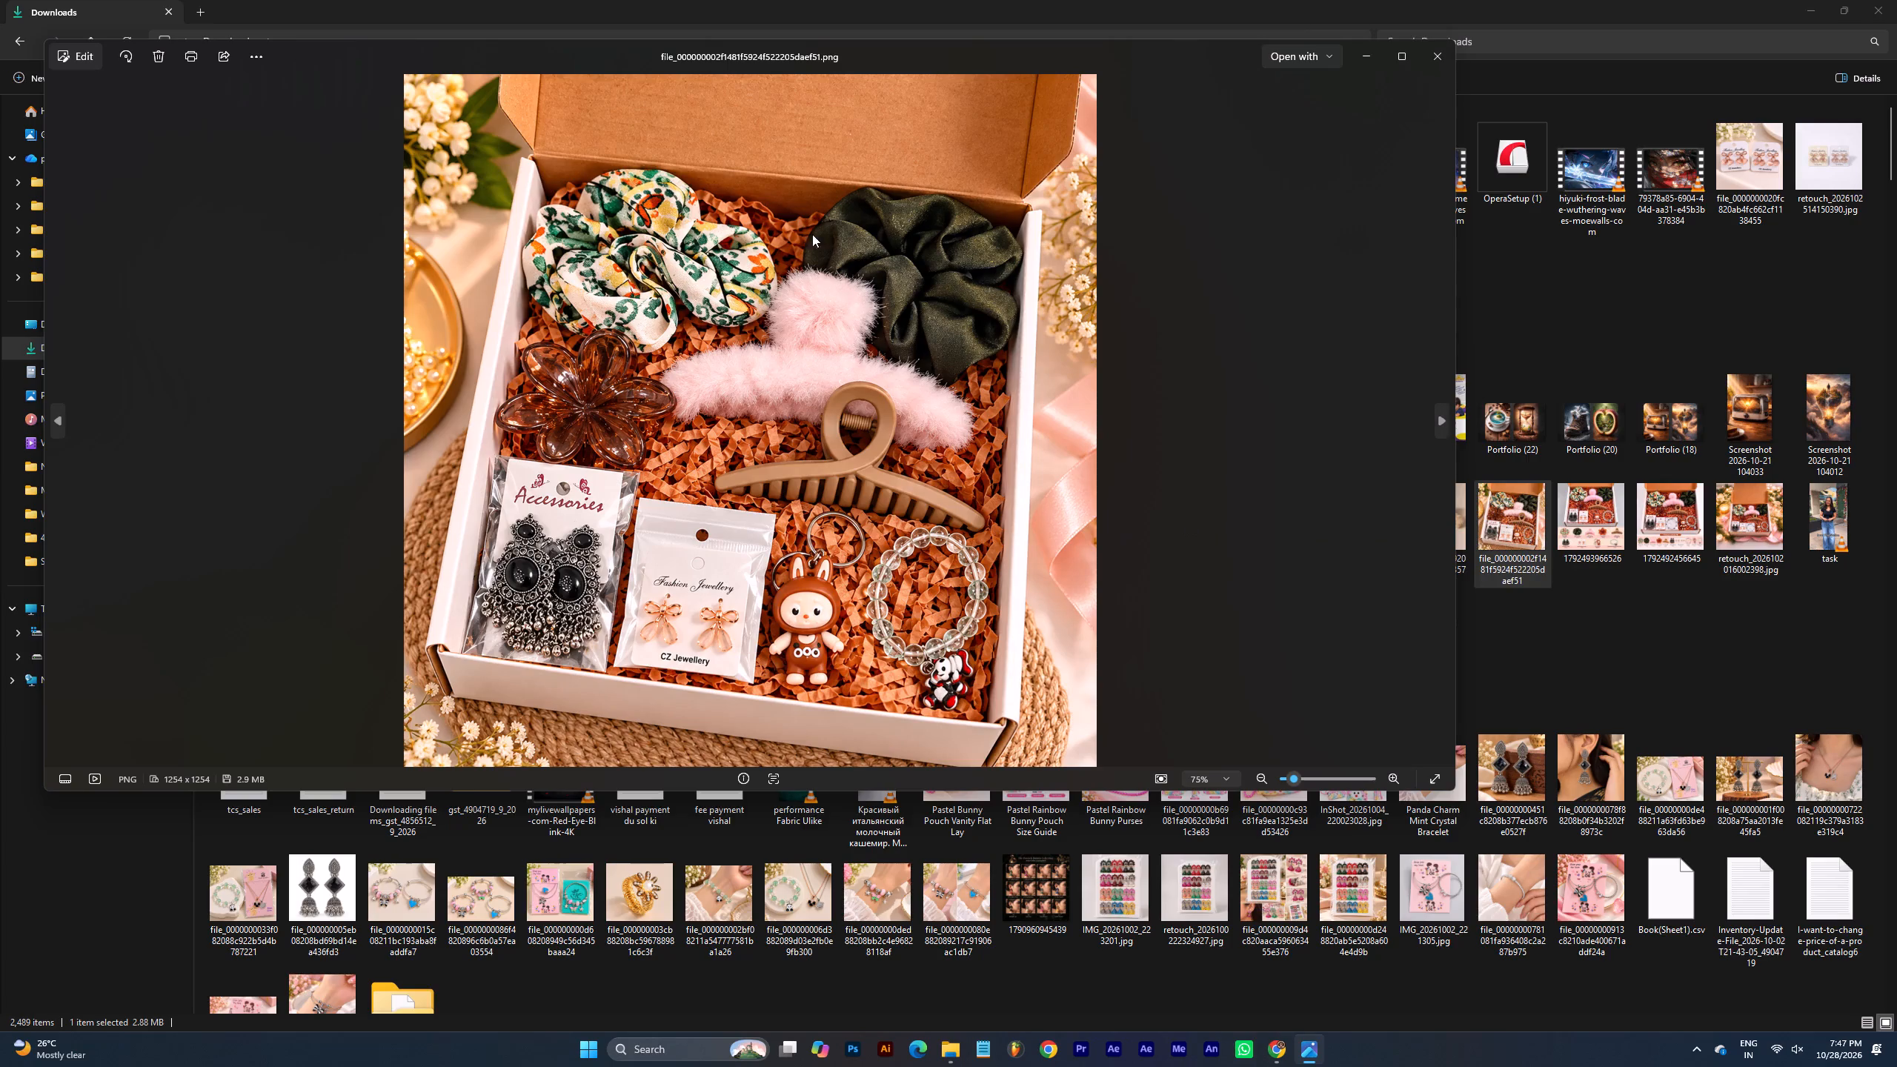
{"action": "left_click", "coordinate": [1438, 51]}
{"action": "left_click_drag", "start_coordinate": [1586, 517], "coordinate": [1579, 517]}
{"action": "left_click", "coordinate": [1576, 517]}
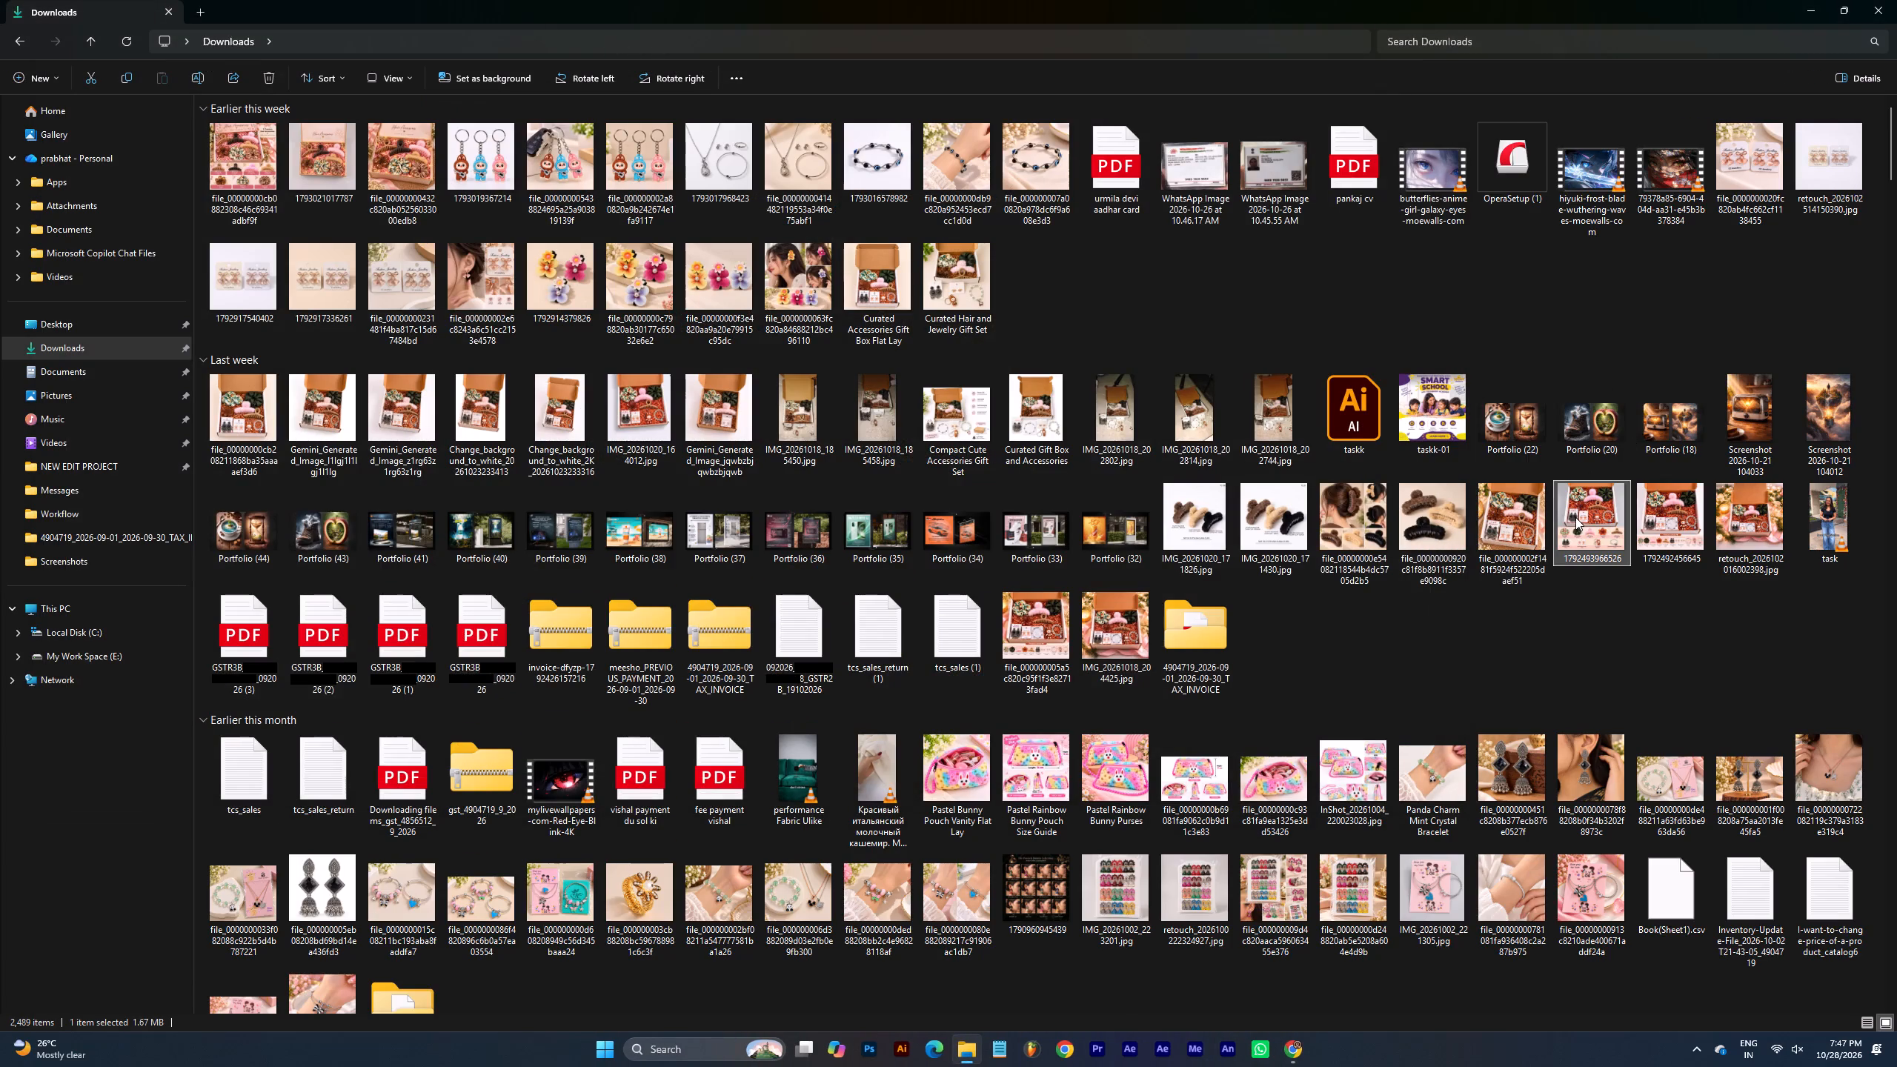
{"action": "double_click", "coordinate": [1575, 517]}
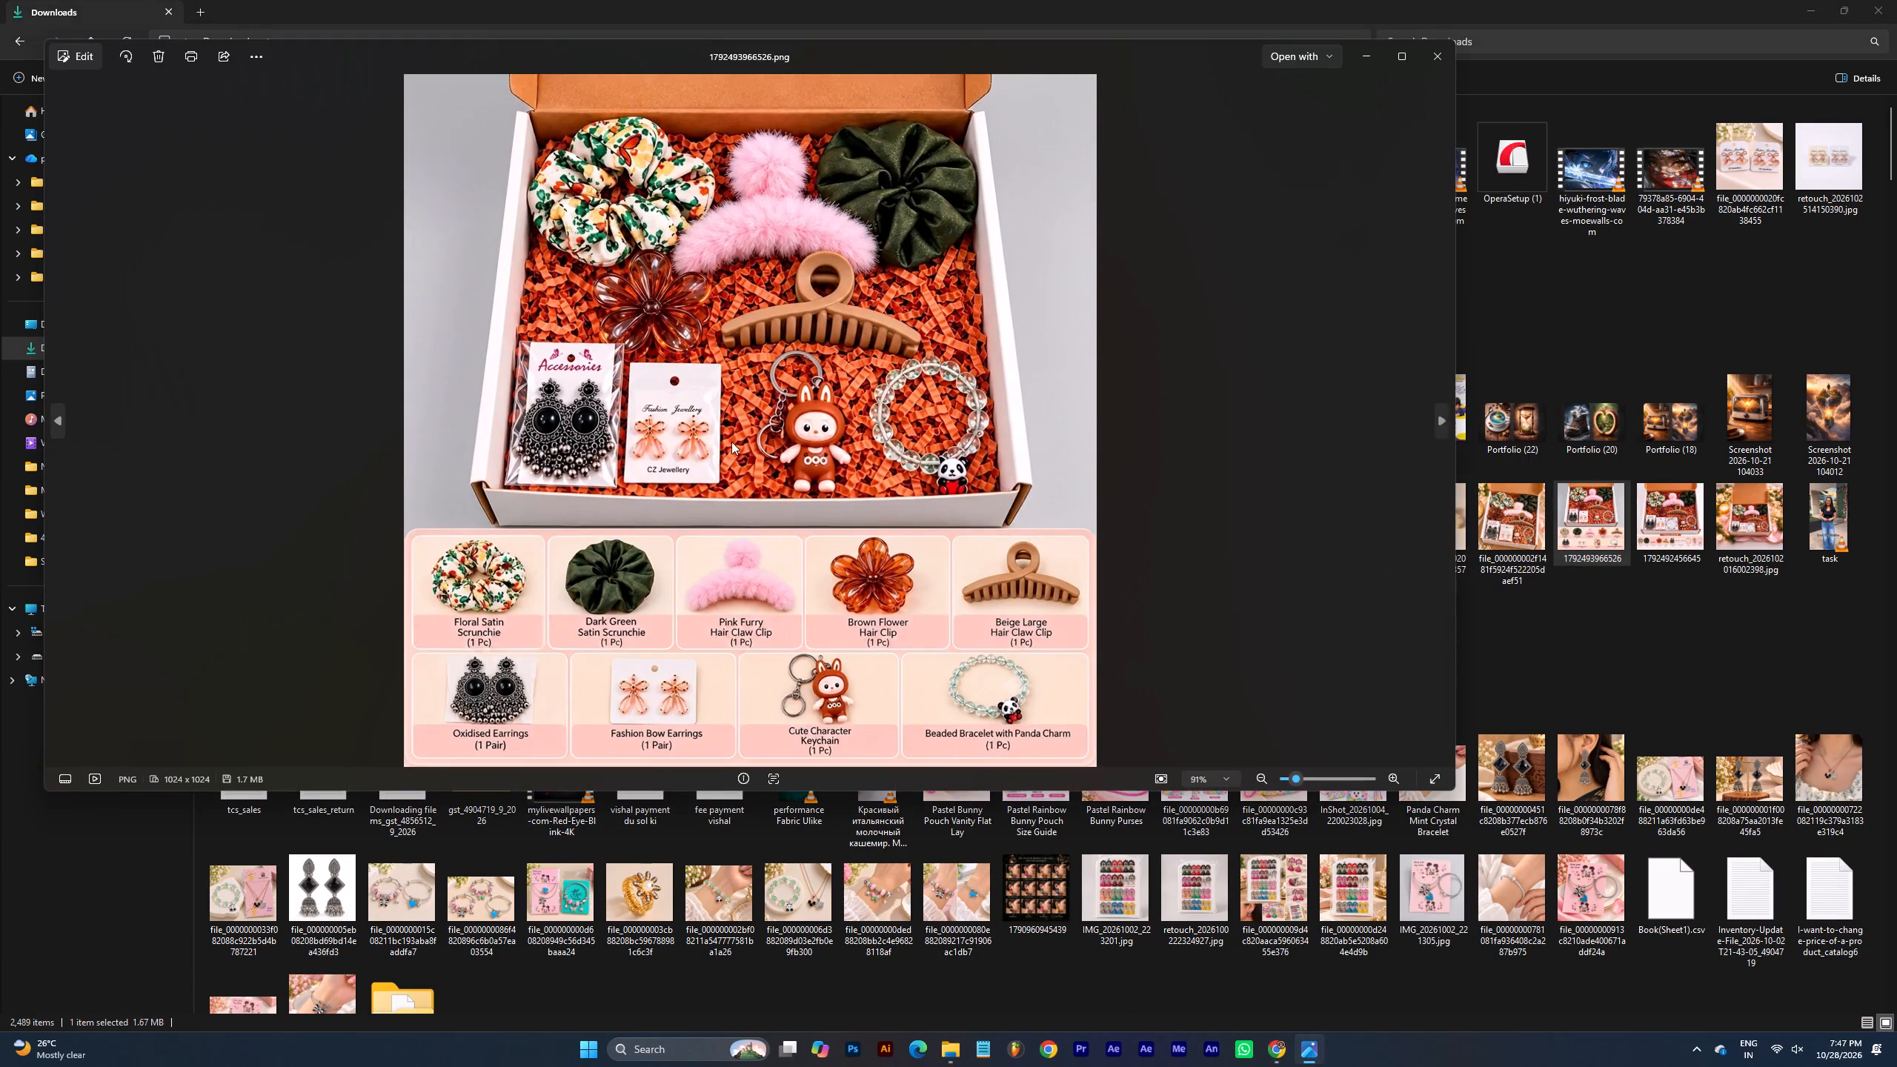
{"action": "left_click", "coordinate": [1442, 53]}
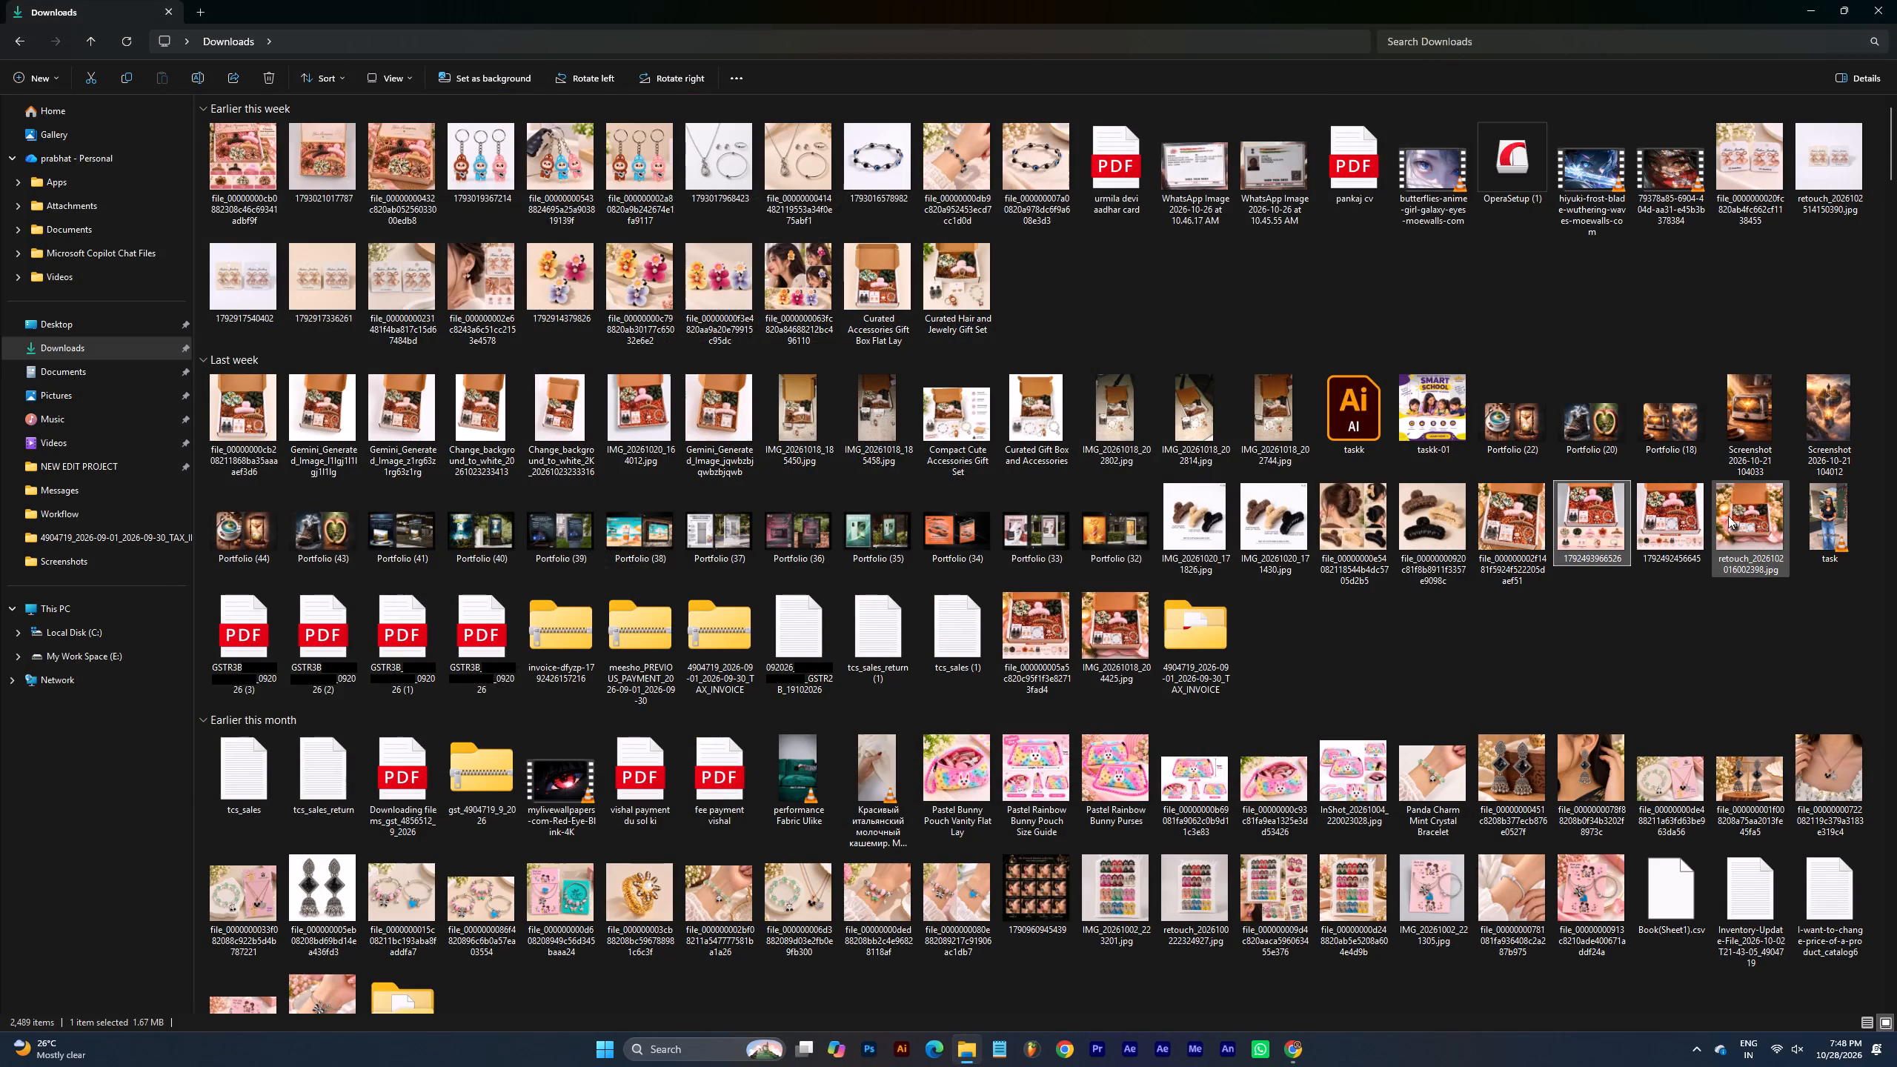
{"action": "double_click", "coordinate": [1753, 540]}
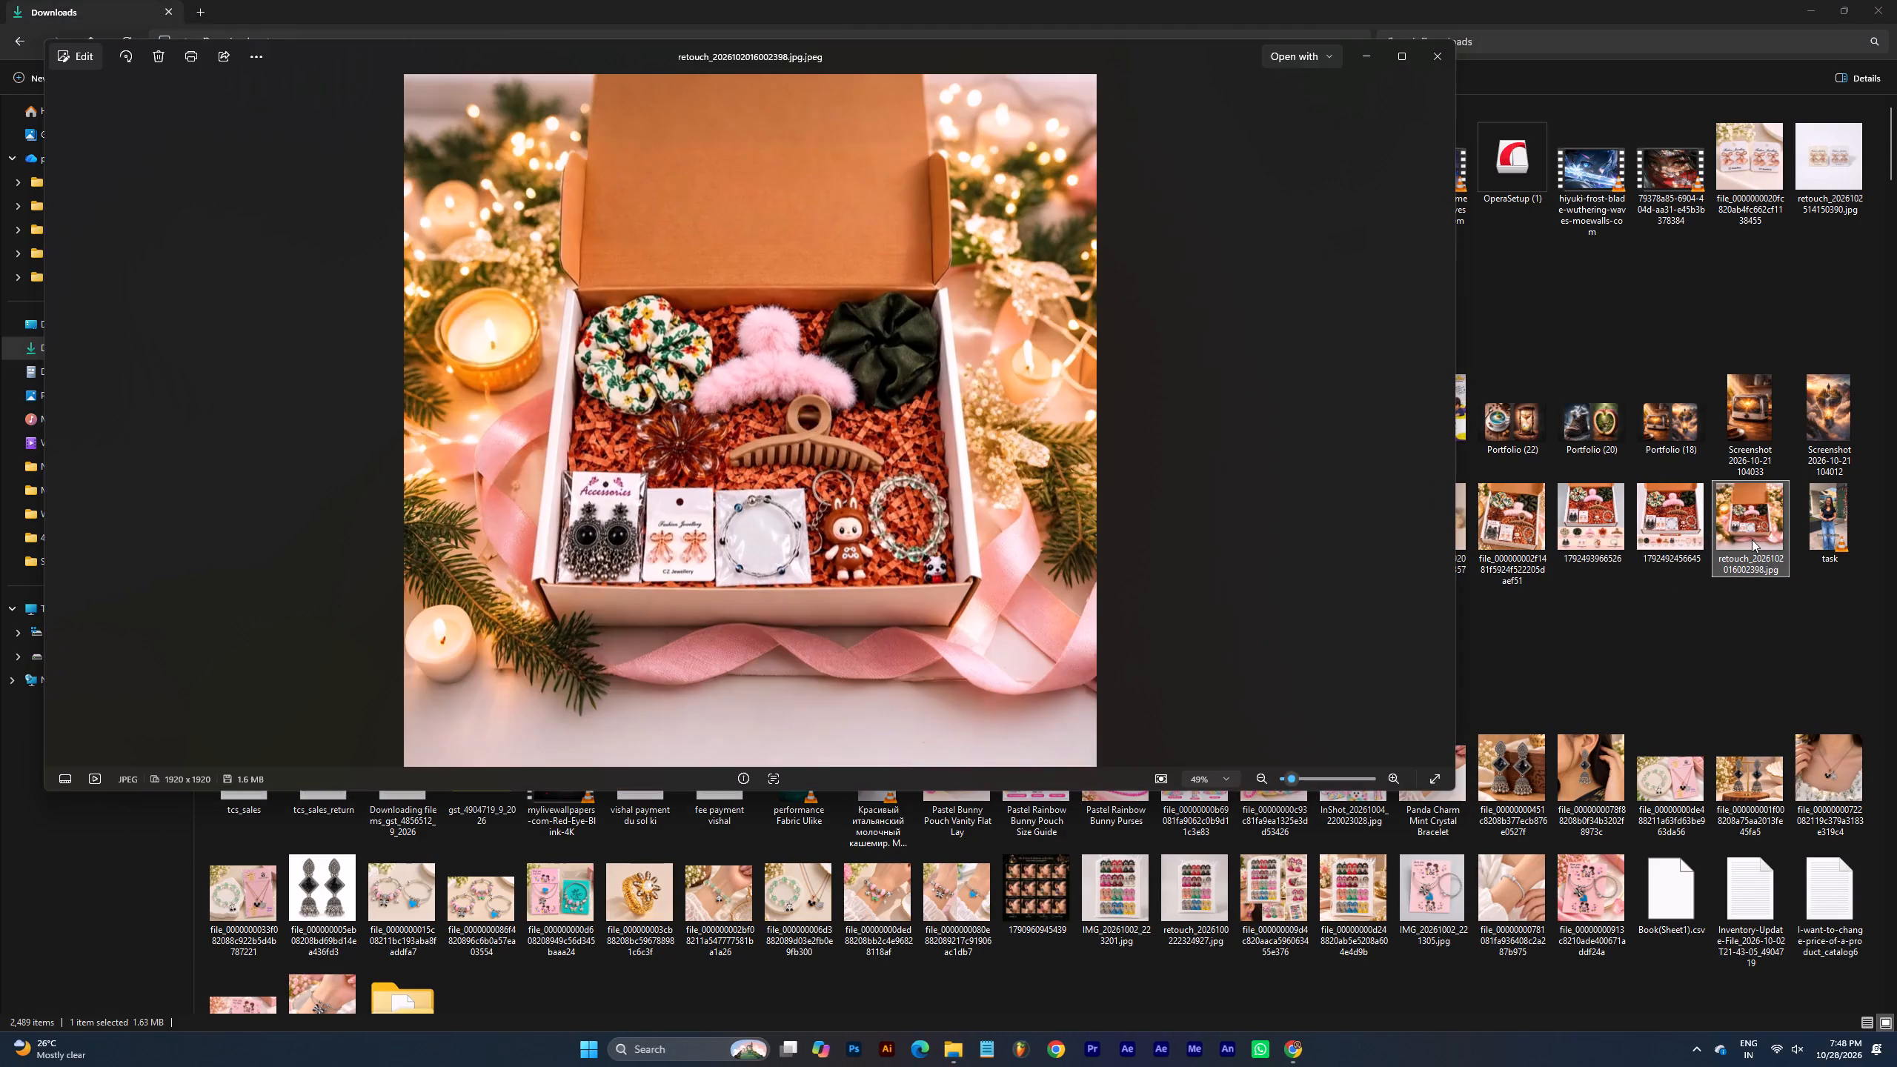
{"action": "double_click", "coordinate": [1669, 532]}
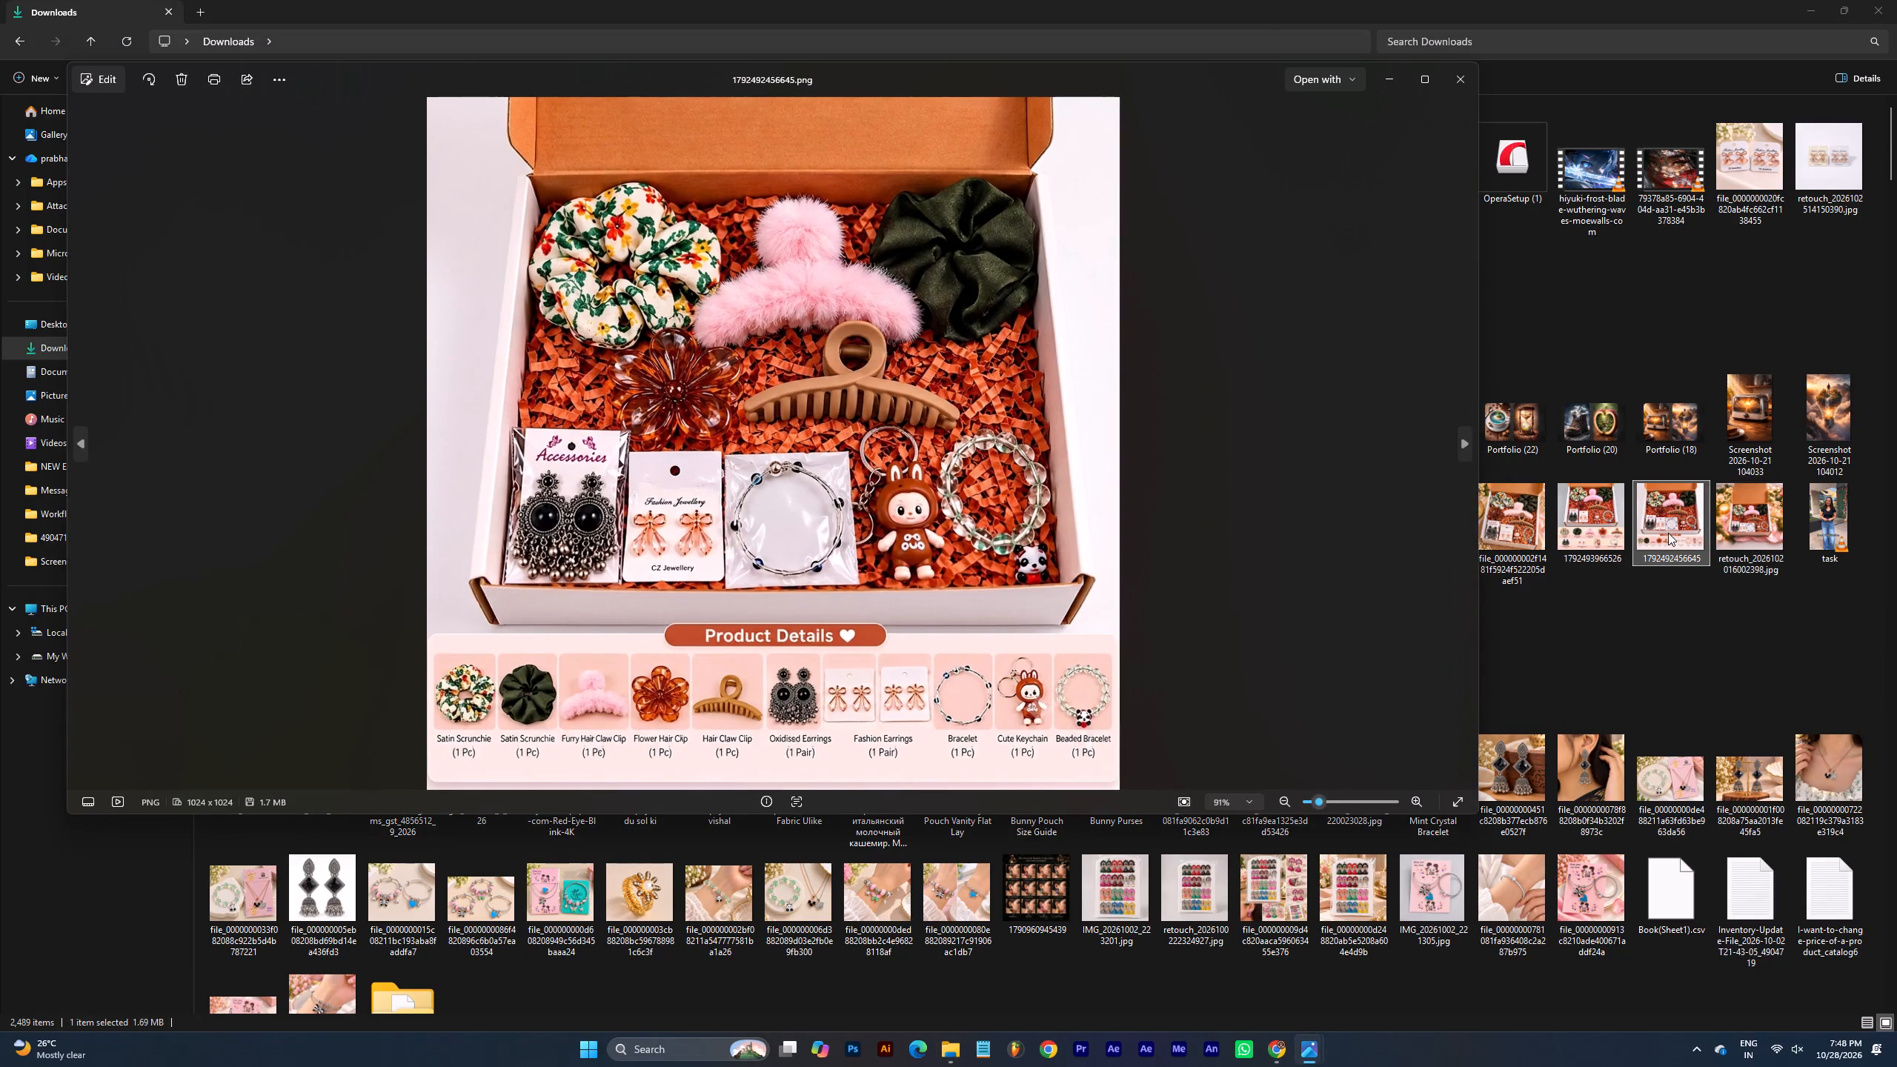
{"action": "double_click", "coordinate": [1594, 535]}
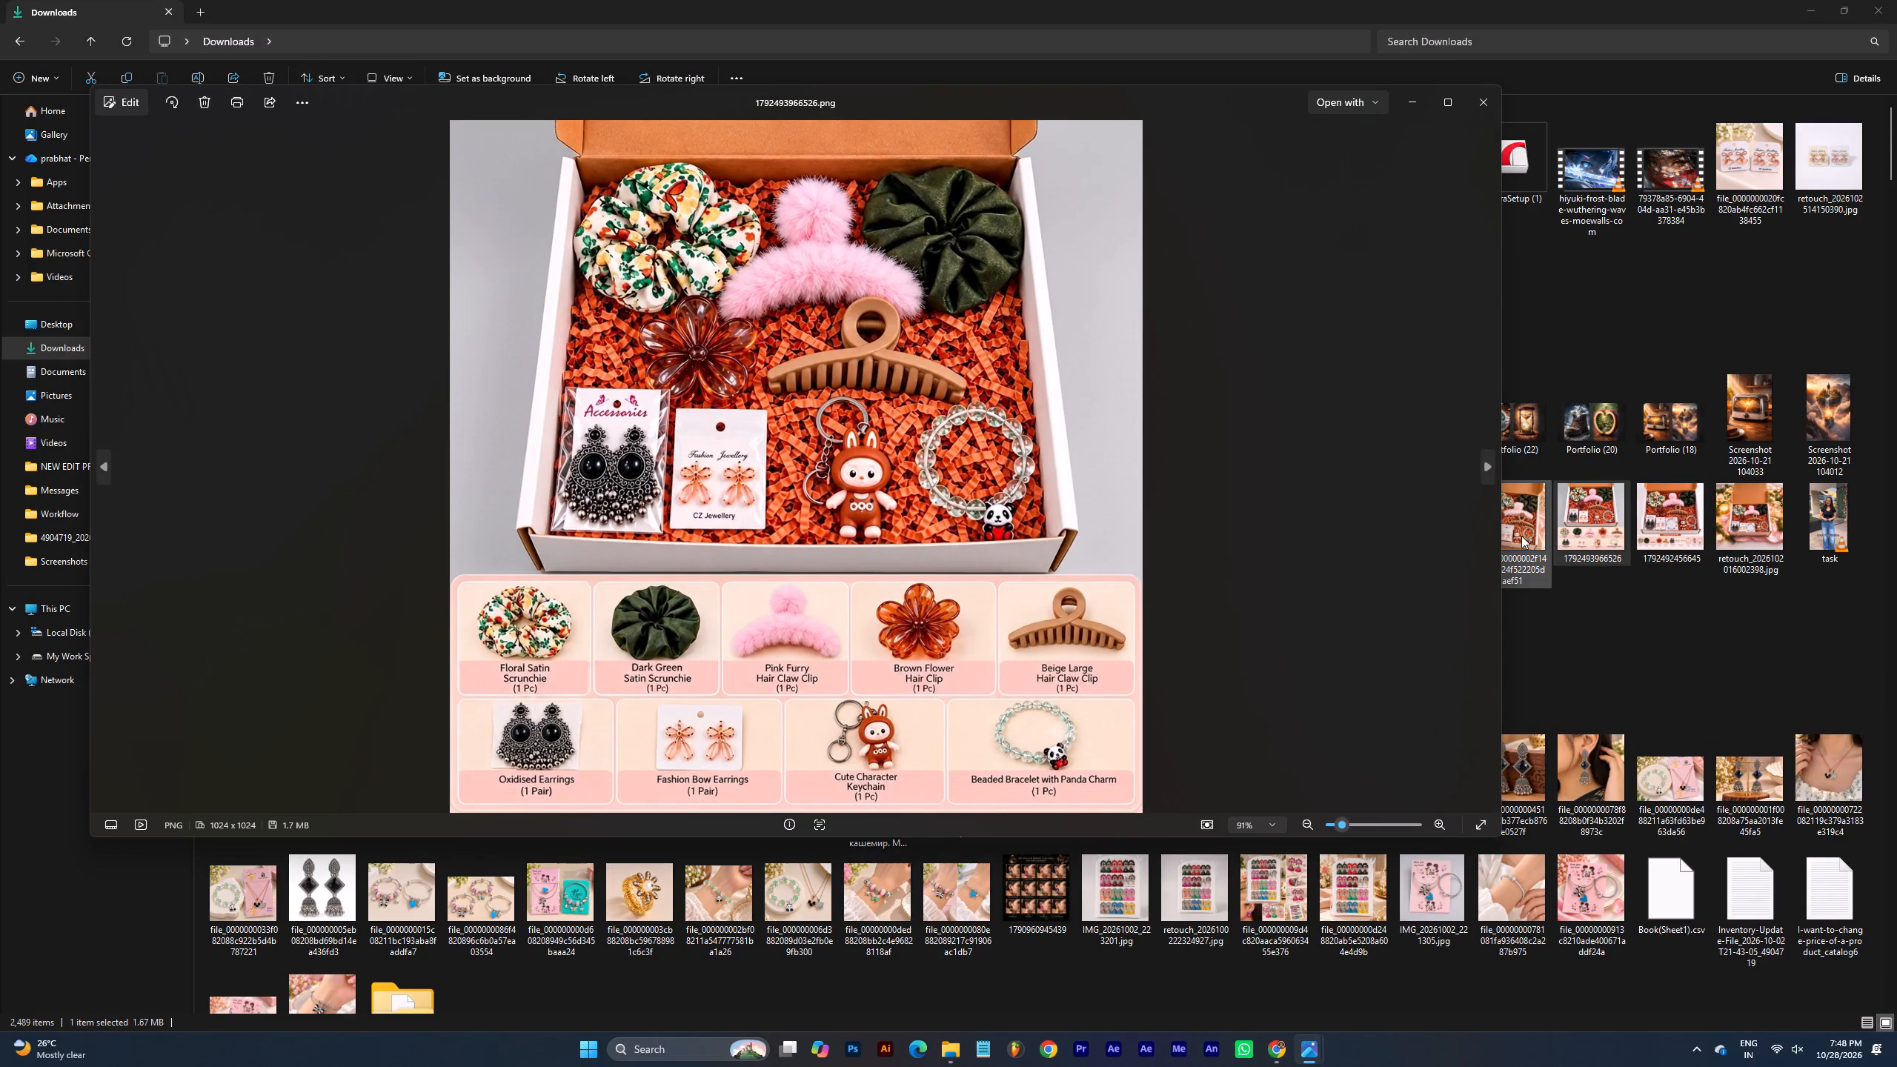
{"action": "key", "text": "Left"}
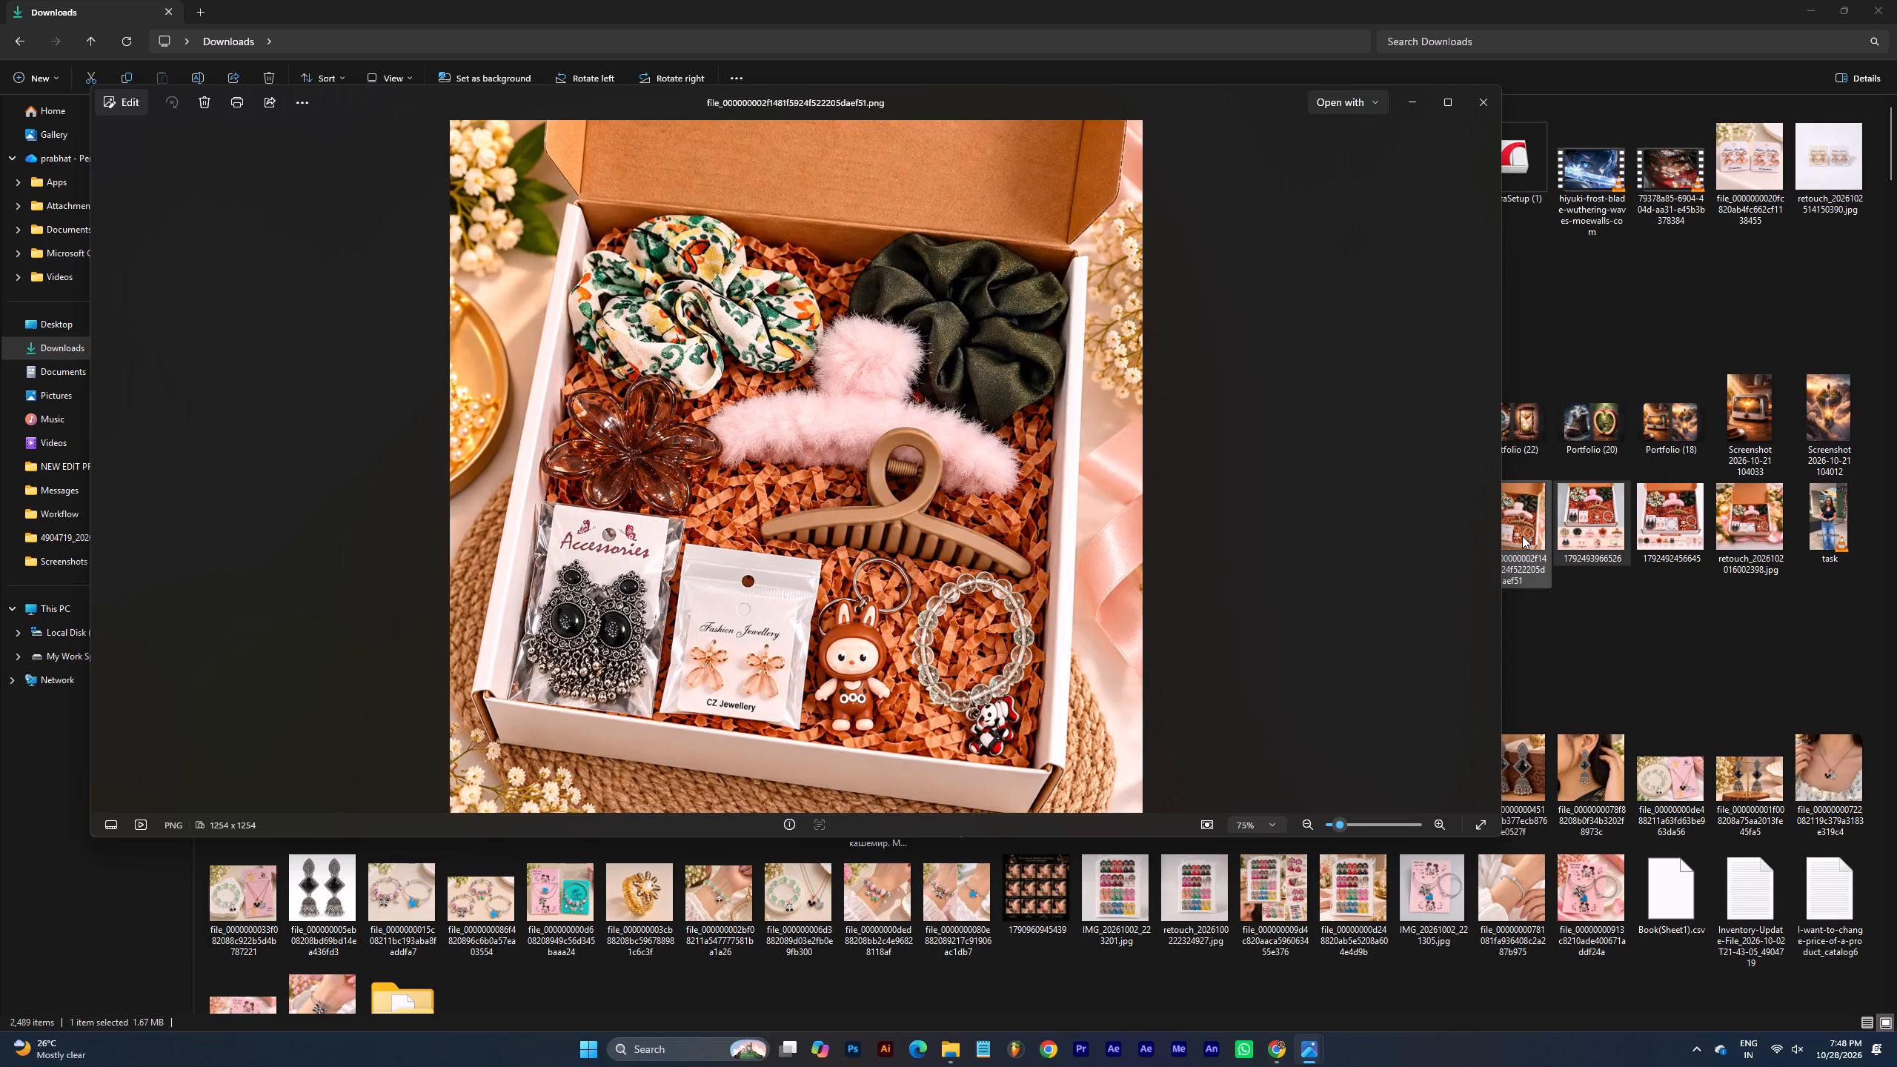
{"action": "type", "text": "00"}
{"action": "left_click", "coordinate": [1472, 110]}
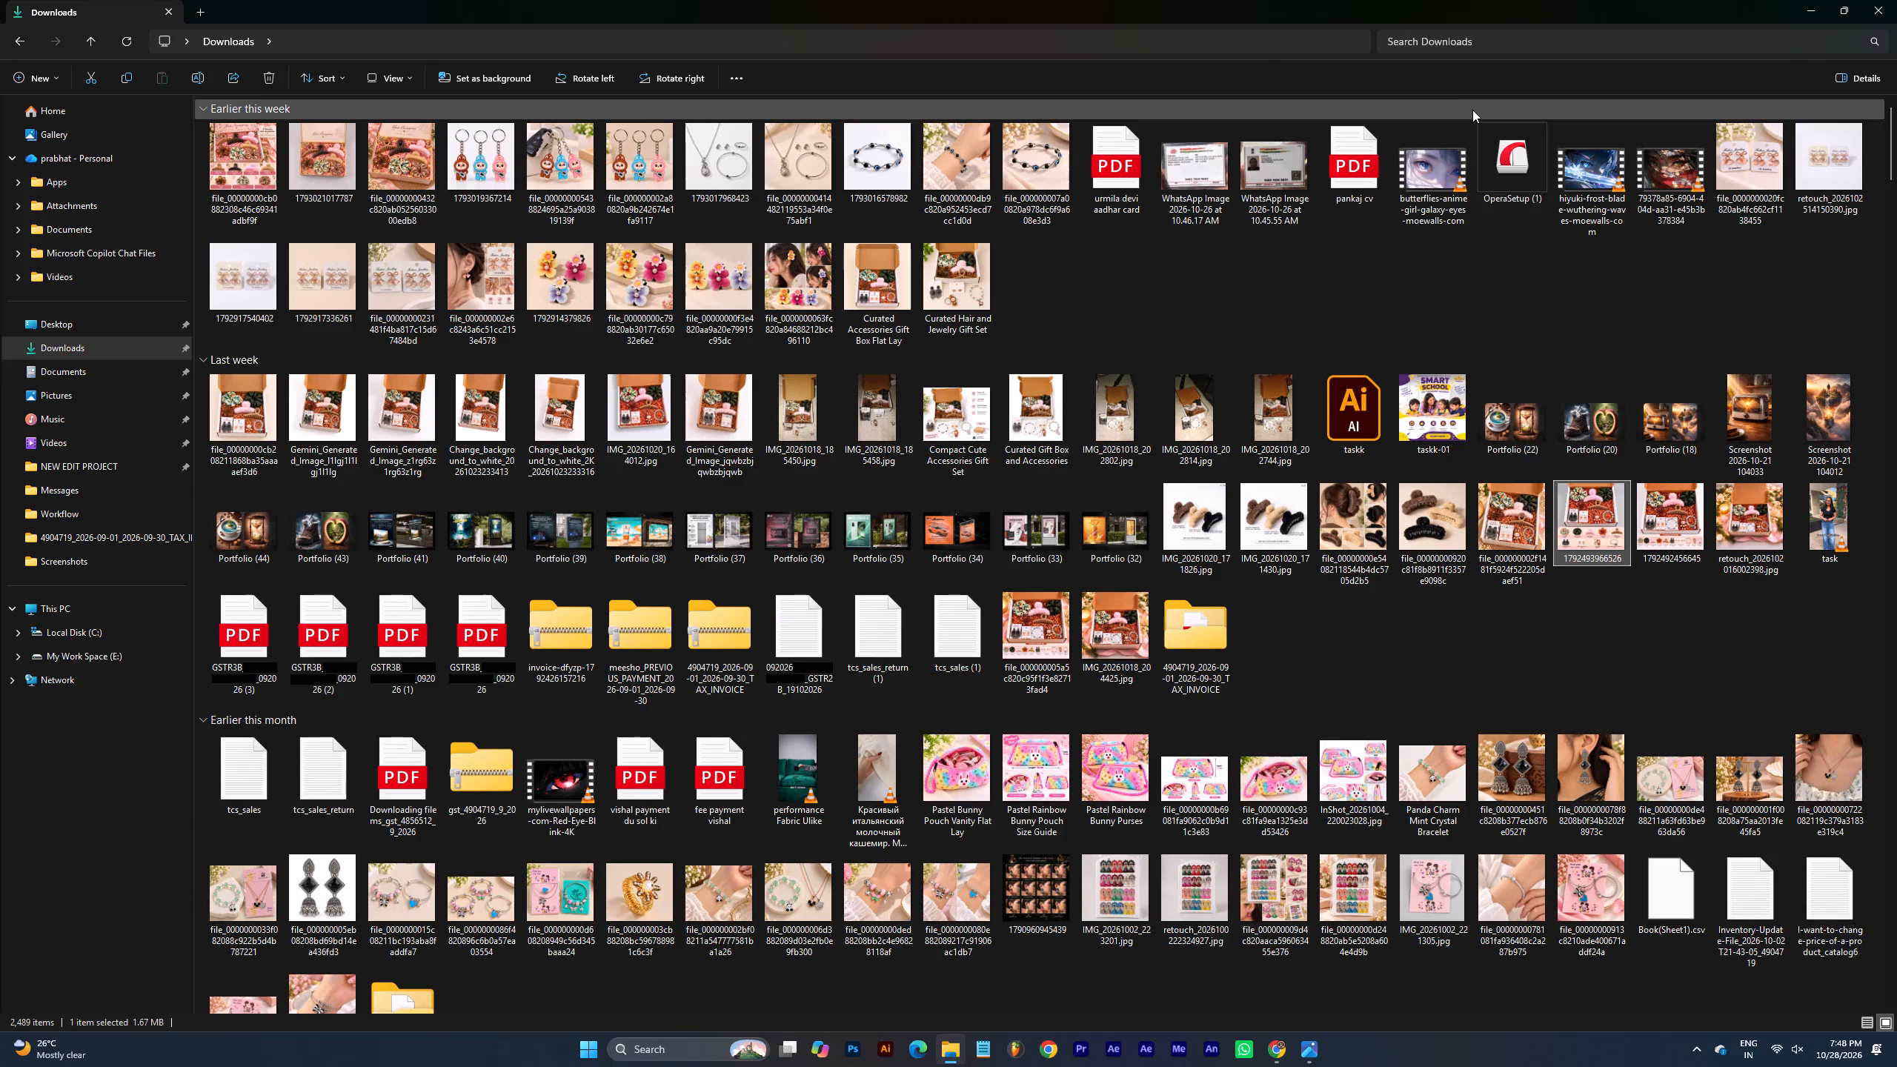
Examine the necklace photo, the newest accessories image and the gift box images, including Curated Gift Box and Accessories and the Gemini-generated one.
{"action": "double_click", "coordinate": [1838, 780]}
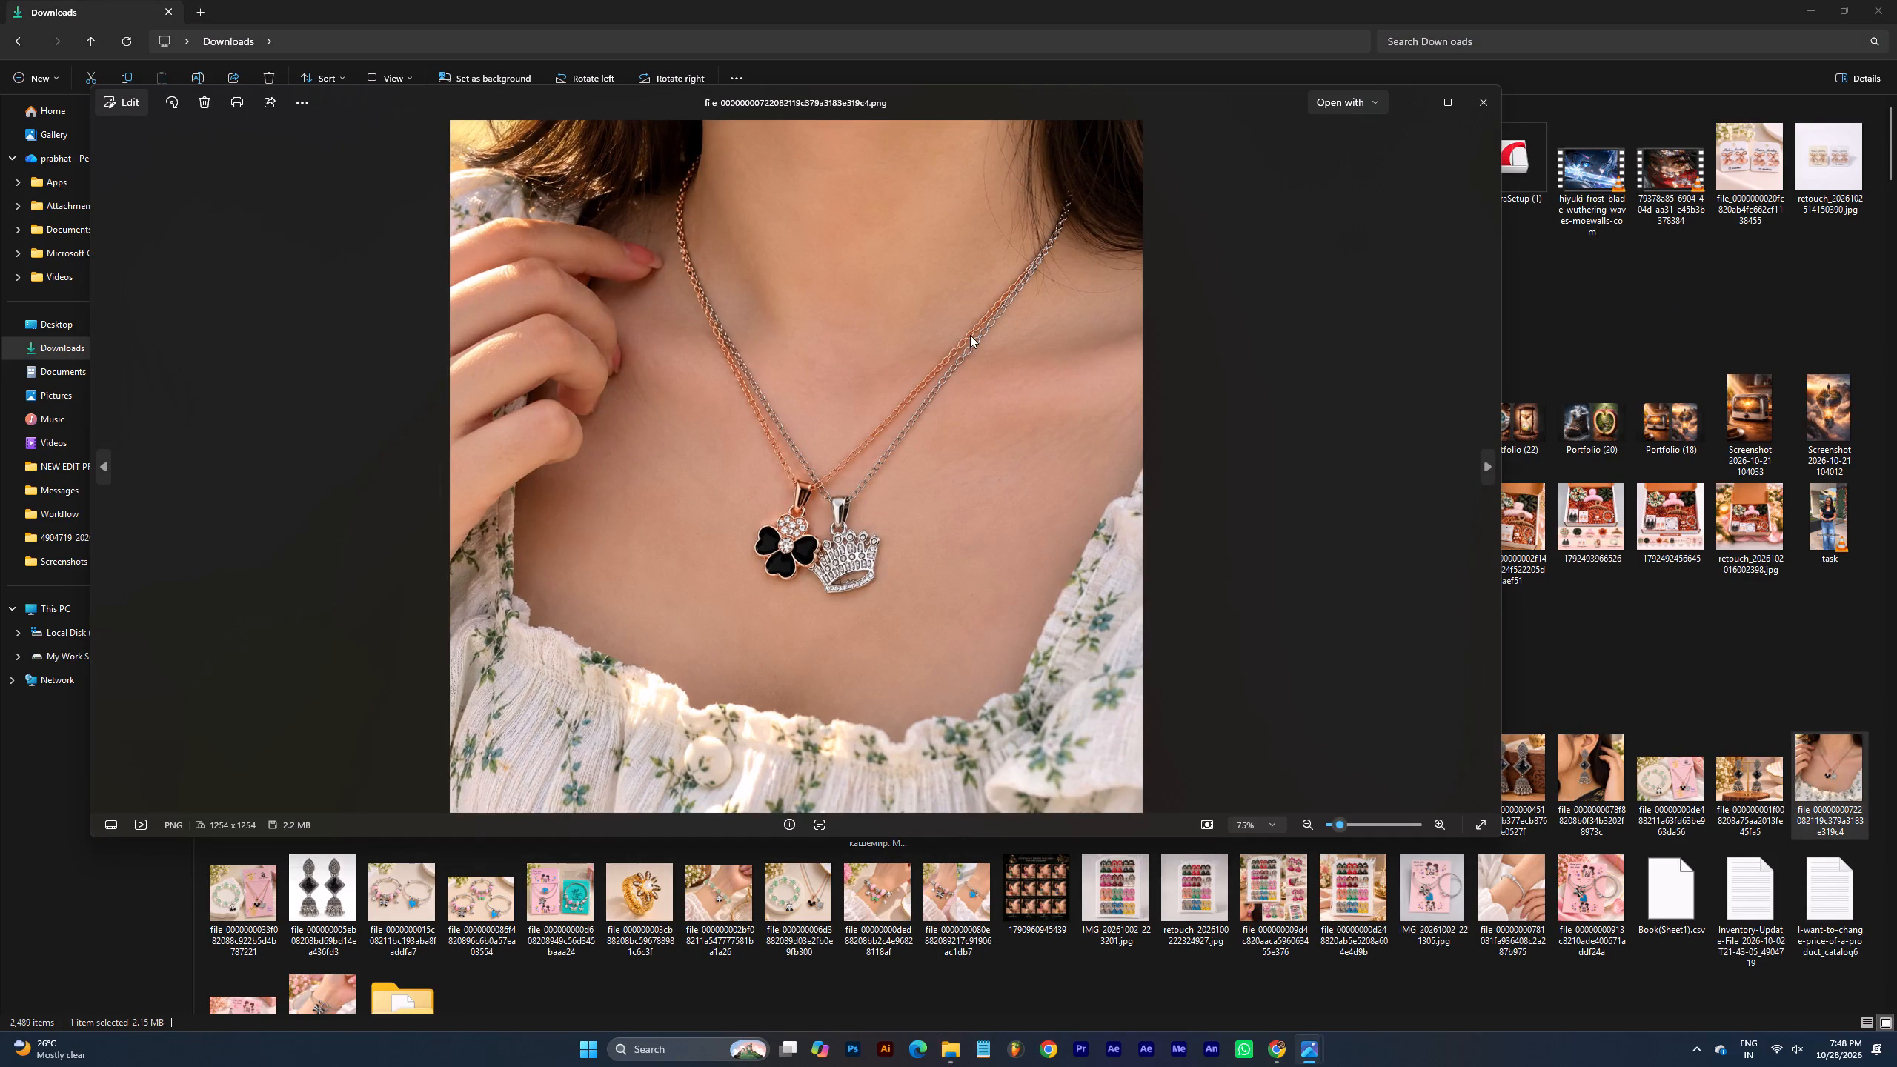
{"action": "left_click", "coordinate": [1478, 99]}
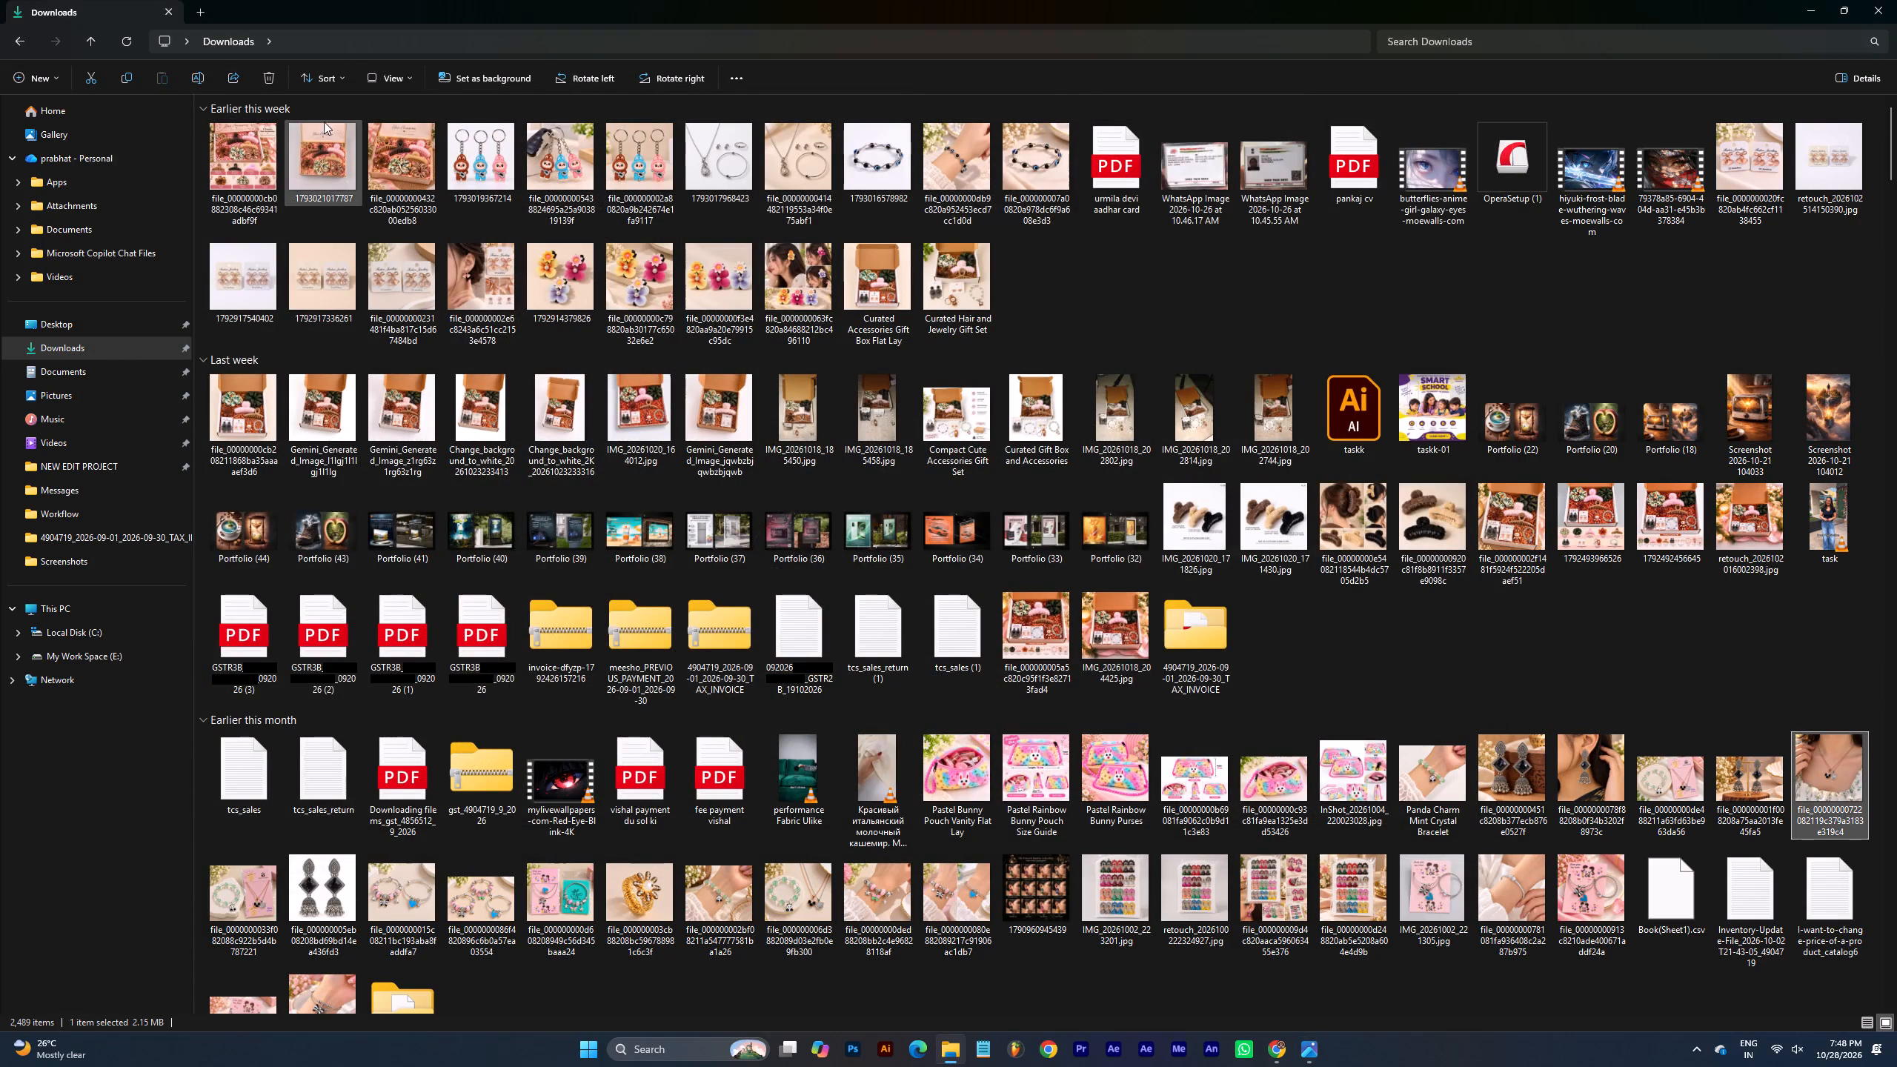
{"action": "double_click", "coordinate": [247, 180]}
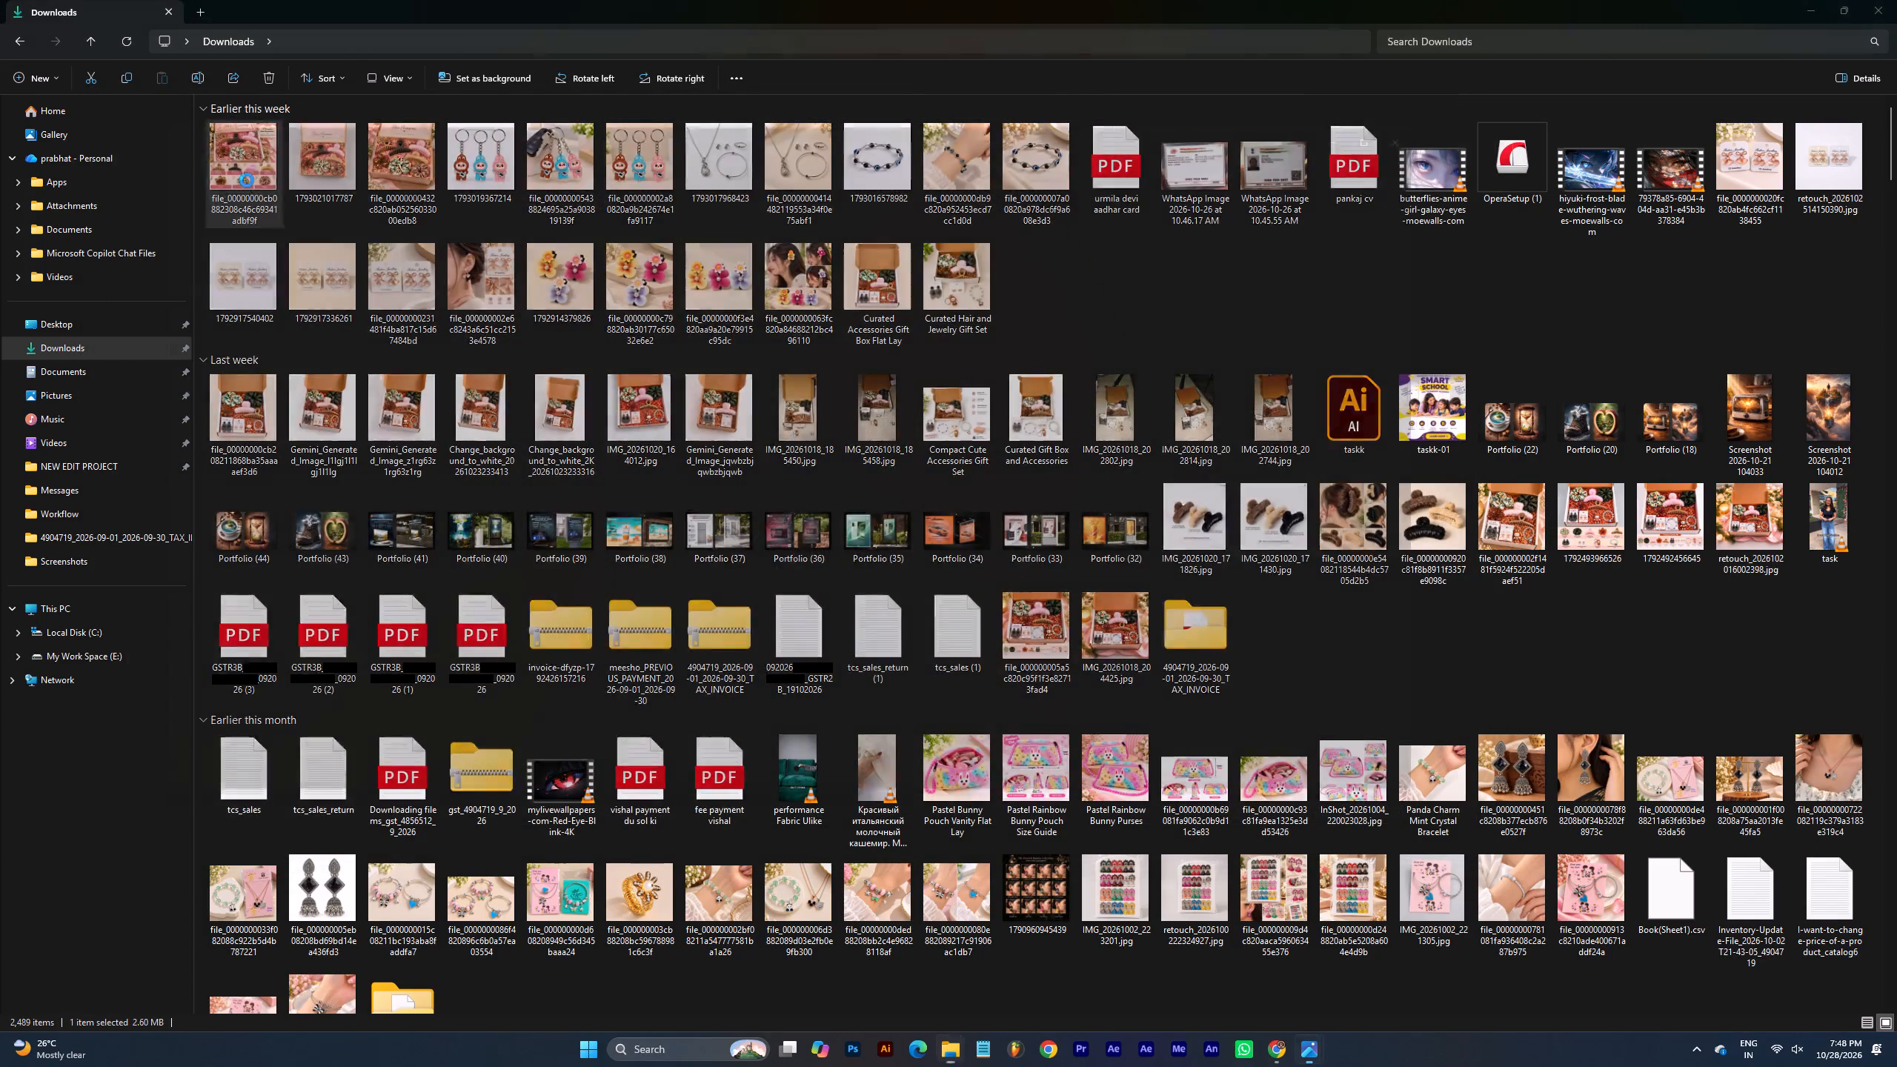
{"action": "left_click", "coordinate": [1494, 102]}
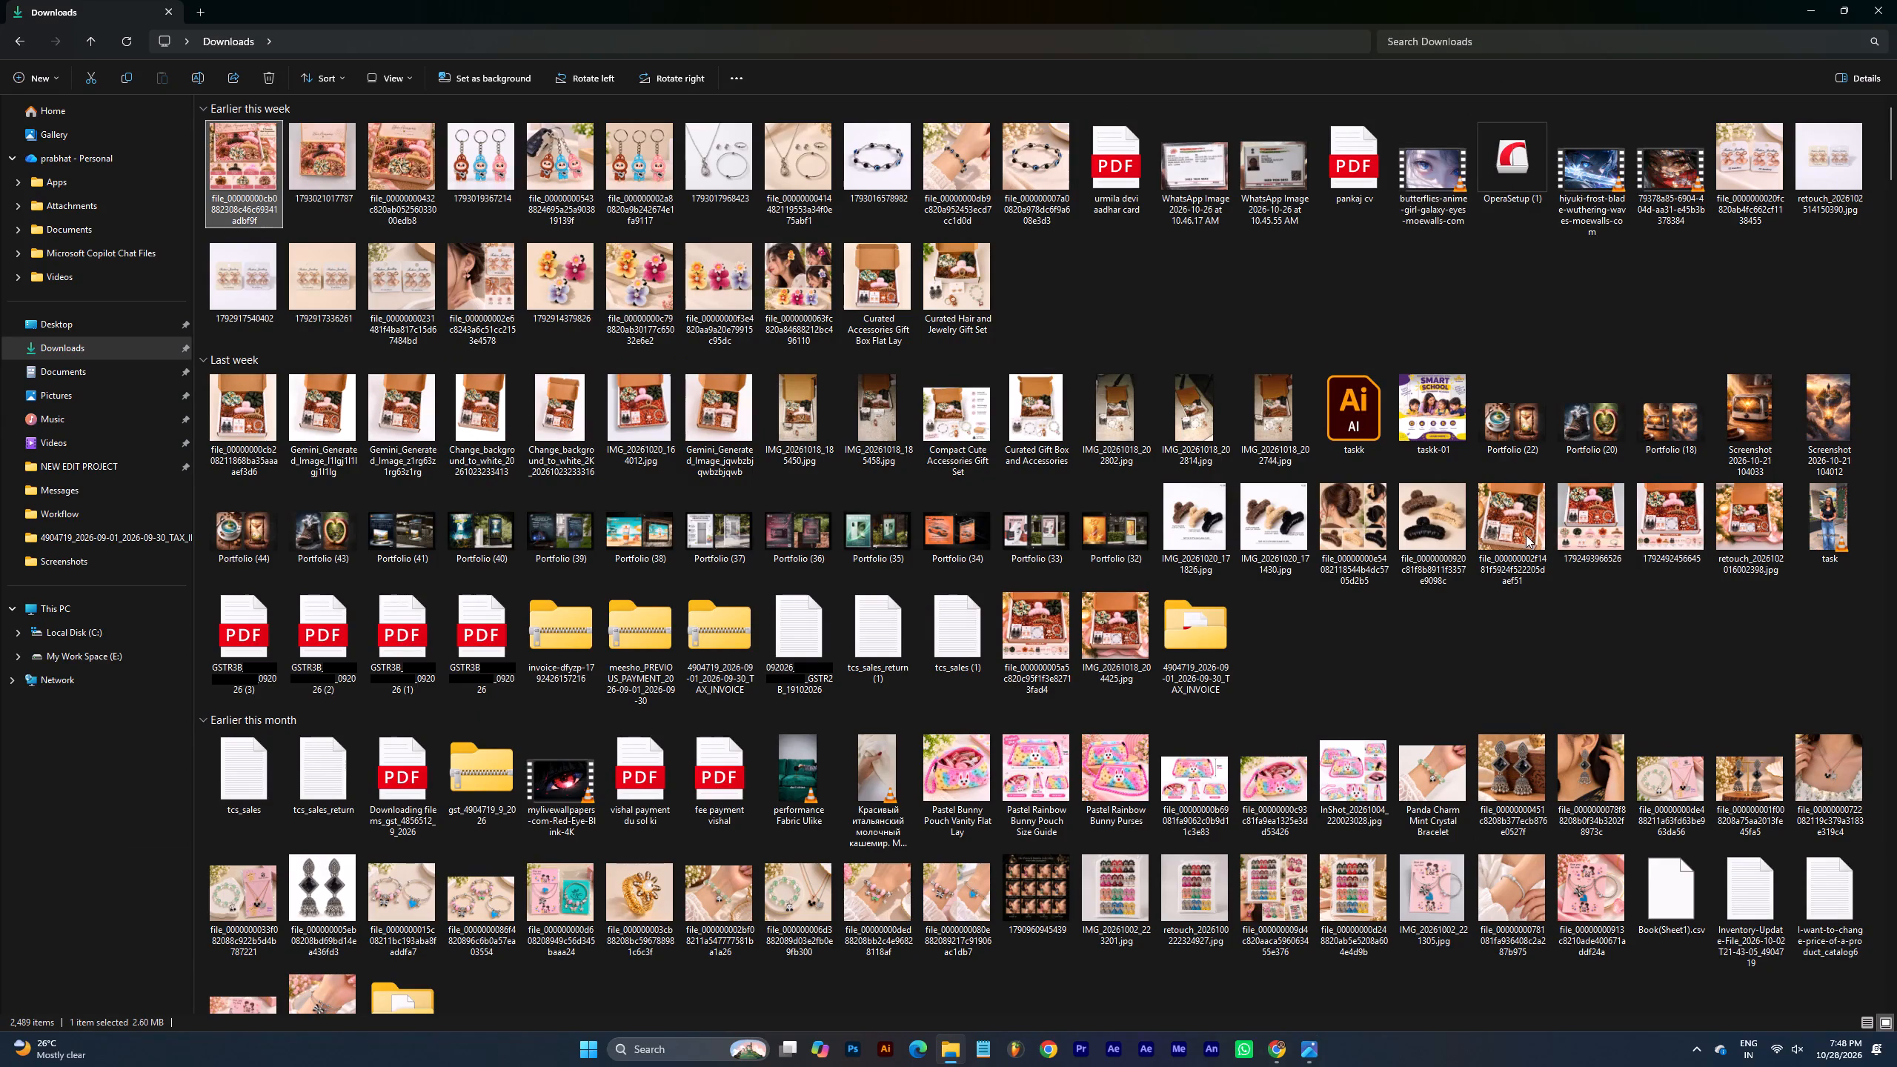
{"action": "double_click", "coordinate": [1561, 523]}
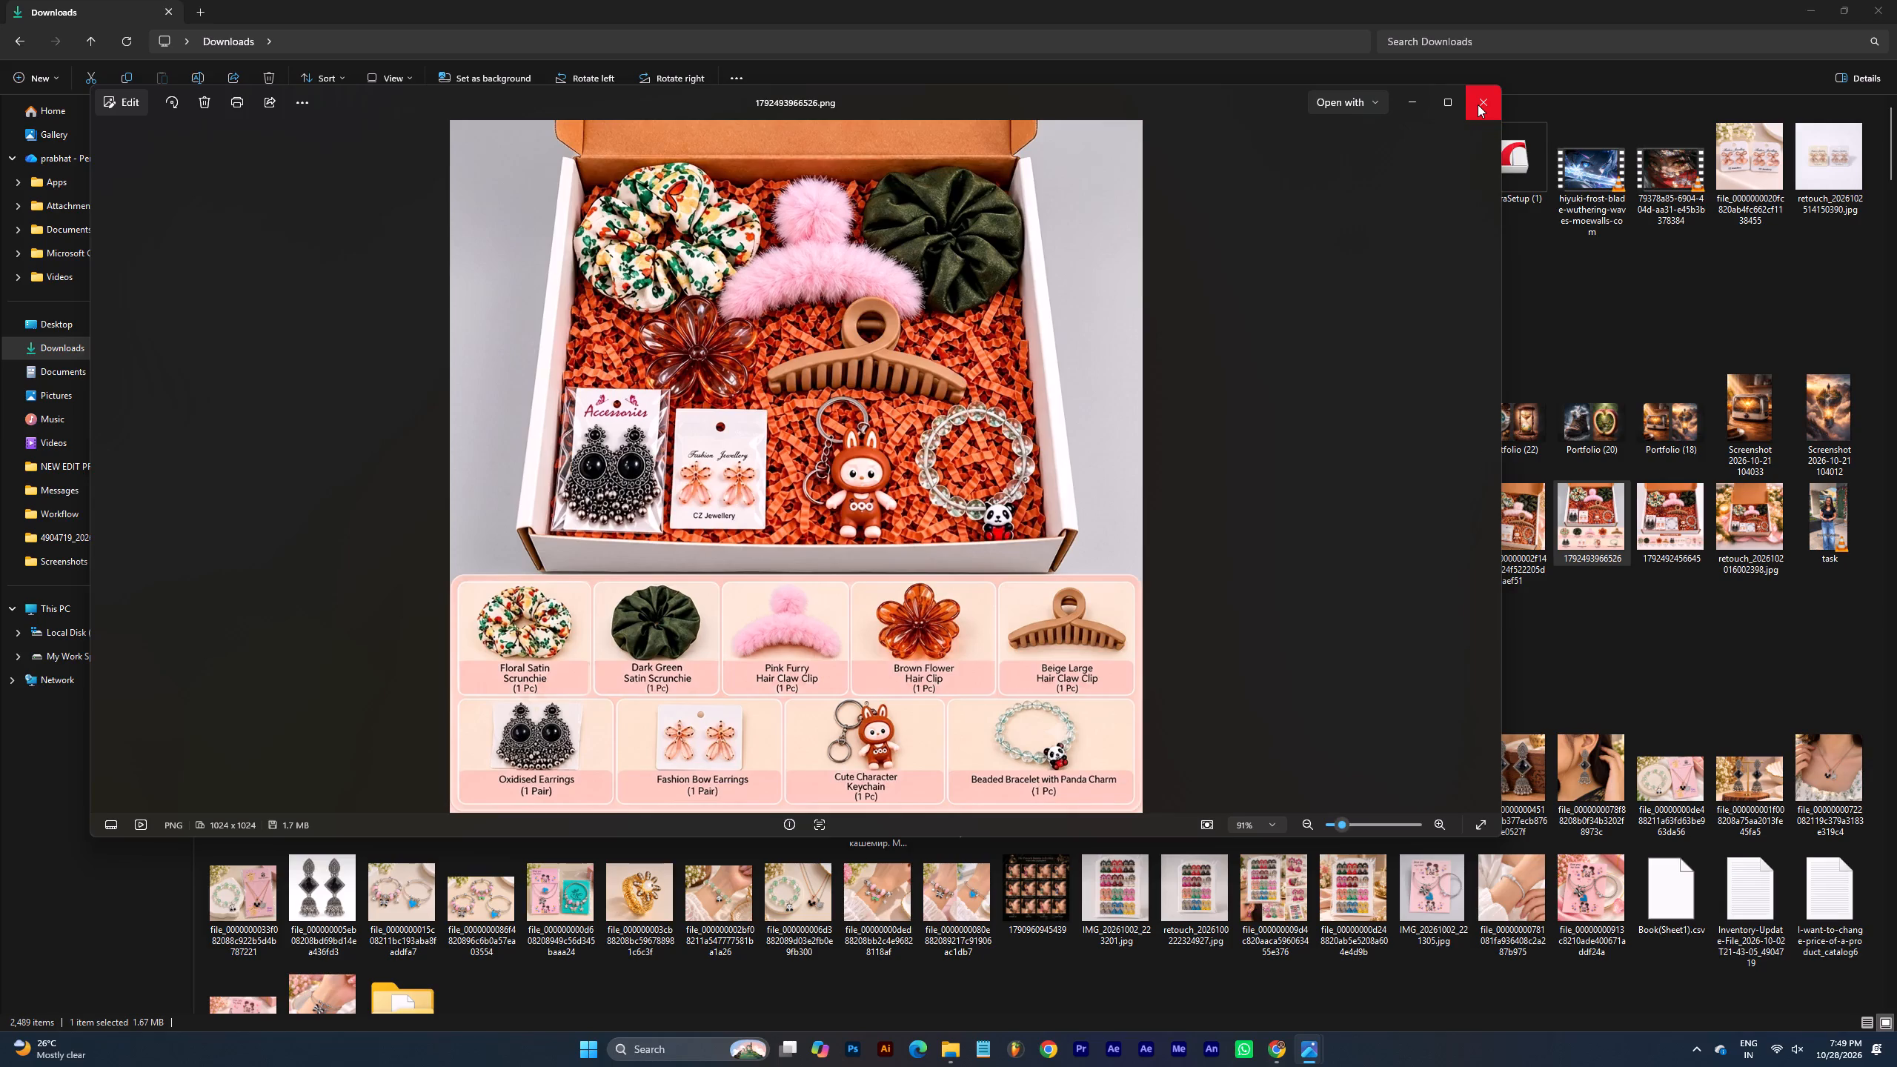
{"action": "left_click", "coordinate": [1478, 104]}
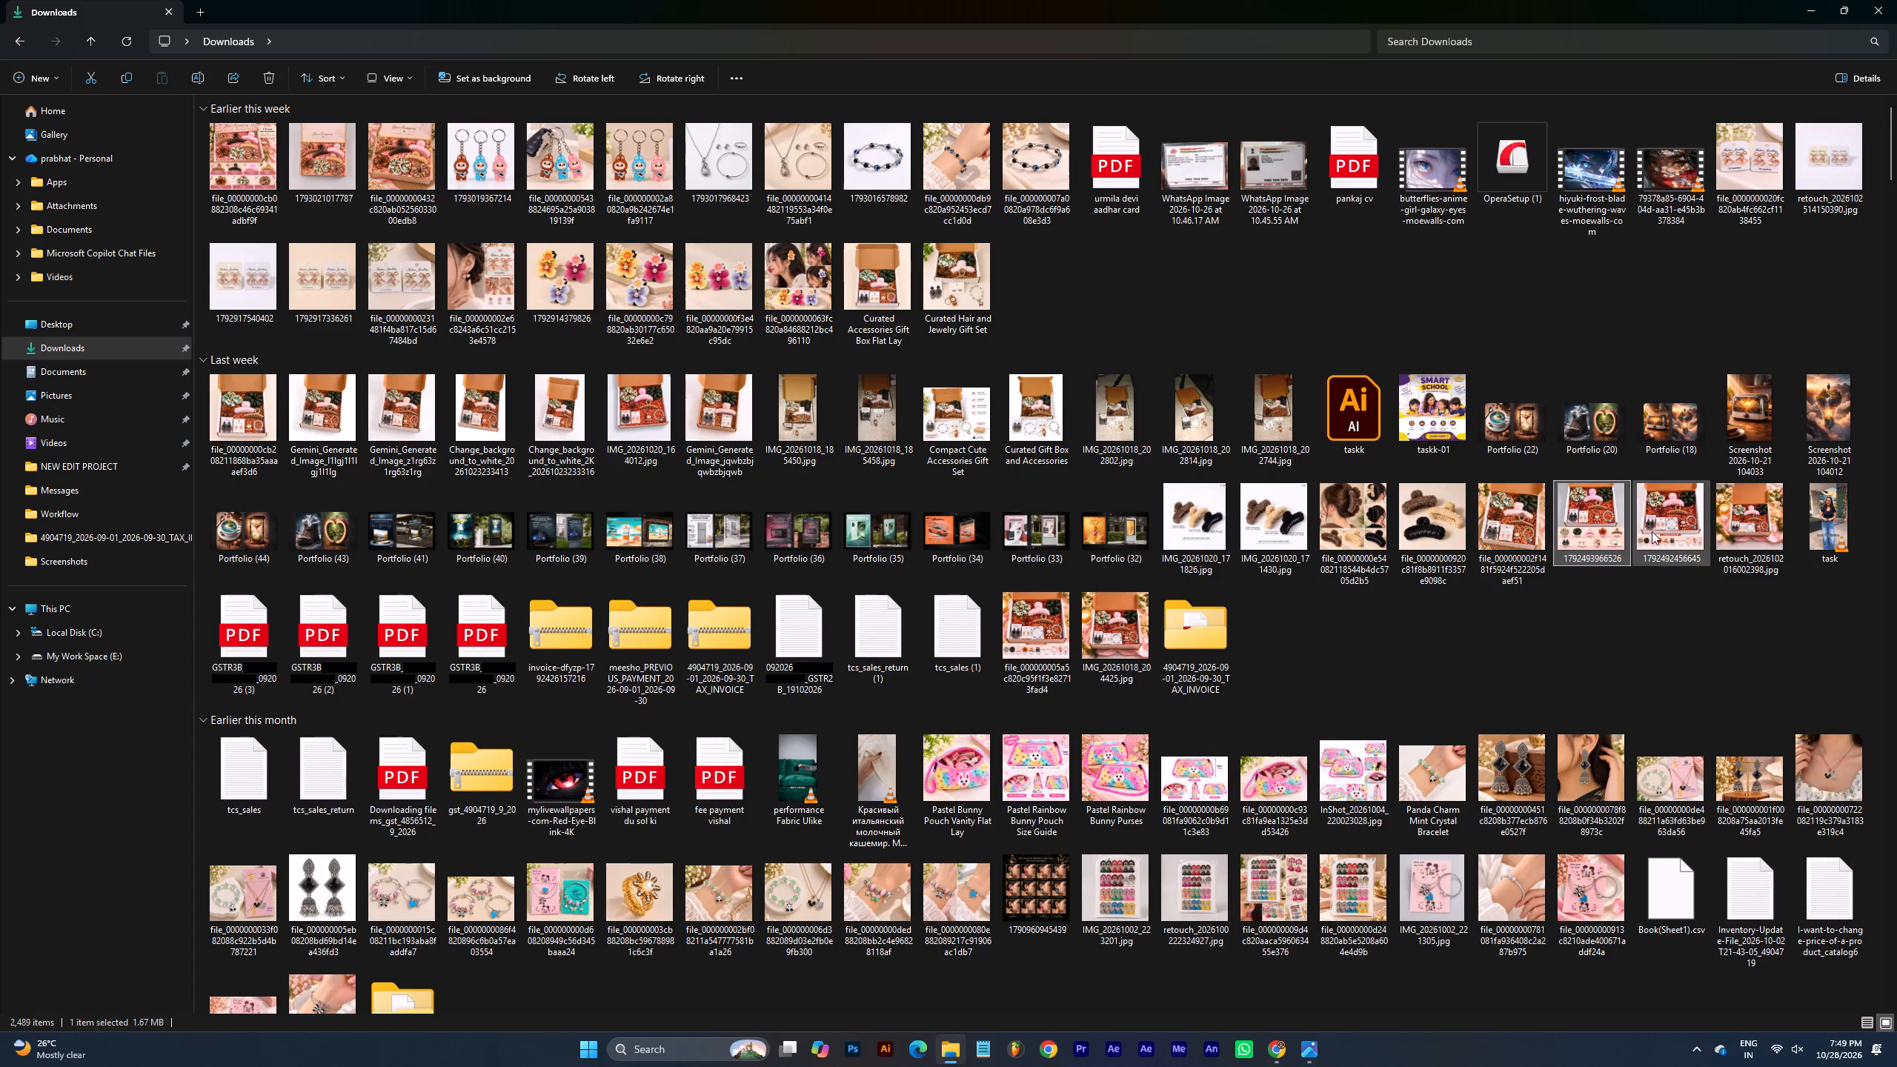
{"action": "double_click", "coordinate": [1506, 531]}
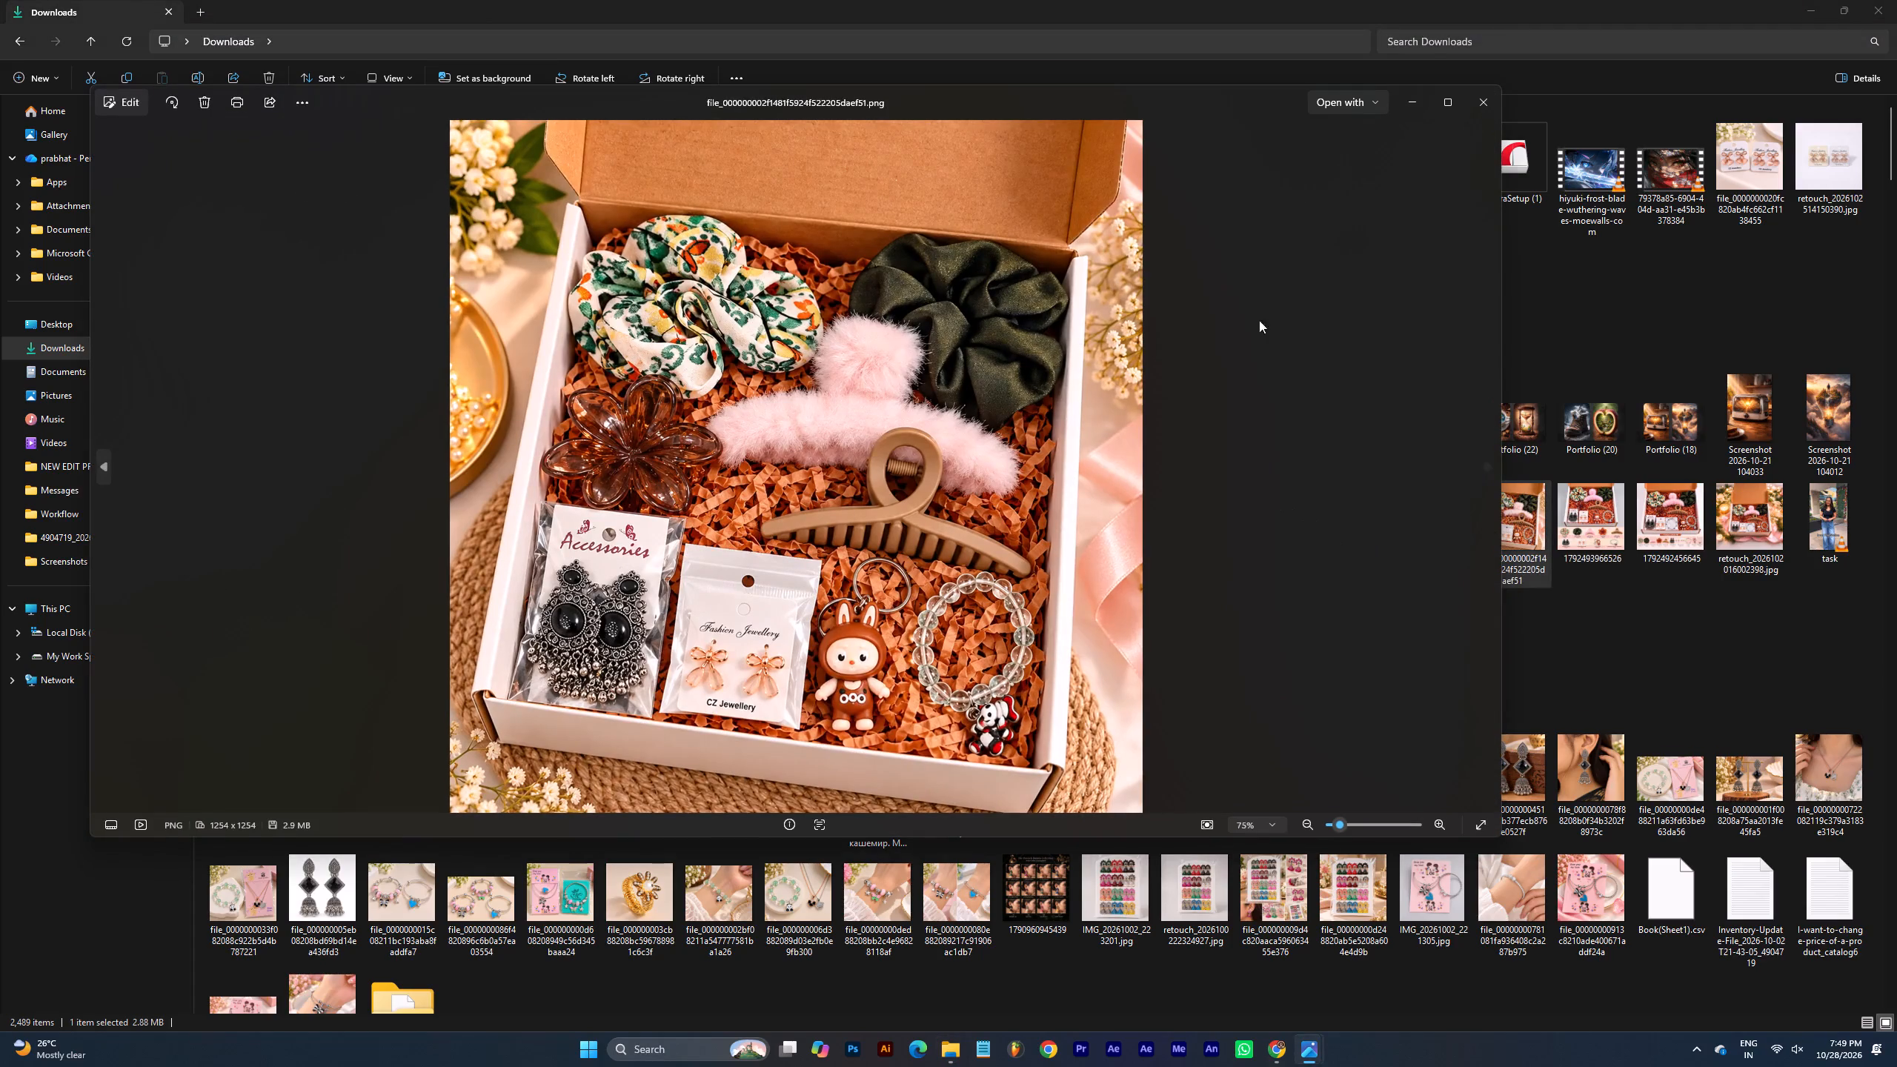
{"action": "left_click", "coordinate": [1475, 104]}
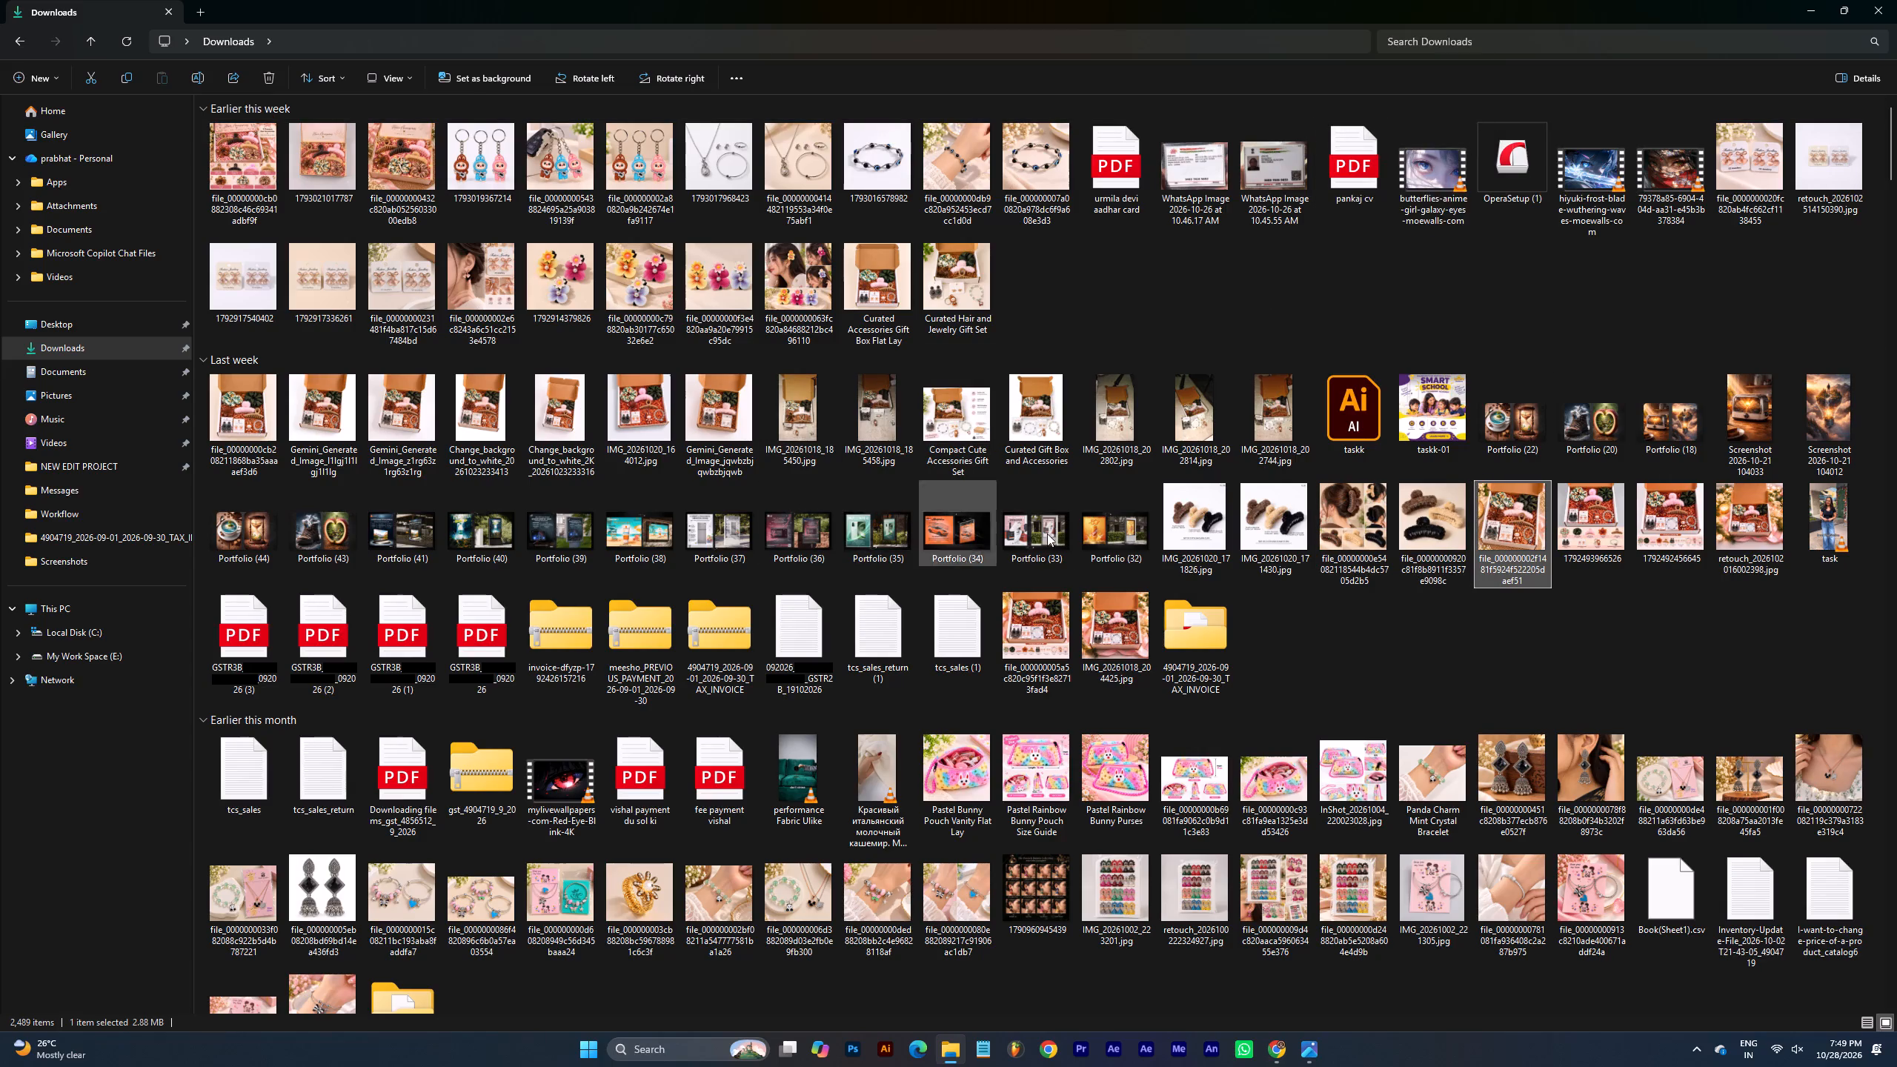
{"action": "double_click", "coordinate": [1036, 411]}
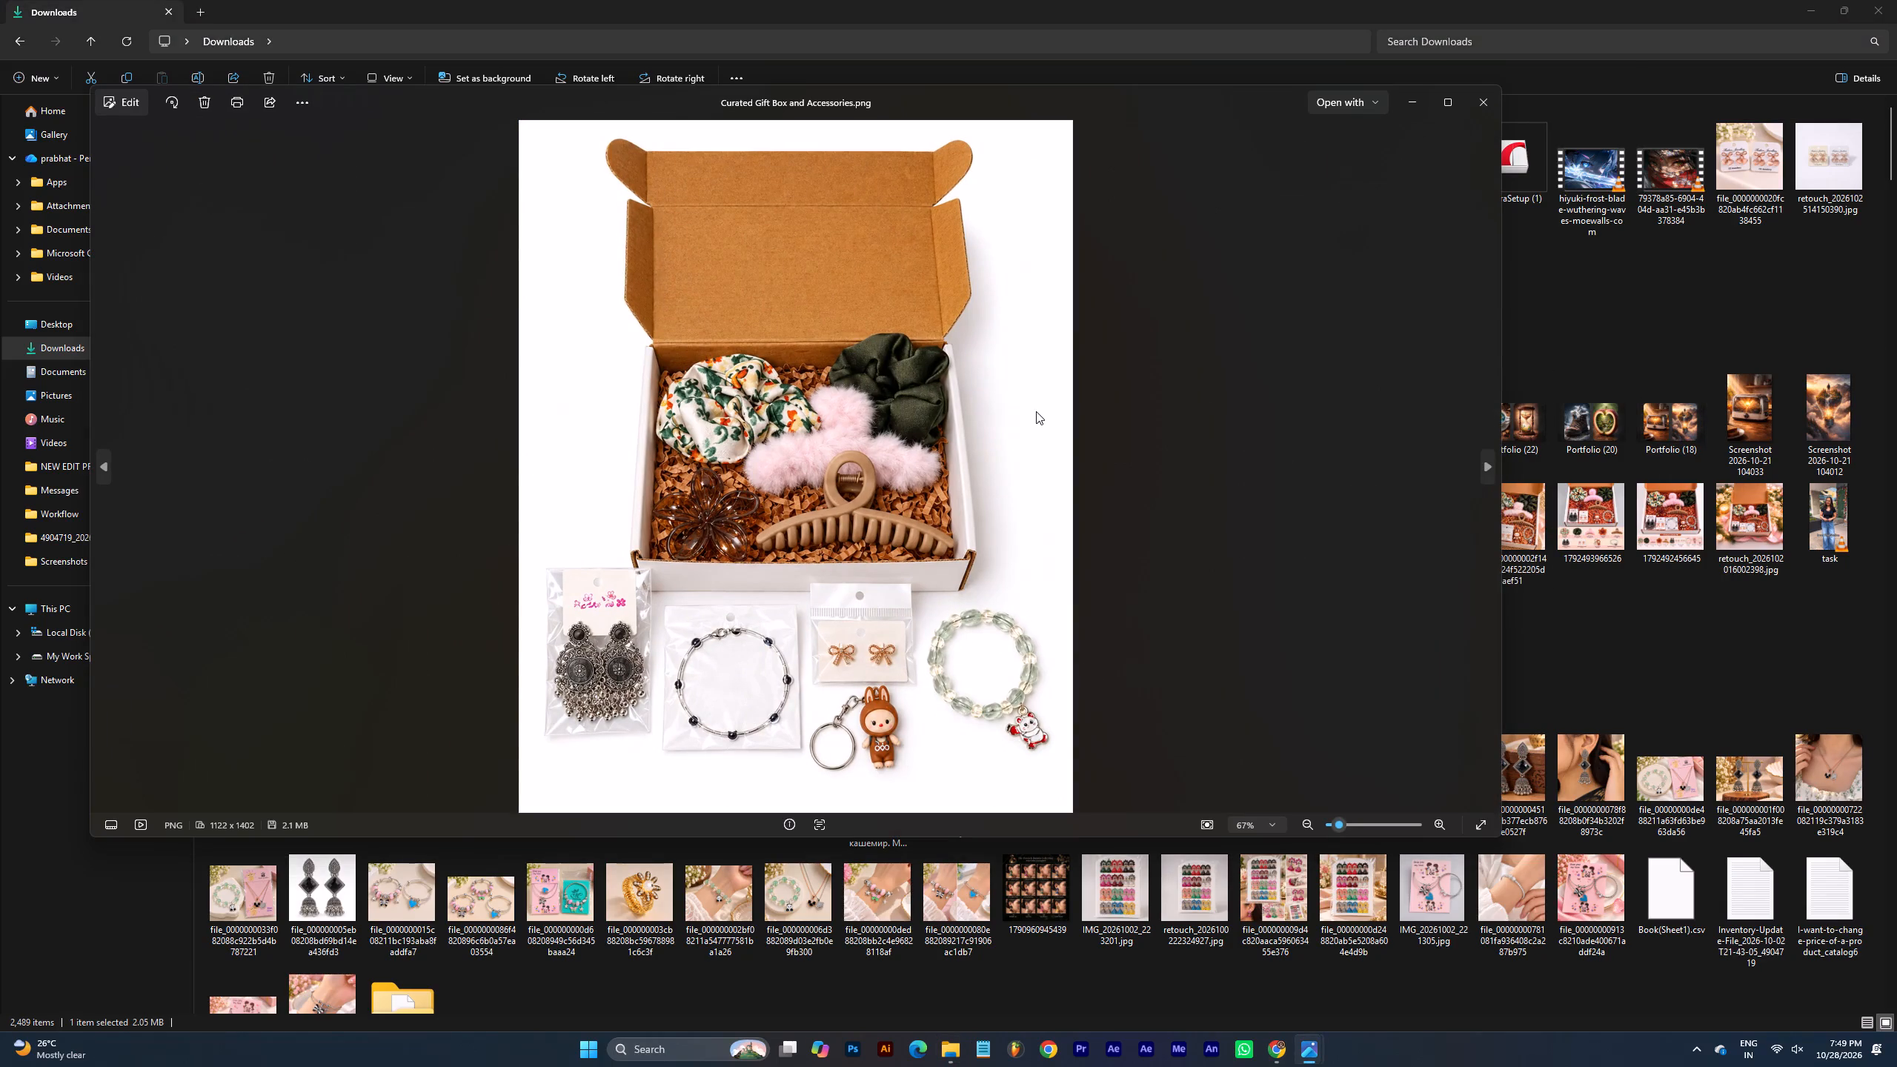
{"action": "left_click", "coordinate": [1497, 99]}
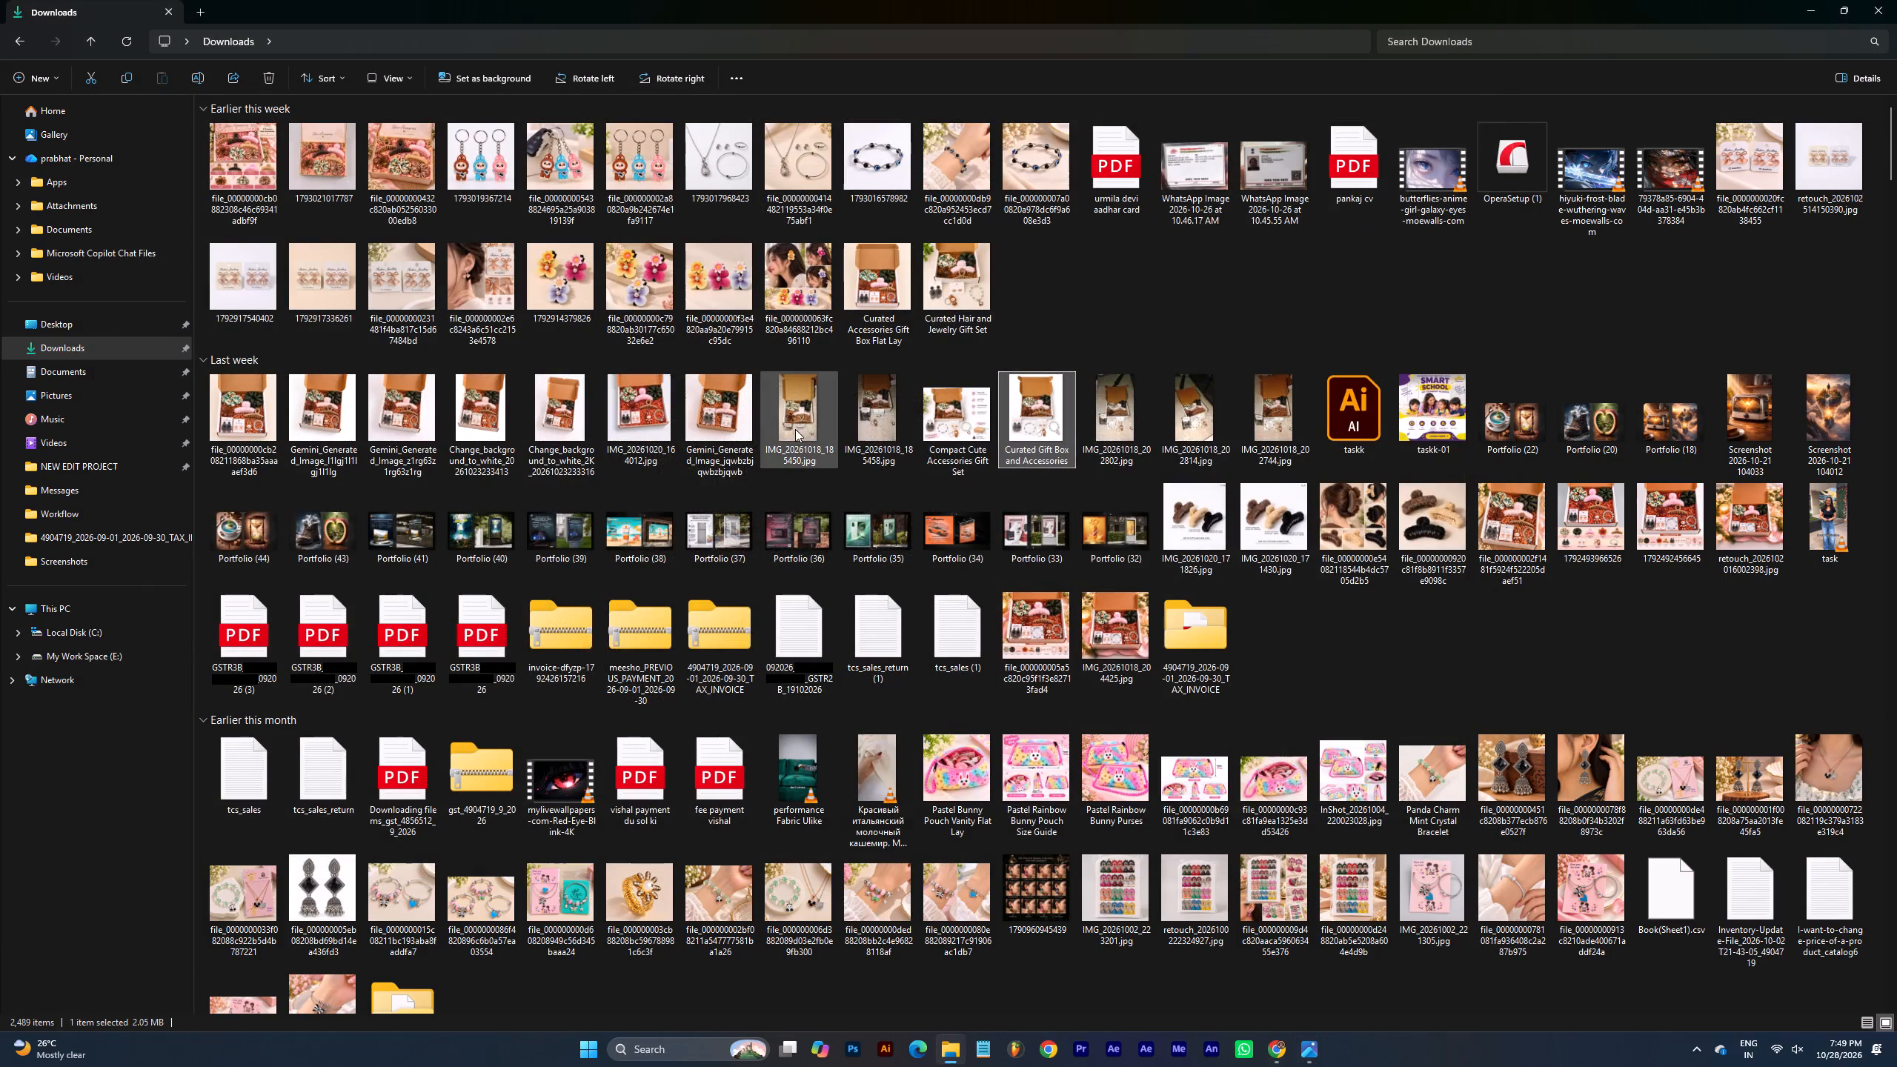
{"action": "double_click", "coordinate": [713, 410]}
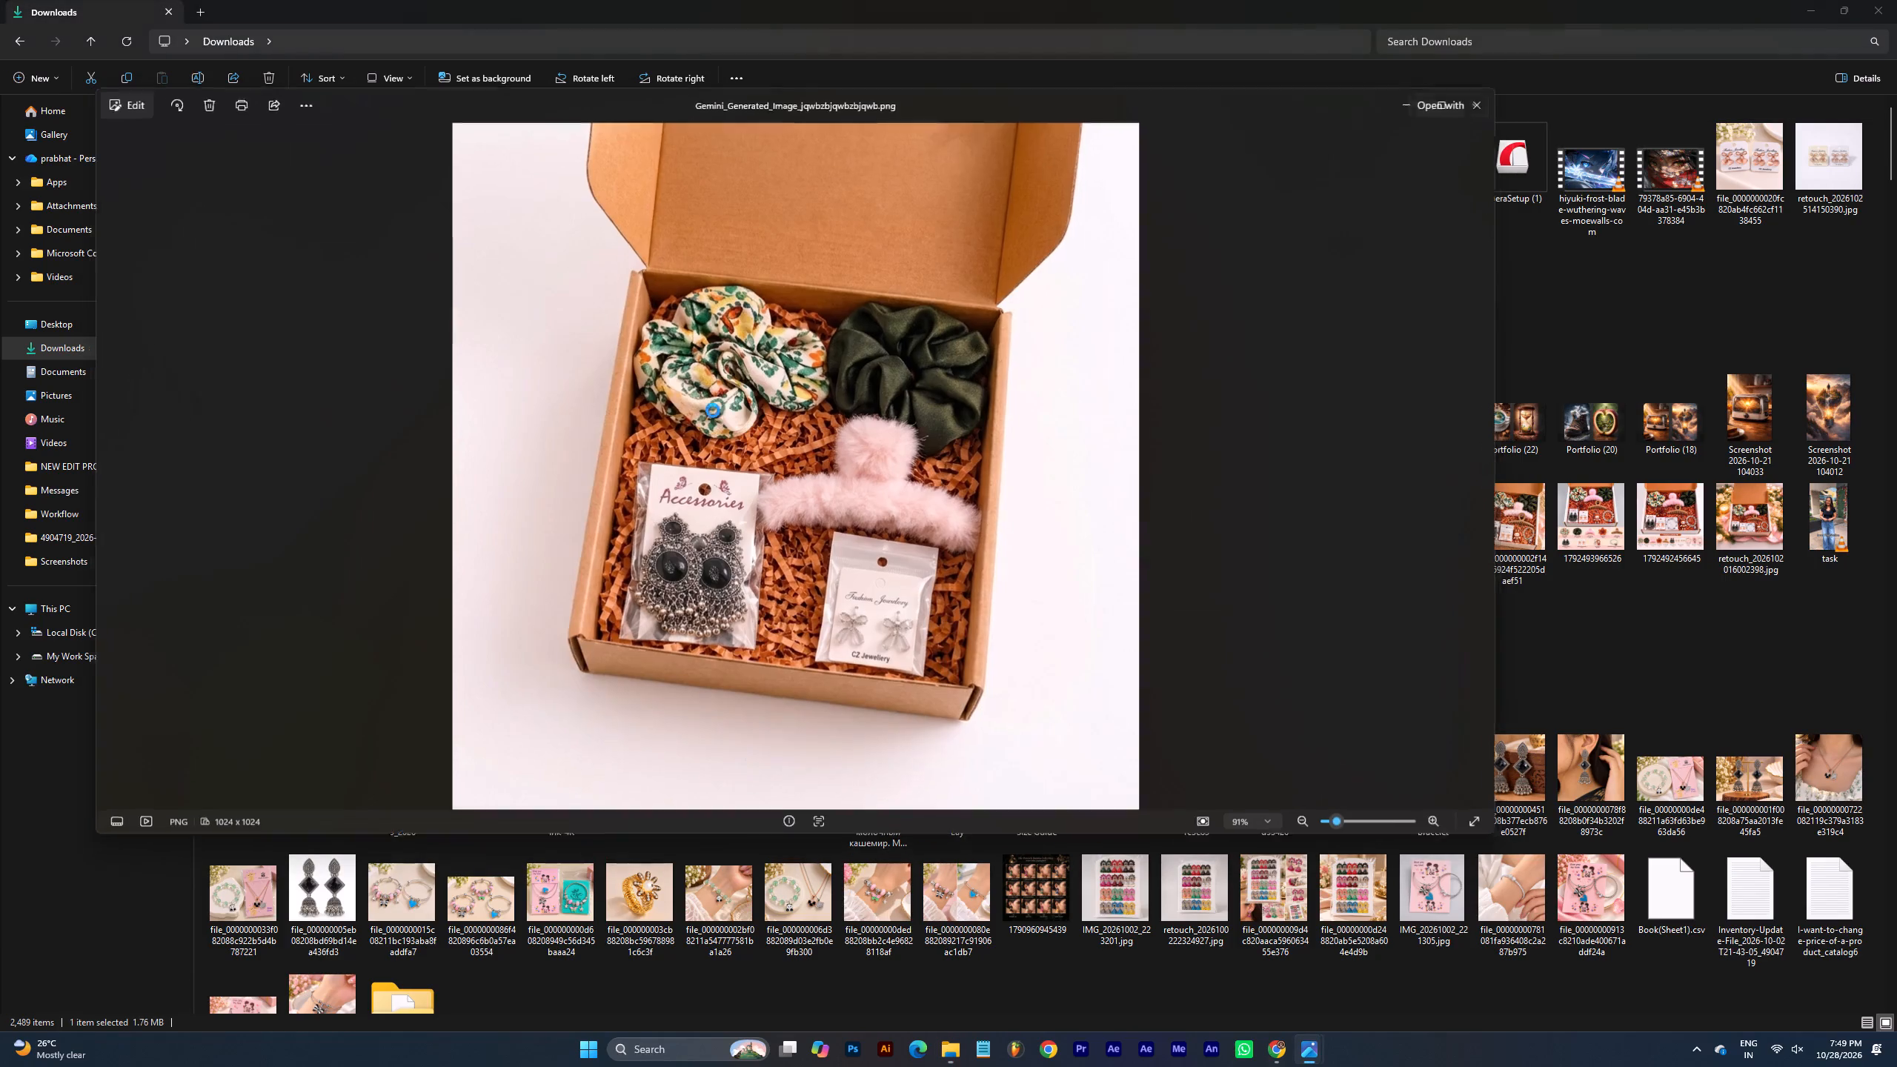
{"action": "left_click", "coordinate": [1476, 99]}
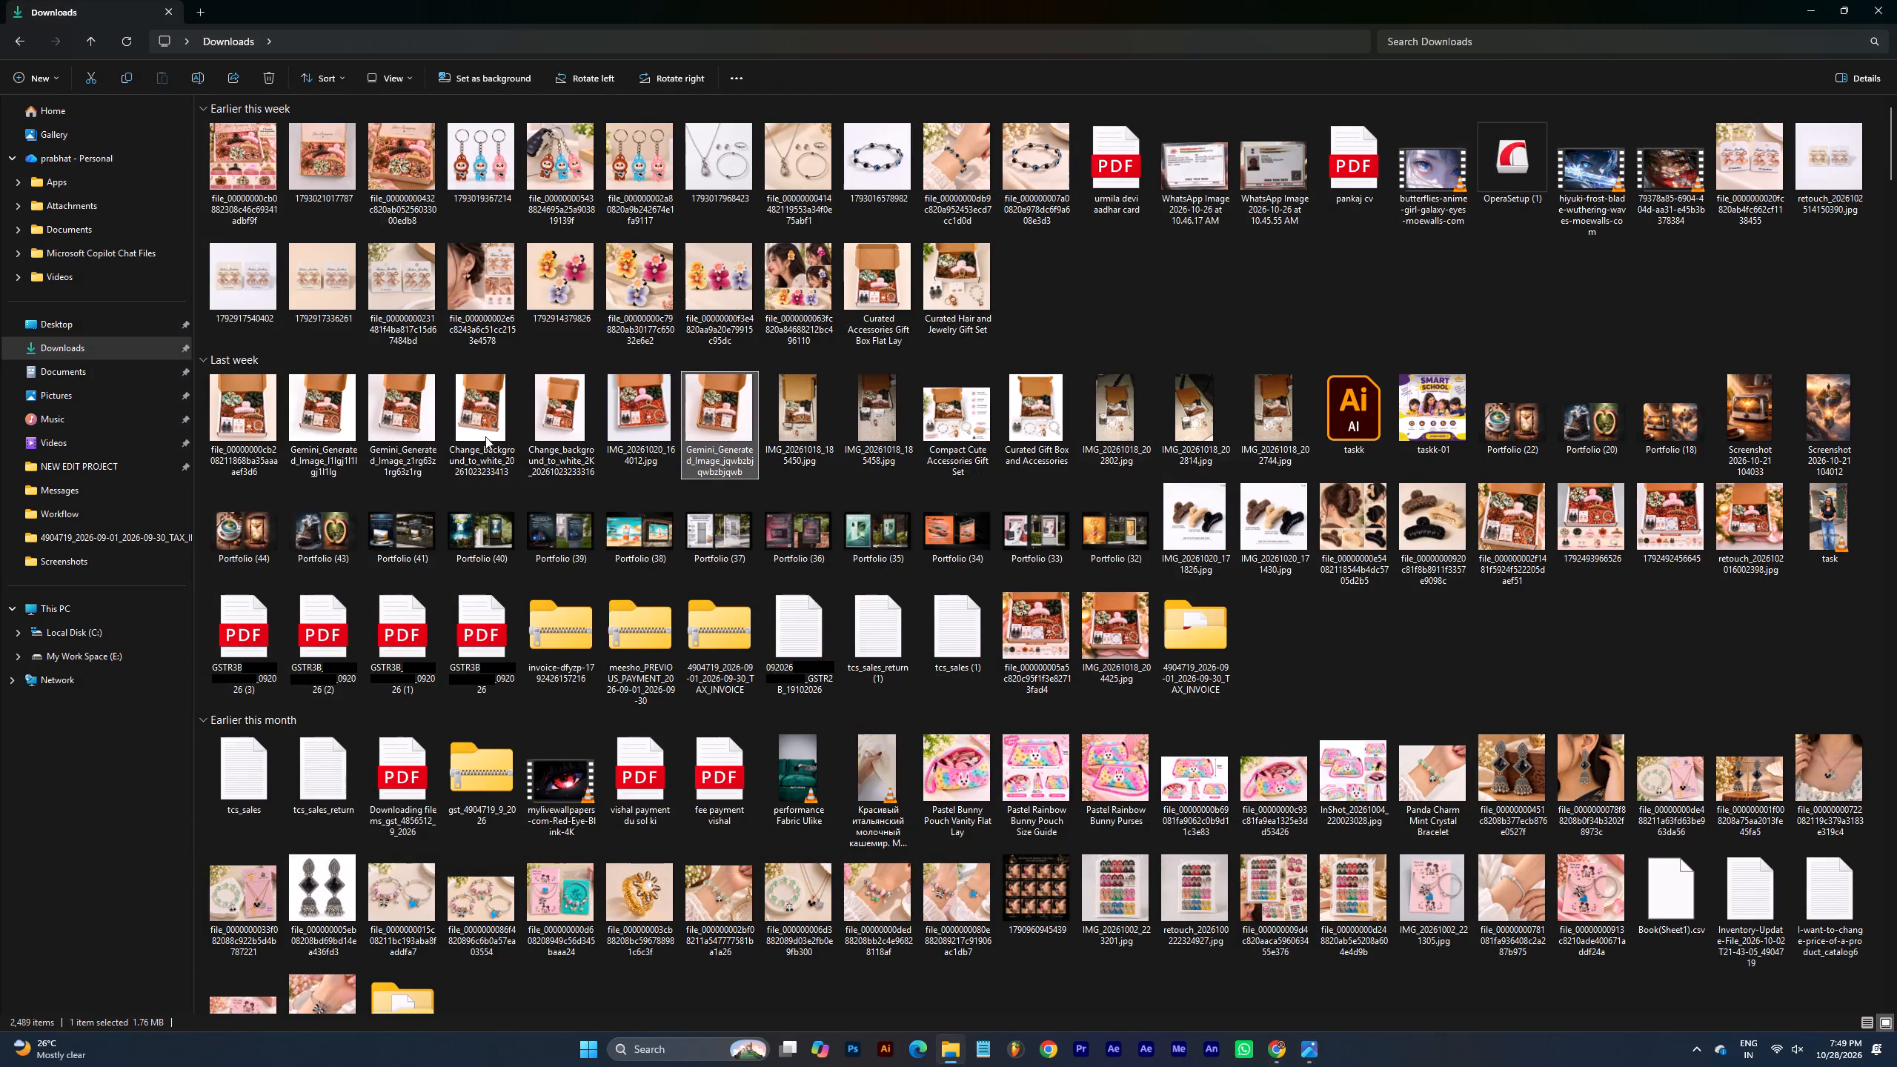
{"action": "double_click", "coordinate": [260, 443]}
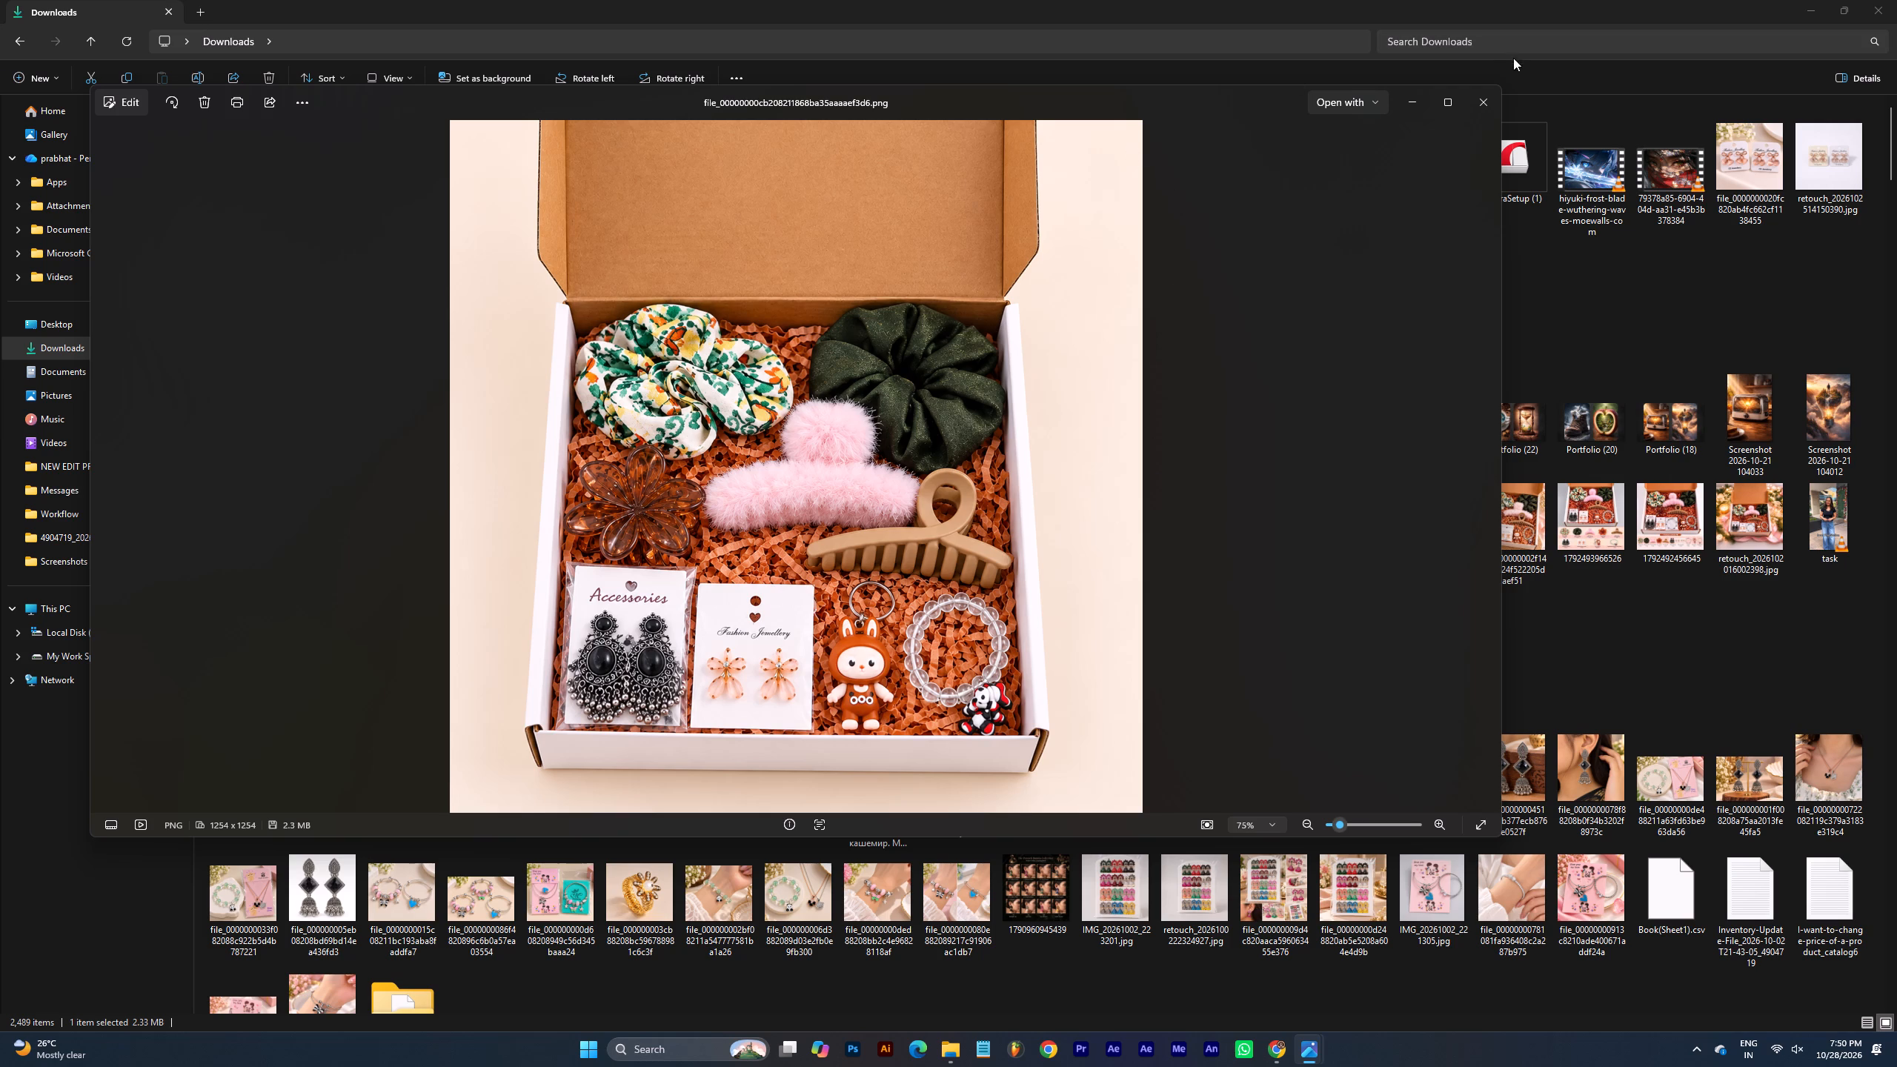
{"action": "left_click", "coordinate": [1491, 99]}
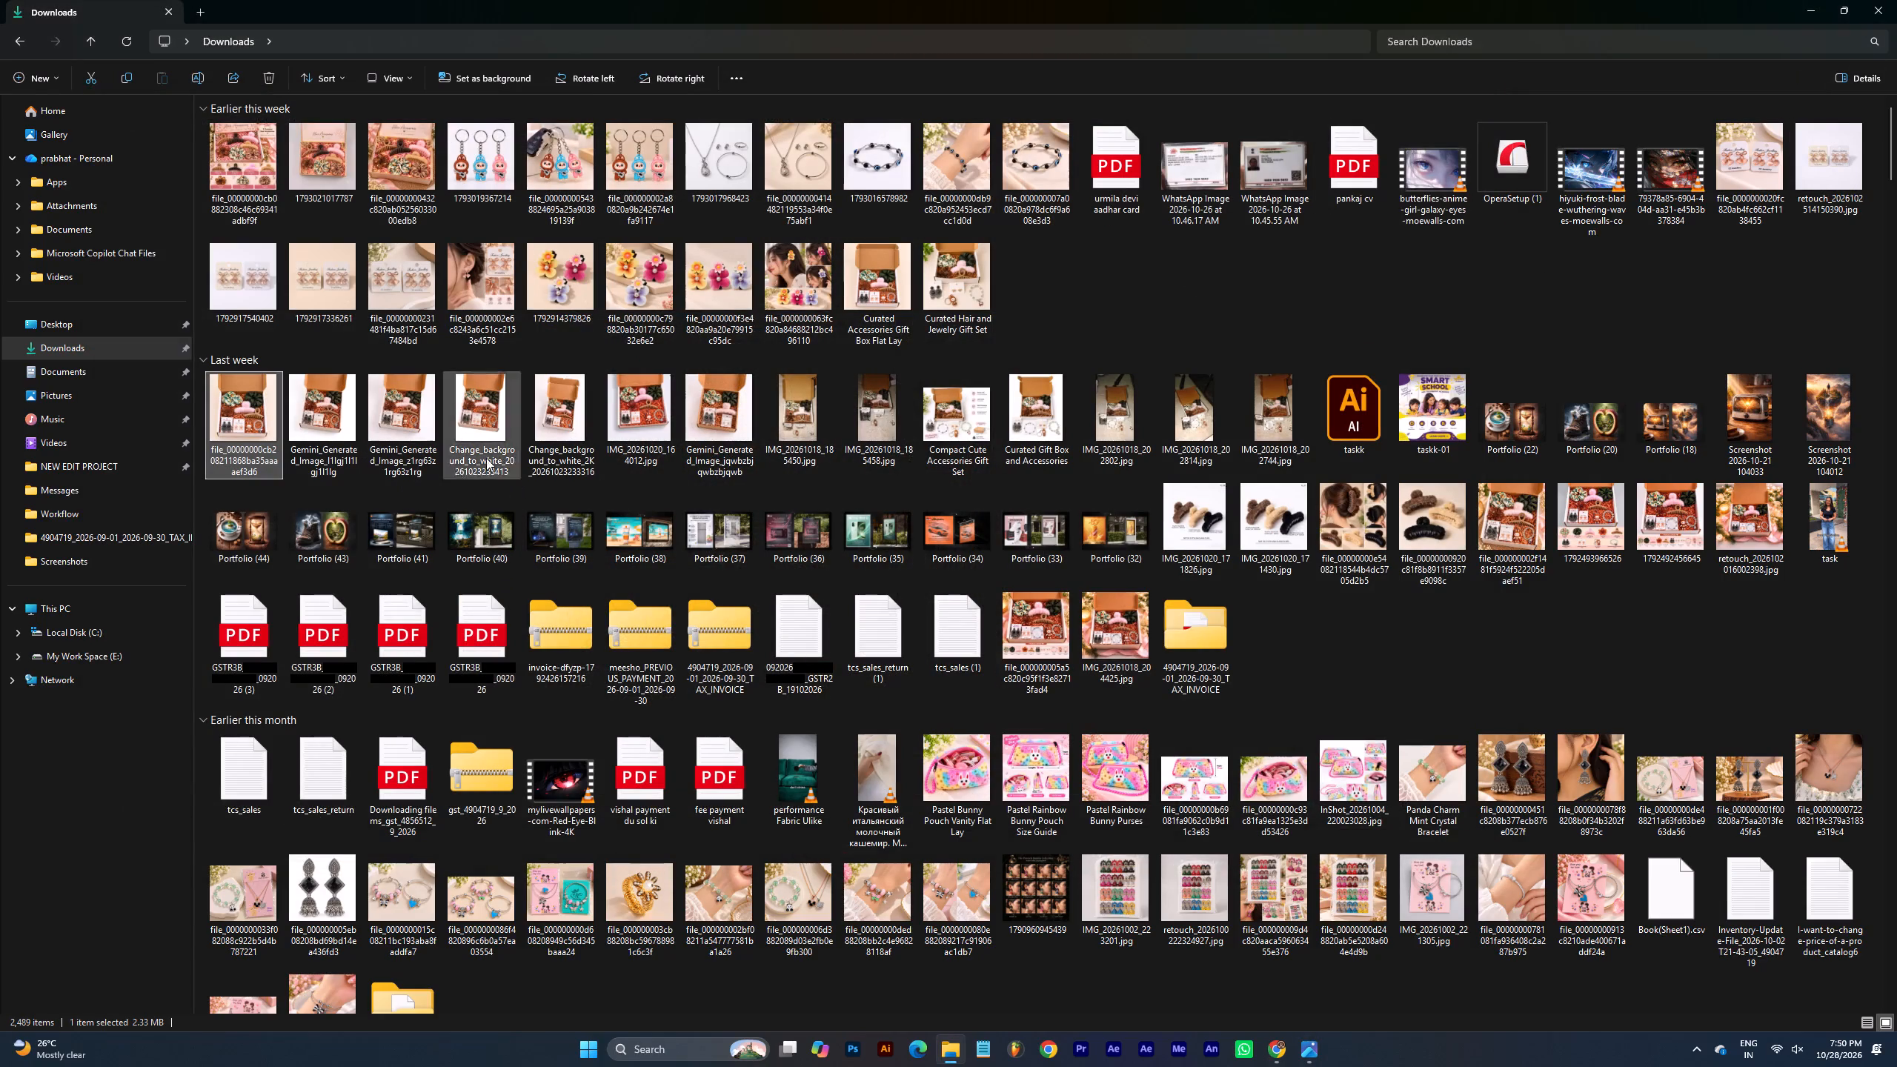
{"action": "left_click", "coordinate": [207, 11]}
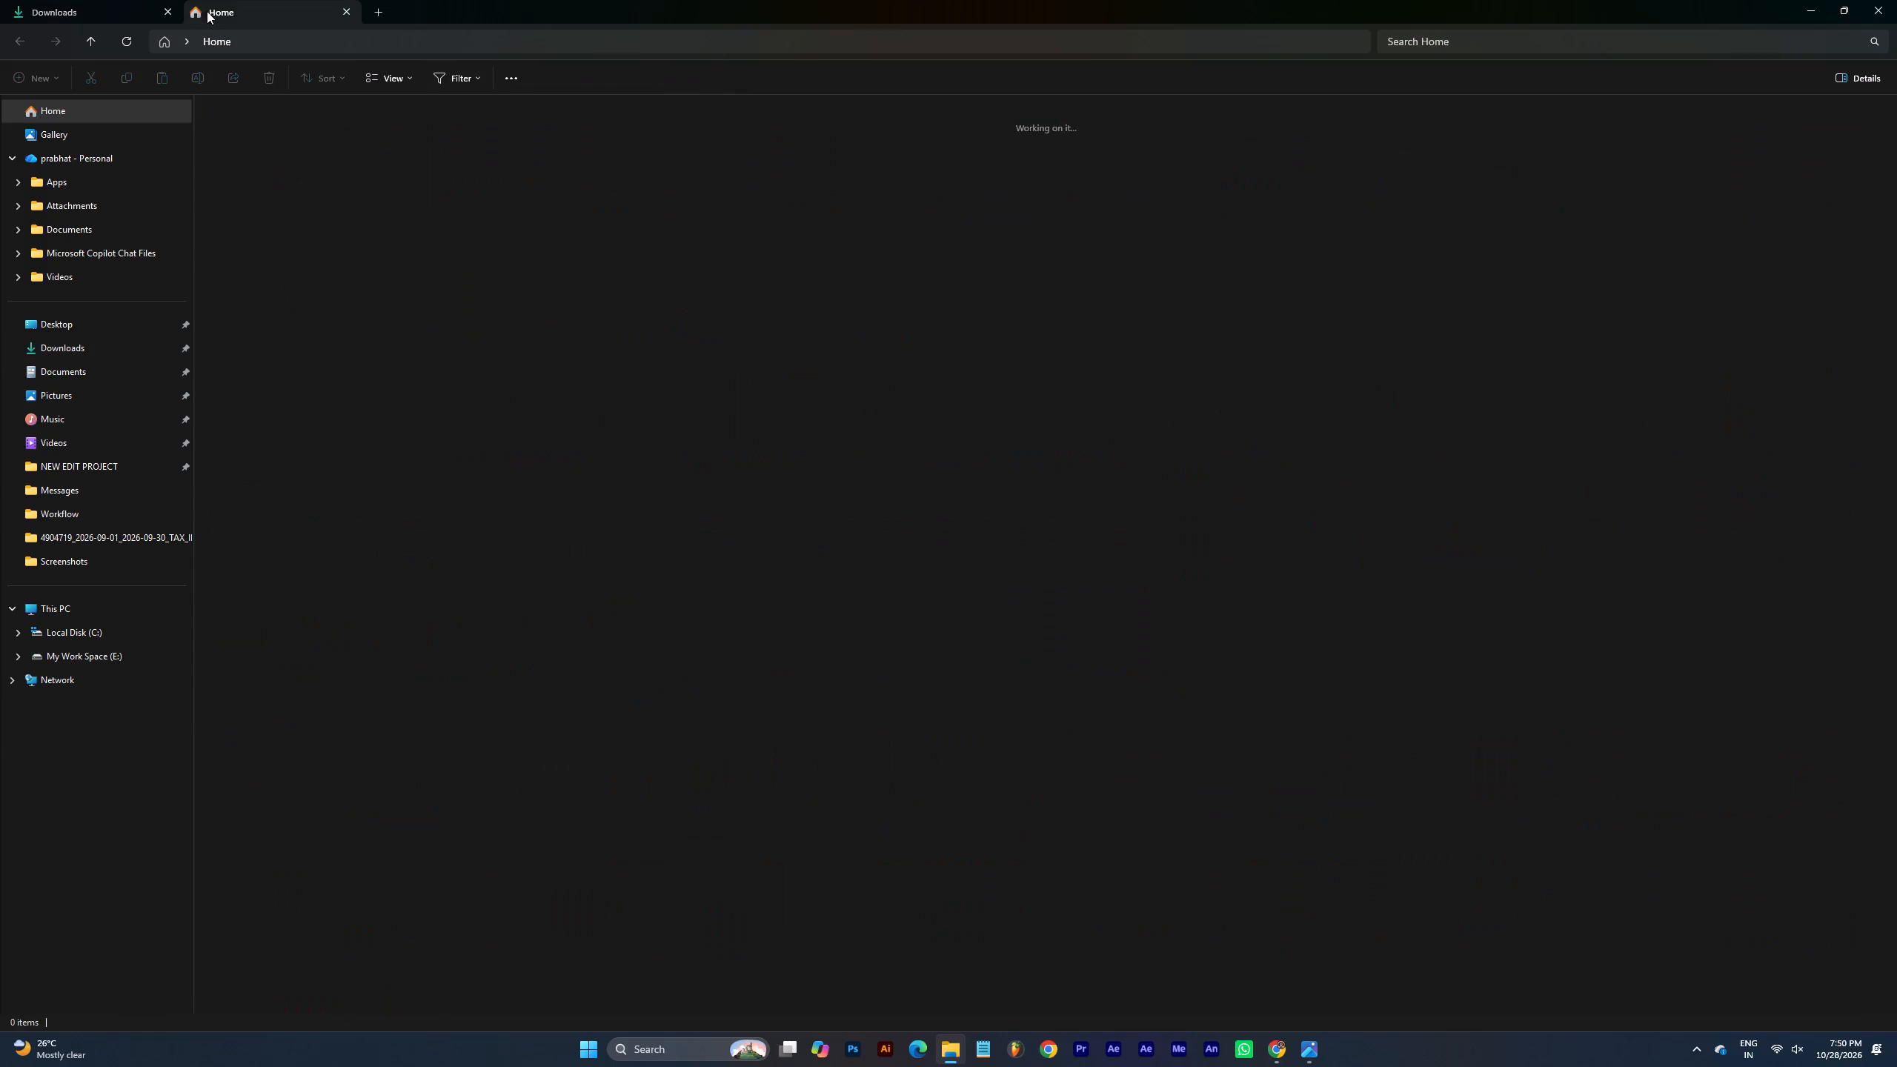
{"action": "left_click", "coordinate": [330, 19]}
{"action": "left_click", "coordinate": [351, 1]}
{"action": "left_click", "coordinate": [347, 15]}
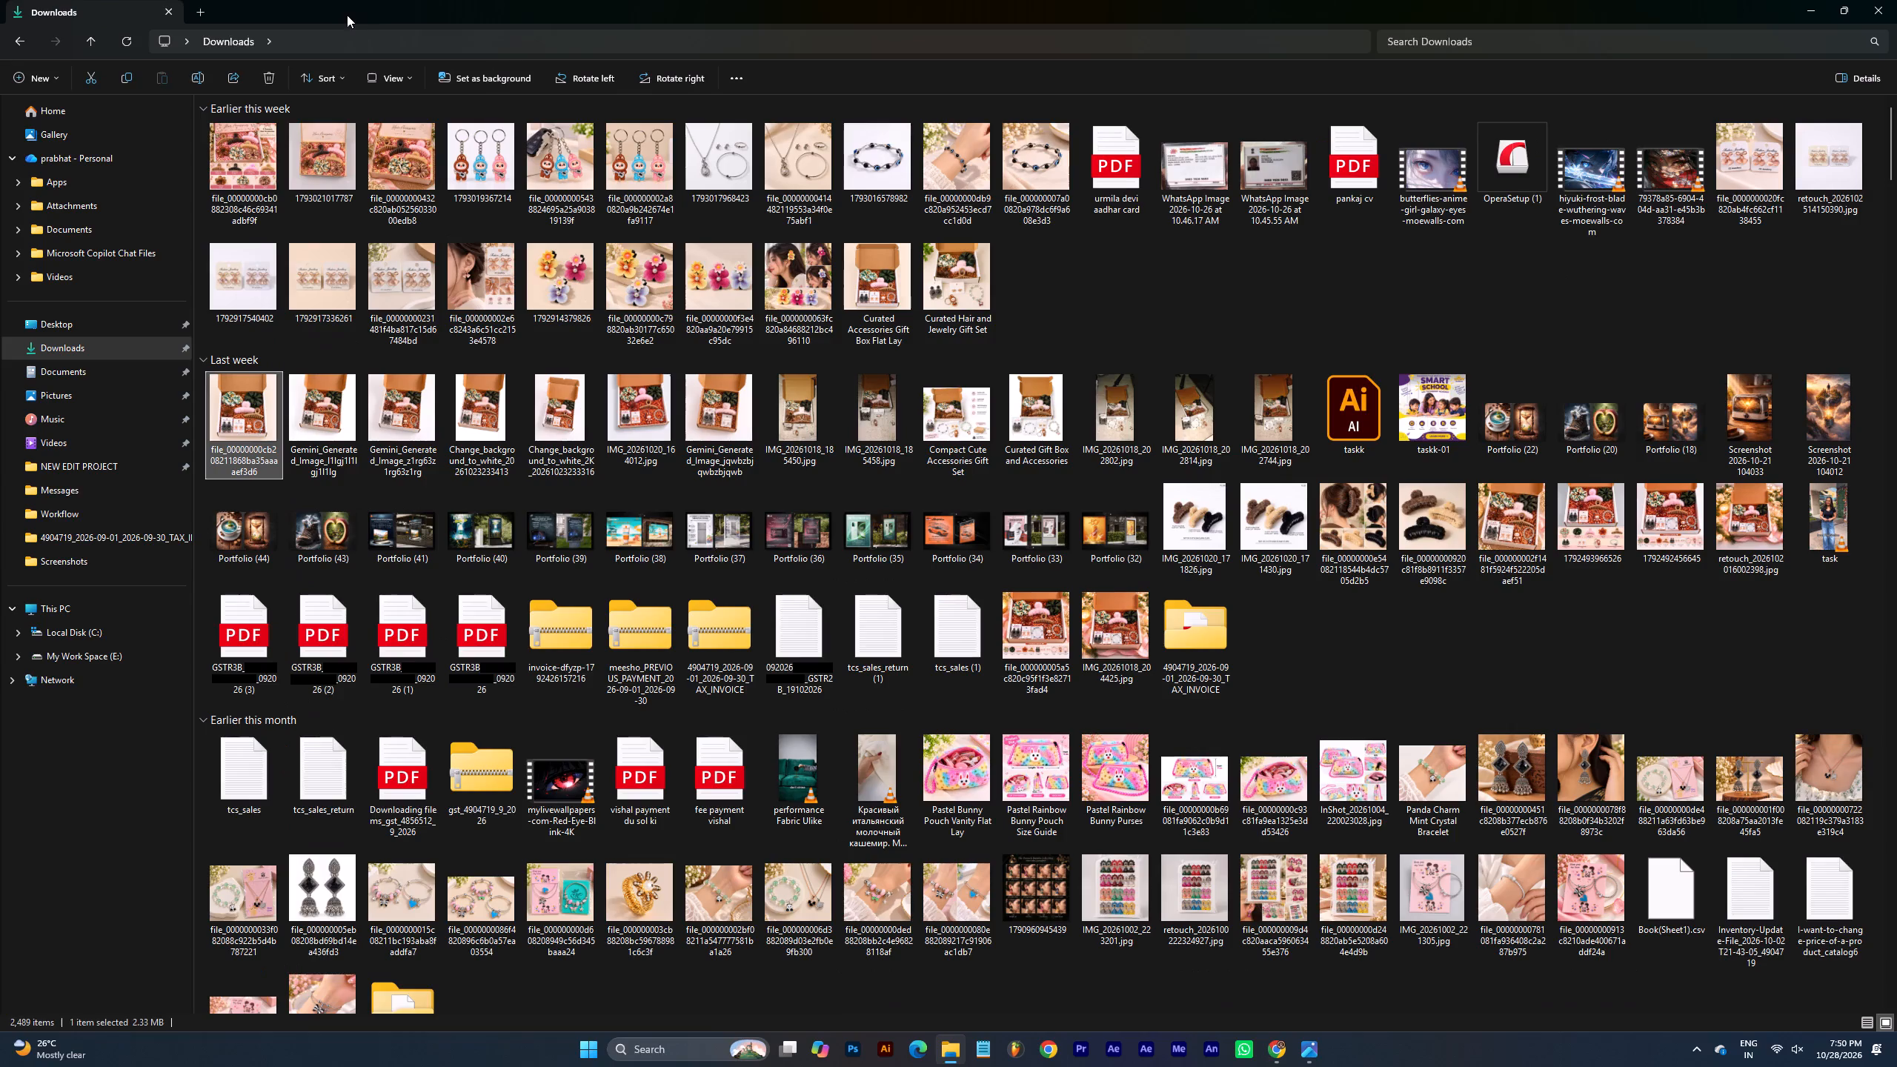
Switch to Chrome, returning to the Meesho Add Single Catalog page.
{"action": "left_click", "coordinate": [1276, 1056]}
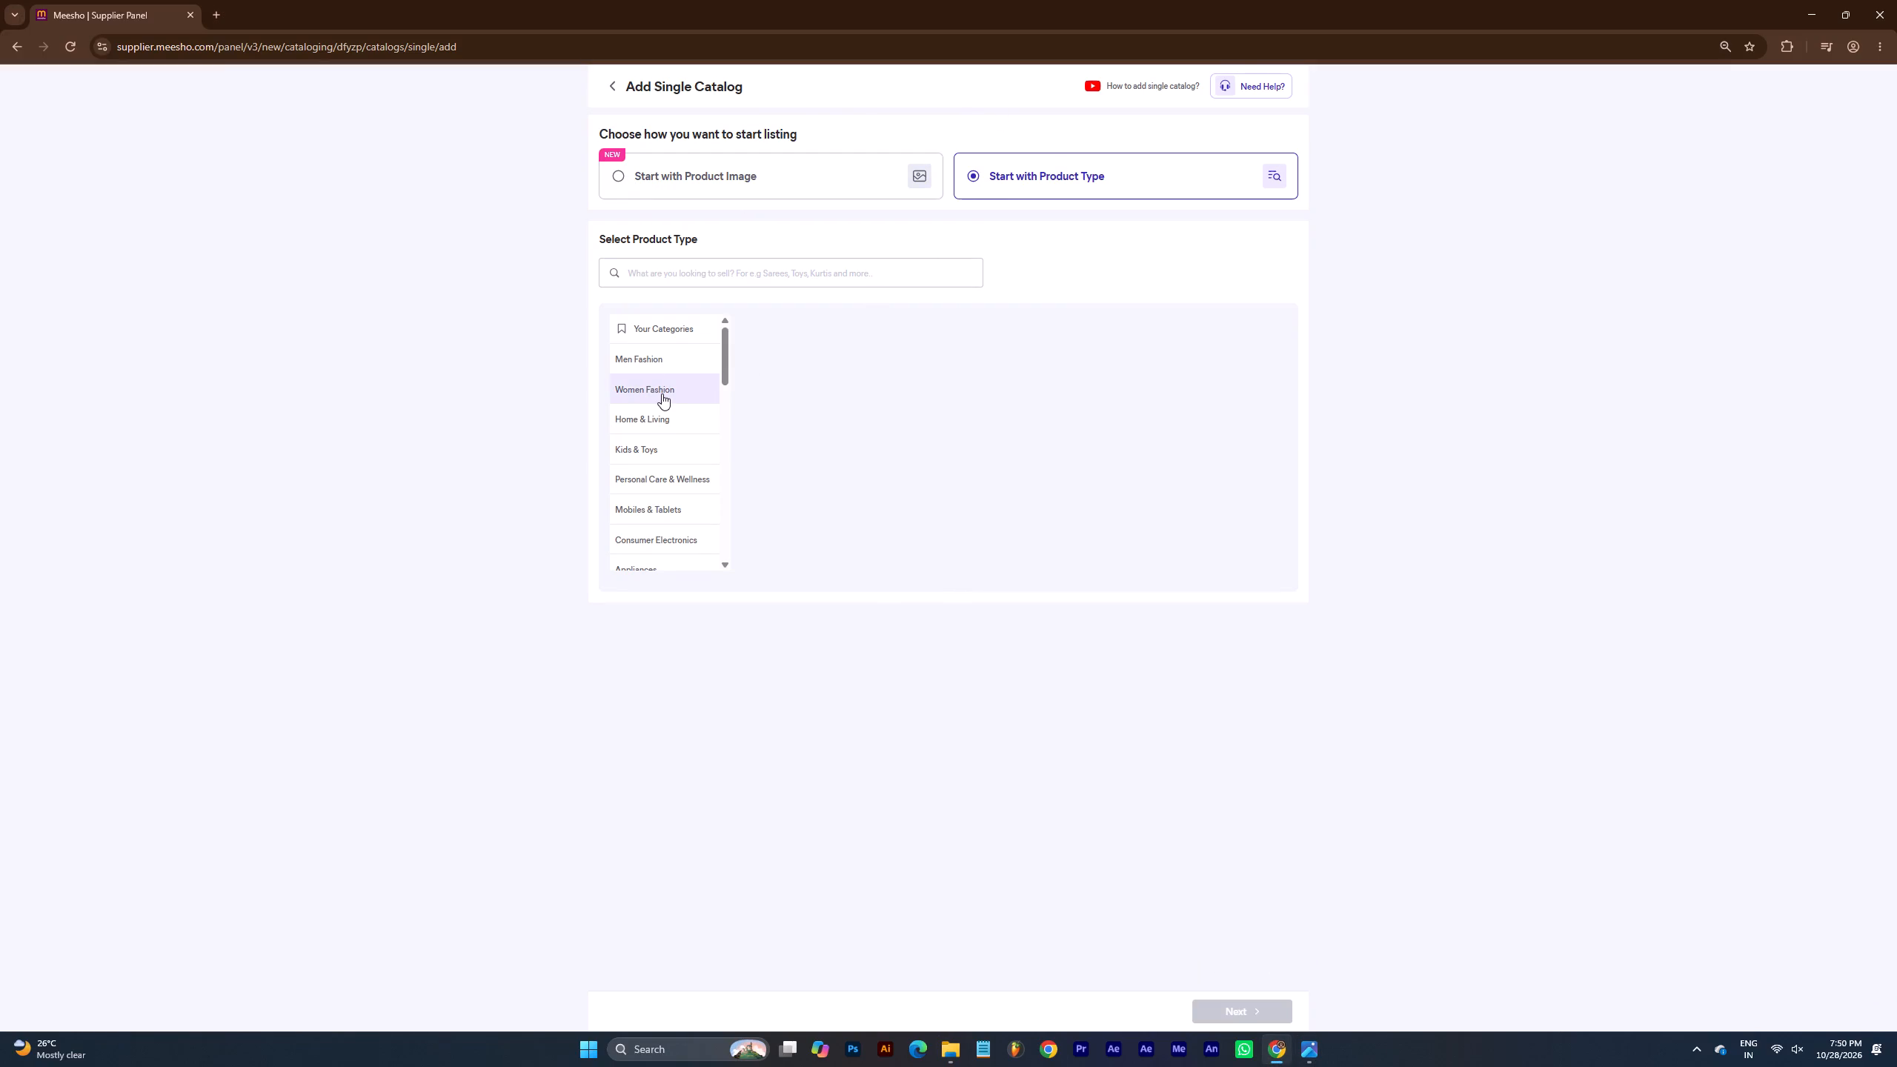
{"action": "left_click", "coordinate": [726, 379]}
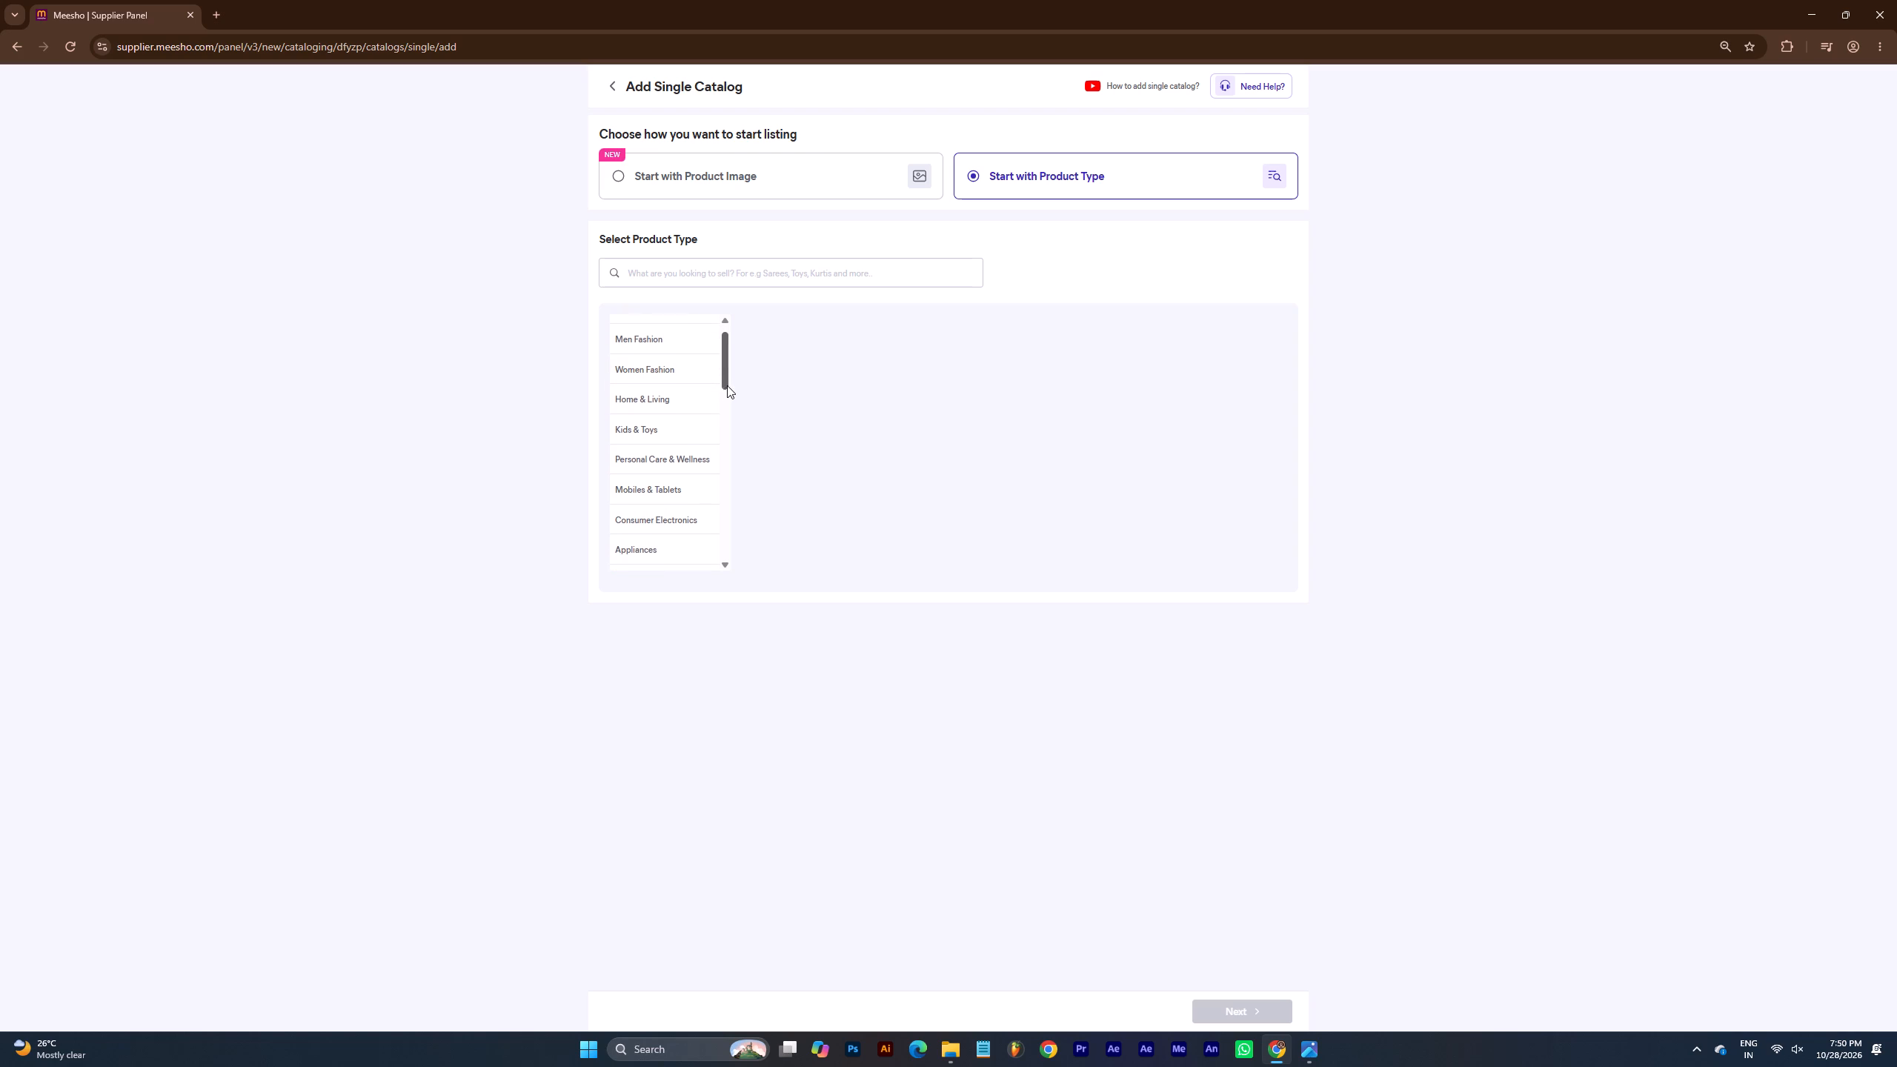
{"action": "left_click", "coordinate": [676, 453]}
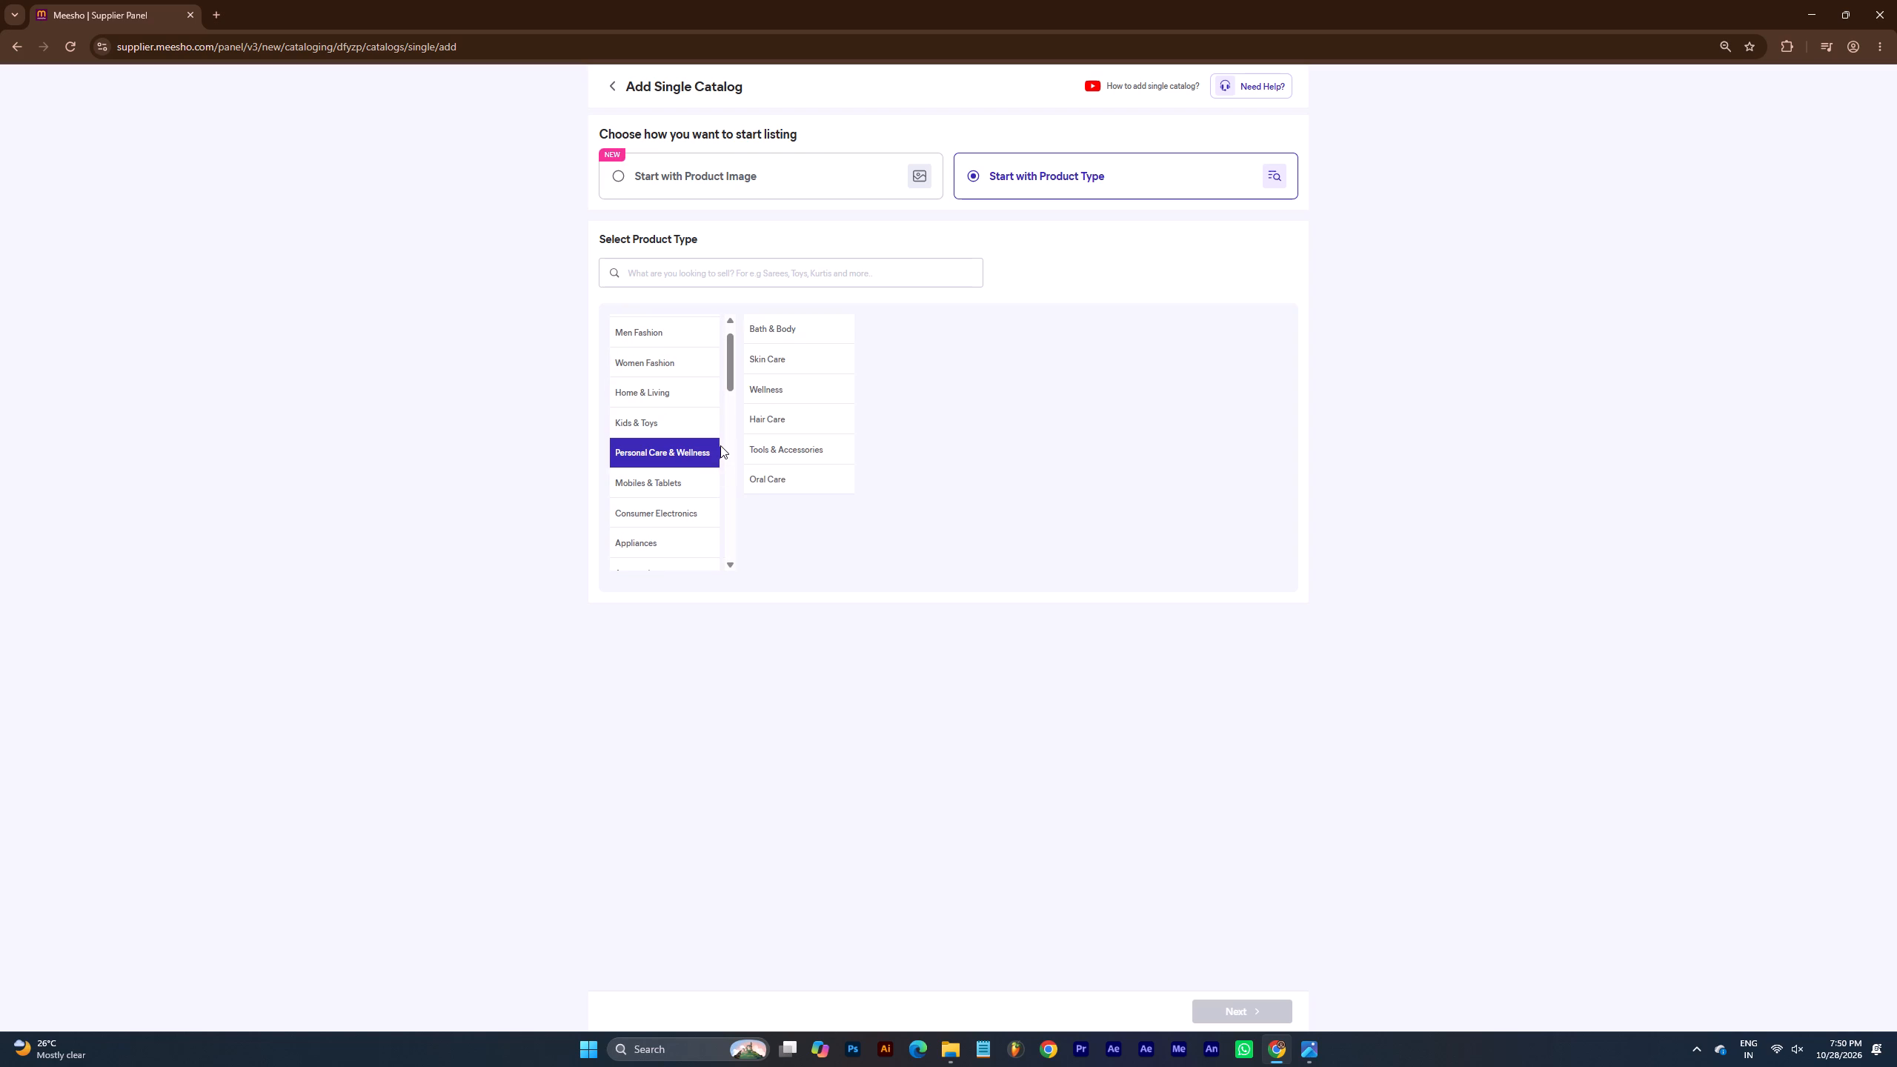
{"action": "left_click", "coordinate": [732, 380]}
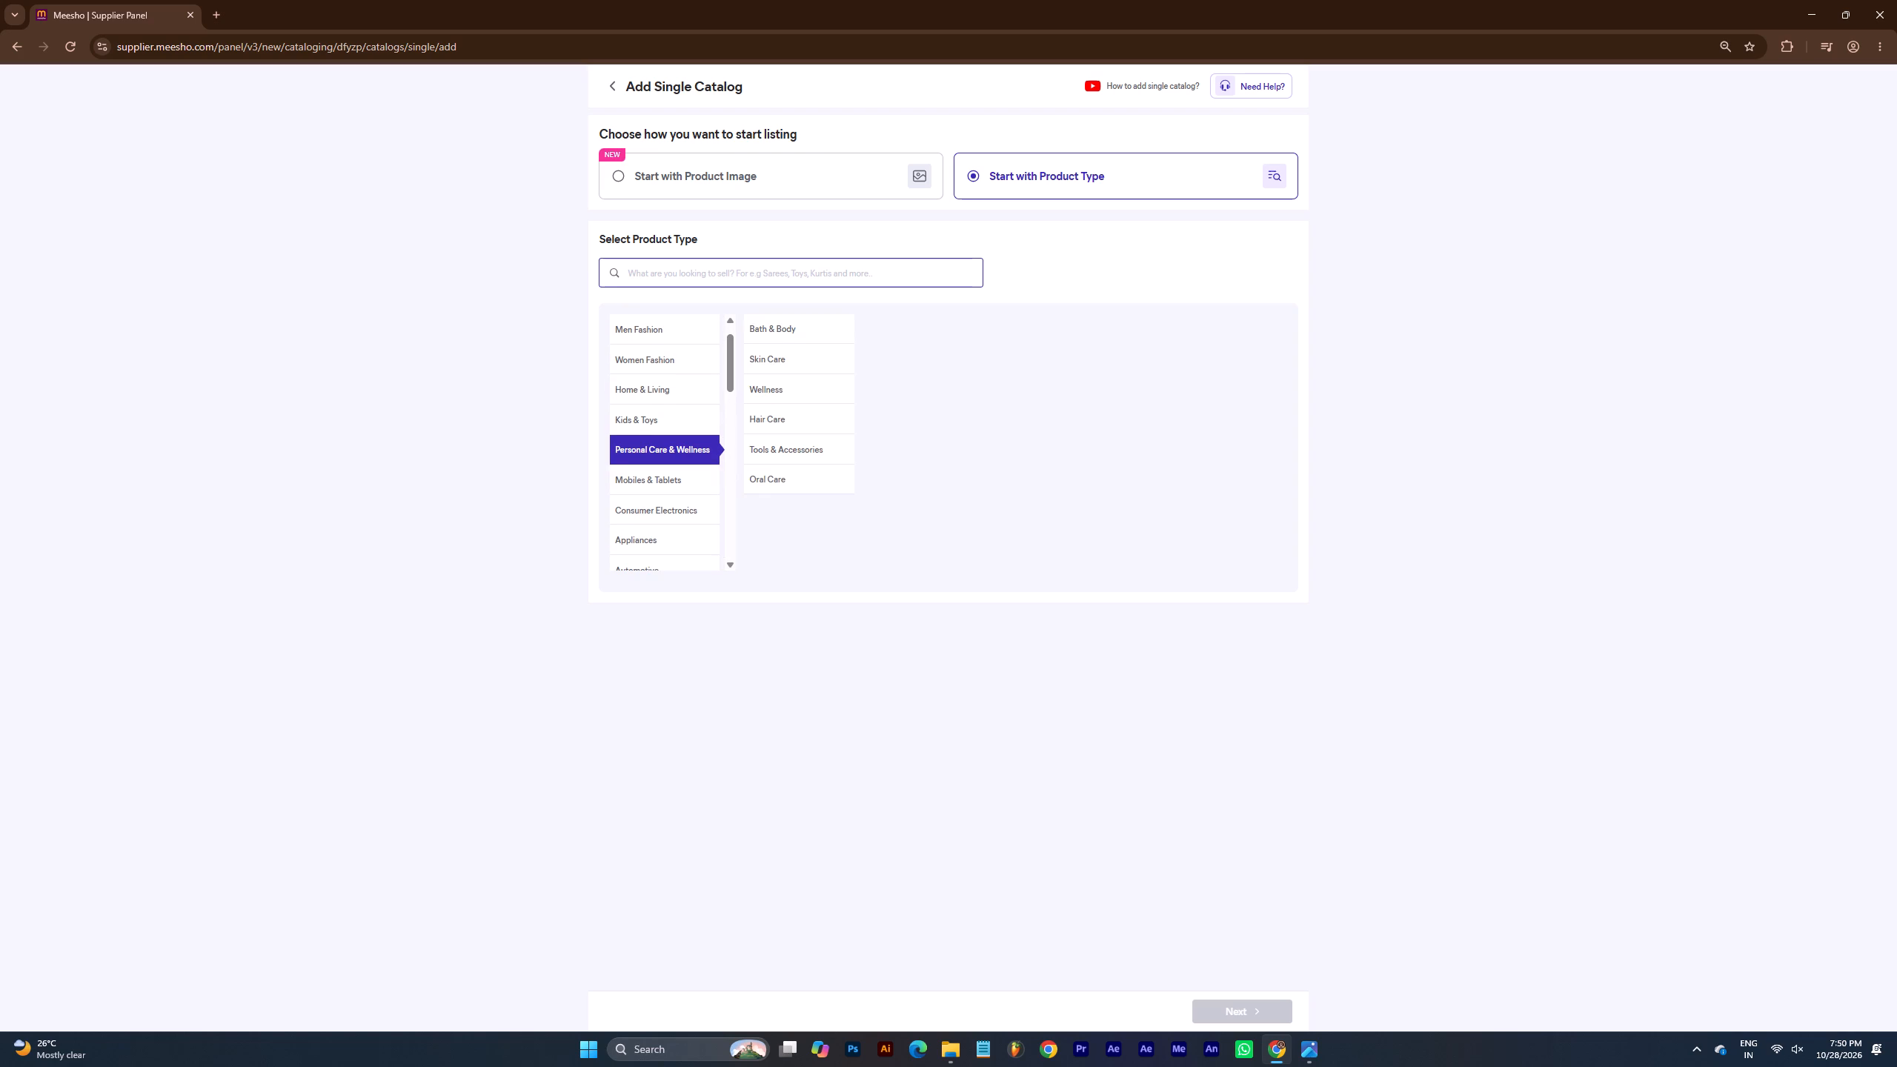
Search the product types for "gifting".
{"action": "left_click", "coordinate": [722, 275]}
{"action": "key", "text": "g"}
{"action": "key", "text": "i"}
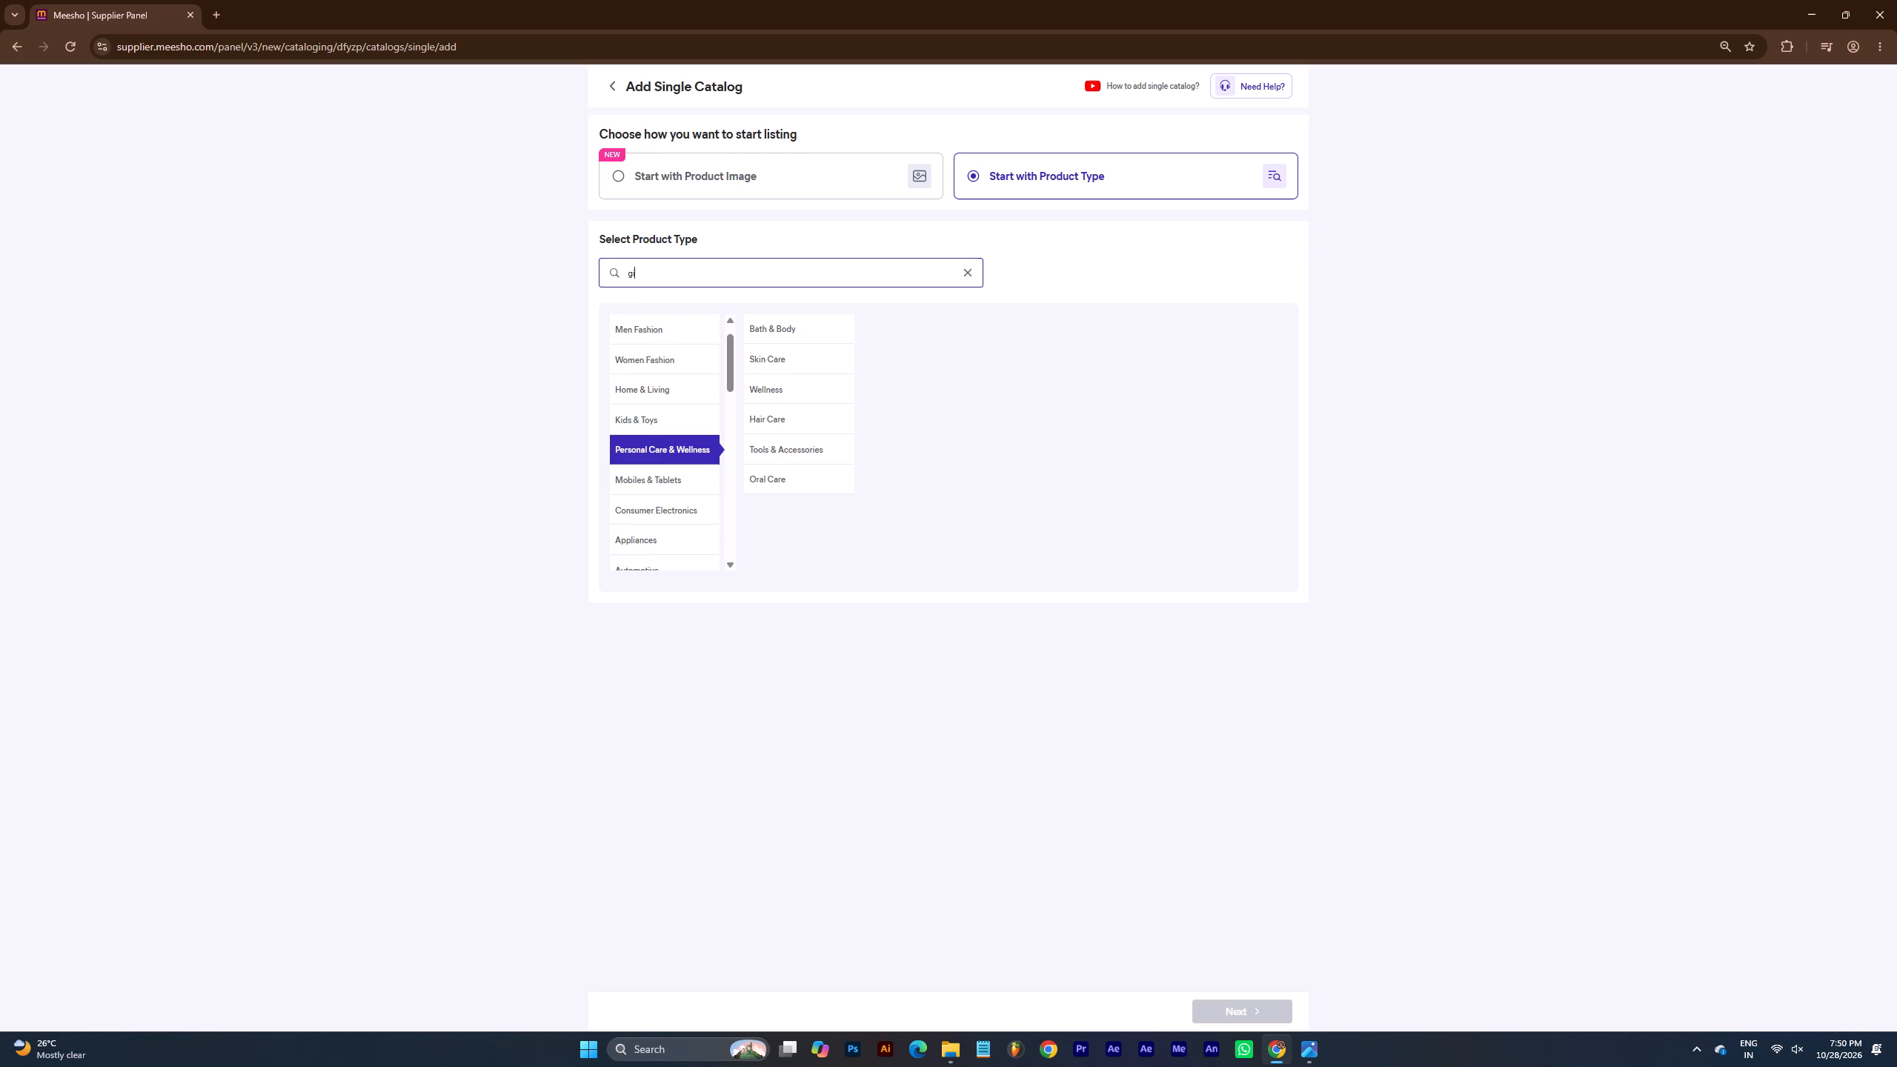
{"action": "key", "text": "f"}
{"action": "key", "text": "t"}
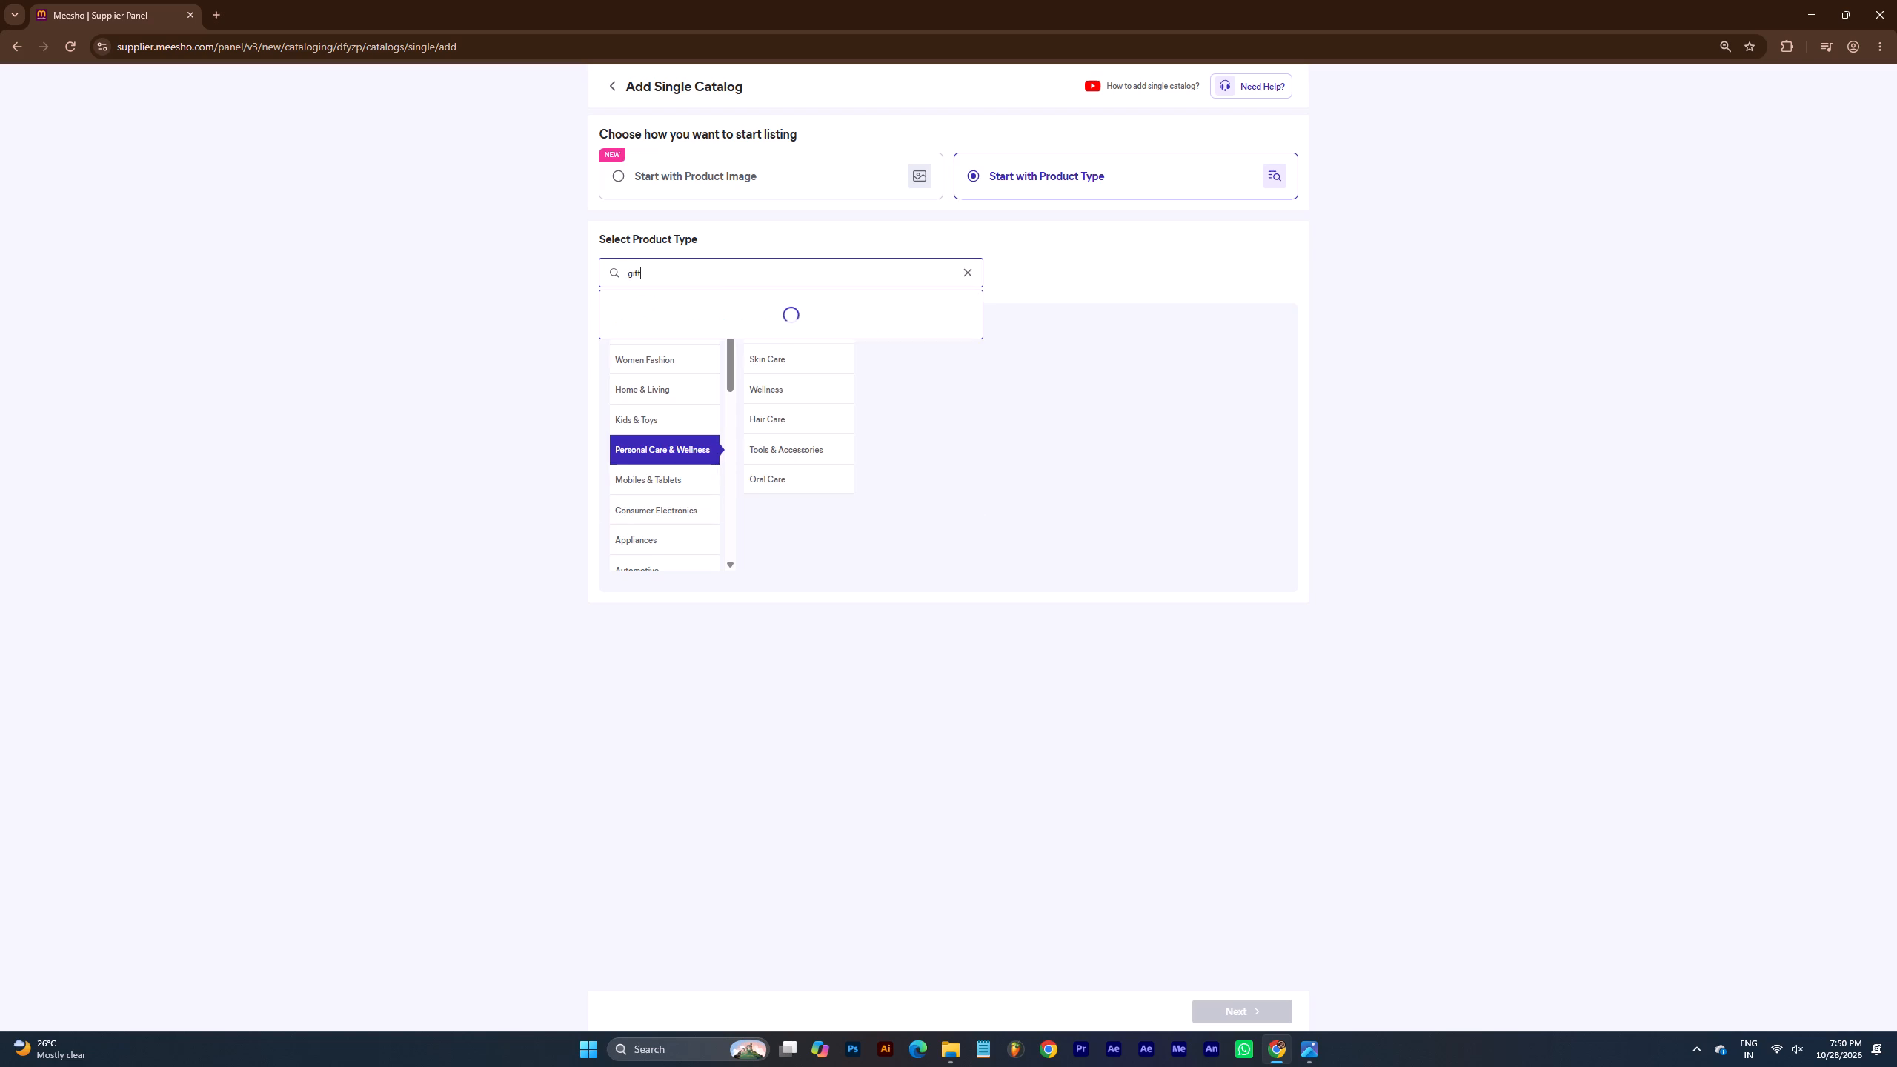
{"action": "type", "text": "ing"}
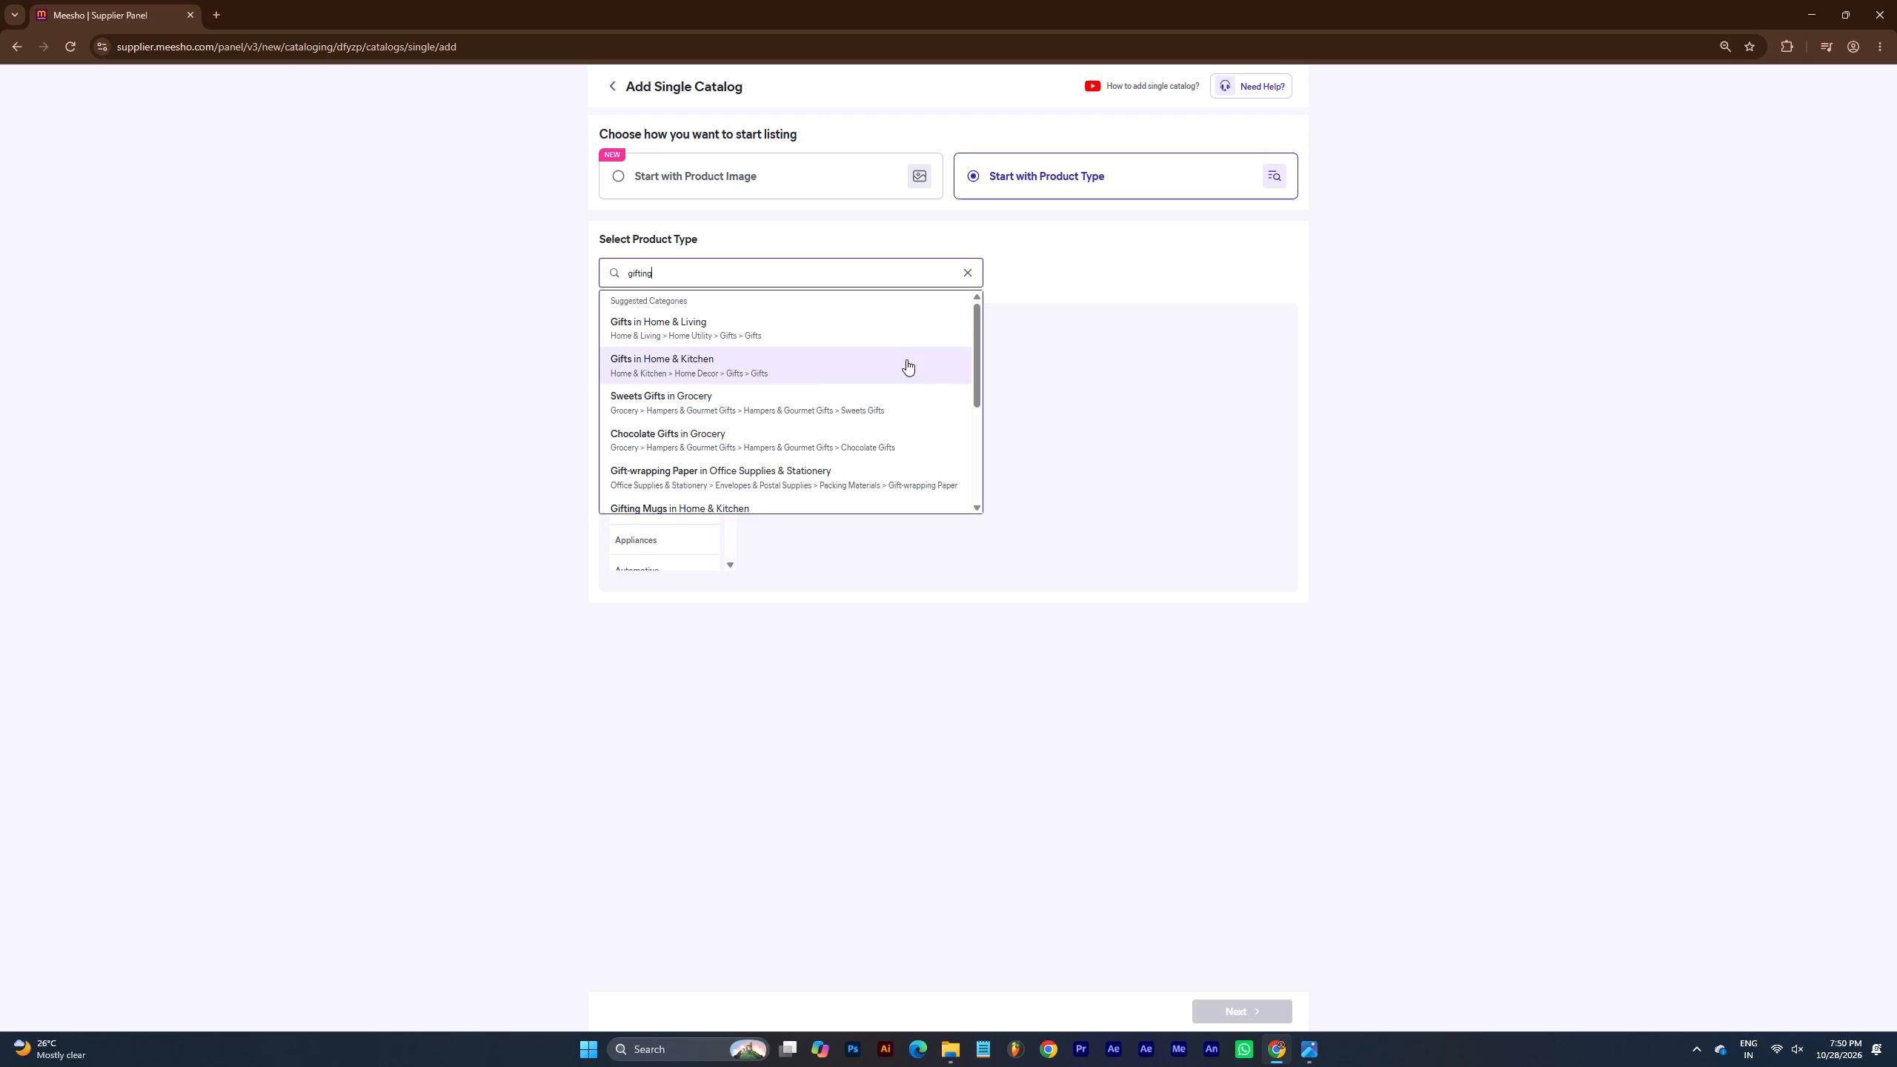
{"action": "left_click_drag", "start_coordinate": [983, 365], "coordinate": [986, 376]}
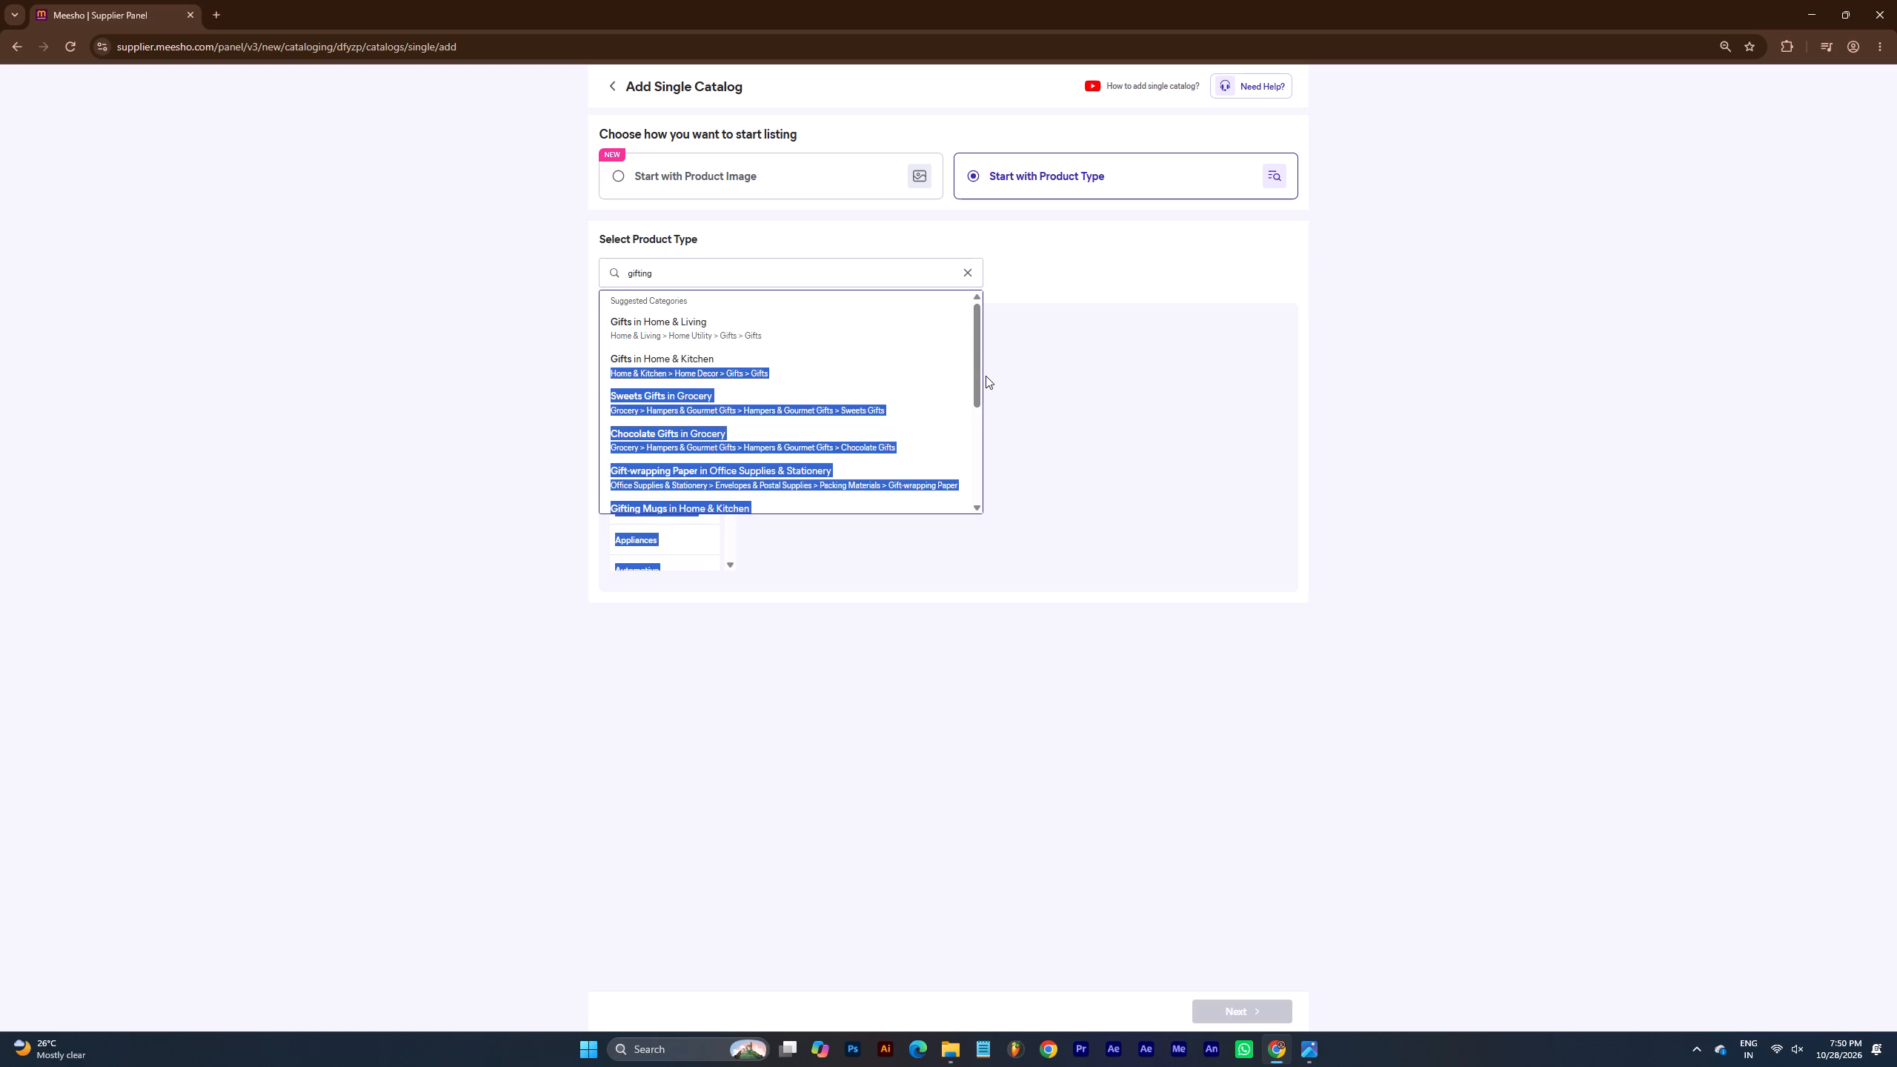
{"action": "left_click_drag", "start_coordinate": [986, 376], "coordinate": [986, 376]}
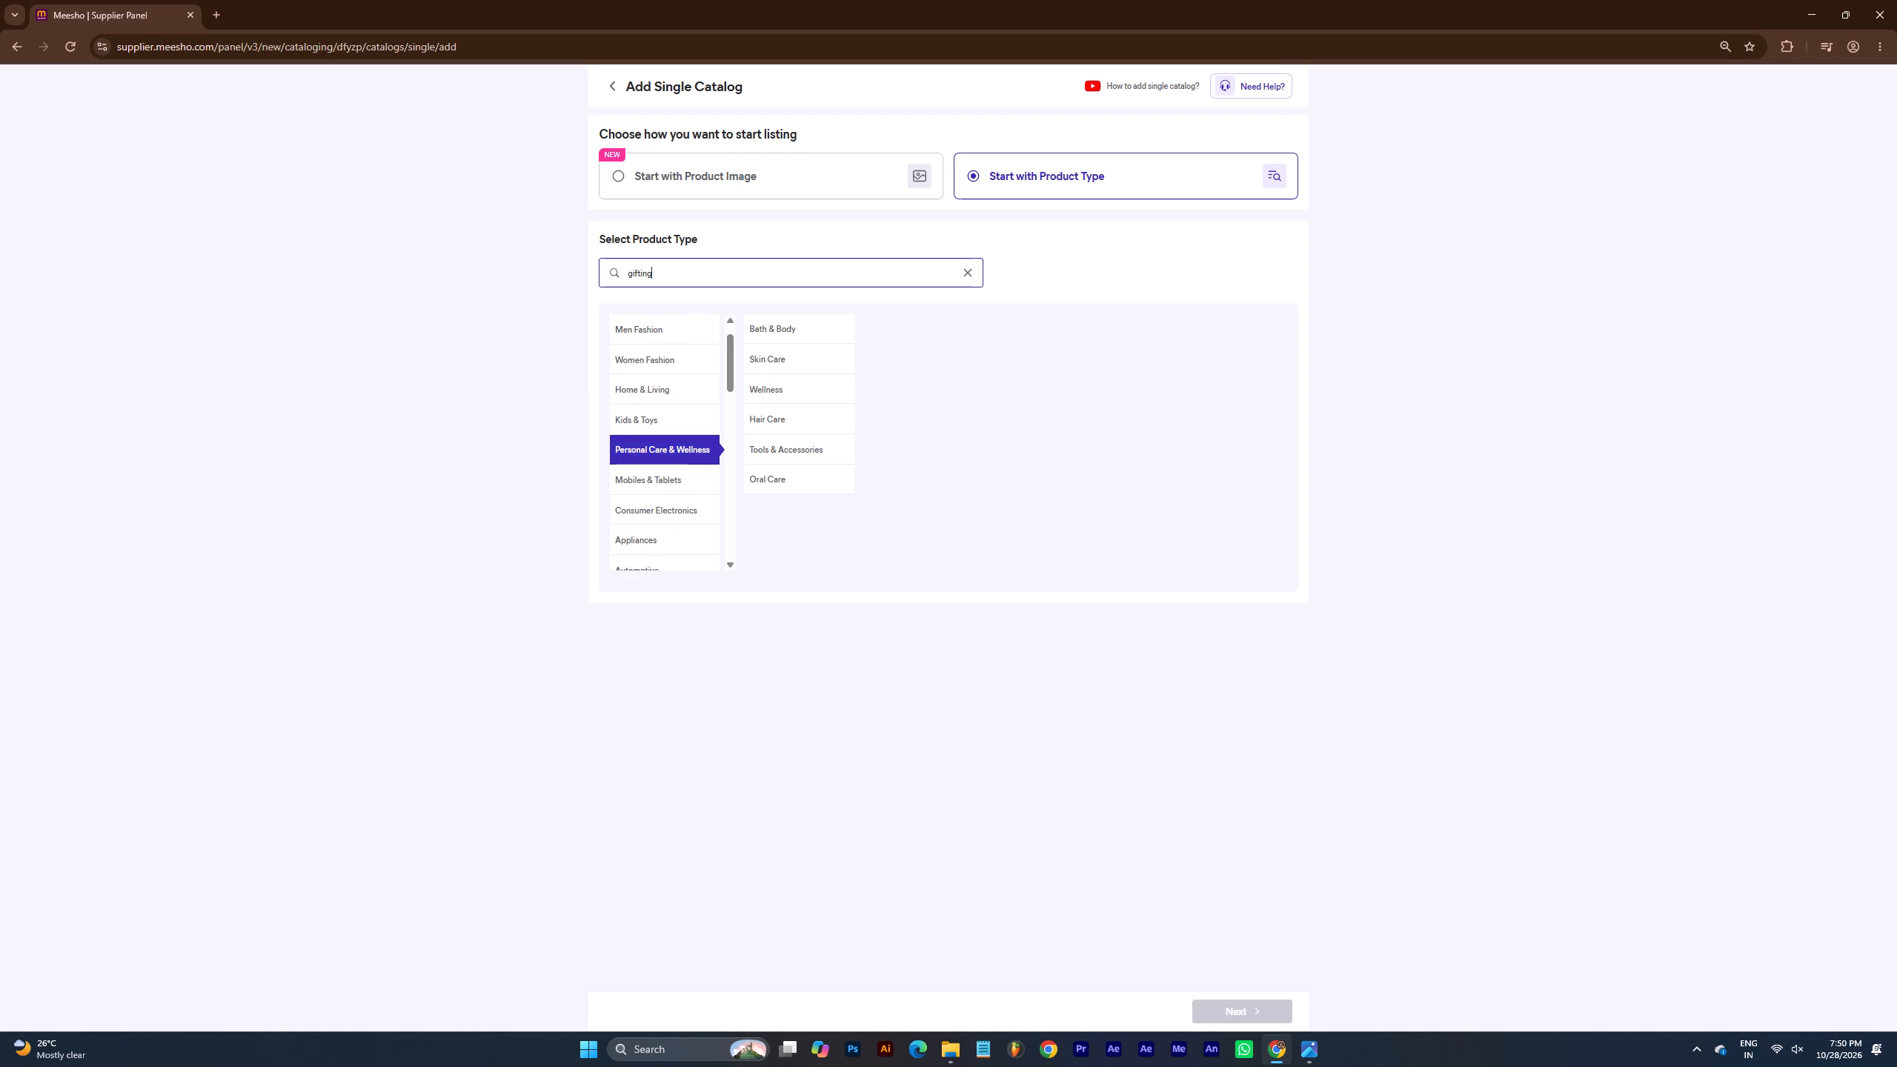
{"action": "left_click", "coordinate": [705, 273]}
{"action": "left_click", "coordinate": [705, 273]}
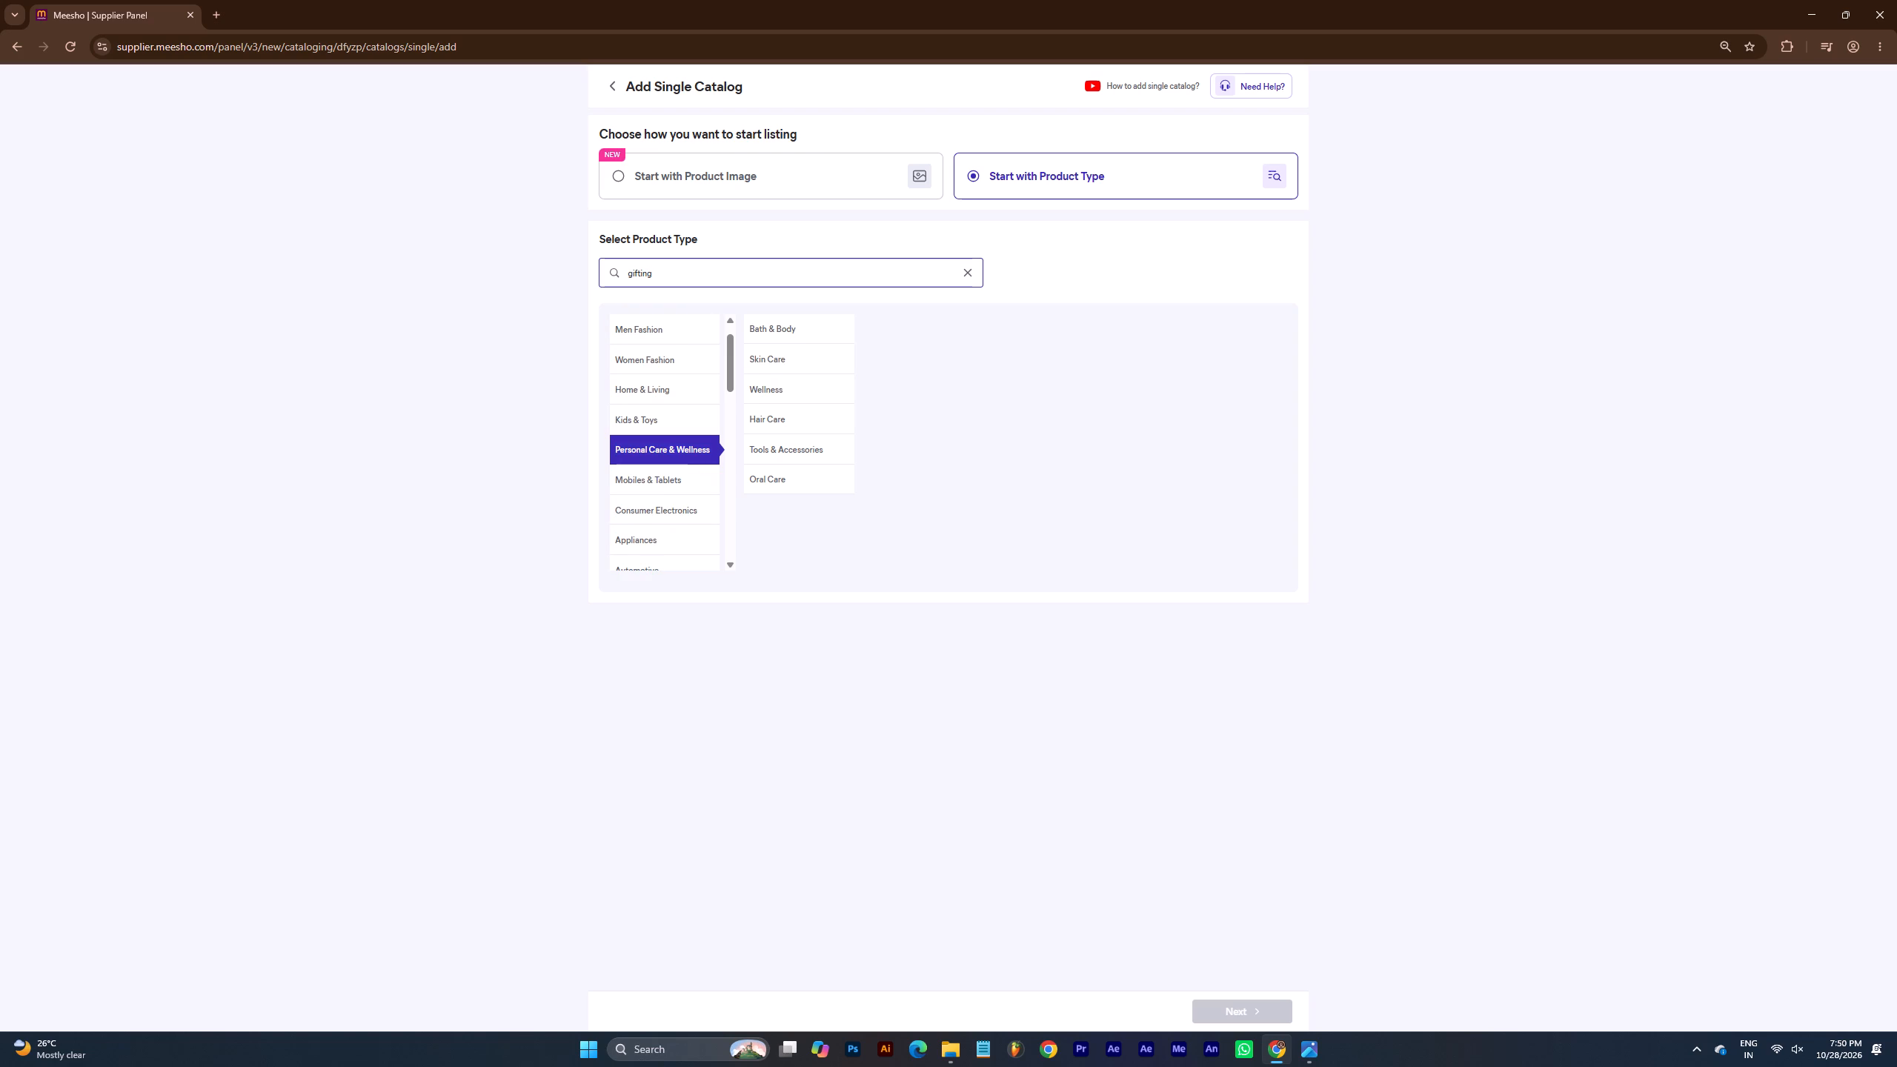
{"action": "left_click", "coordinate": [696, 281]}
{"action": "key", "text": "space"}
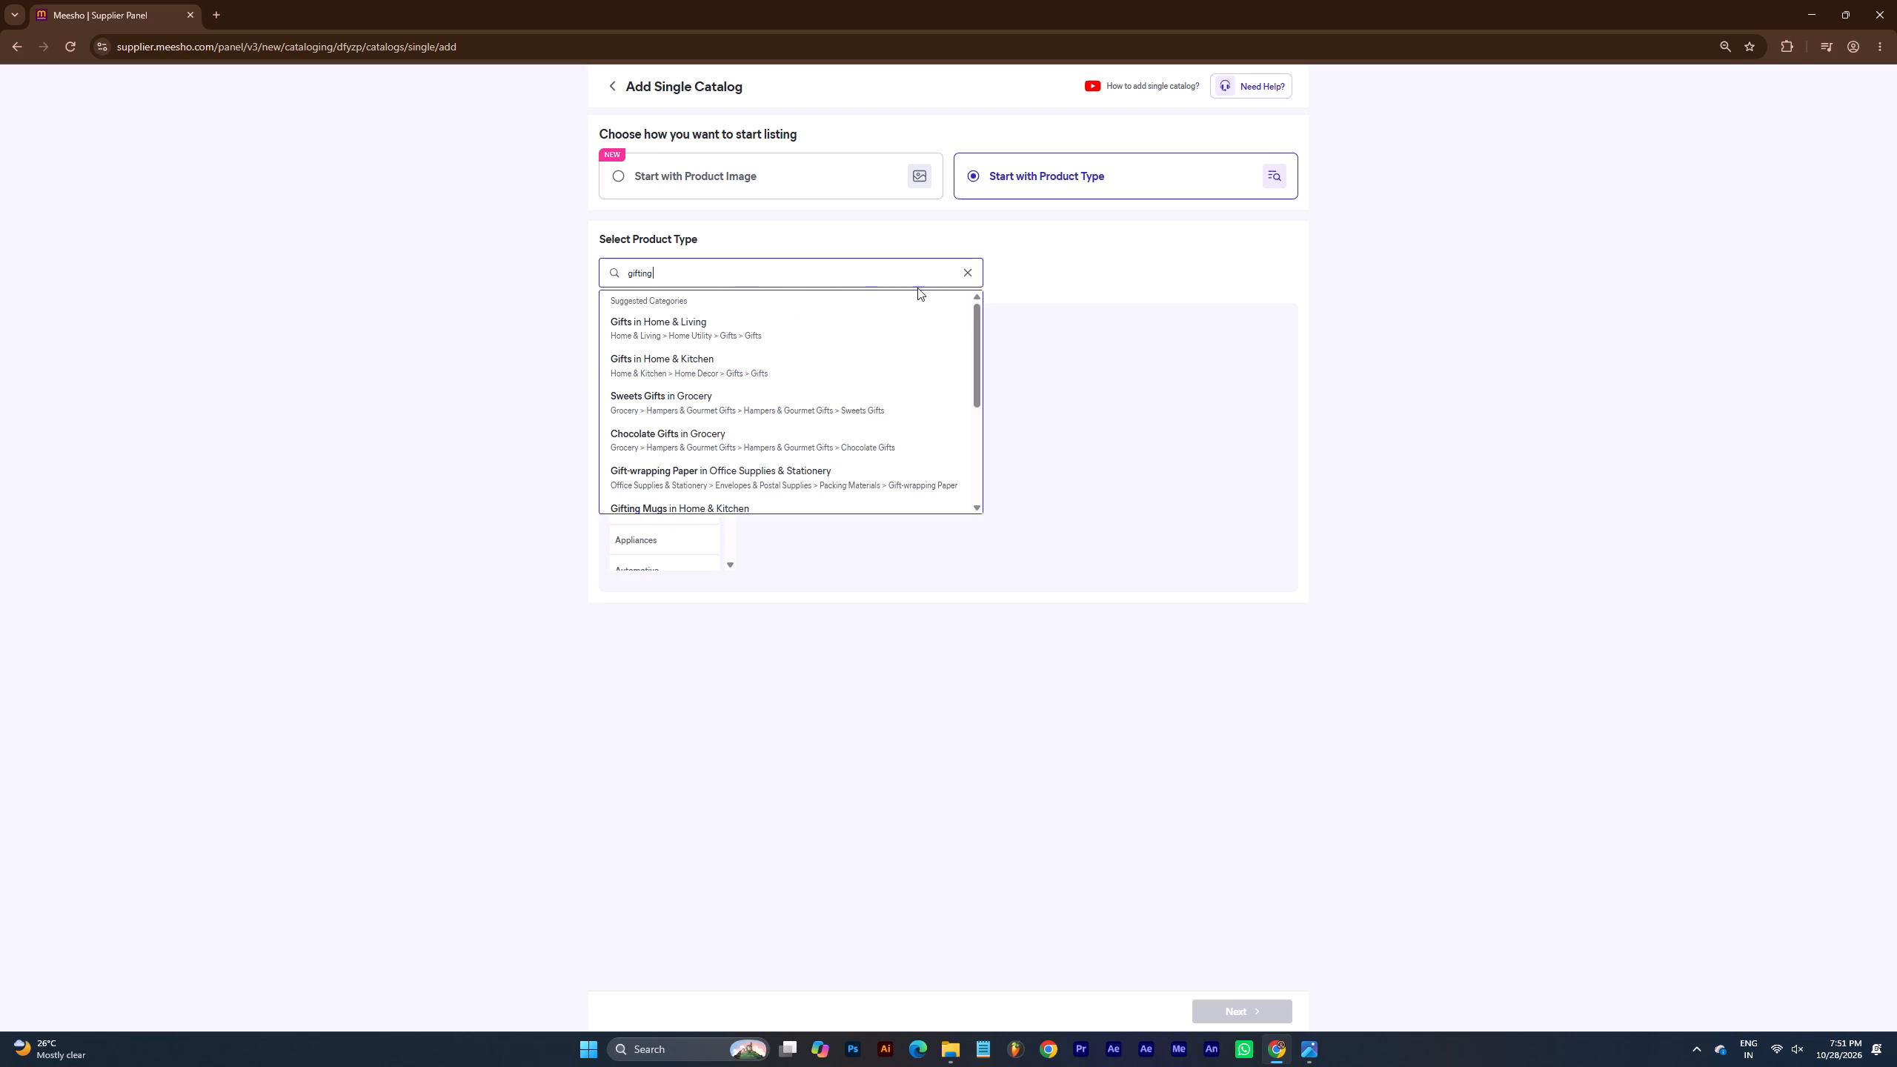
Choose Gifting Combo in Beauty & Personal Care as the product type and continue to the product images and details form.
{"action": "left_click_drag", "start_coordinate": [977, 365], "coordinate": [978, 372]}
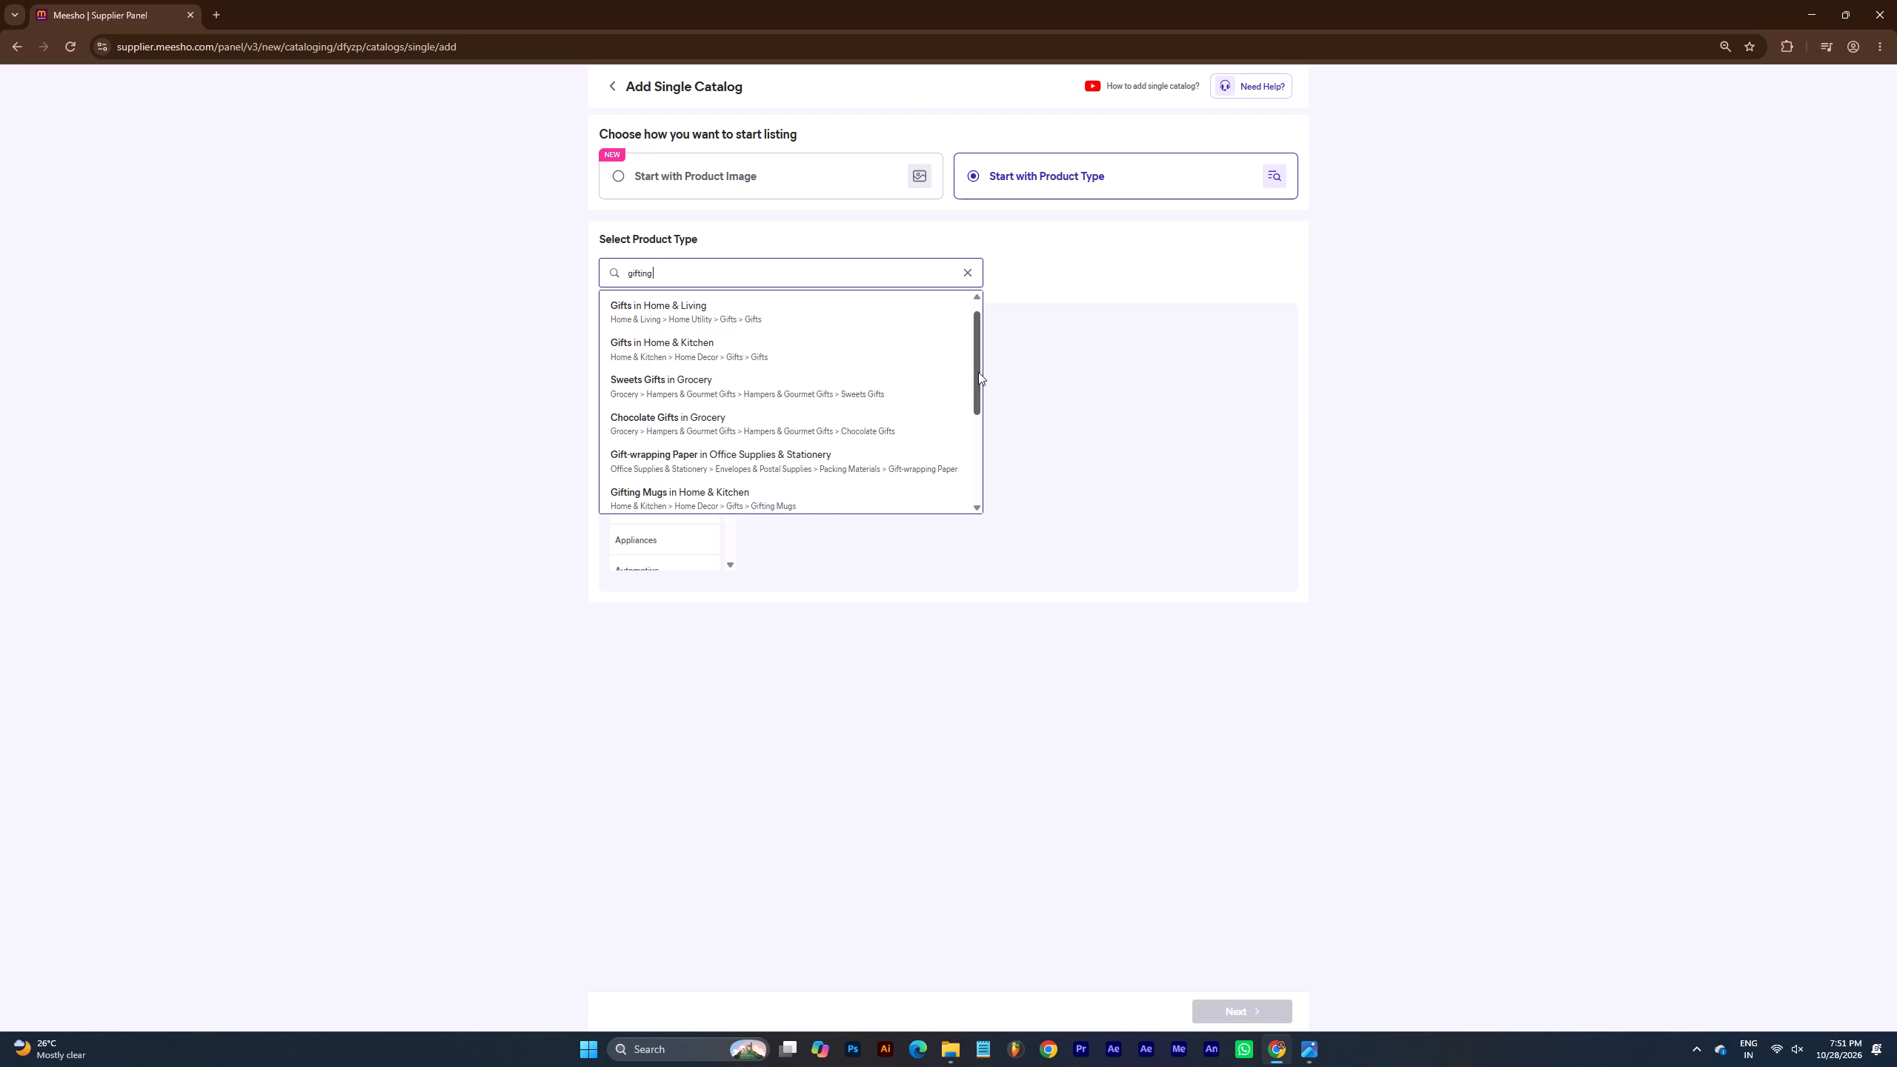
{"action": "left_click_drag", "start_coordinate": [978, 372], "coordinate": [977, 414]}
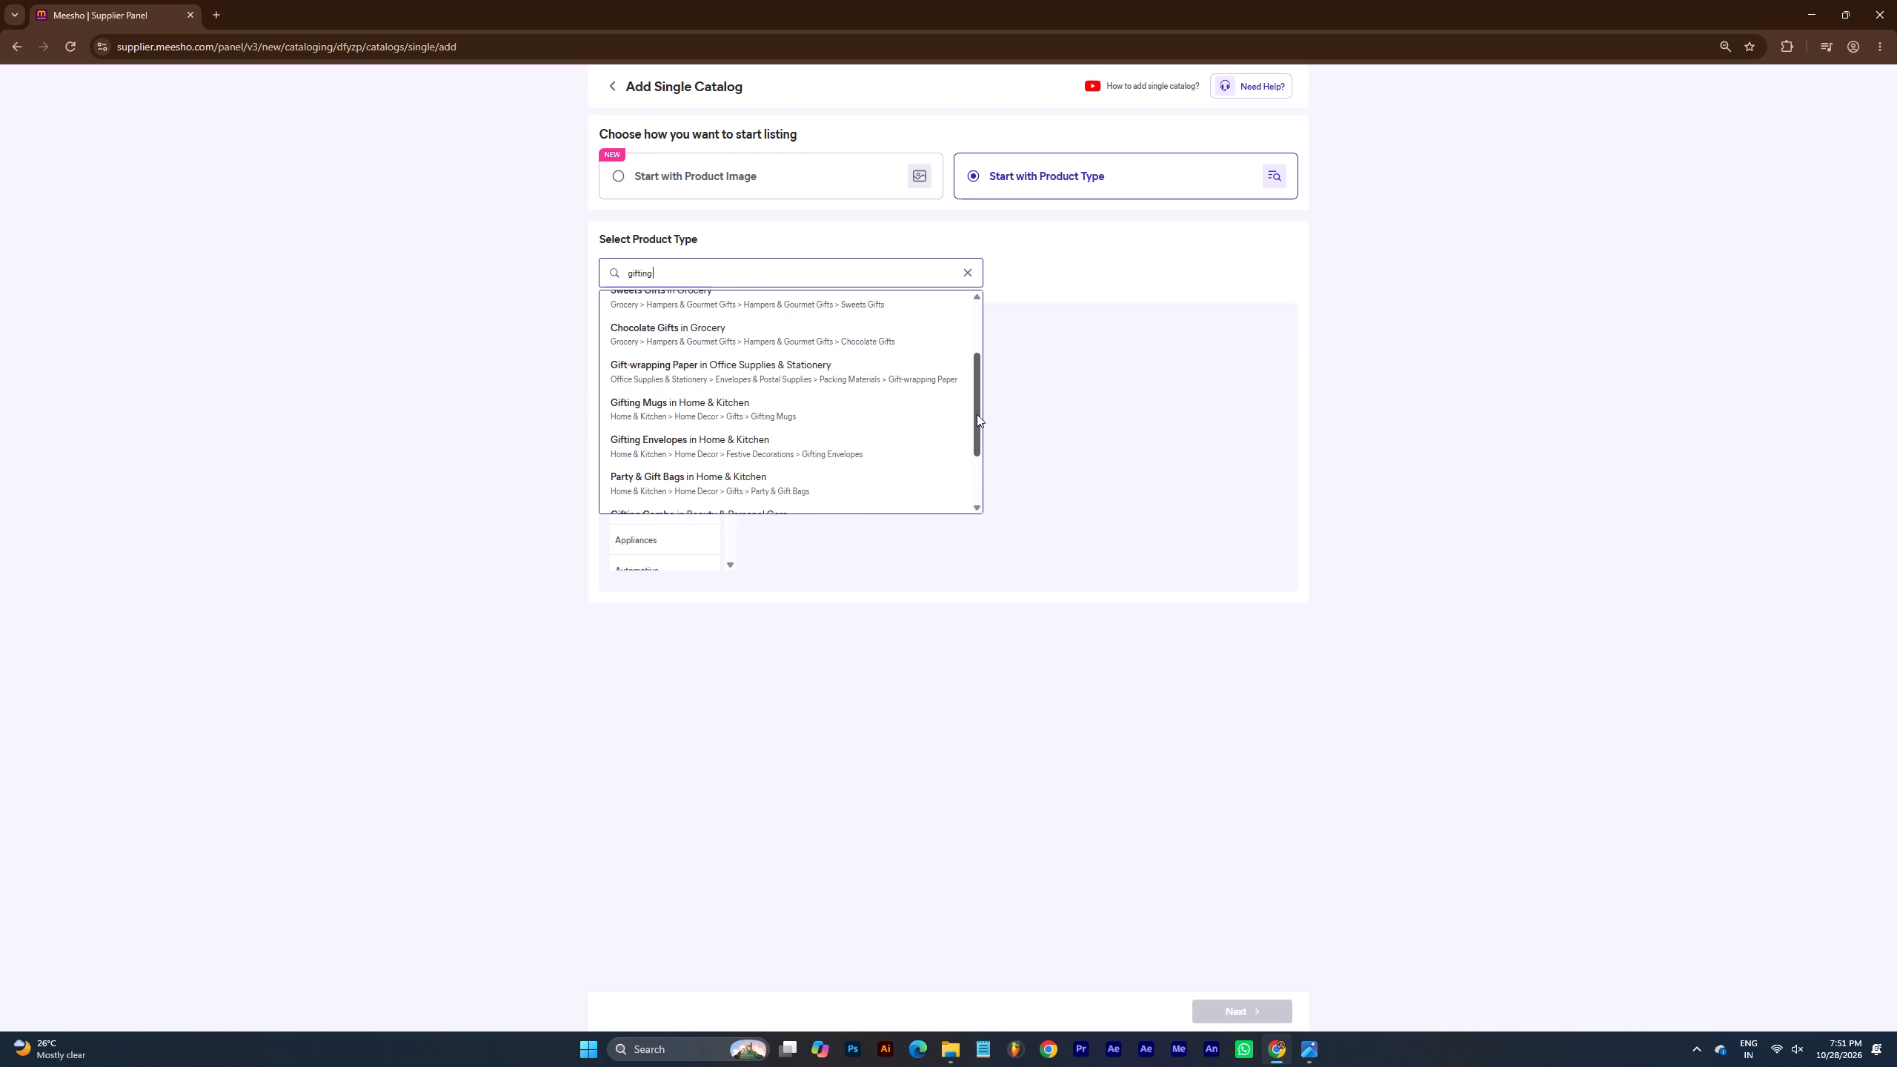
{"action": "left_click_drag", "start_coordinate": [977, 414], "coordinate": [971, 442]}
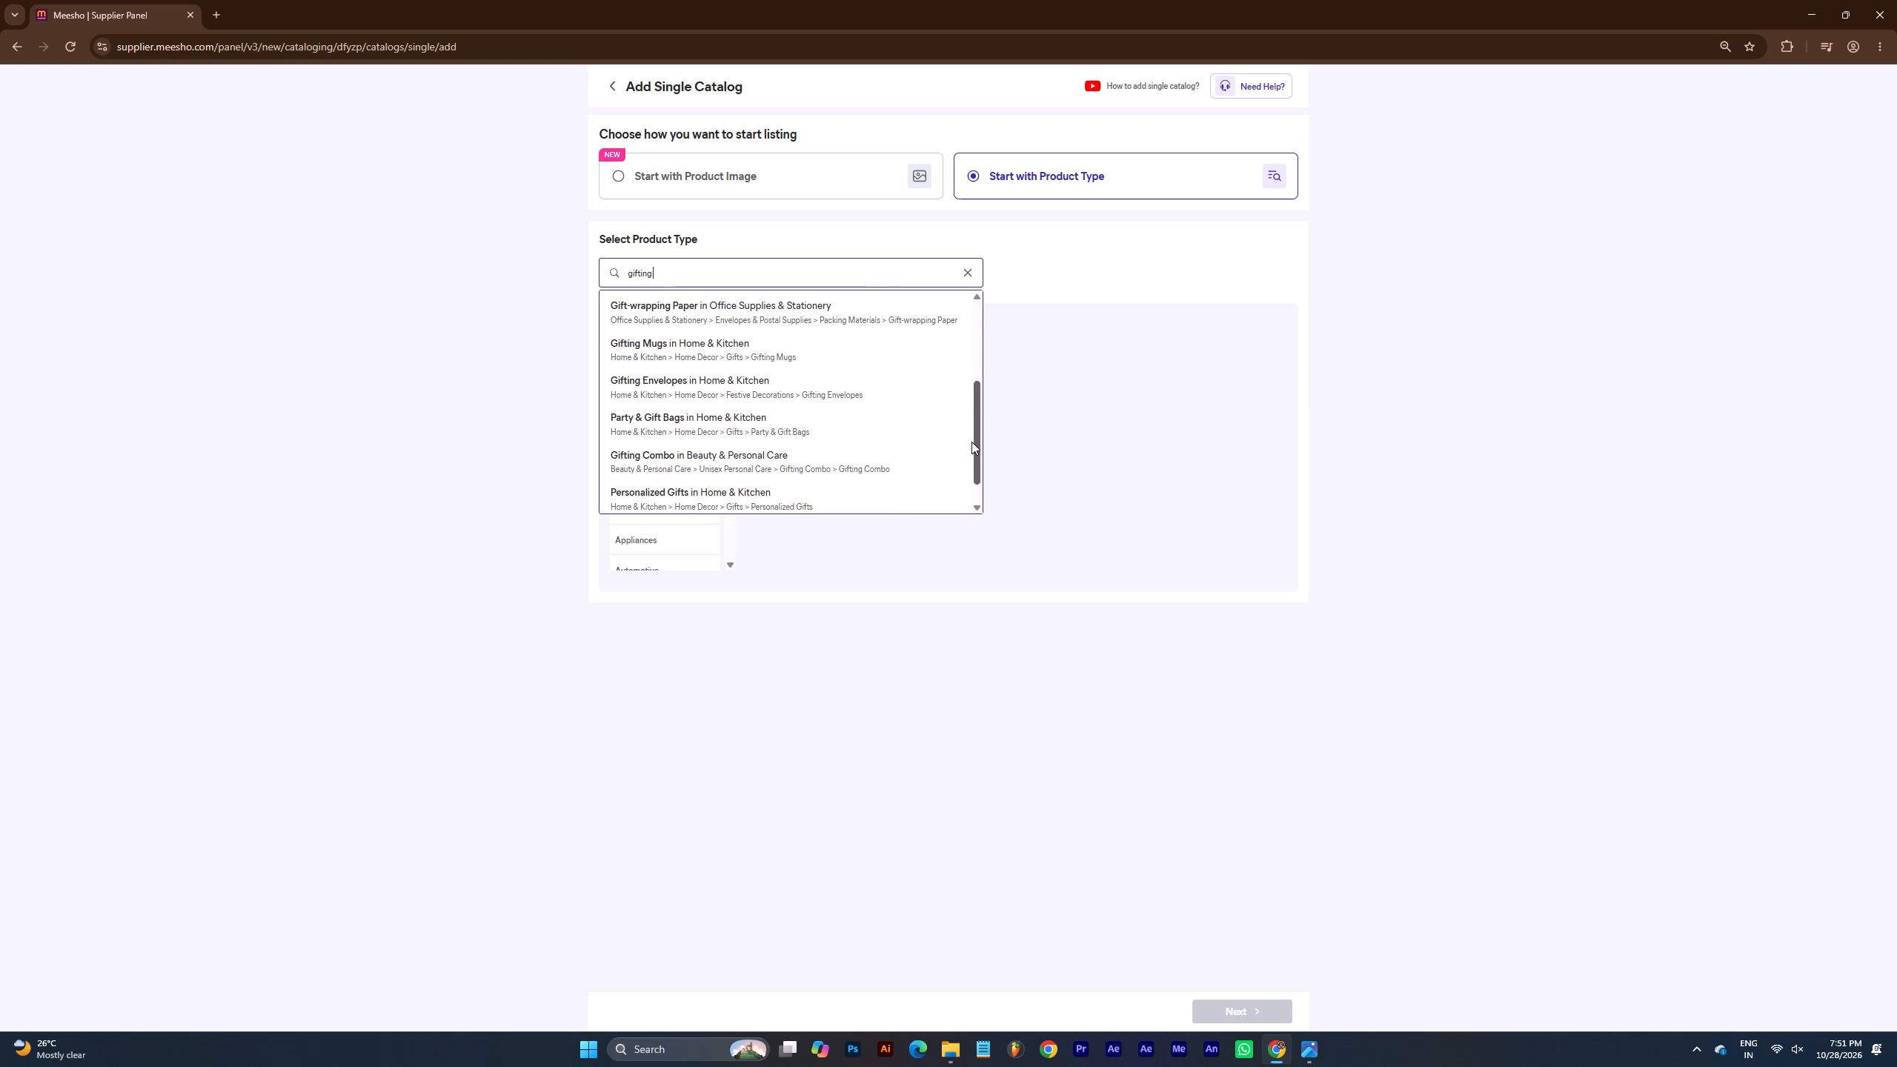
{"action": "left_click_drag", "start_coordinate": [971, 442], "coordinate": [971, 458]}
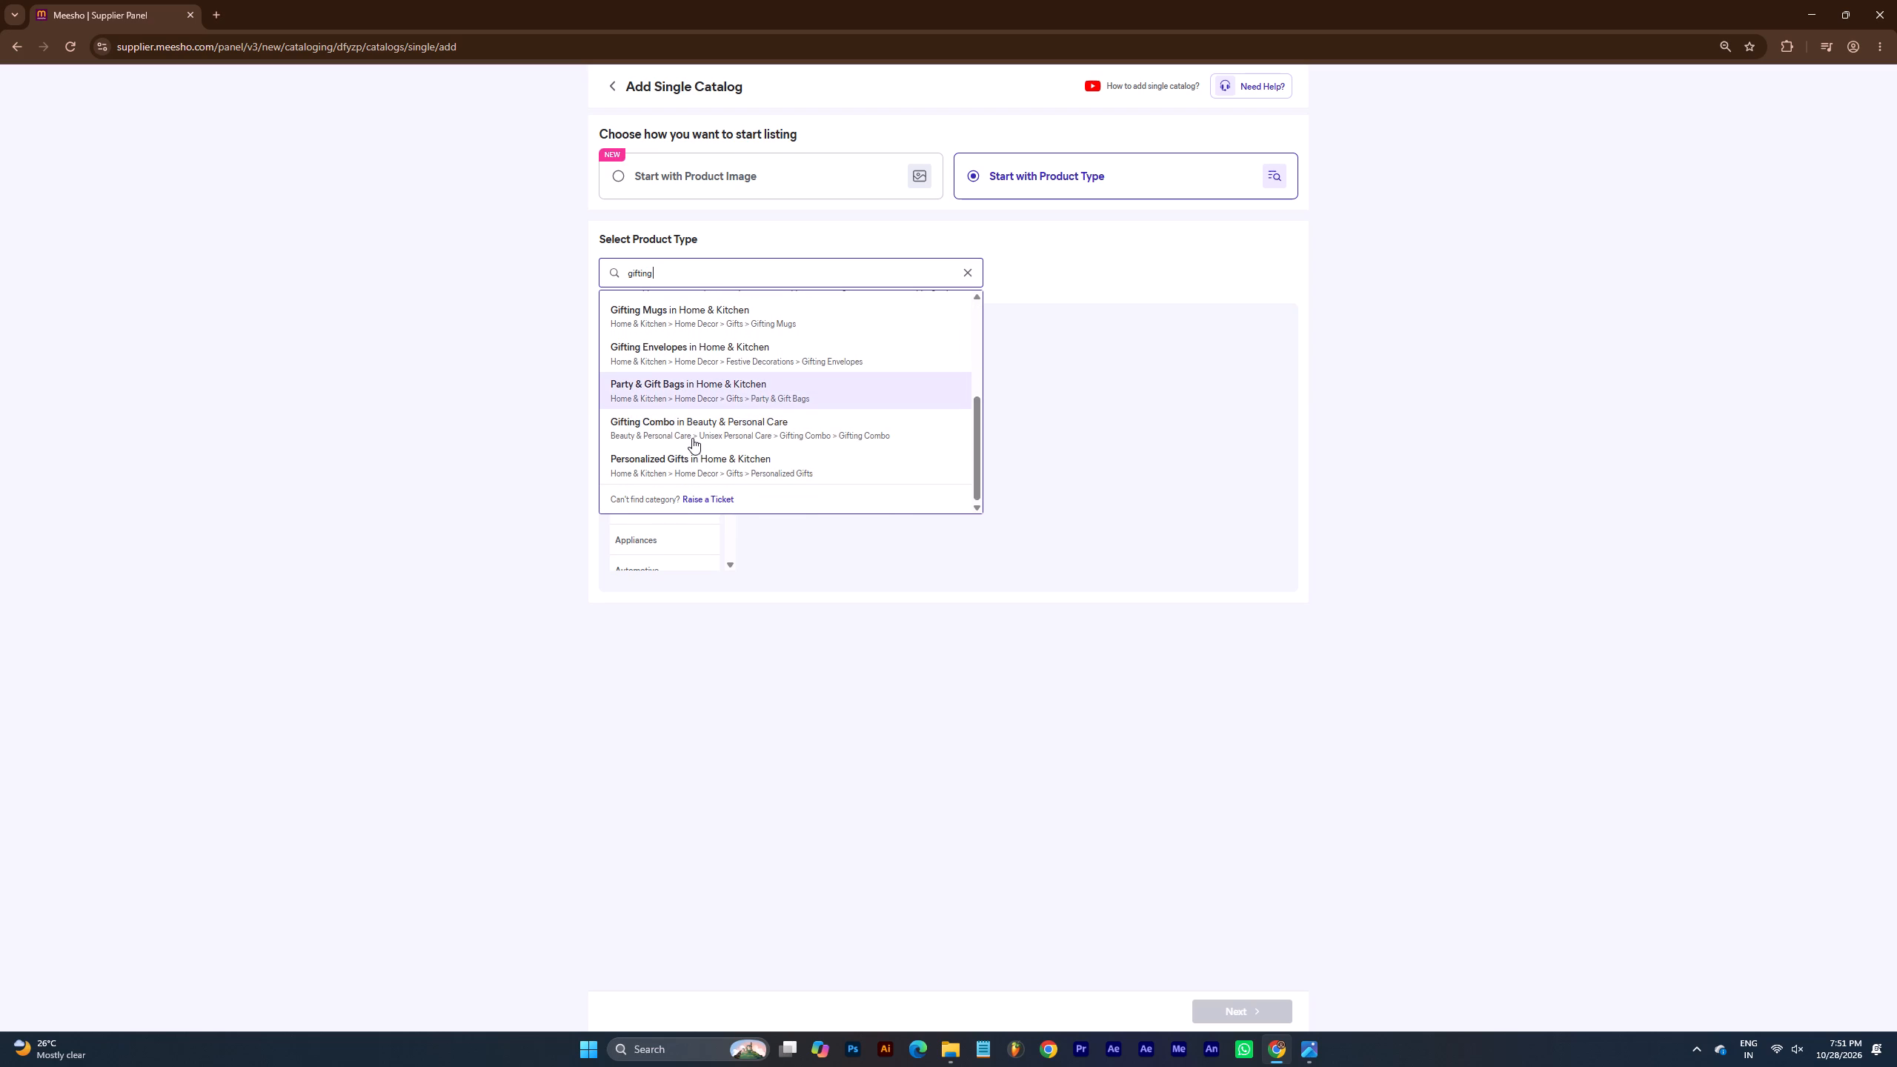
{"action": "left_click", "coordinate": [720, 435]}
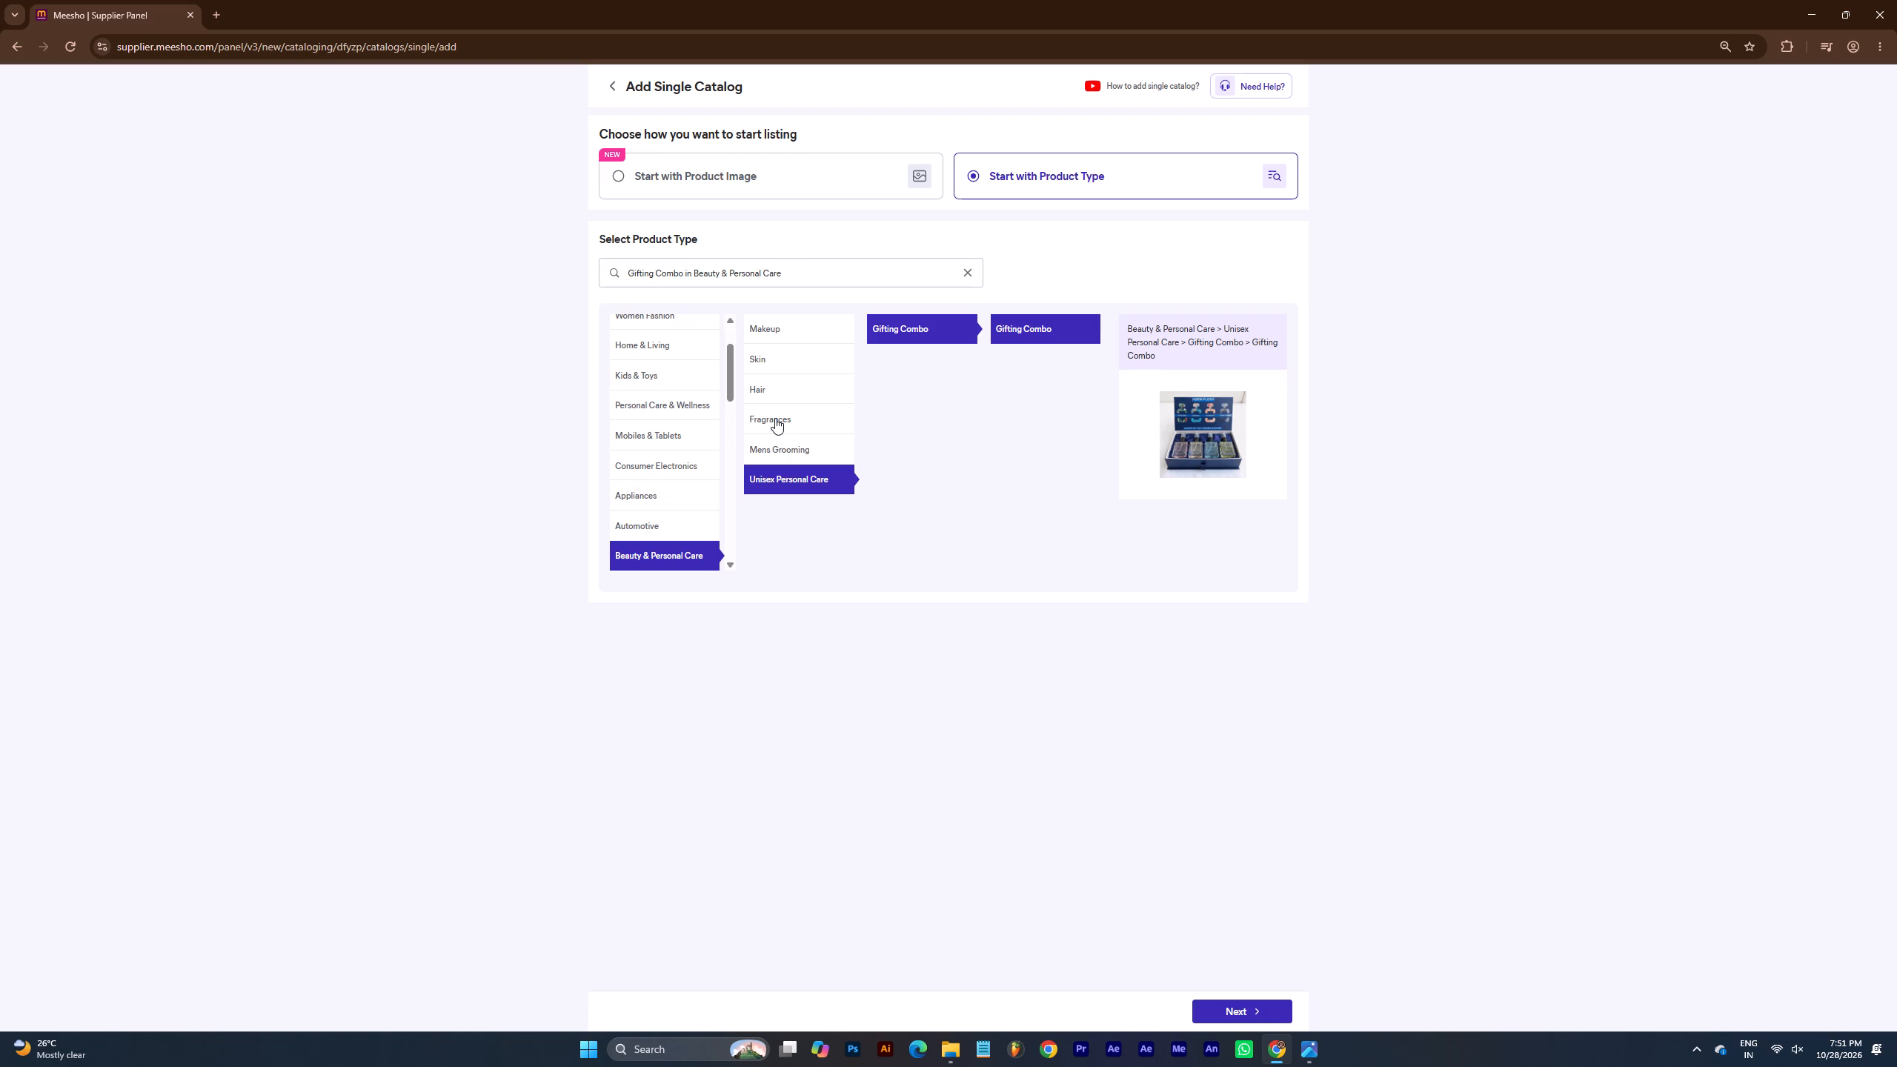
{"action": "left_click", "coordinate": [1229, 1013]}
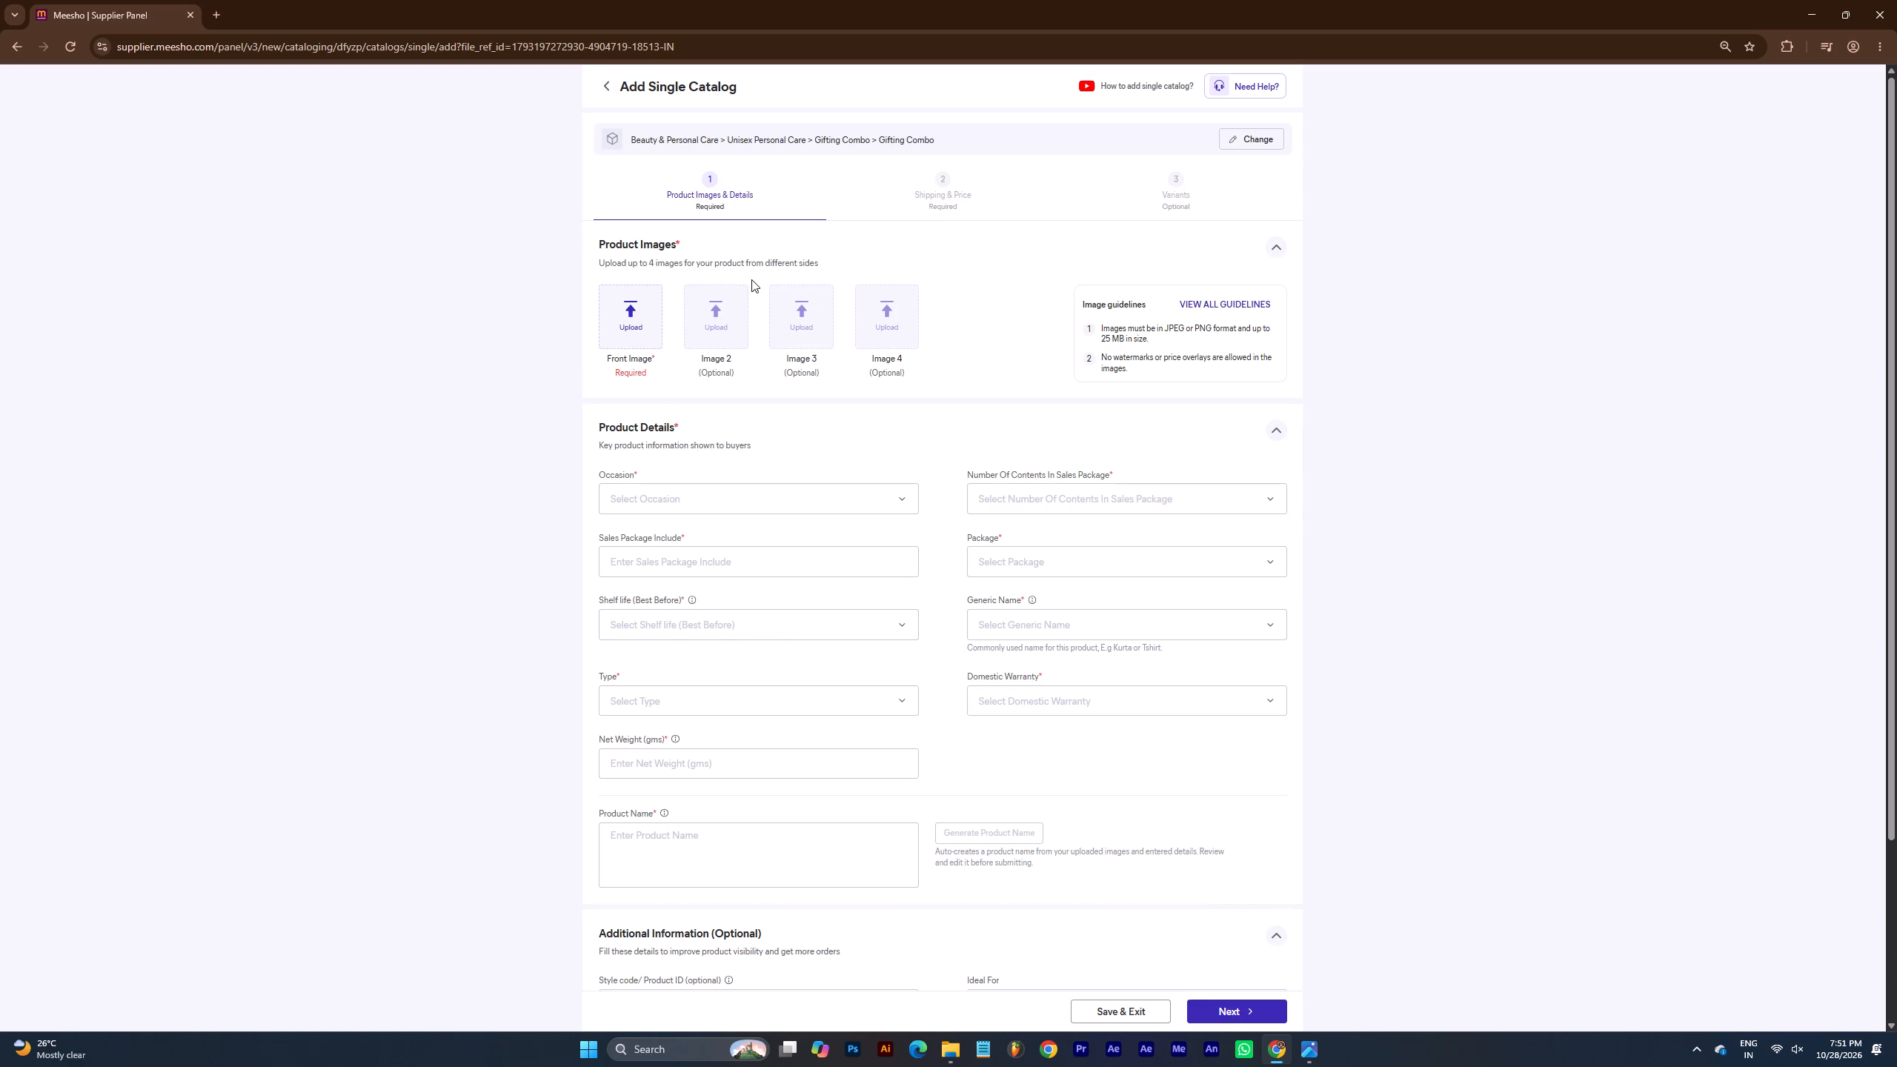
Upload last week's first image in Downloads, the open accessory gift box on a beige background, as the Front Image.
{"action": "left_click", "coordinate": [633, 332]}
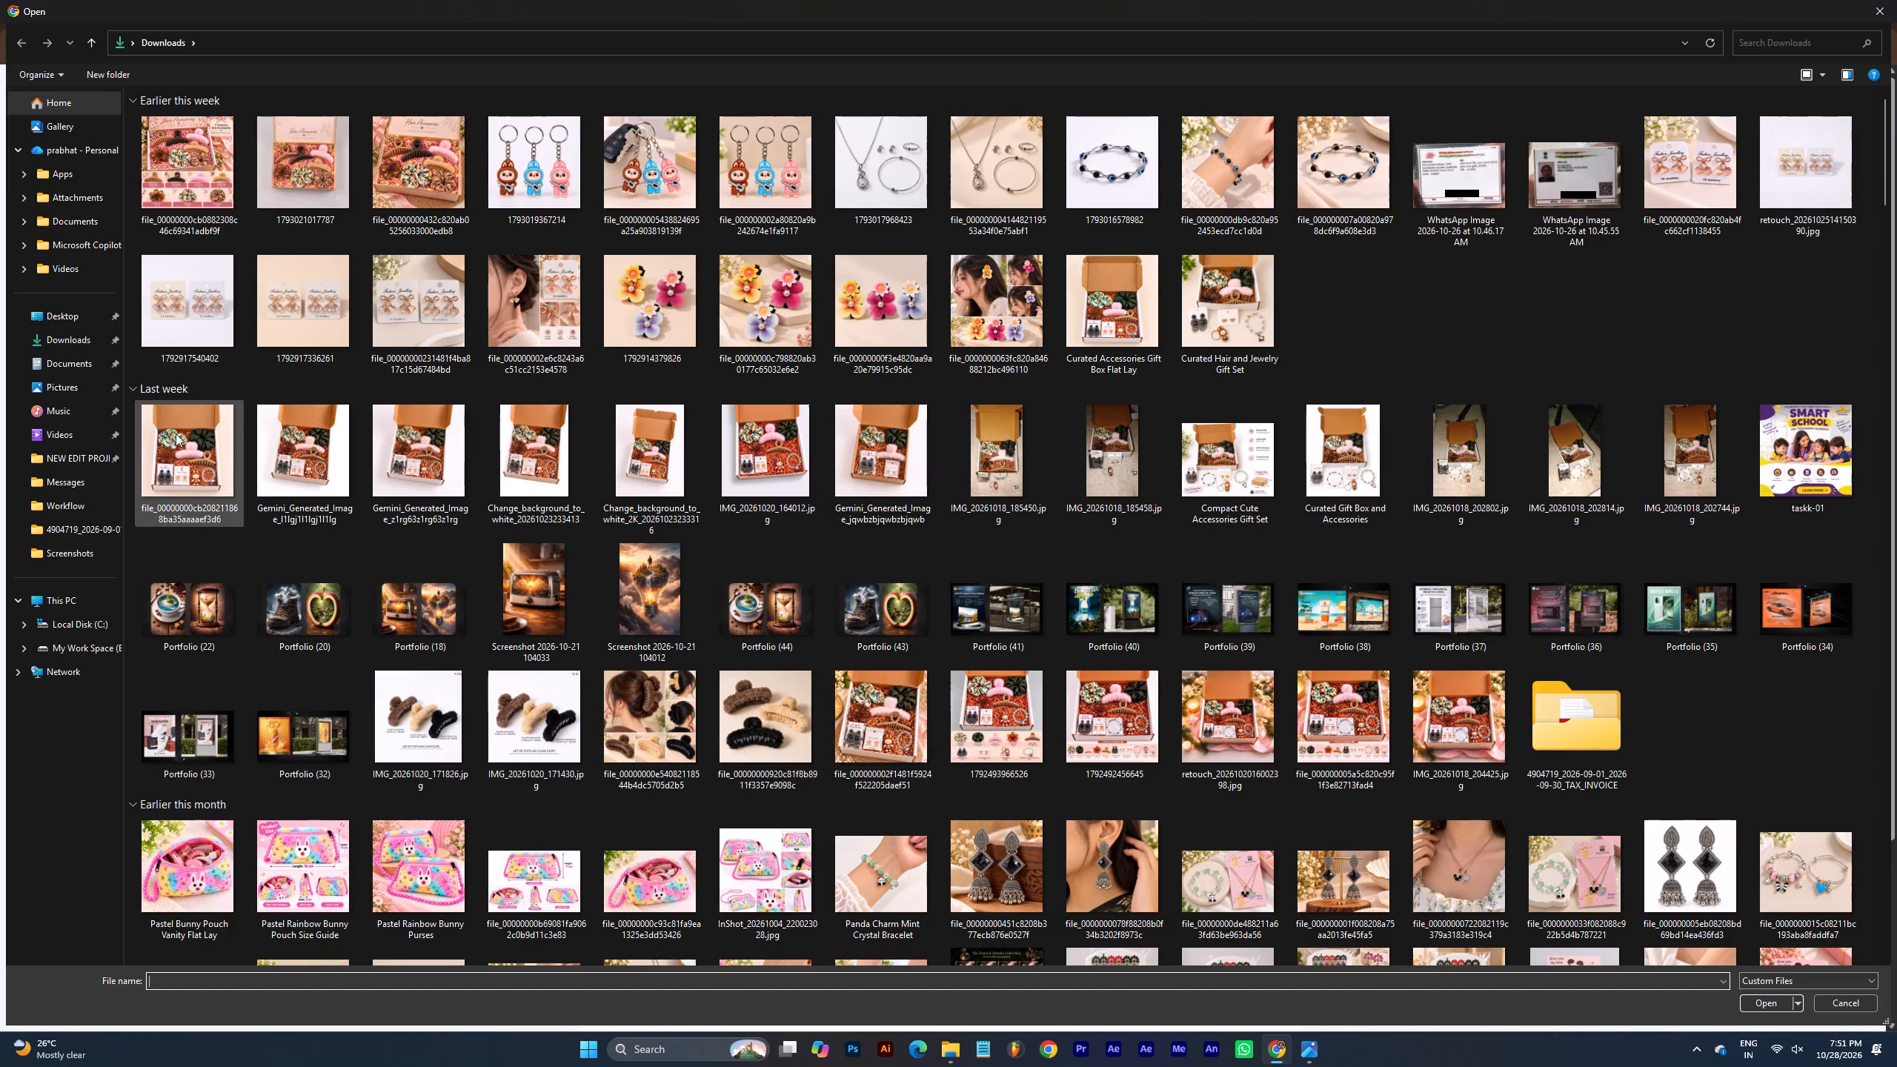
{"action": "double_click", "coordinate": [186, 465]}
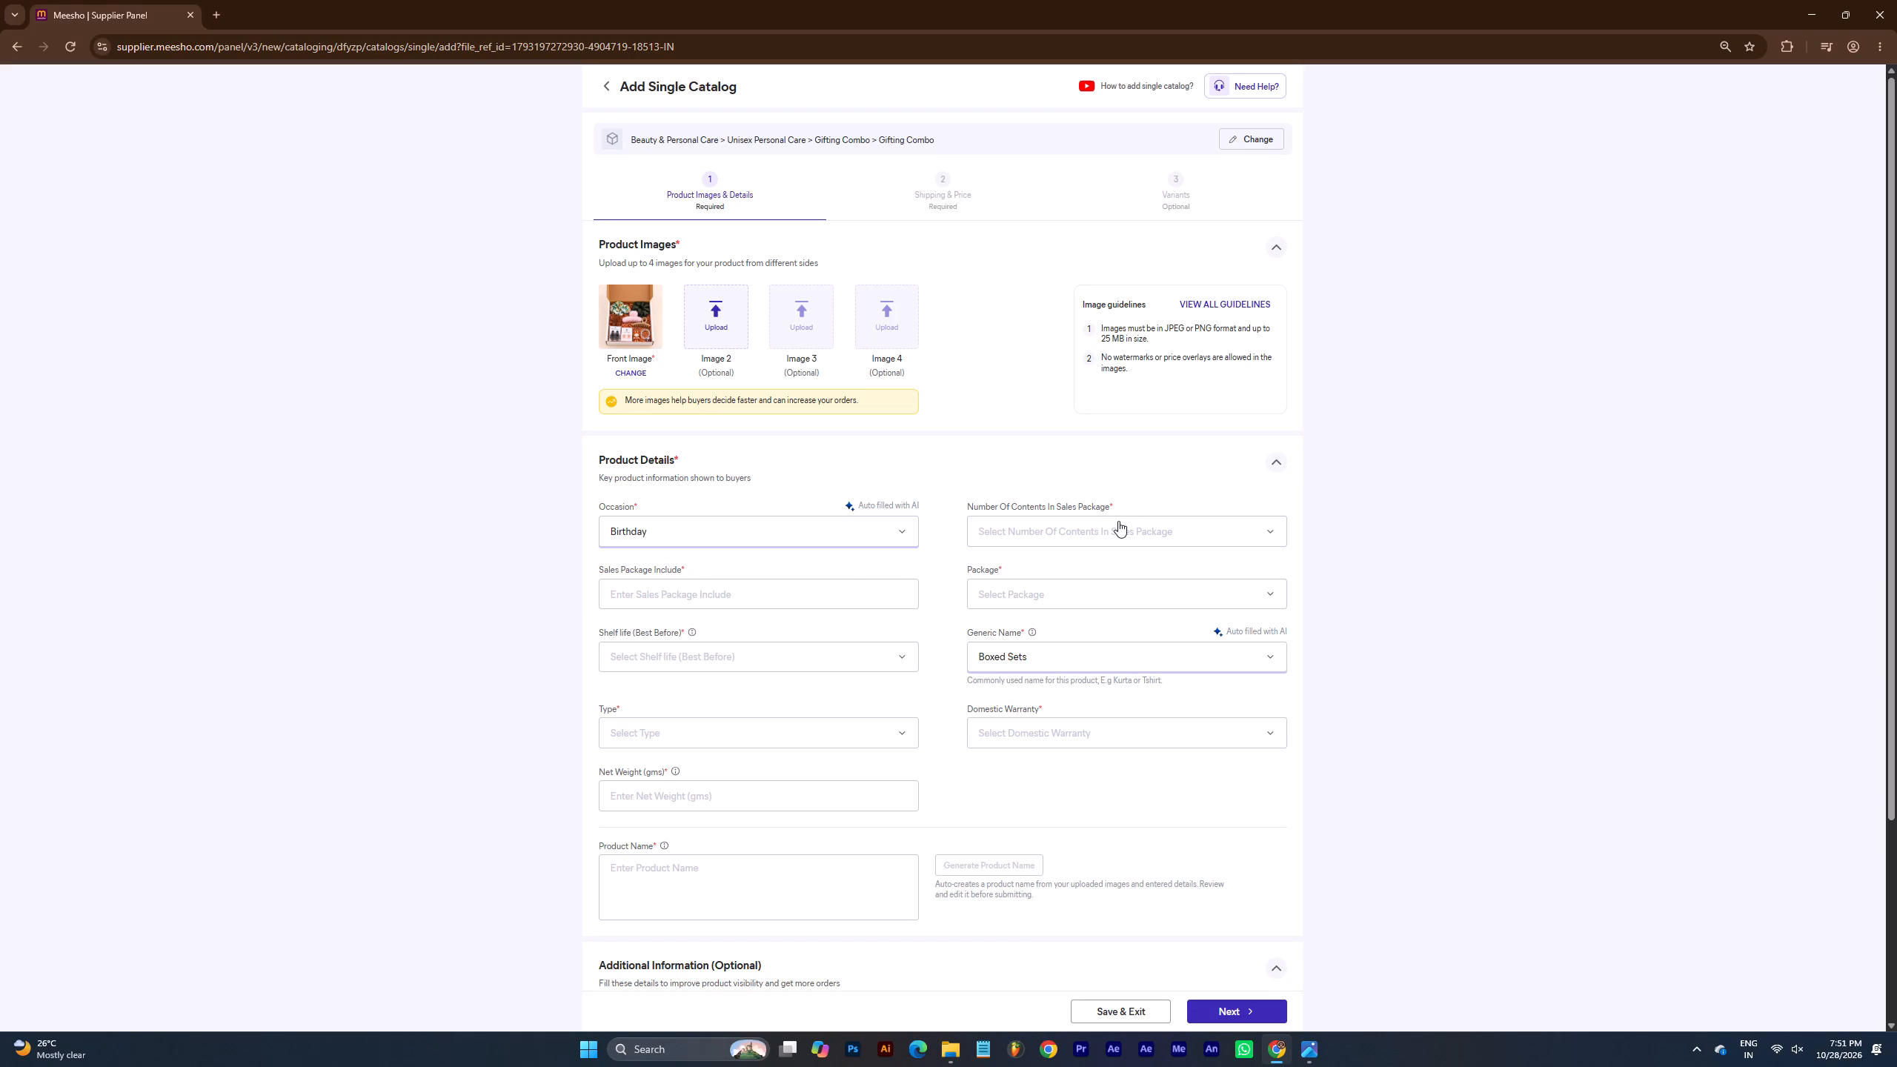
Check the items in the uploaded gift box photo from Downloads and set Number Of Contents In Sales Package to 9.
{"action": "left_click", "coordinate": [1094, 536]}
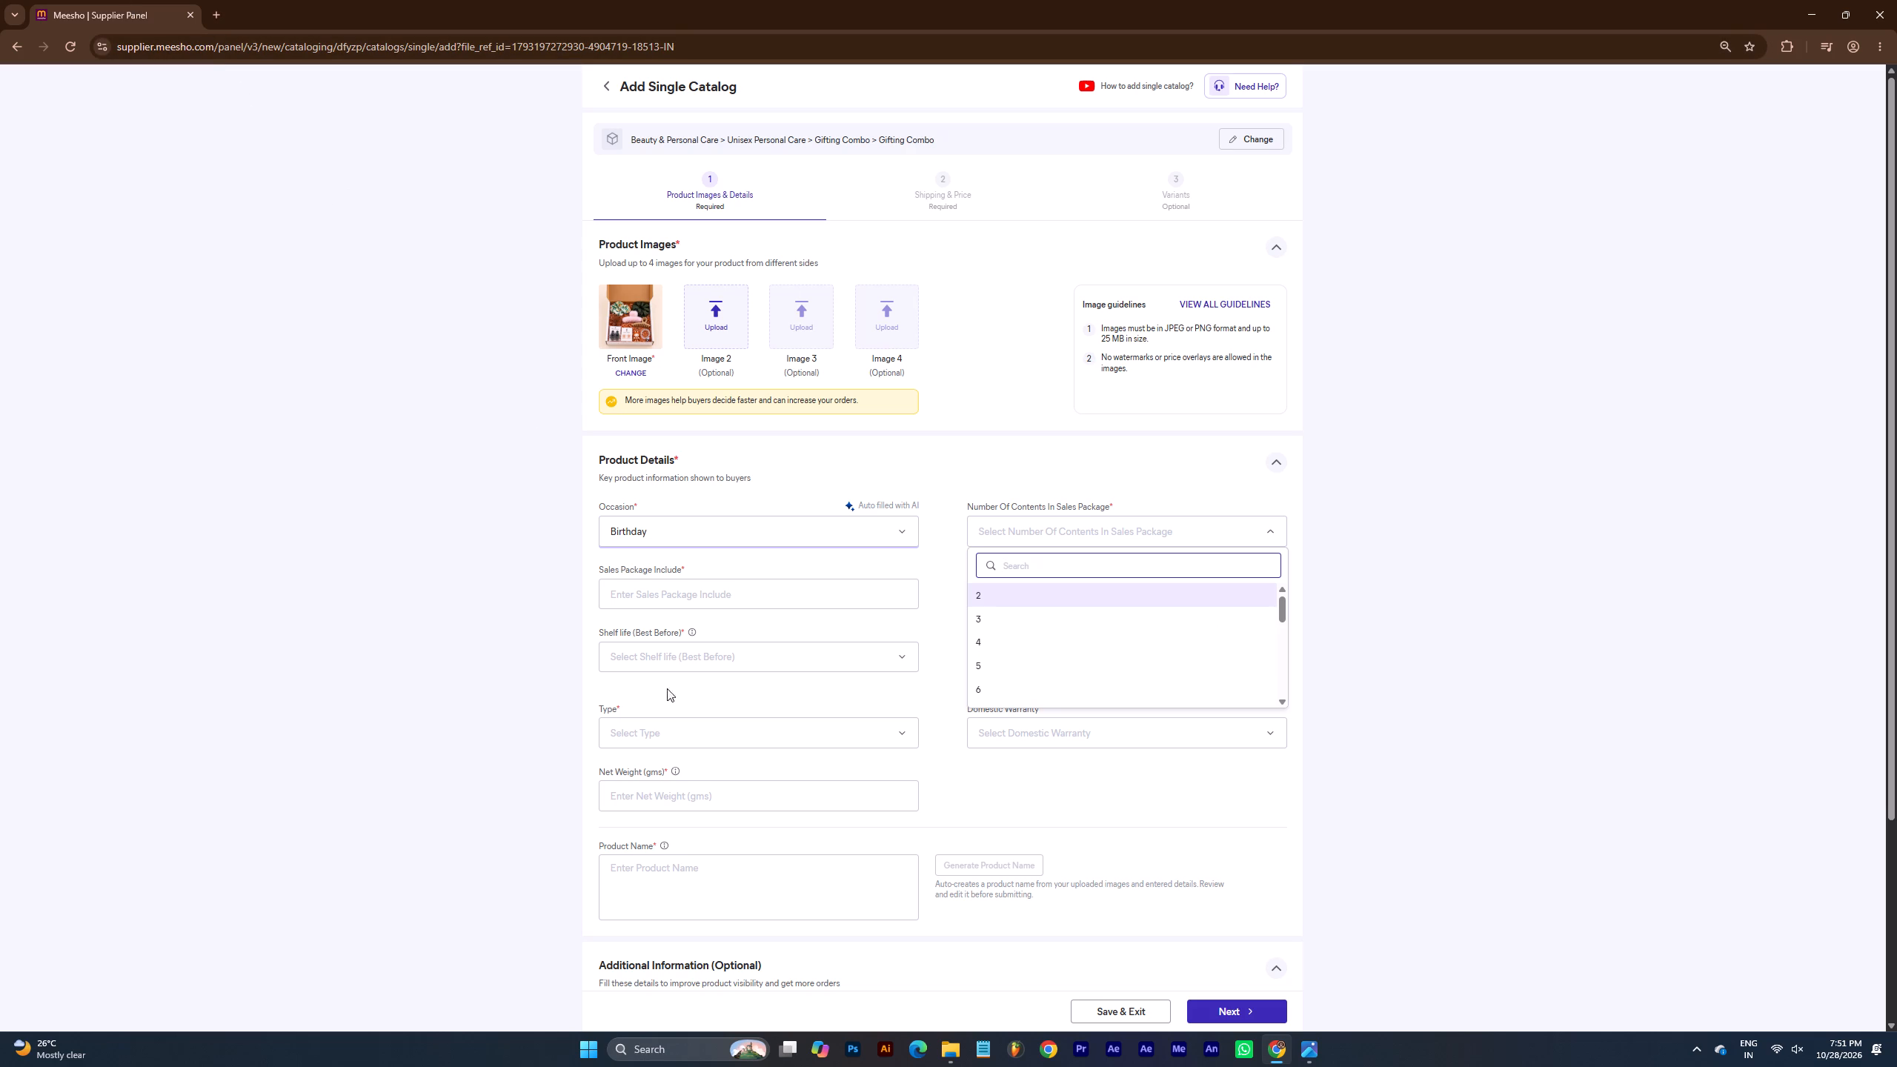
{"action": "left_click", "coordinate": [1308, 1051]}
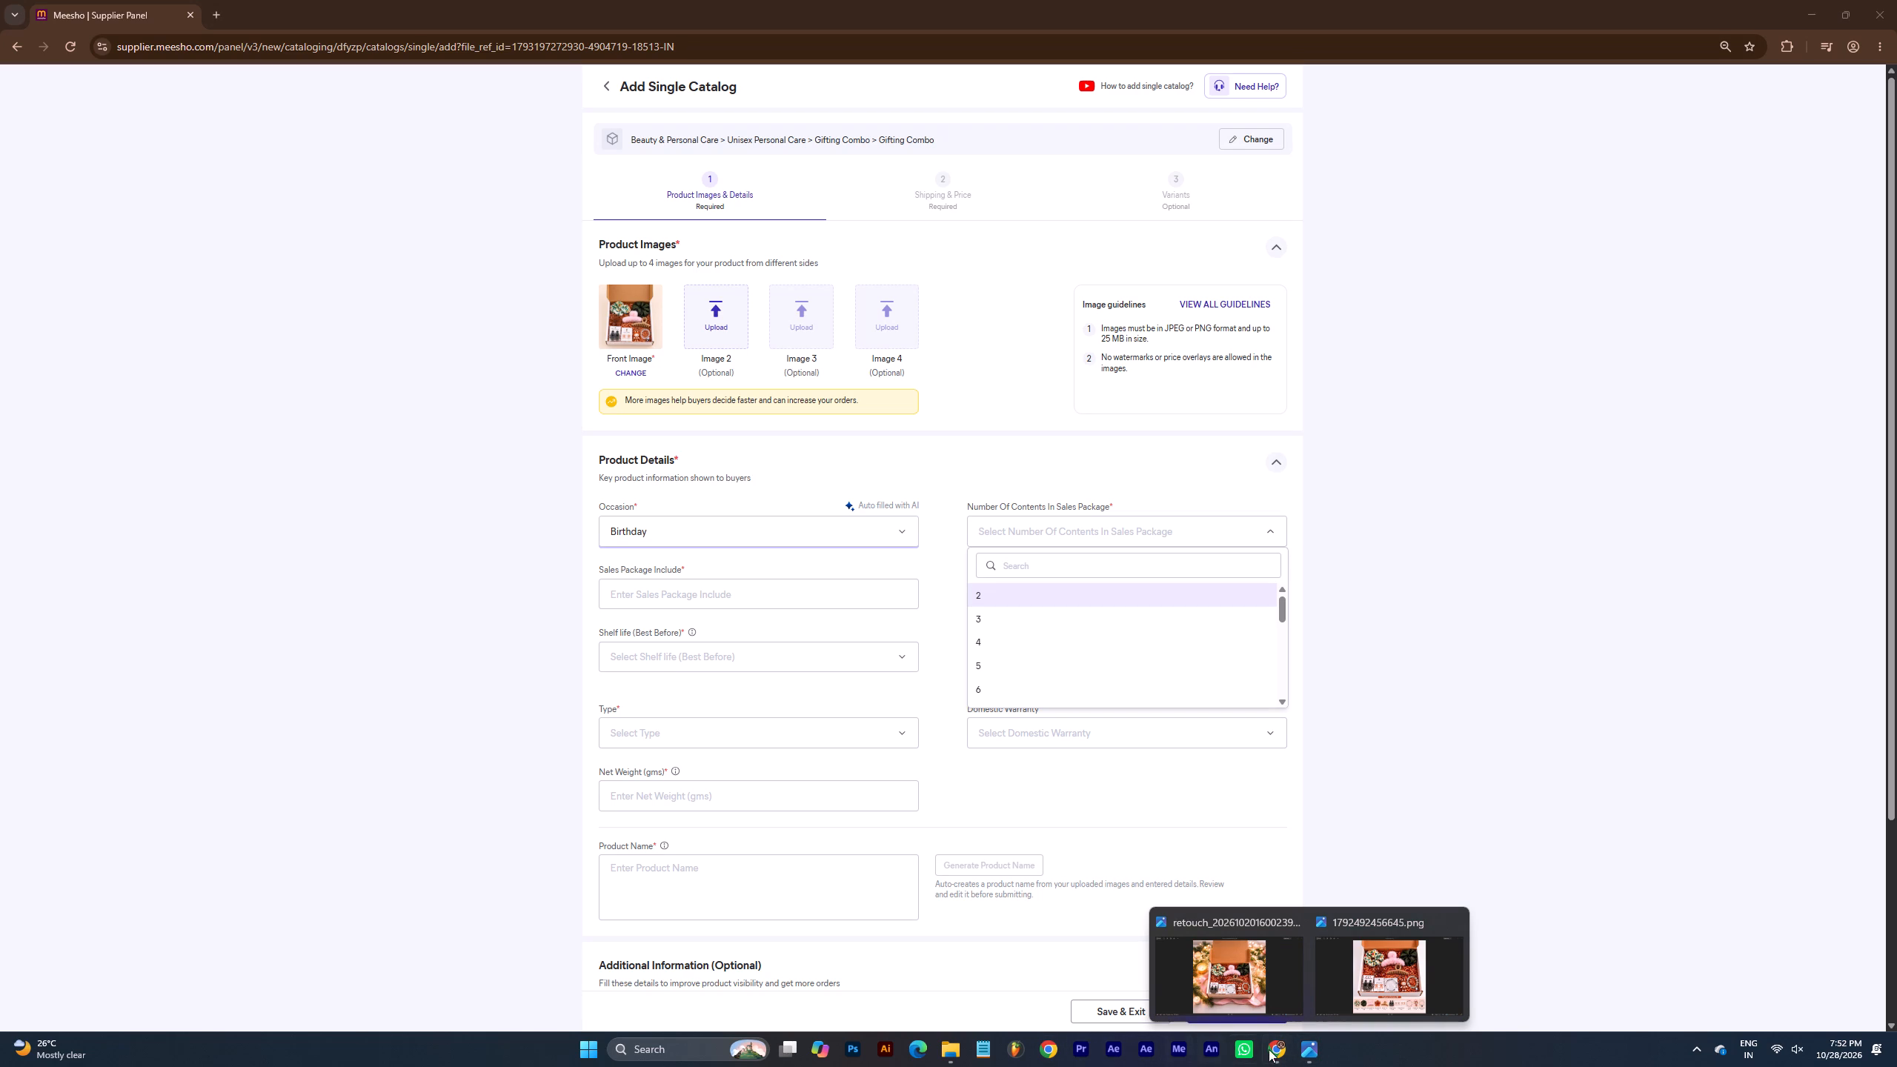
{"action": "left_click", "coordinate": [946, 1052]}
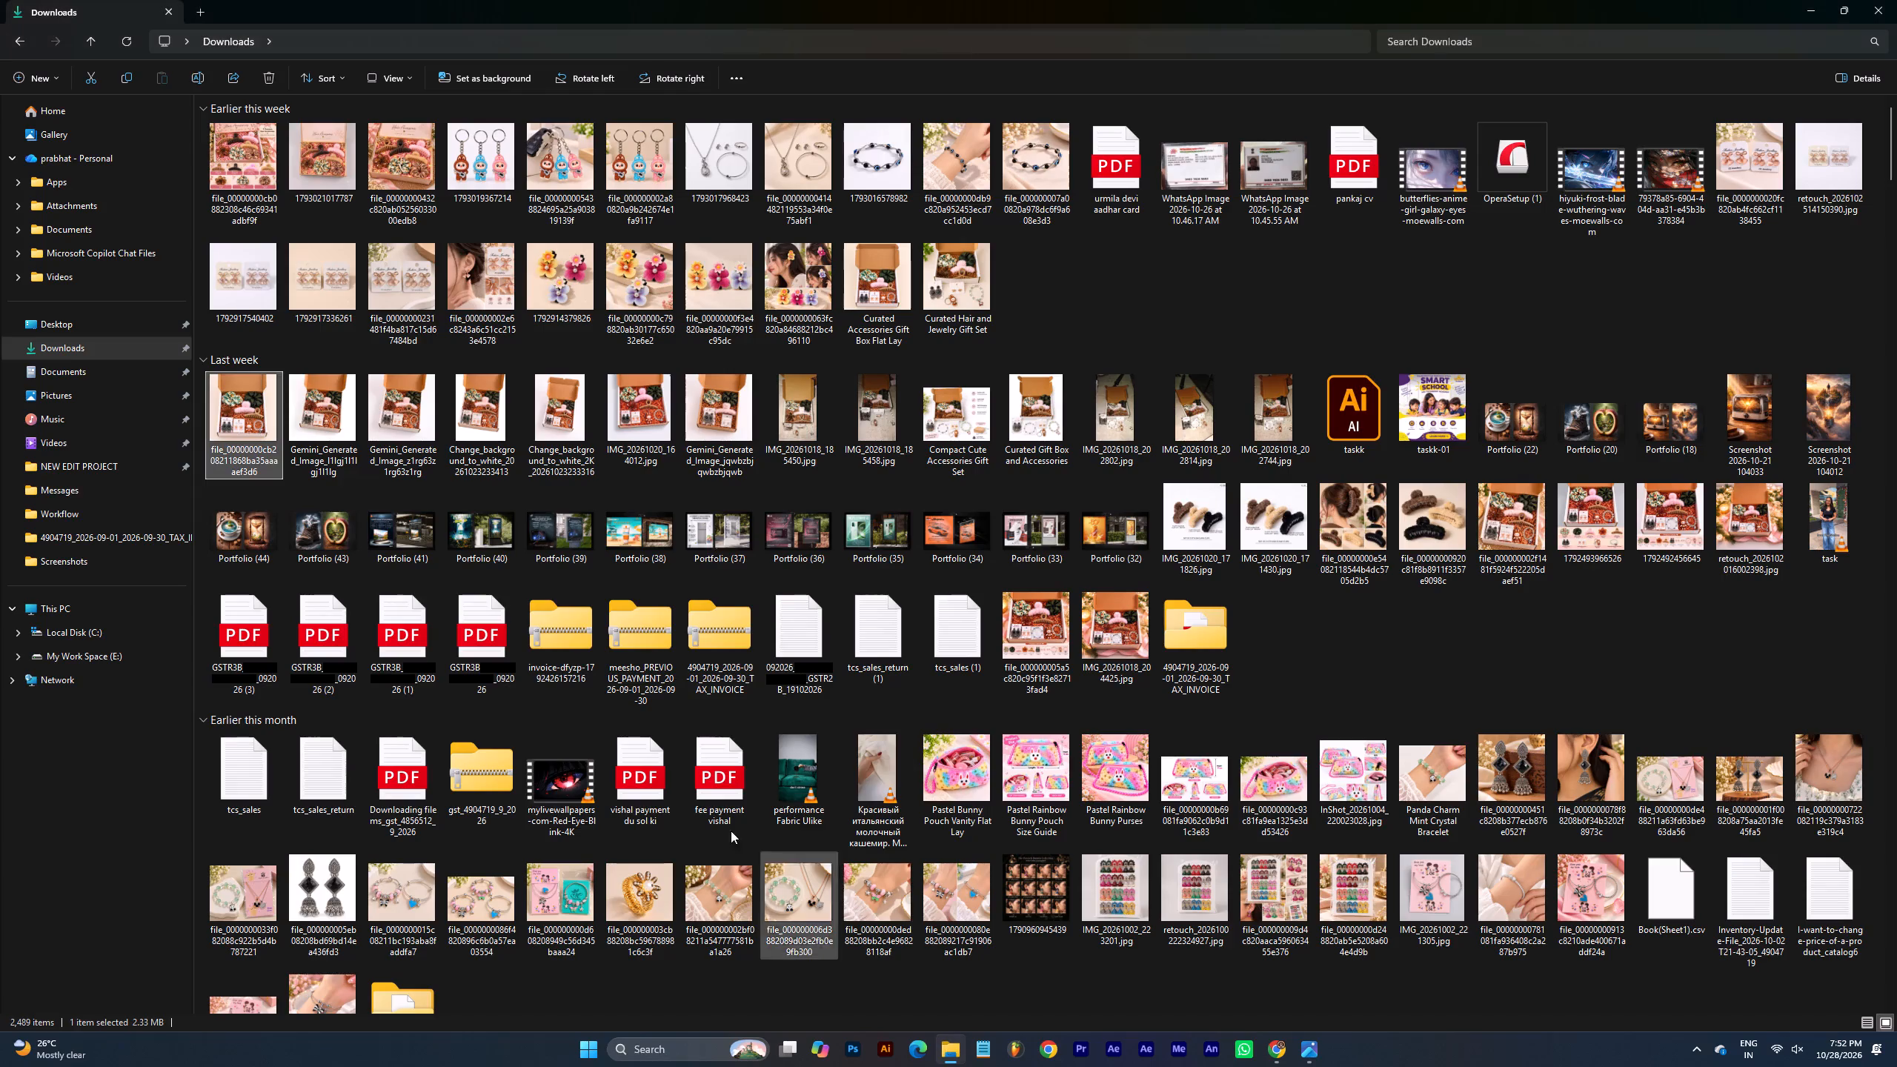
{"action": "double_click", "coordinate": [236, 448]}
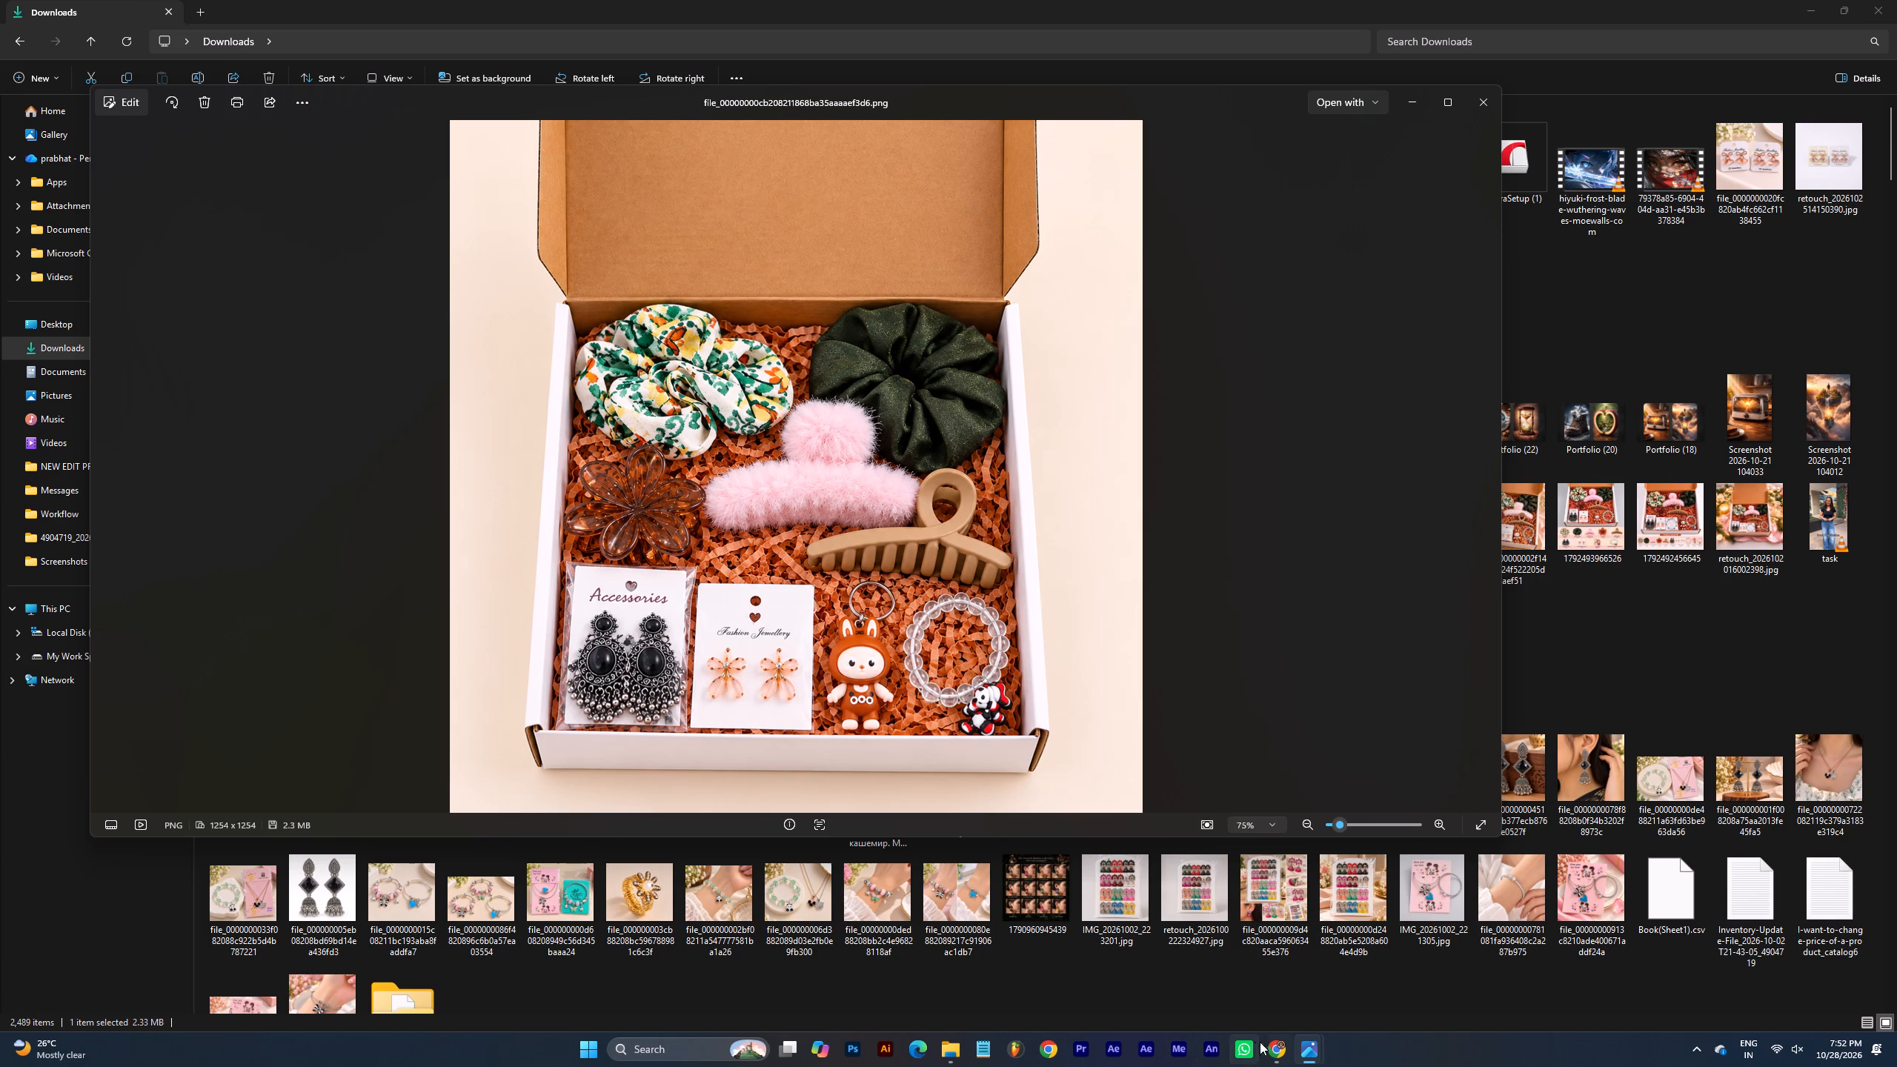
{"action": "left_click", "coordinate": [1286, 1051]}
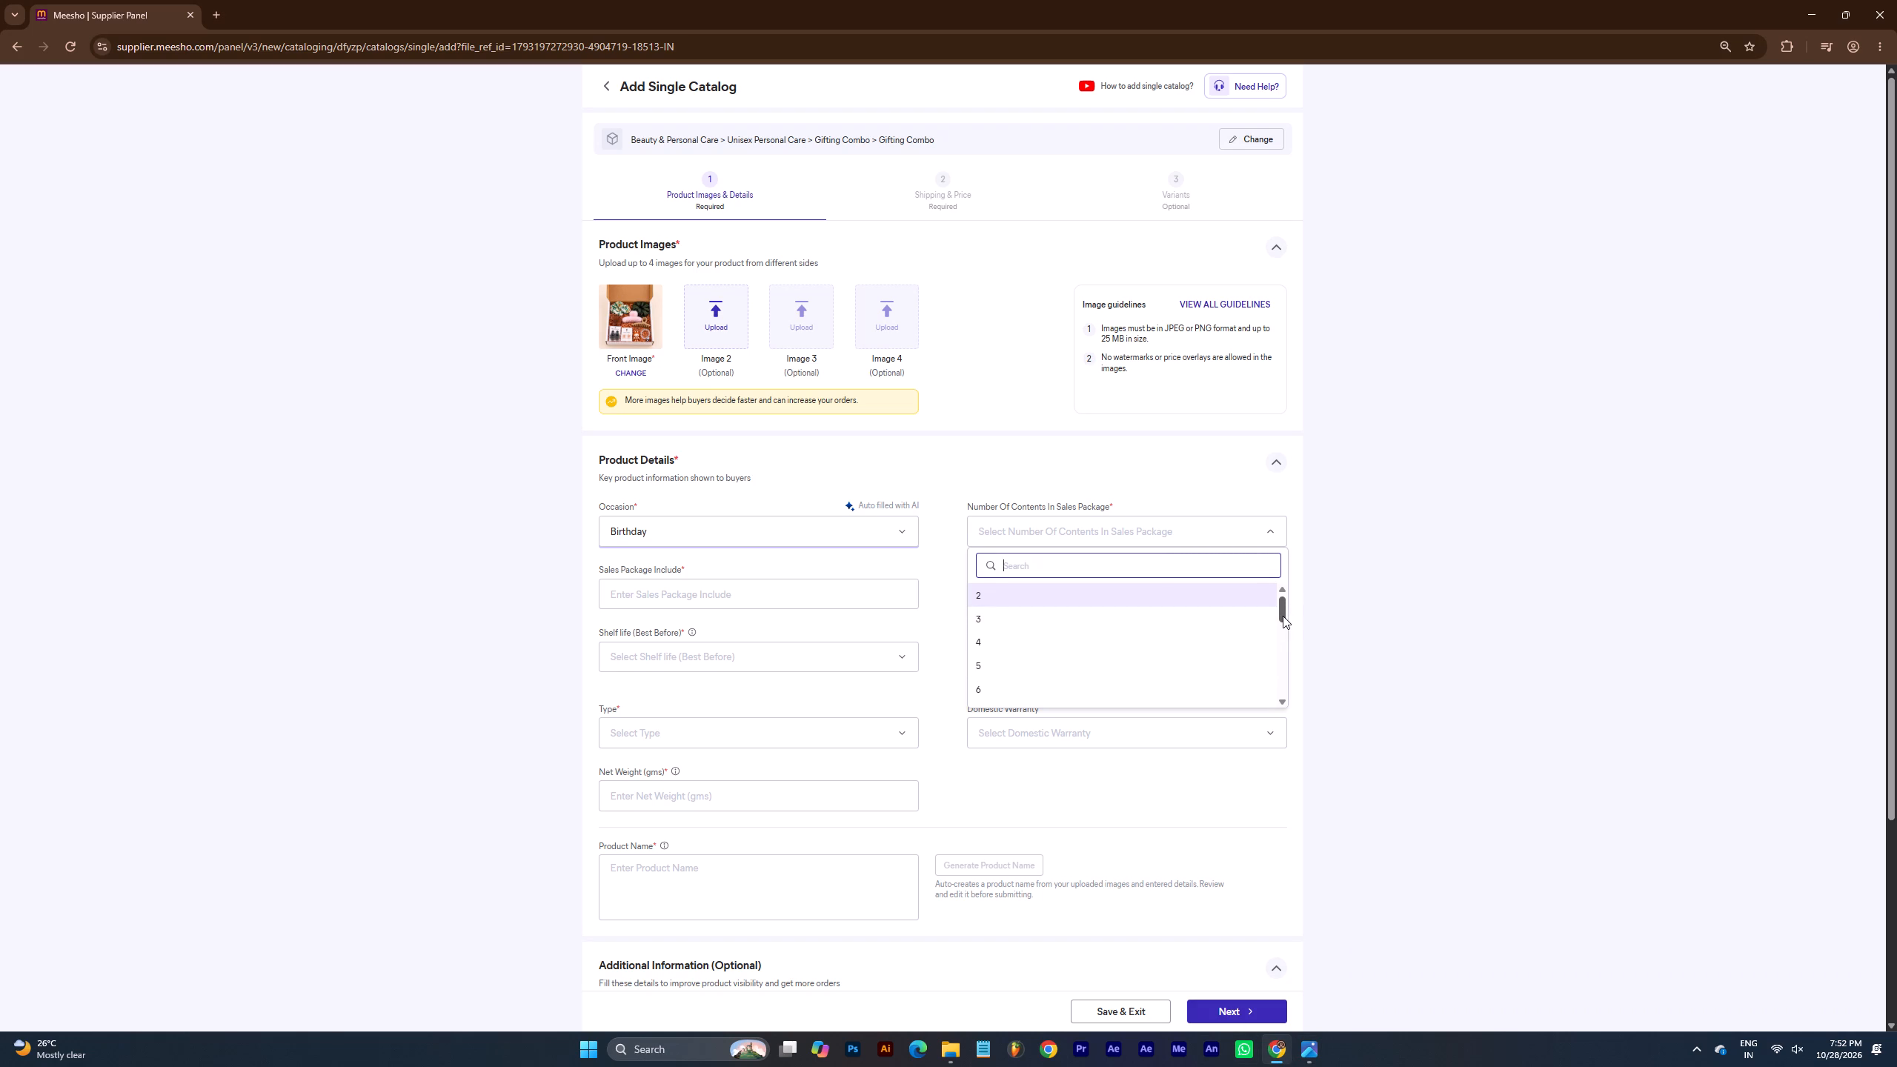
{"action": "left_click_drag", "start_coordinate": [1283, 616], "coordinate": [1283, 639]}
{"action": "left_click", "coordinate": [1050, 648]}
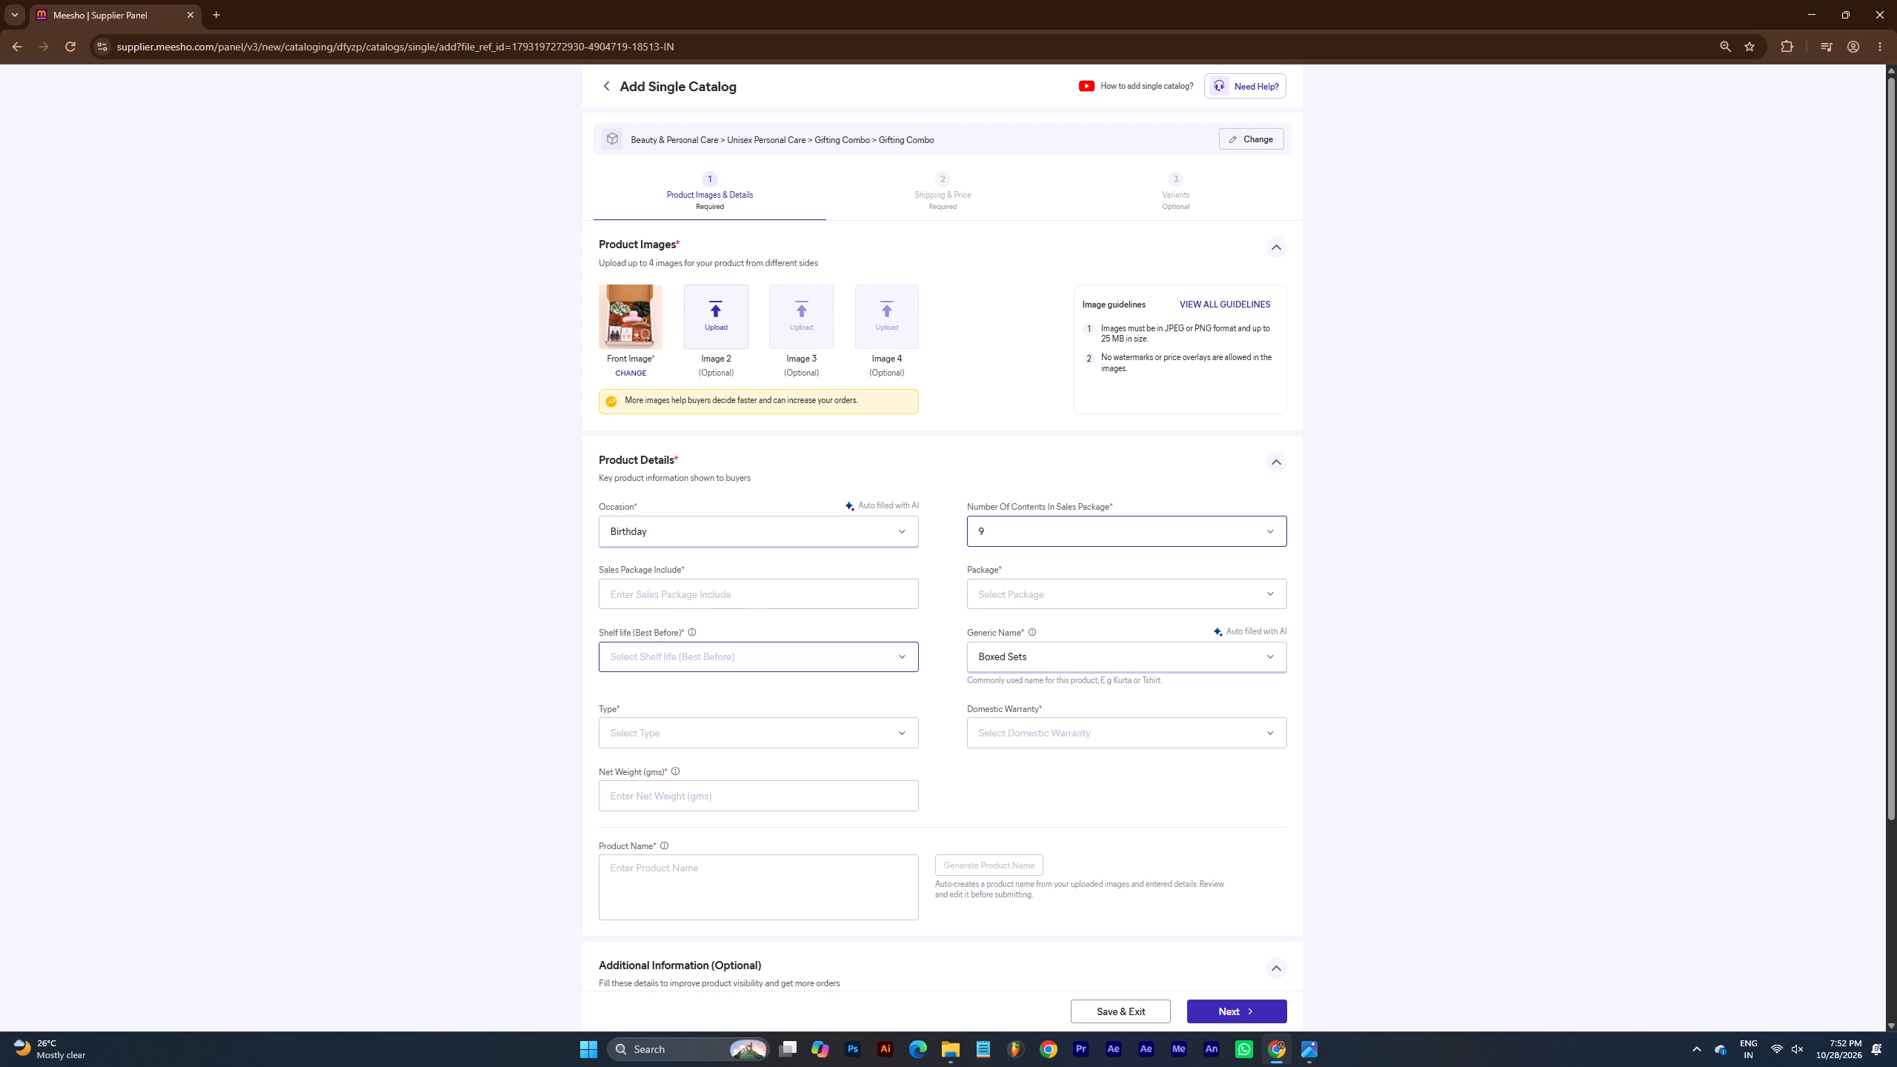
Open the Sales Package Include field for entry.
{"action": "left_click", "coordinate": [748, 592]}
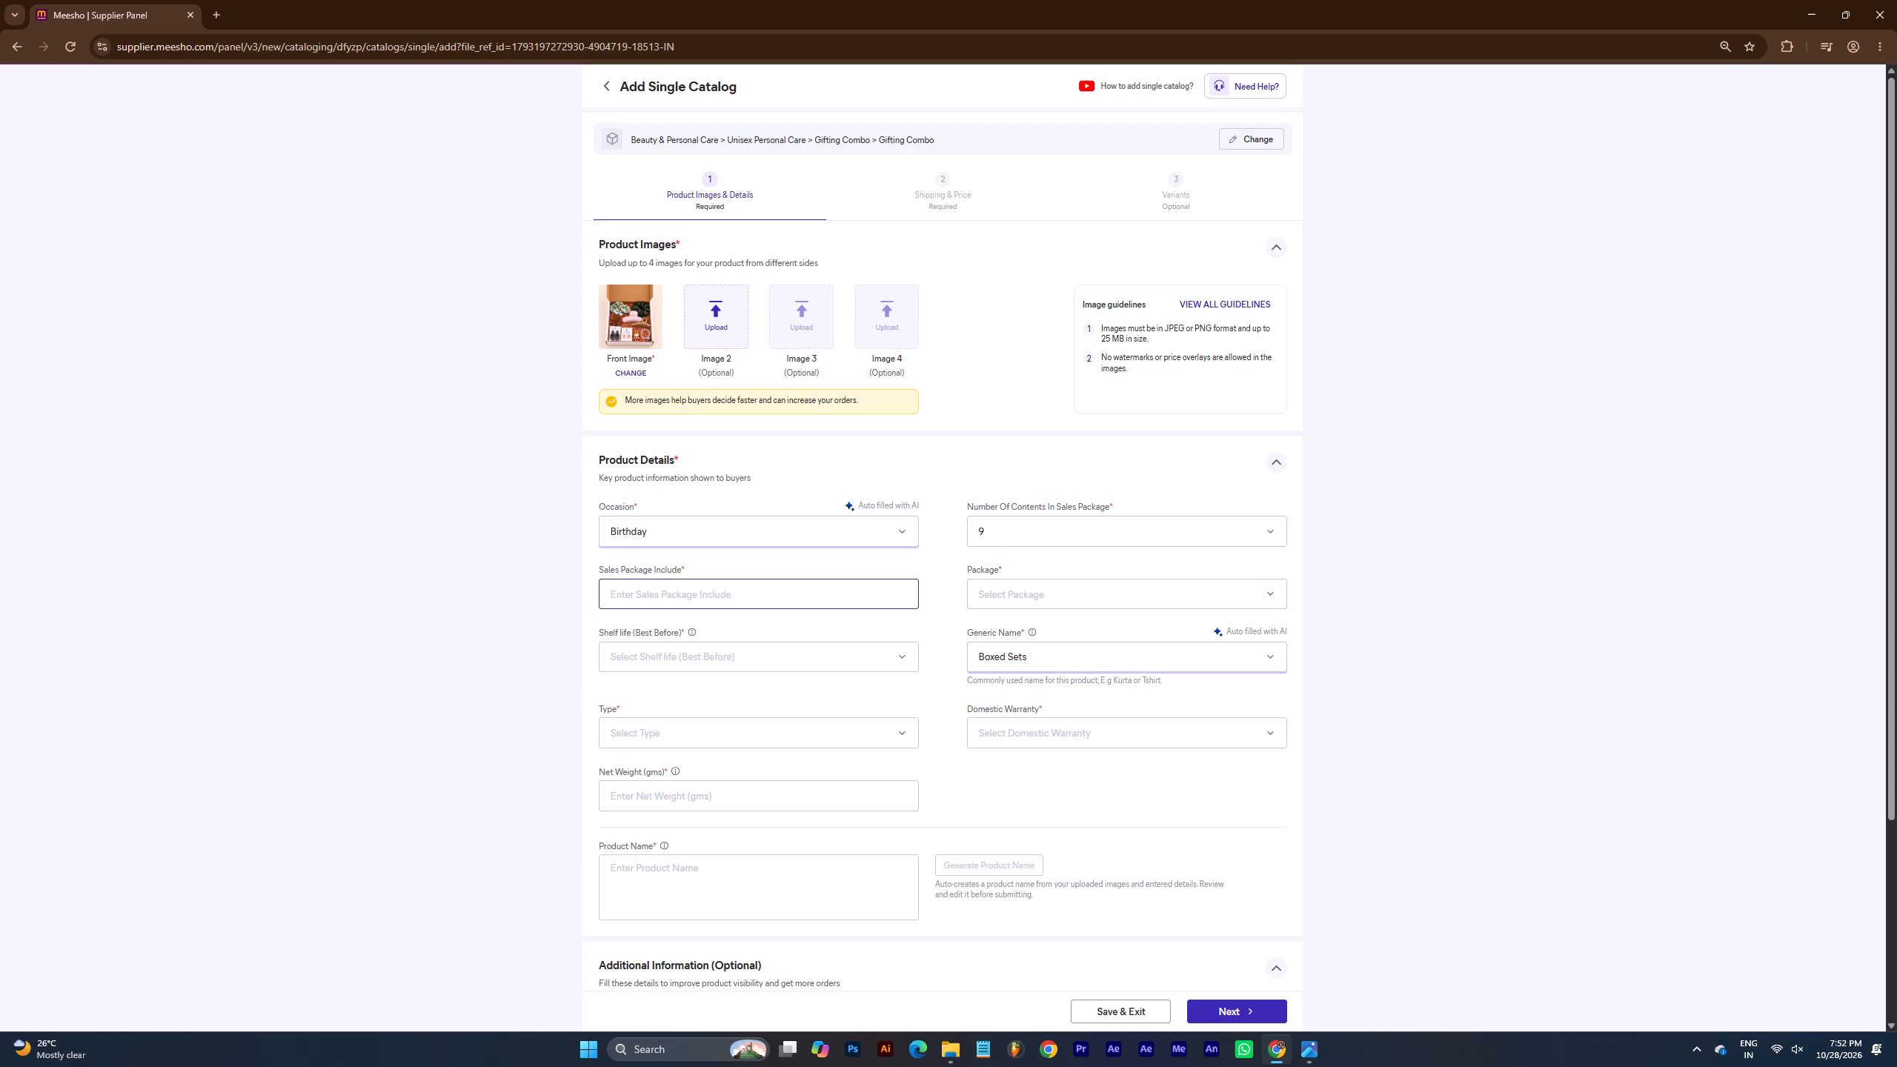
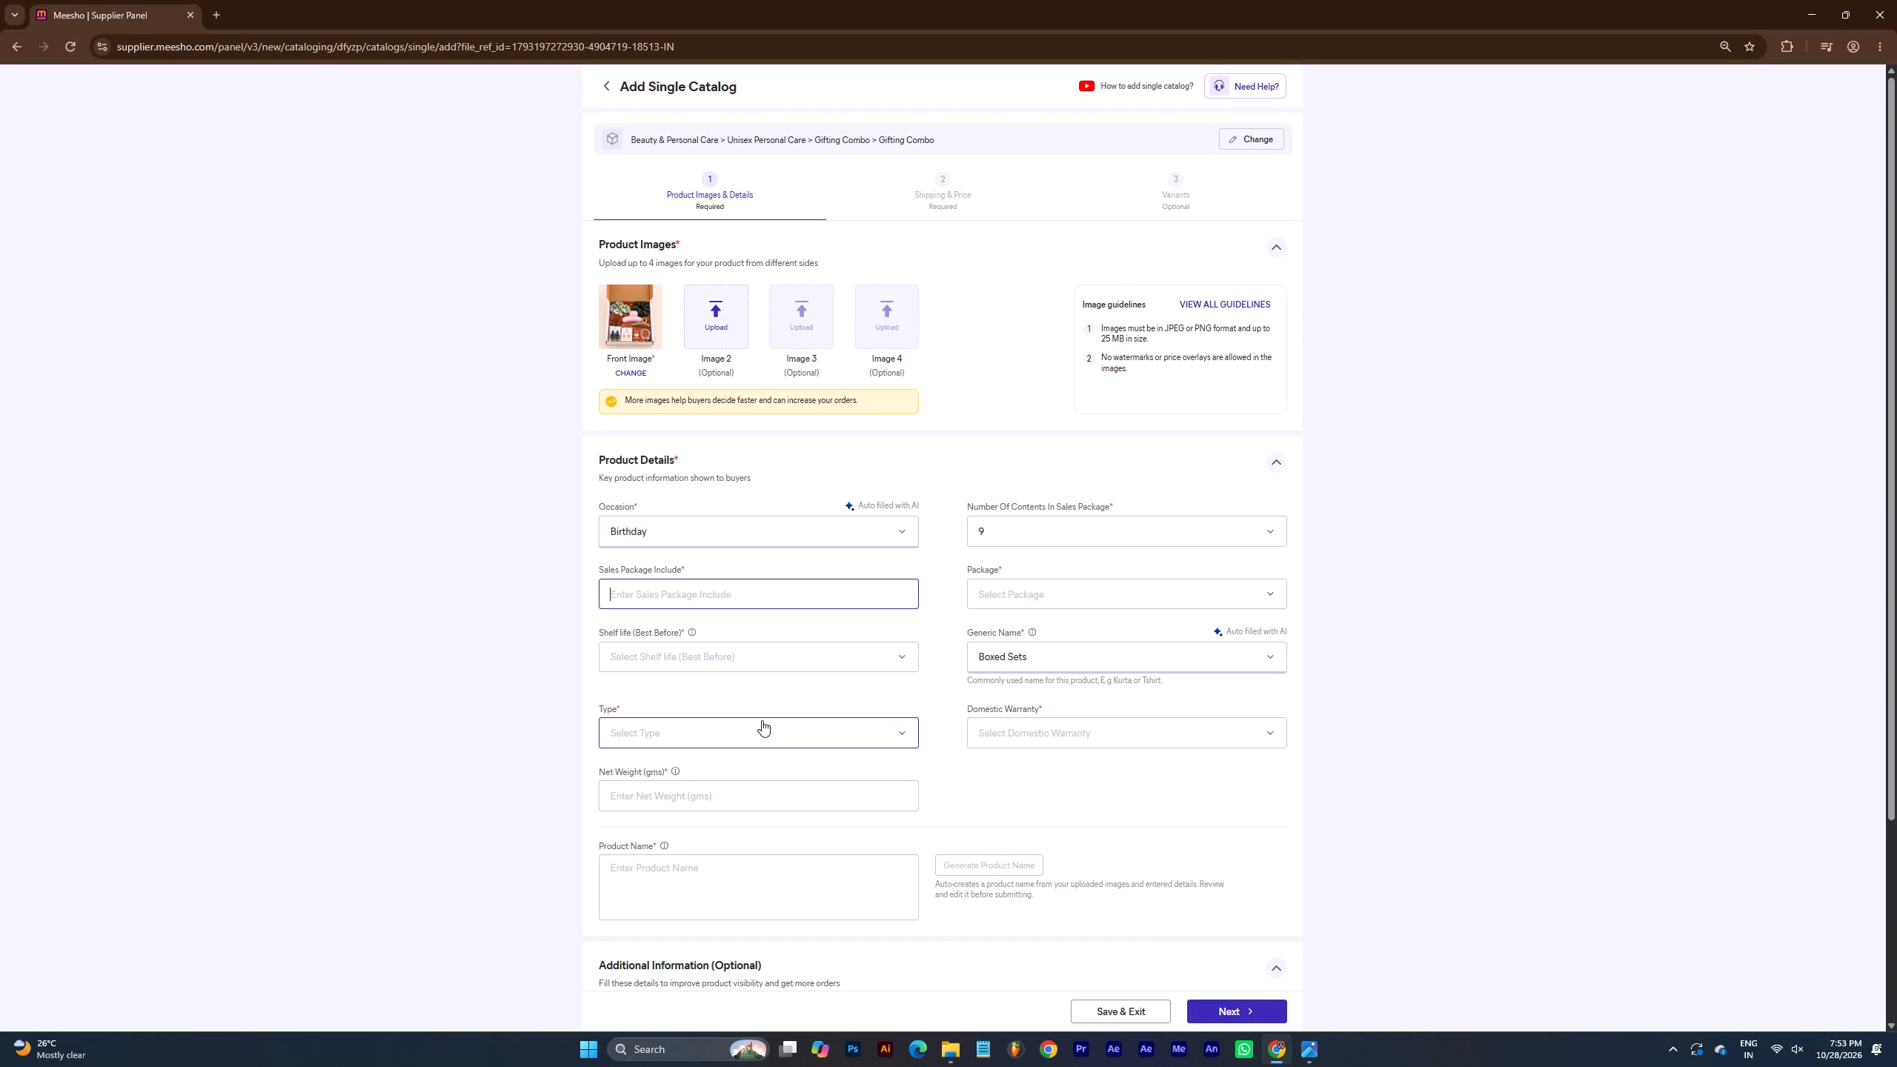
{"action": "left_click", "coordinate": [725, 317]}
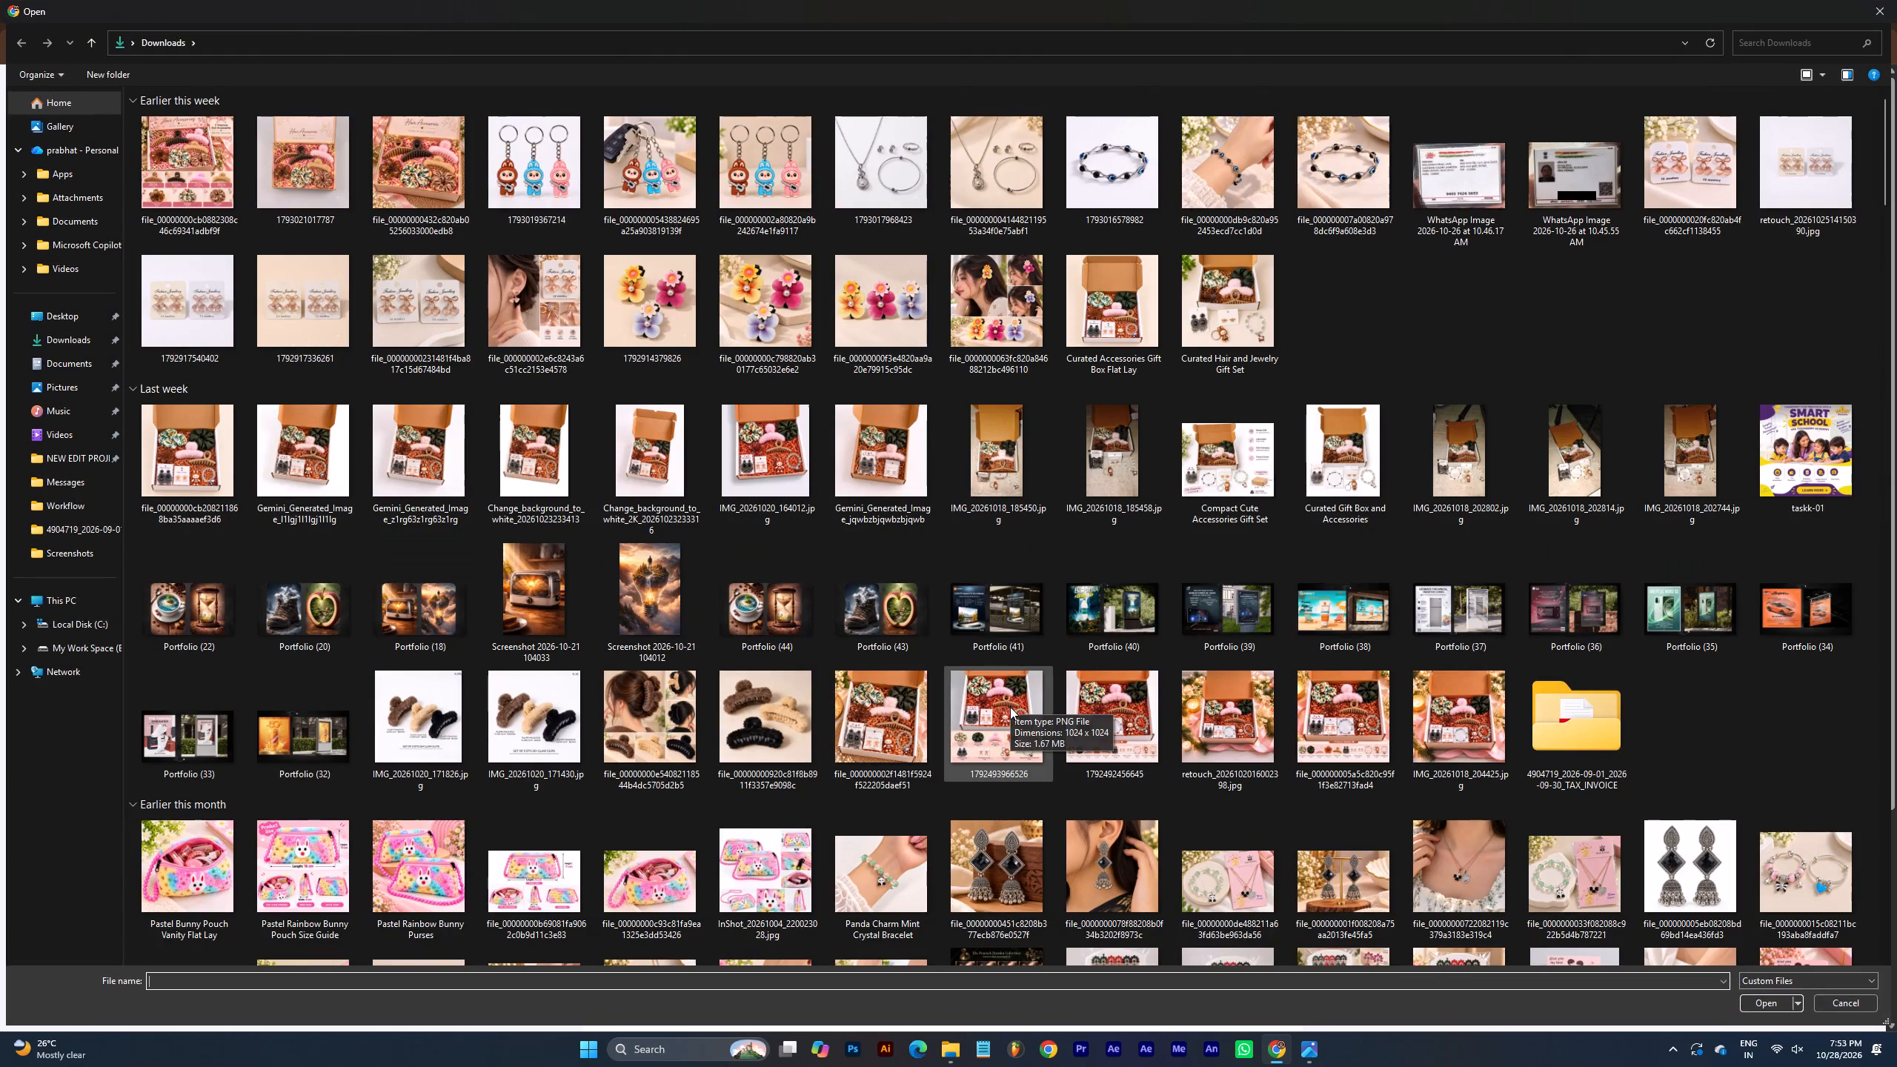
{"action": "double_click", "coordinate": [1007, 736]}
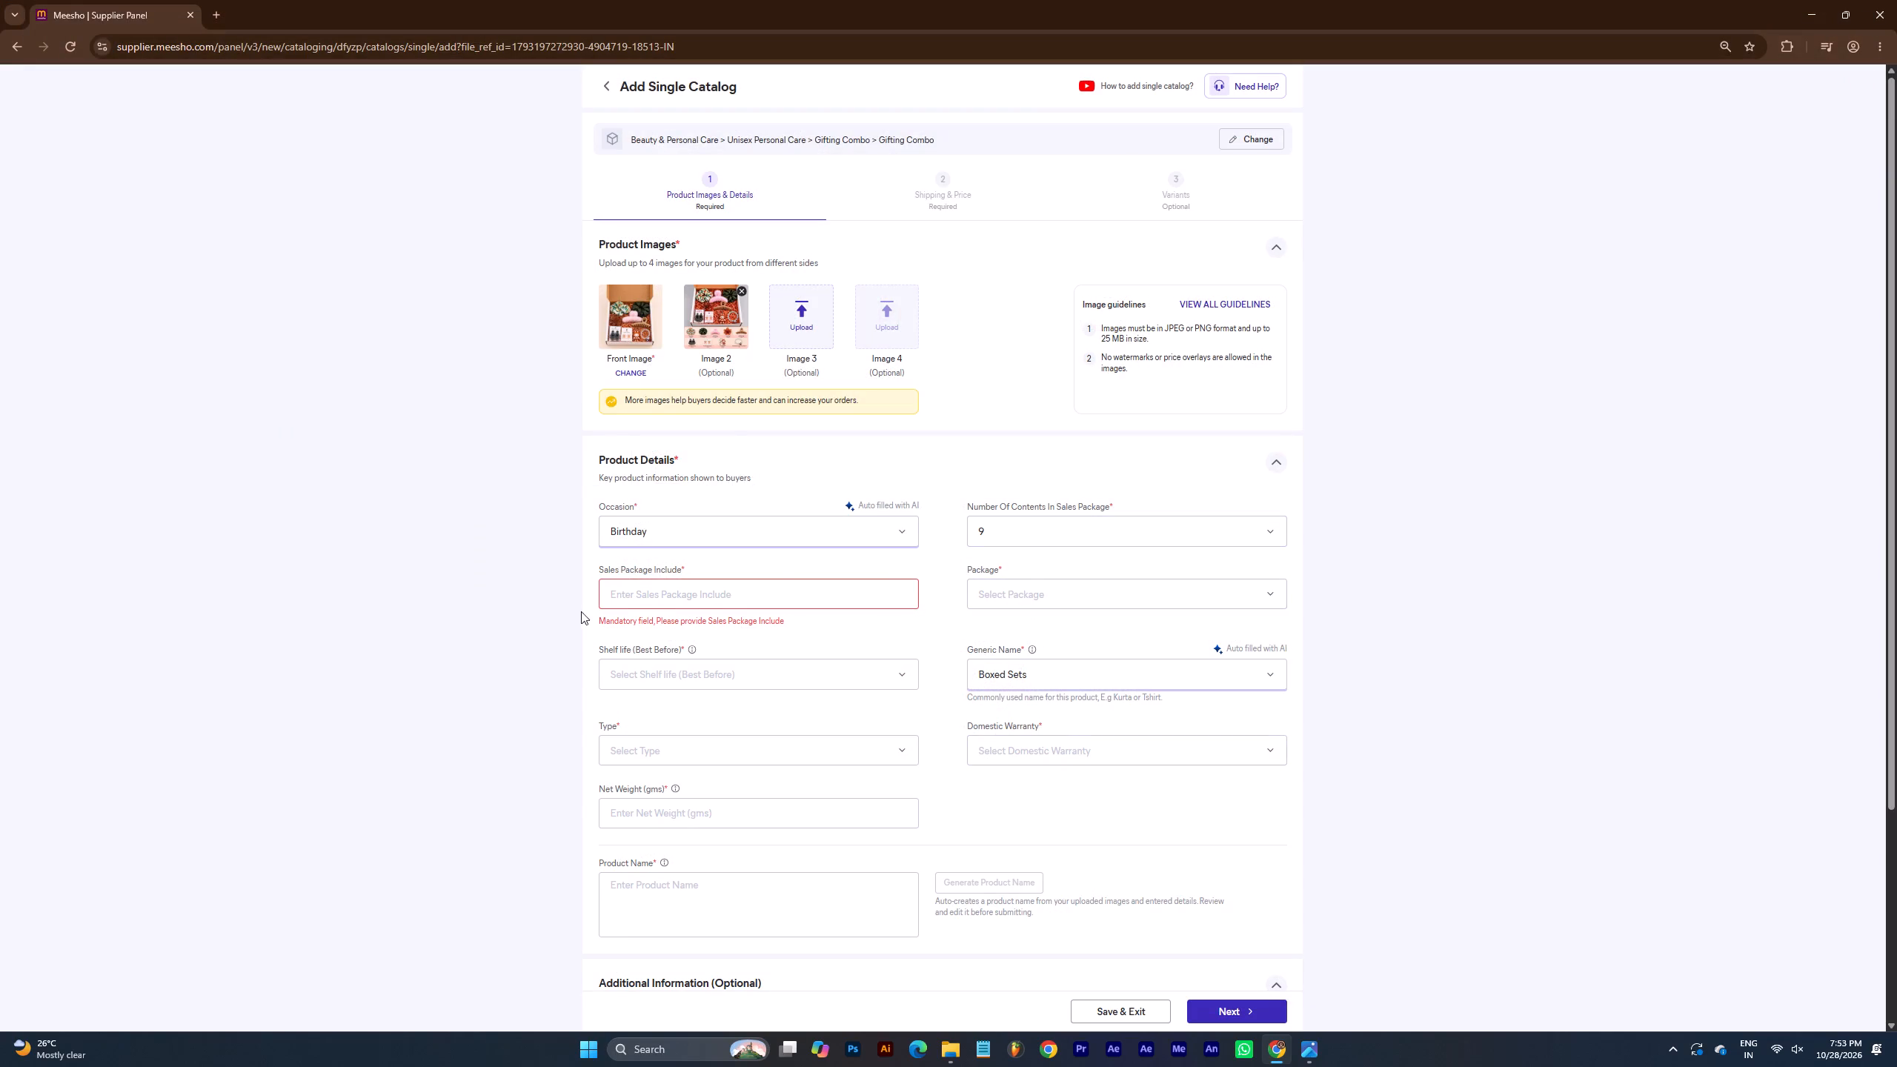
{"action": "left_click", "coordinate": [703, 594]}
{"action": "left_click", "coordinate": [960, 1050]}
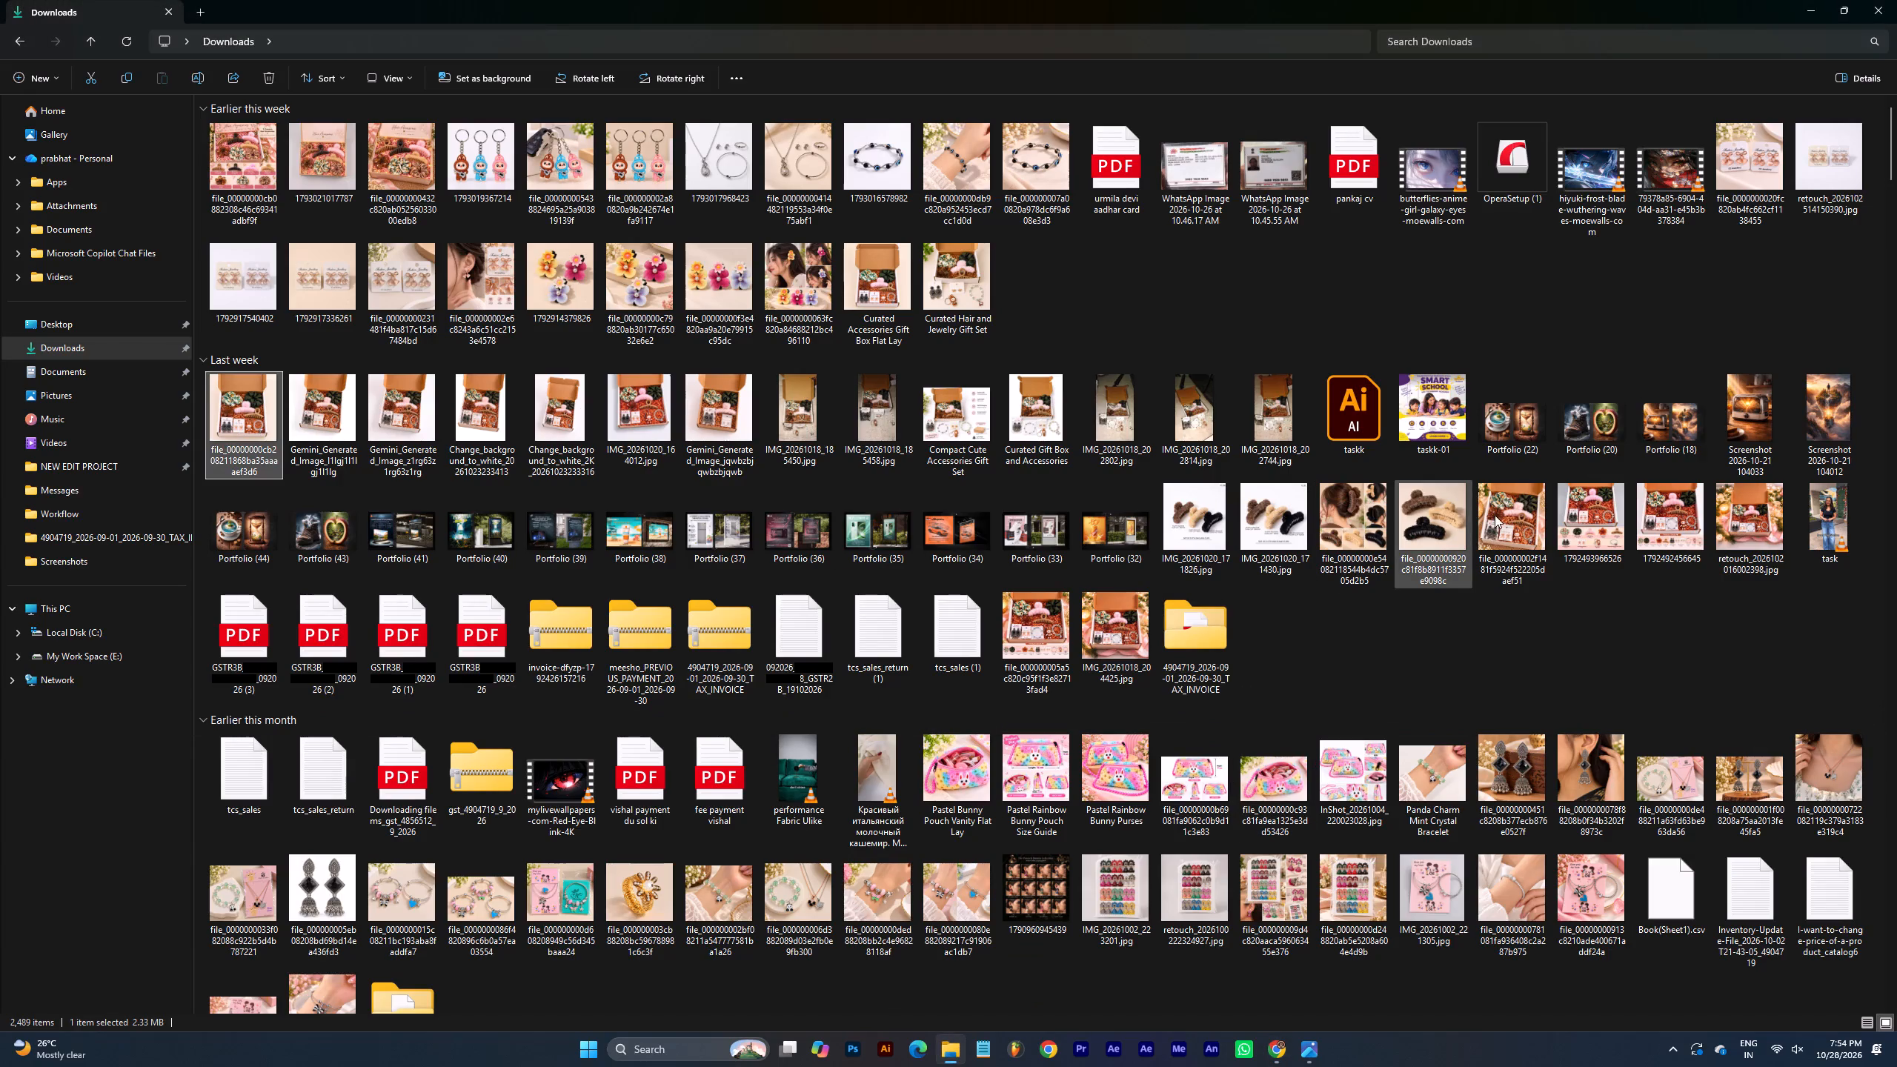
{"action": "double_click", "coordinate": [1568, 522]}
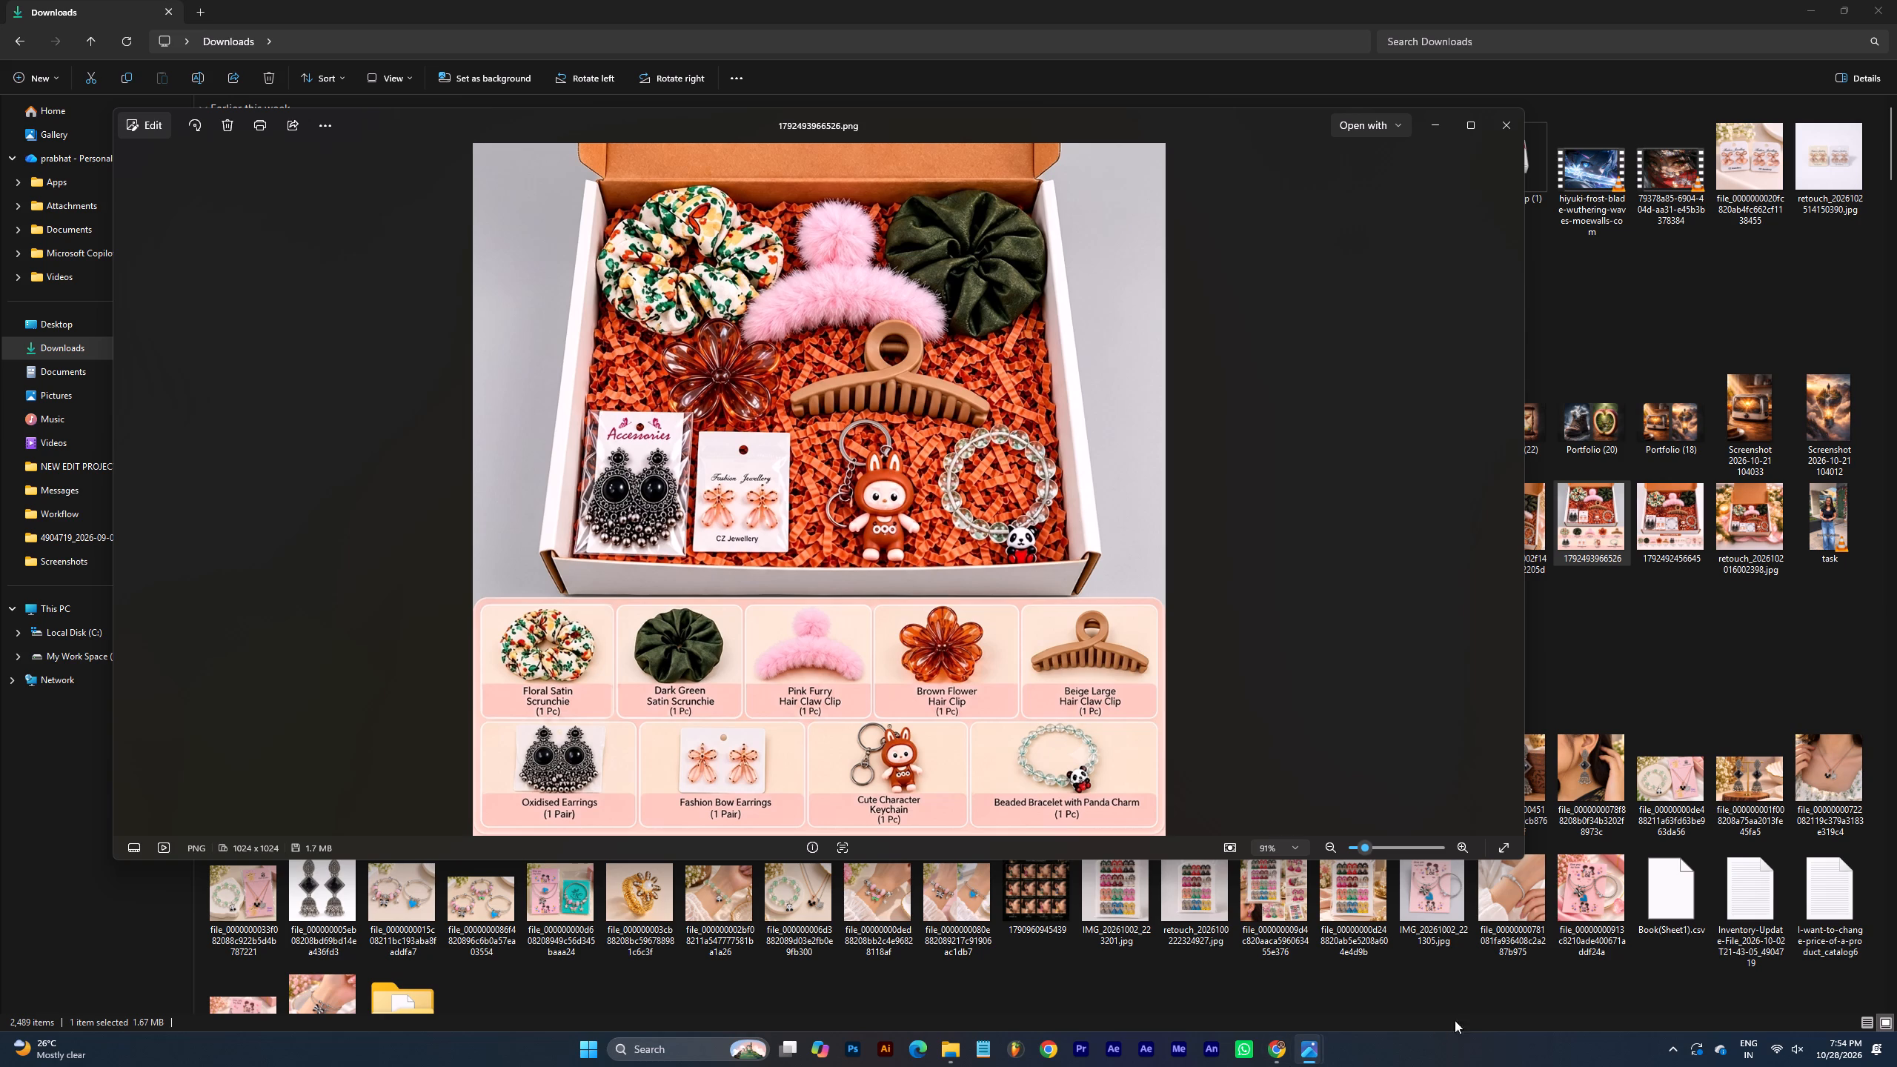
{"action": "left_click", "coordinate": [1276, 1053]}
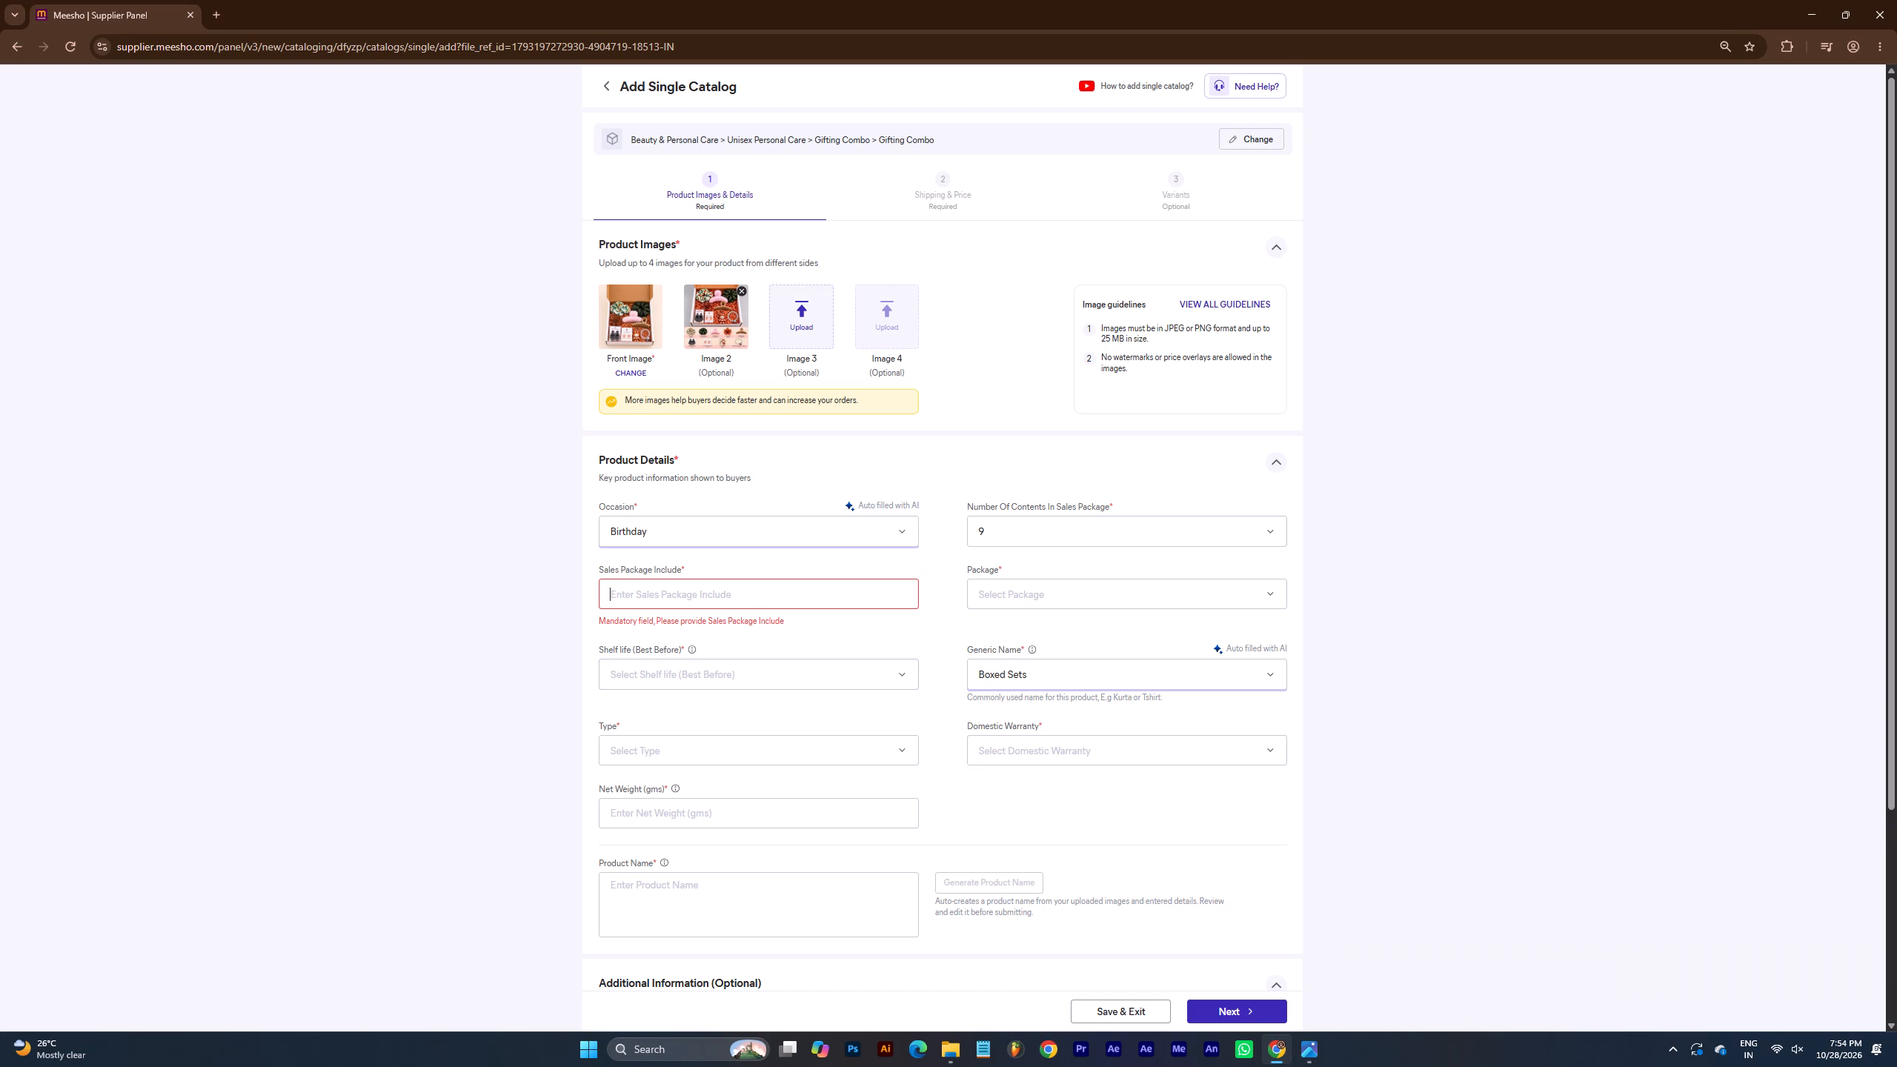
{"action": "type", "text": "1"}
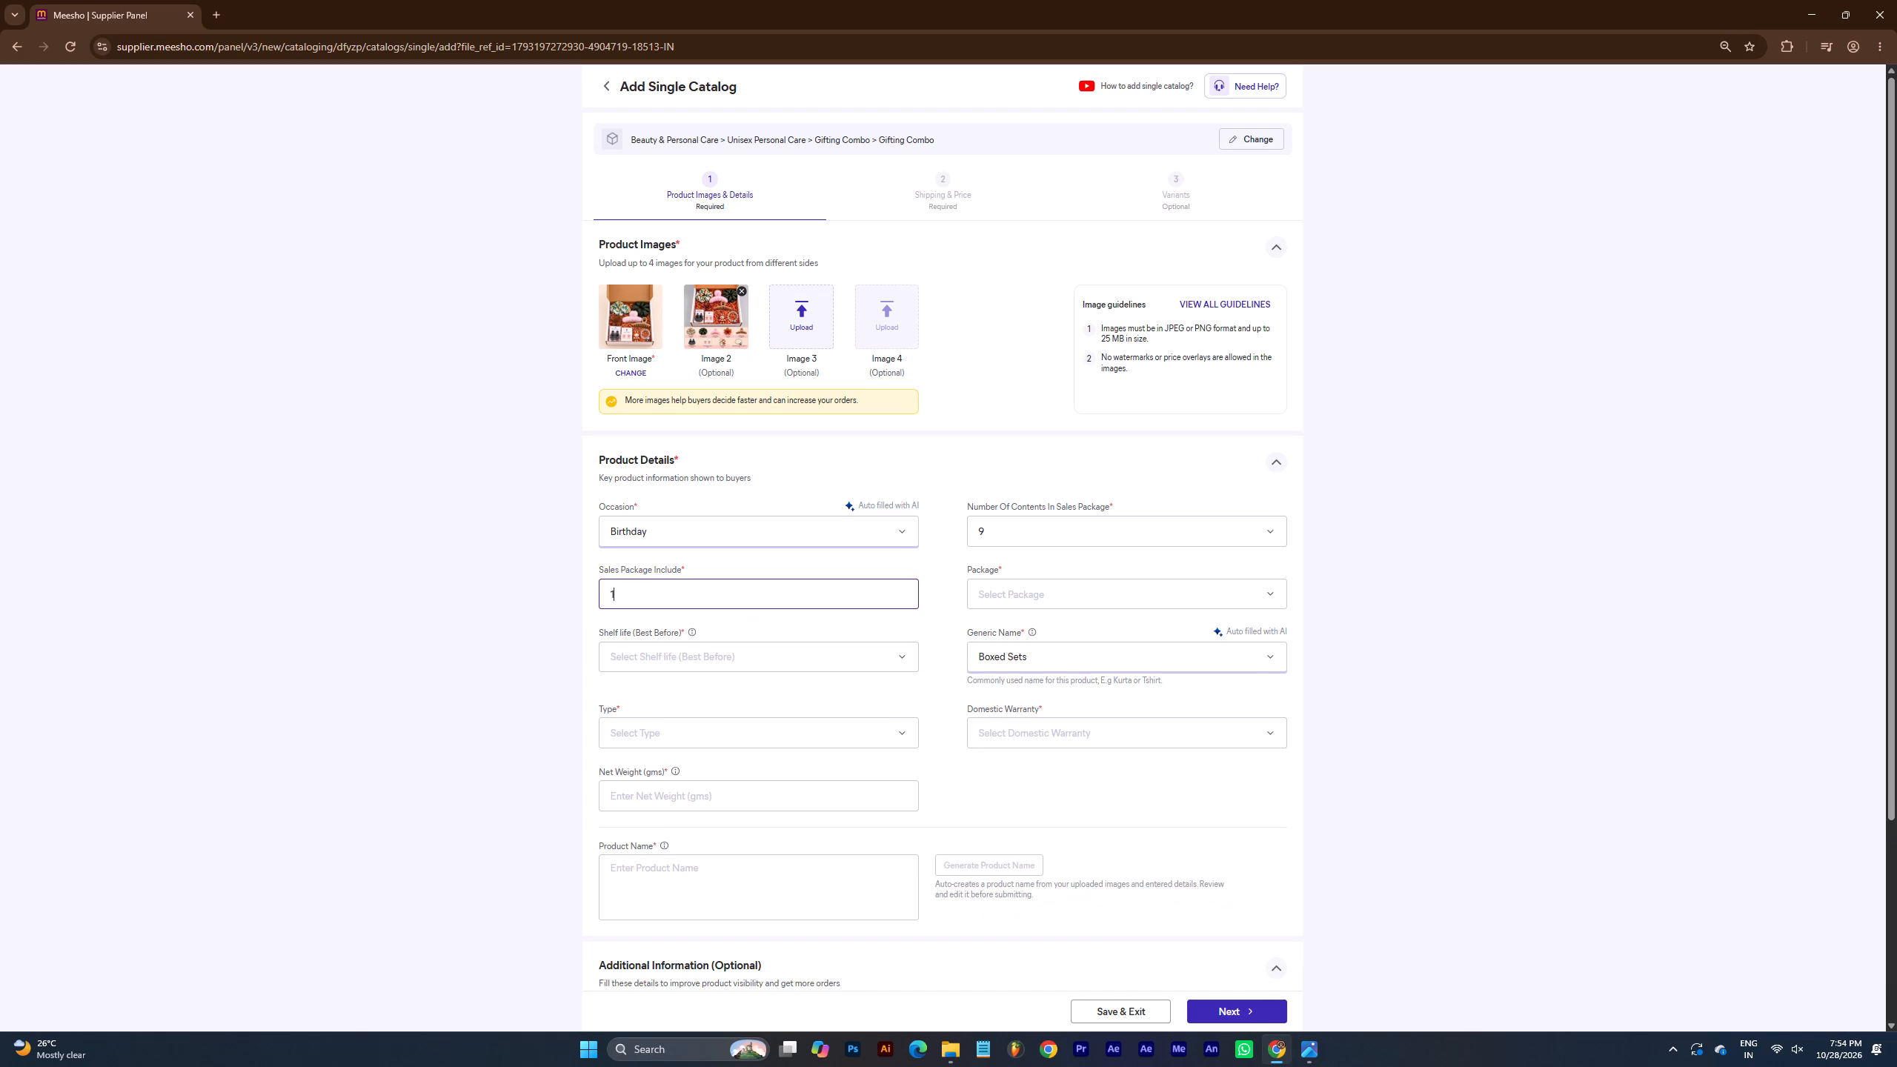
{"action": "key", "text": "space"}
{"action": "type", "text": "scrun"}
{"action": "type", "text": "chies"}
{"action": "key", "text": "BackSpace"}
Recheck the labelled gift box photo and change the scrunchie quantity to 2 in Sales Package Include, adding a comma after the item.
{"action": "left_click", "coordinate": [1274, 1051]}
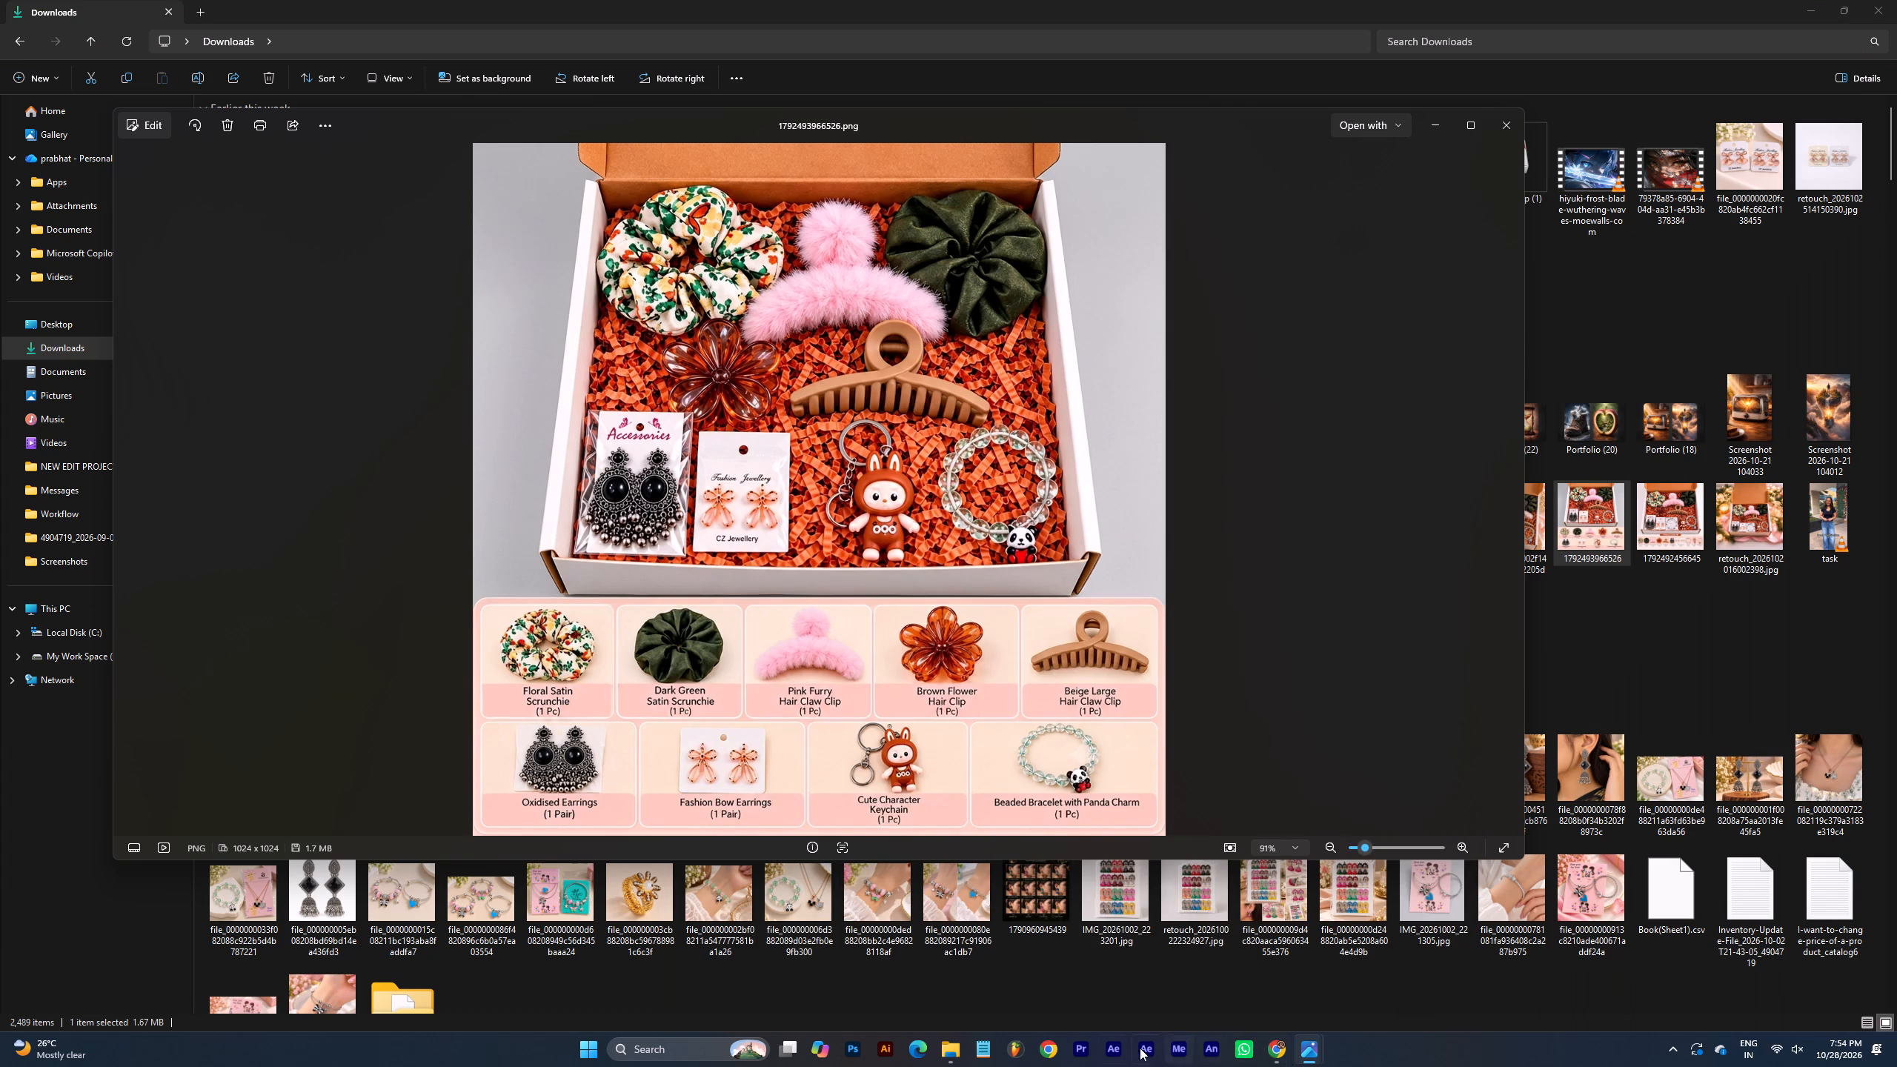
{"action": "left_click", "coordinate": [1273, 1048]}
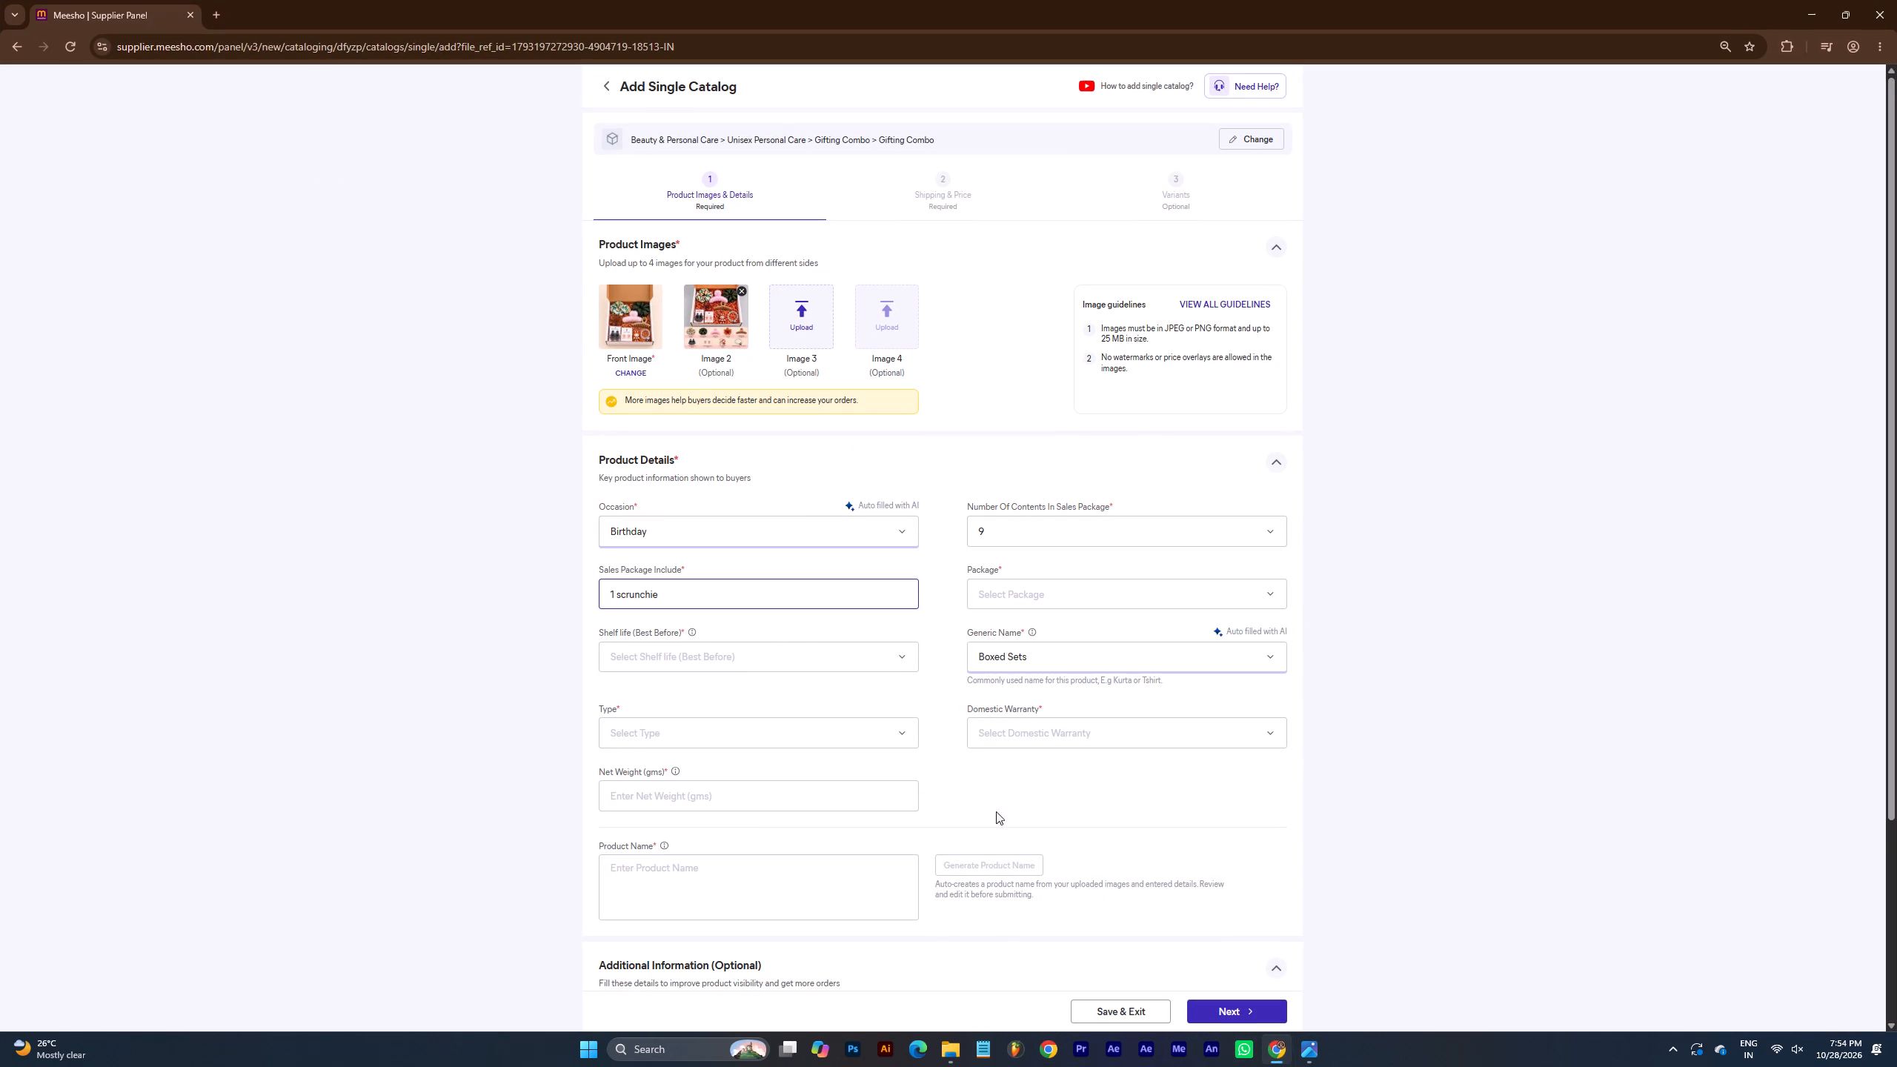
{"action": "left_click", "coordinate": [615, 596]}
{"action": "key", "text": "BackSpace"}
{"action": "key", "text": "2"}
{"action": "left_click", "coordinate": [683, 599]}
{"action": "key", "text": "comma"}
{"action": "key", "text": "space"}
Close all open gift box photo windows and return to the catalog form, dismissing the exit prompt without leaving the upload.
{"action": "left_click", "coordinate": [1269, 1054]}
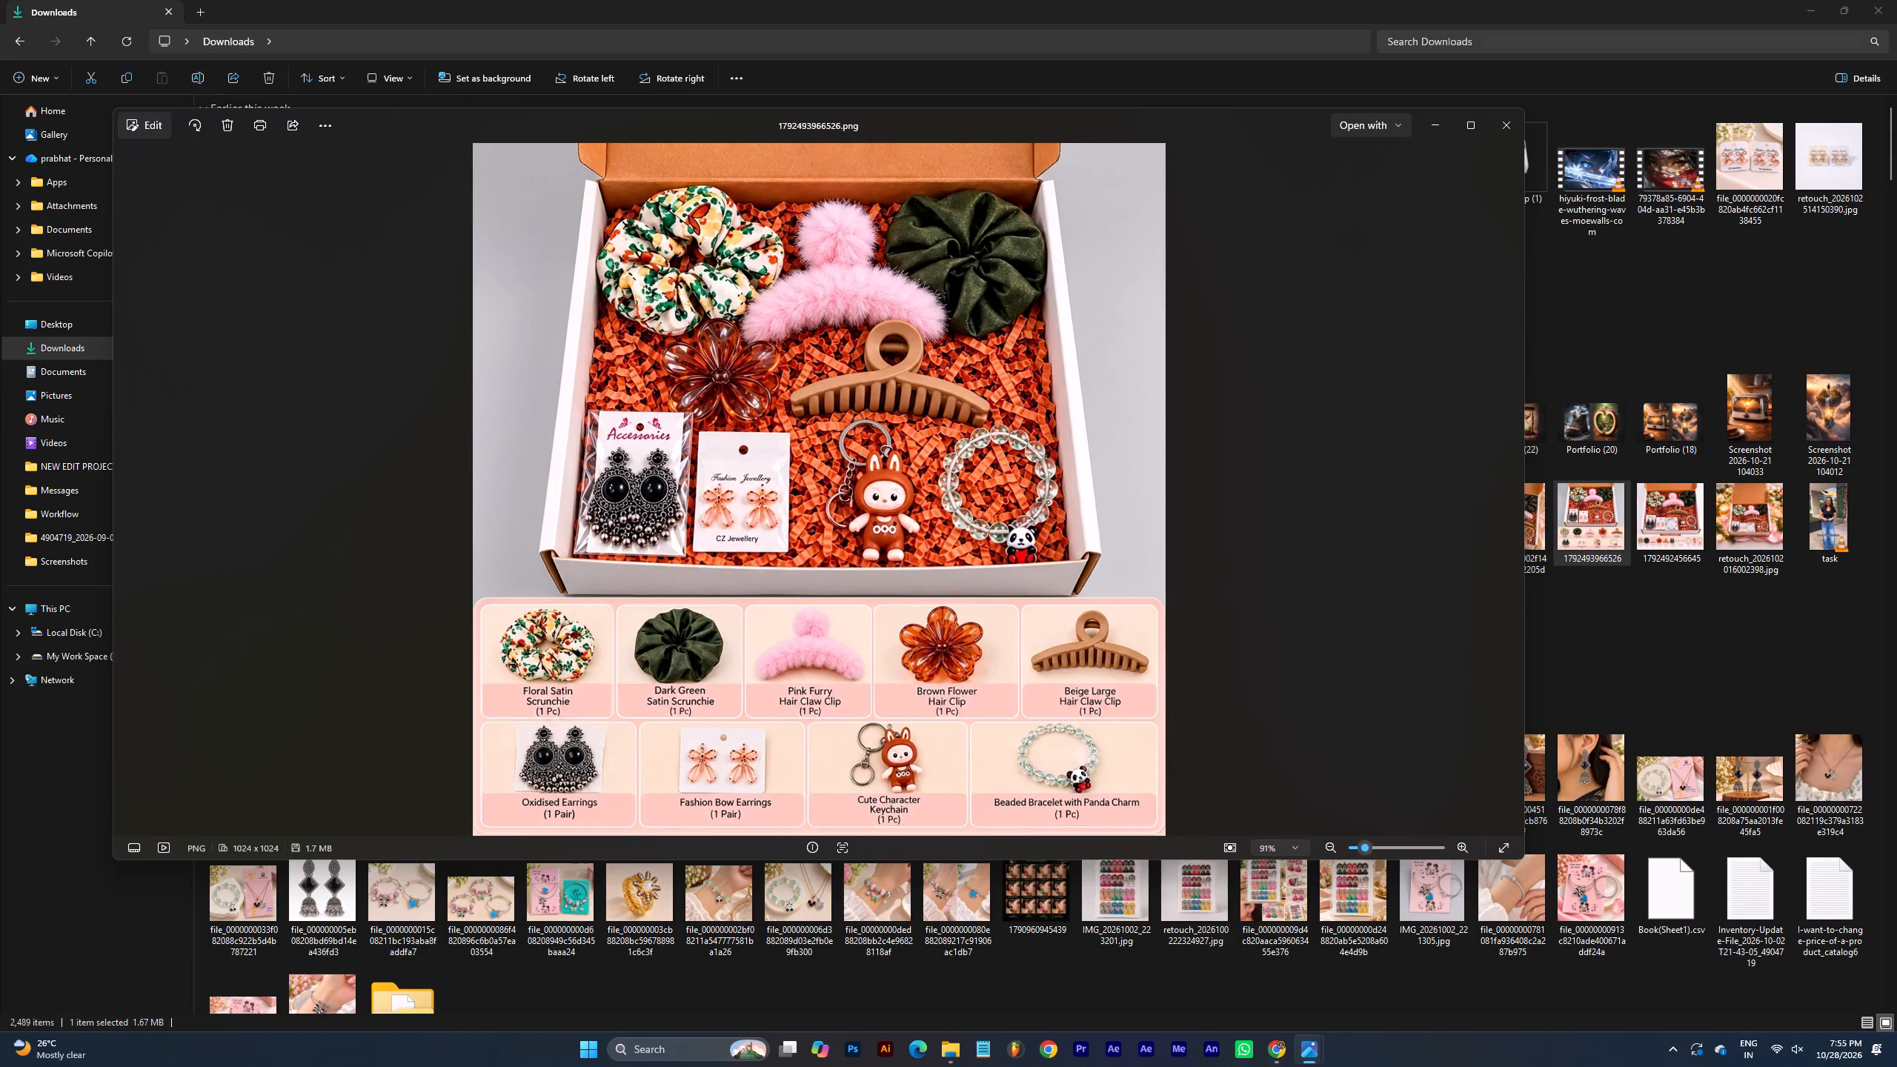
{"action": "left_click", "coordinate": [1813, 13]}
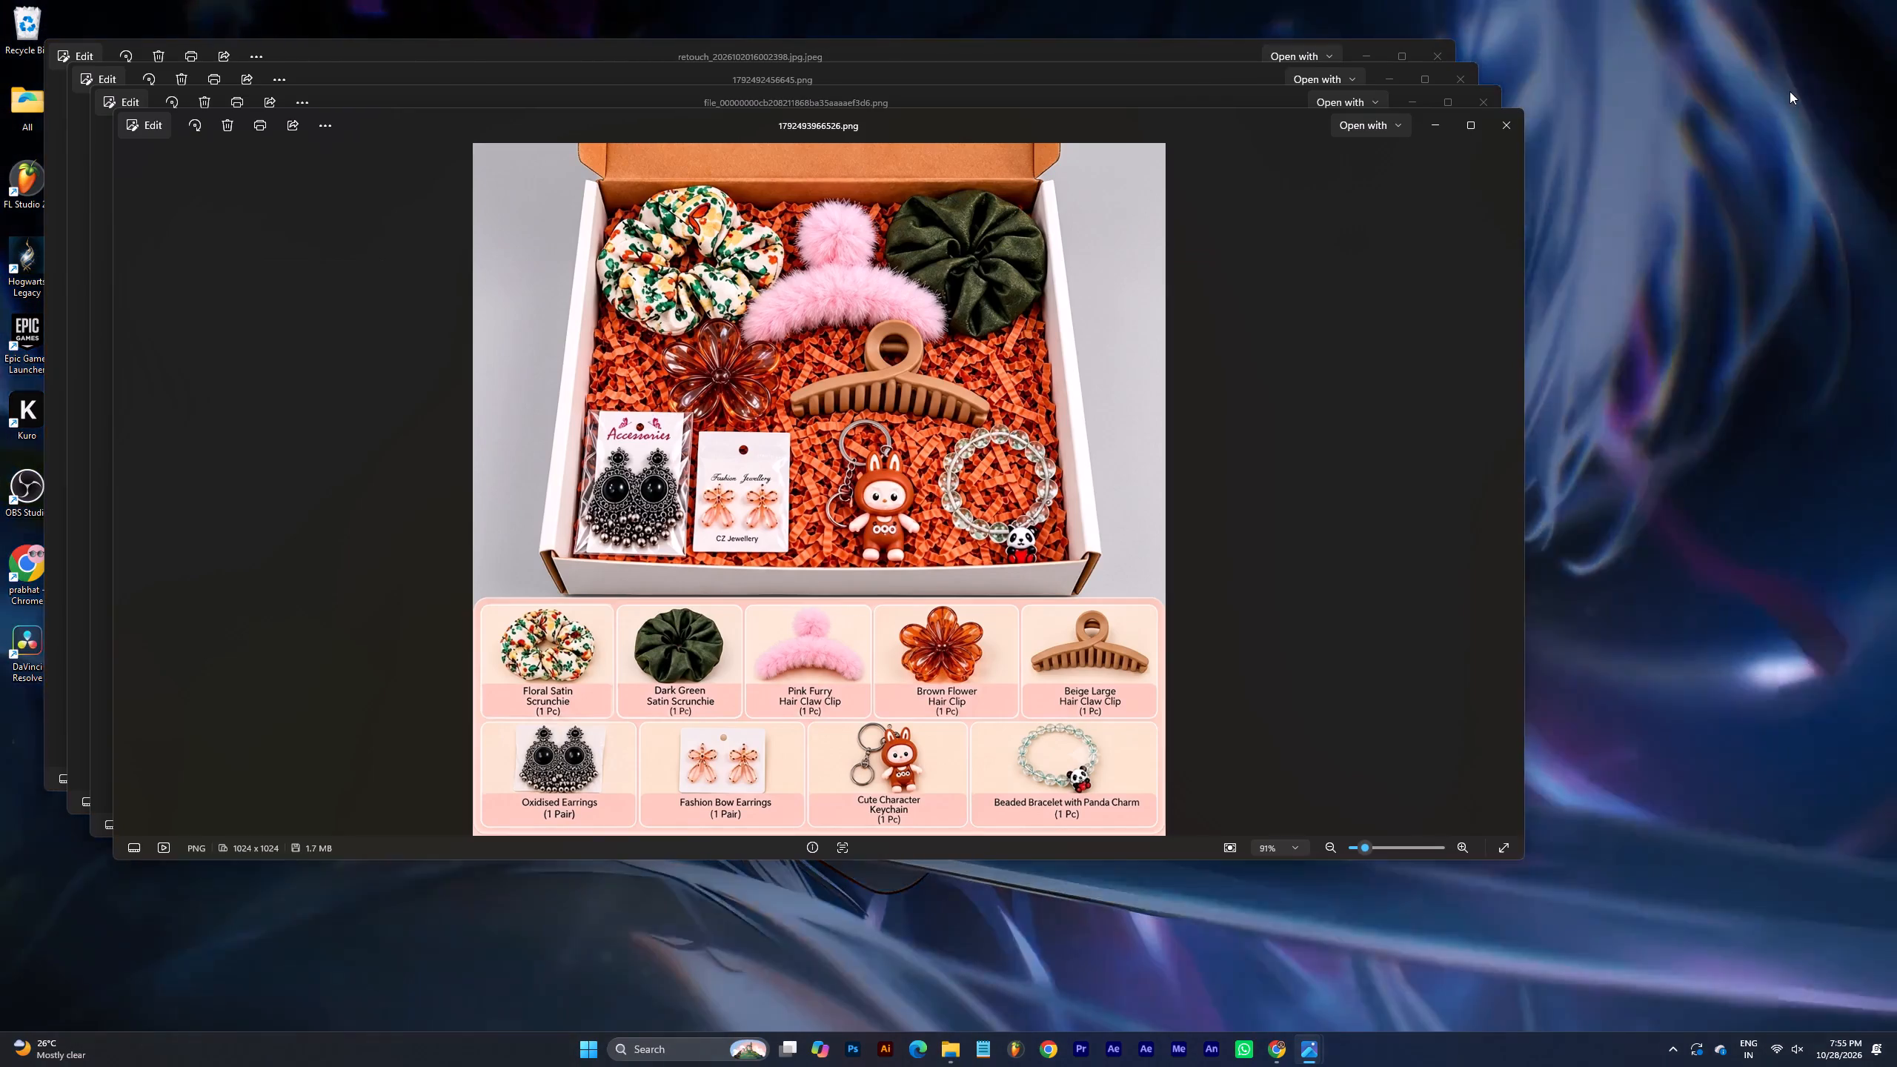
{"action": "left_click", "coordinate": [1667, 193]}
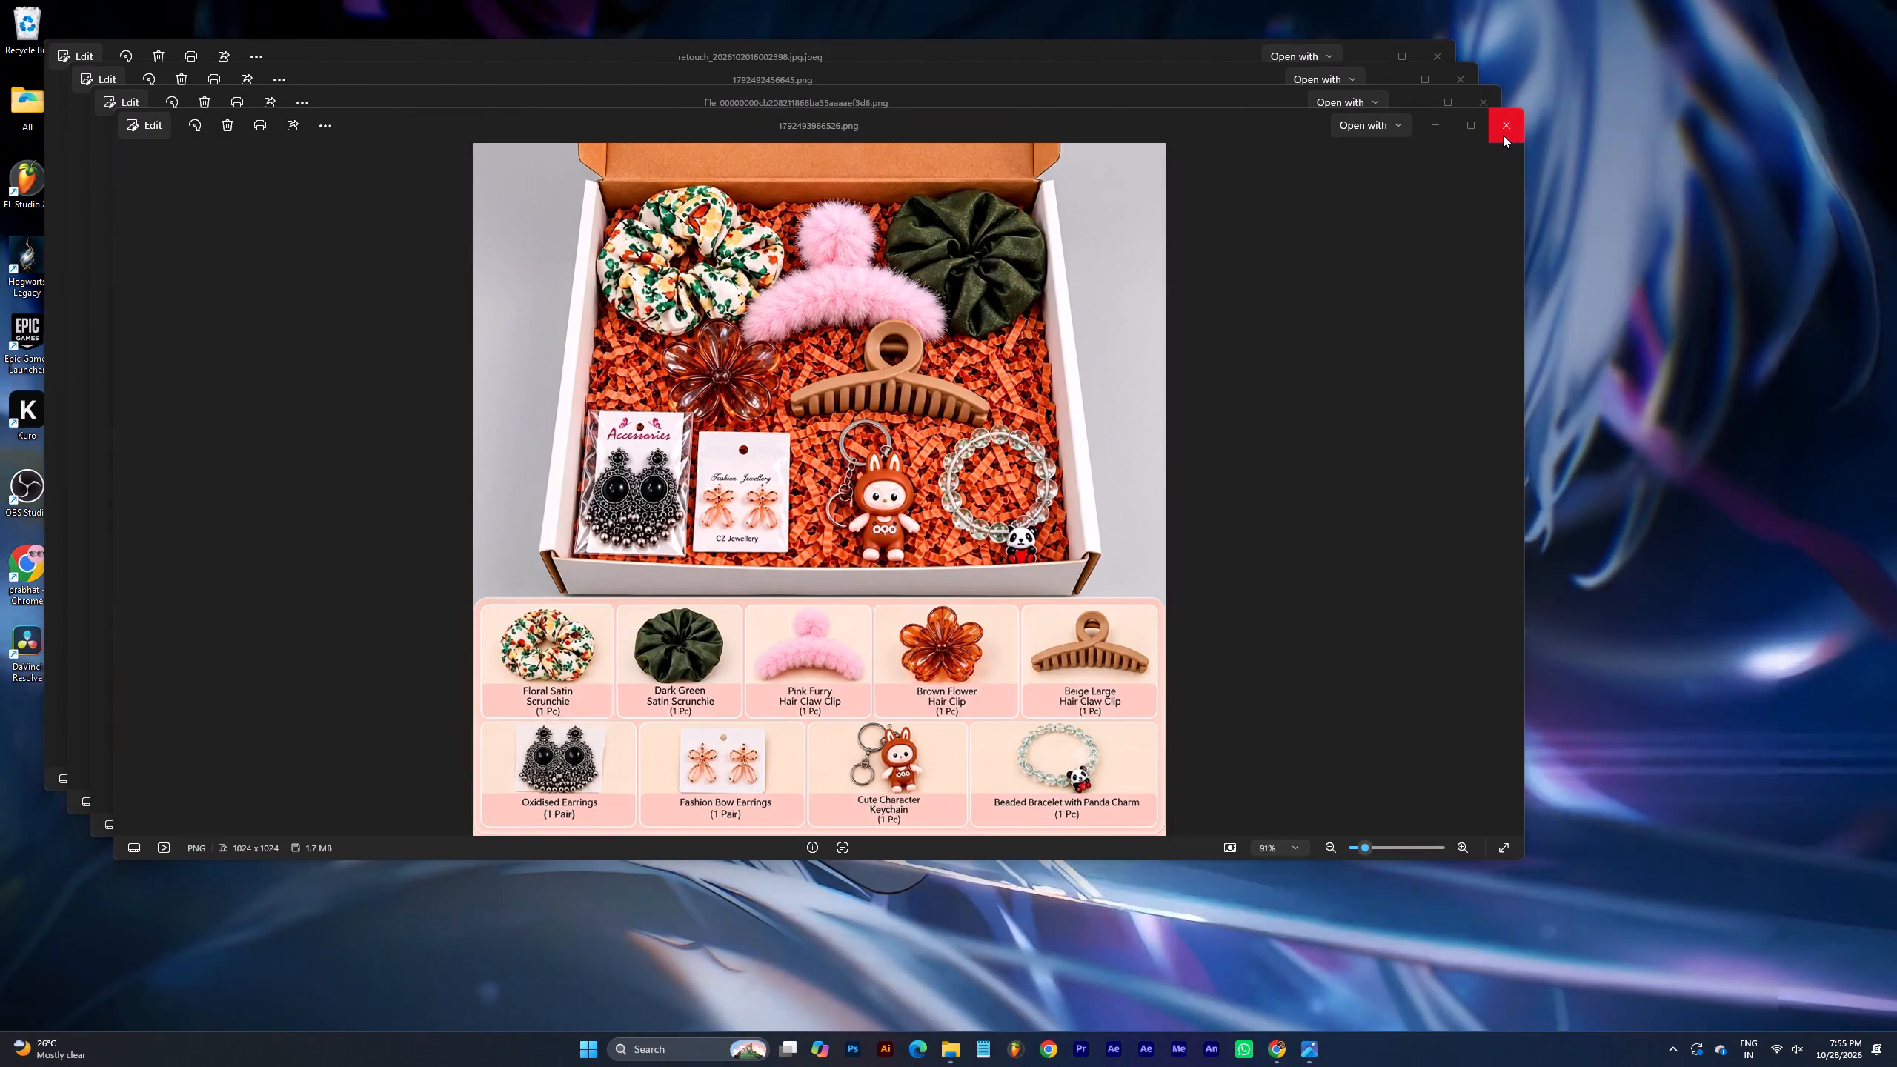
{"action": "left_click", "coordinate": [1503, 135]}
{"action": "left_click", "coordinate": [1494, 102]}
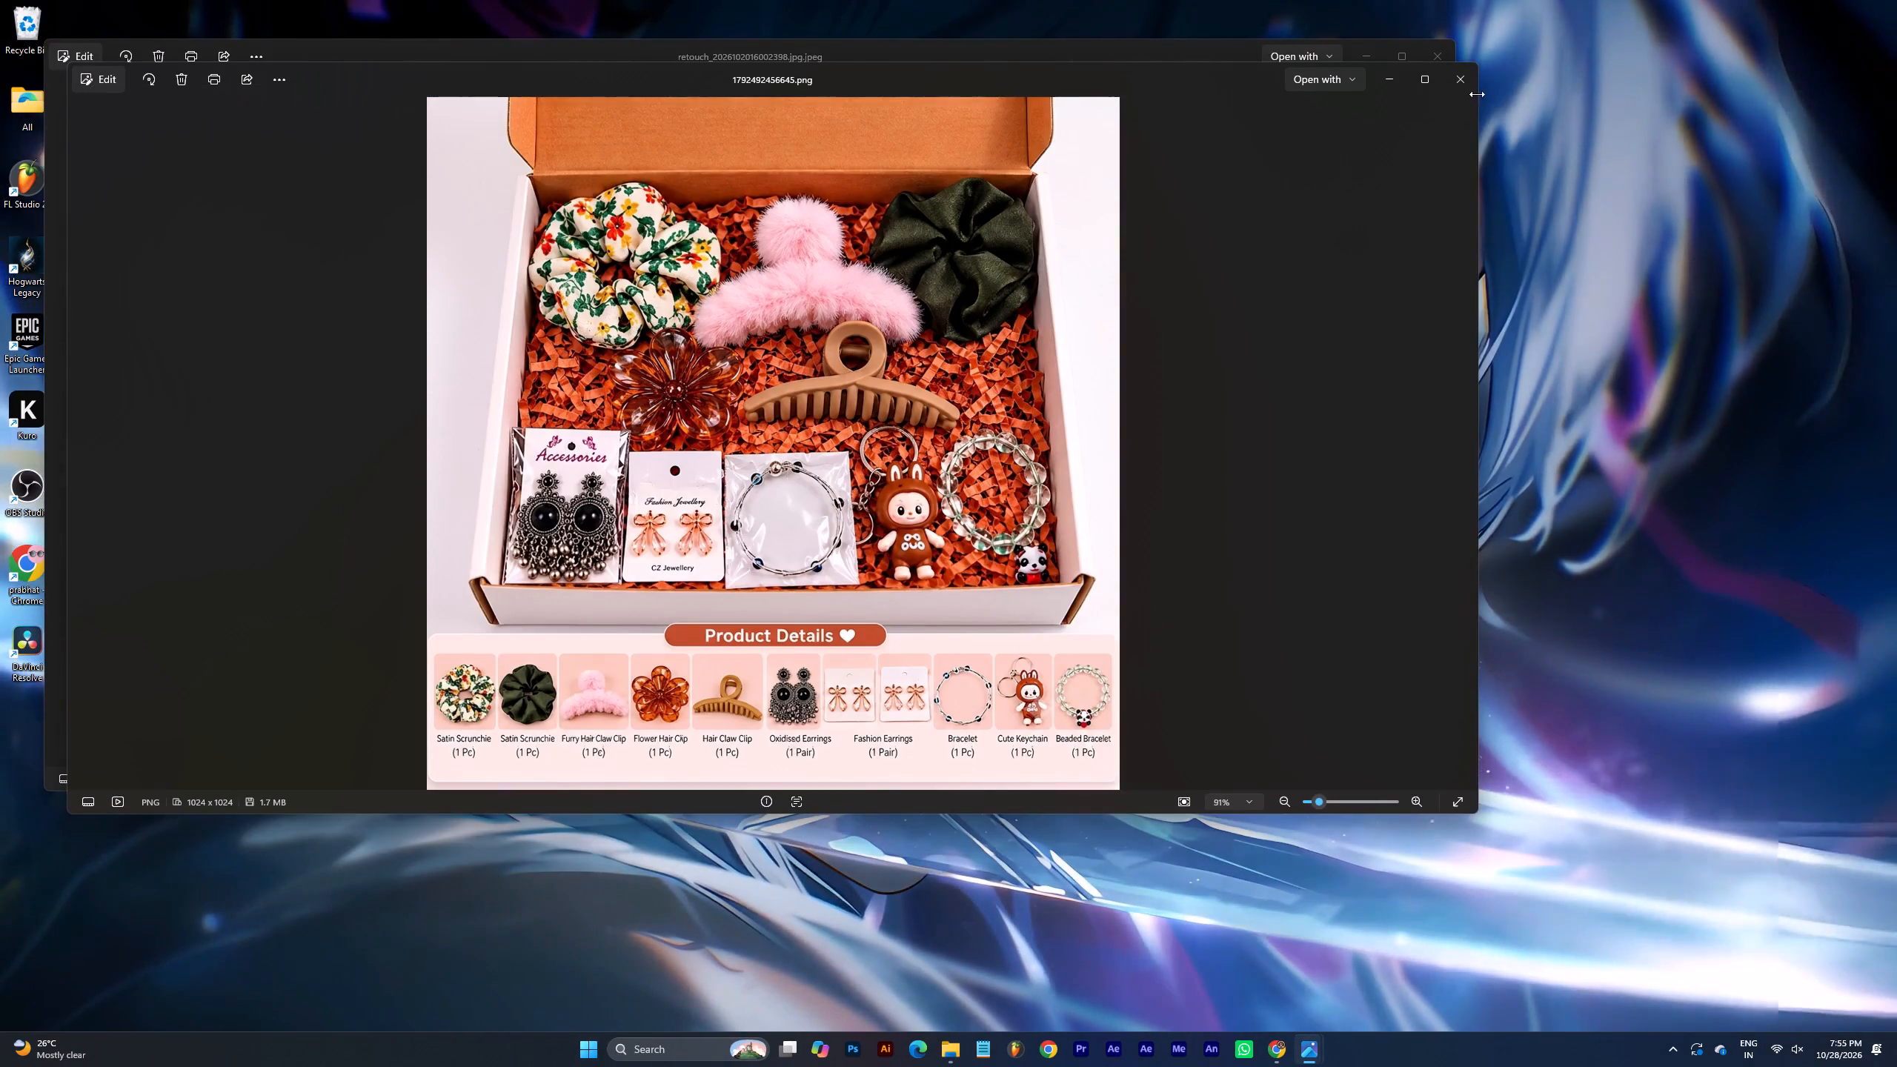
{"action": "left_click", "coordinate": [1472, 82]}
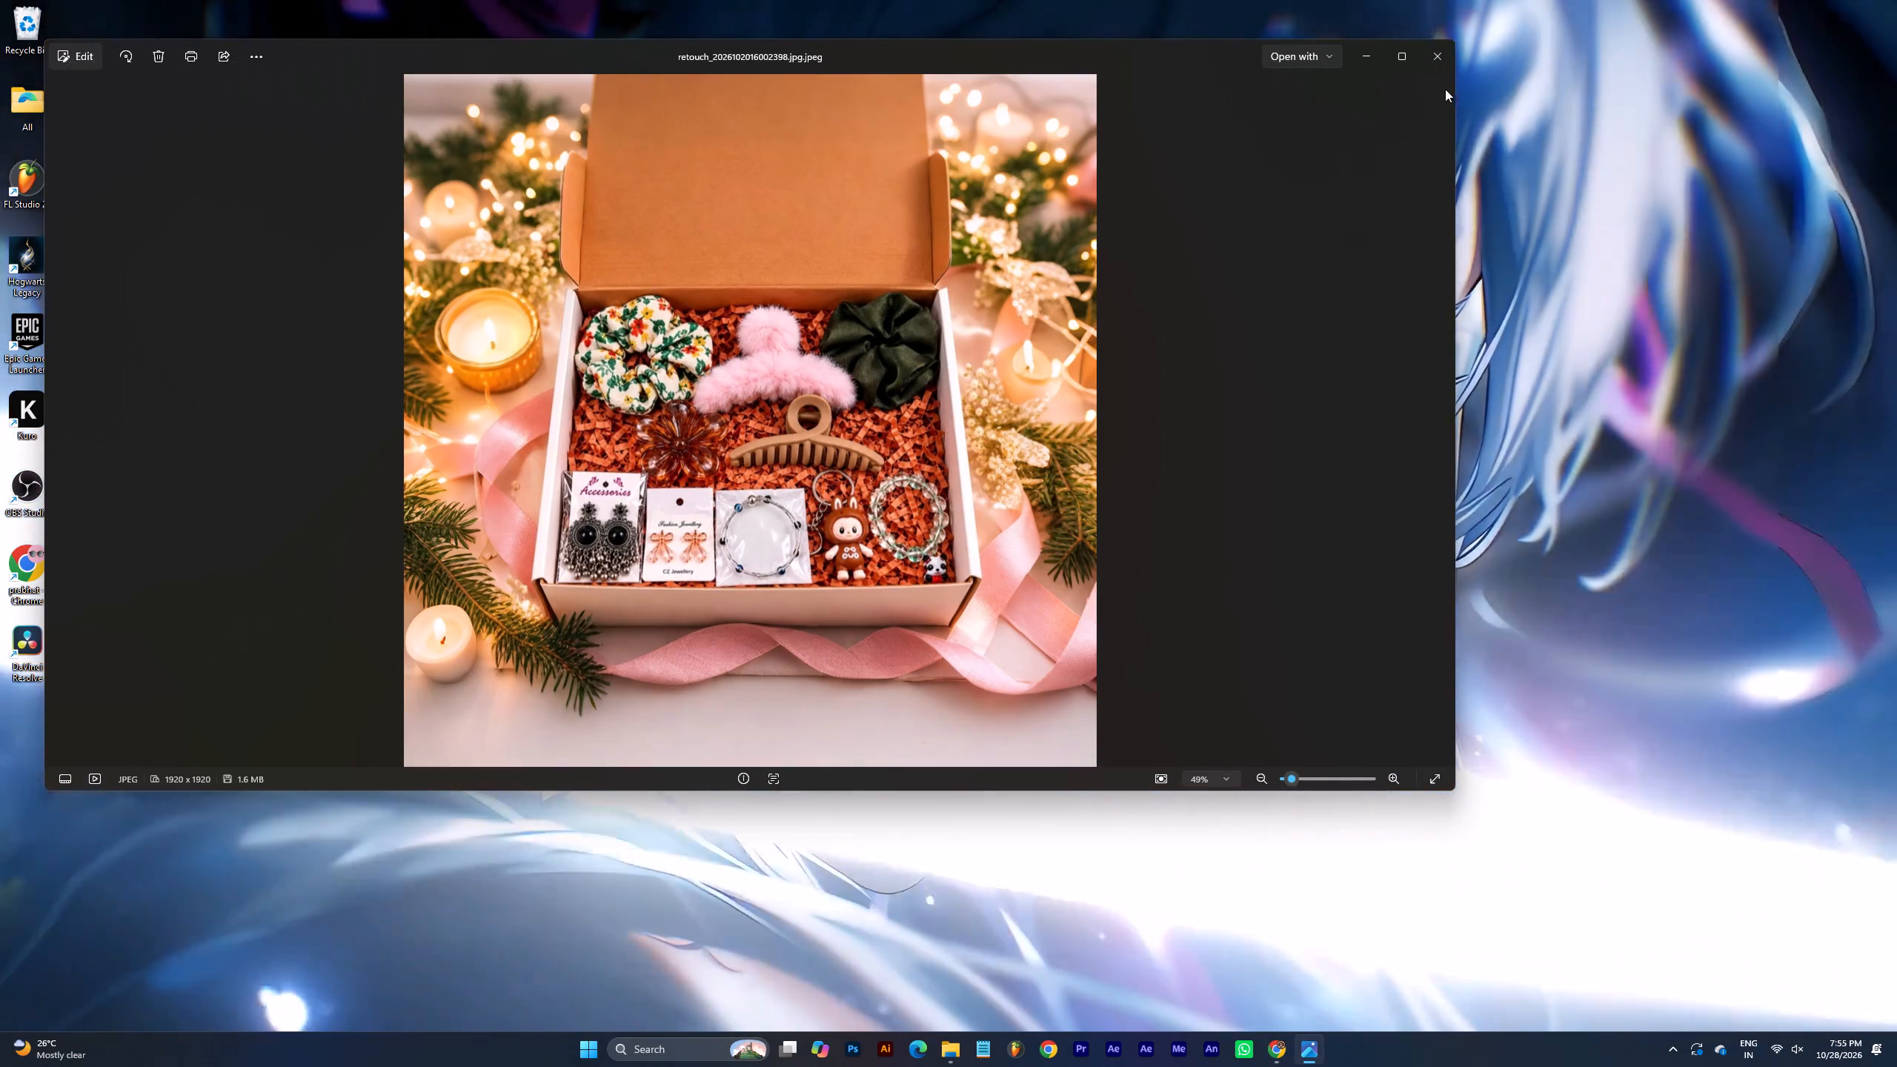
{"action": "left_click", "coordinate": [1439, 62]}
{"action": "left_click", "coordinate": [1492, 478]}
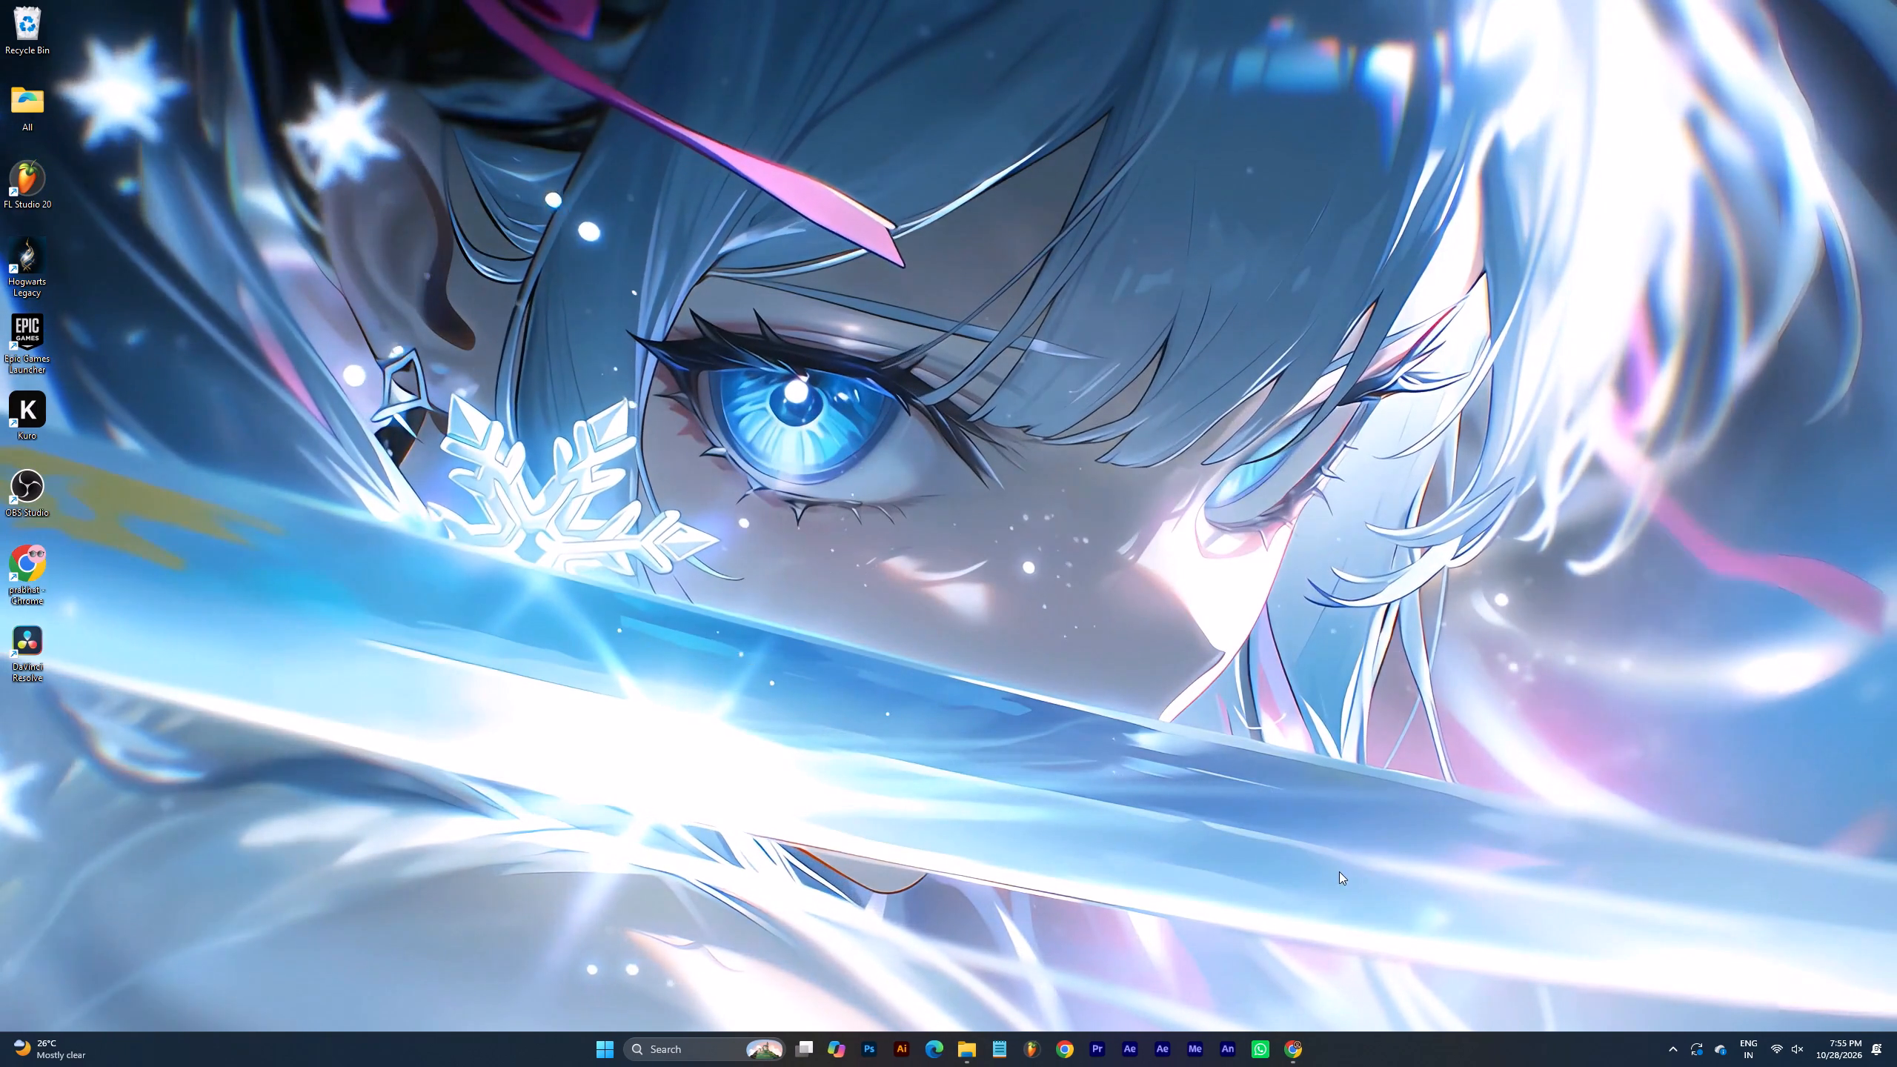
{"action": "left_click", "coordinate": [1296, 1053]}
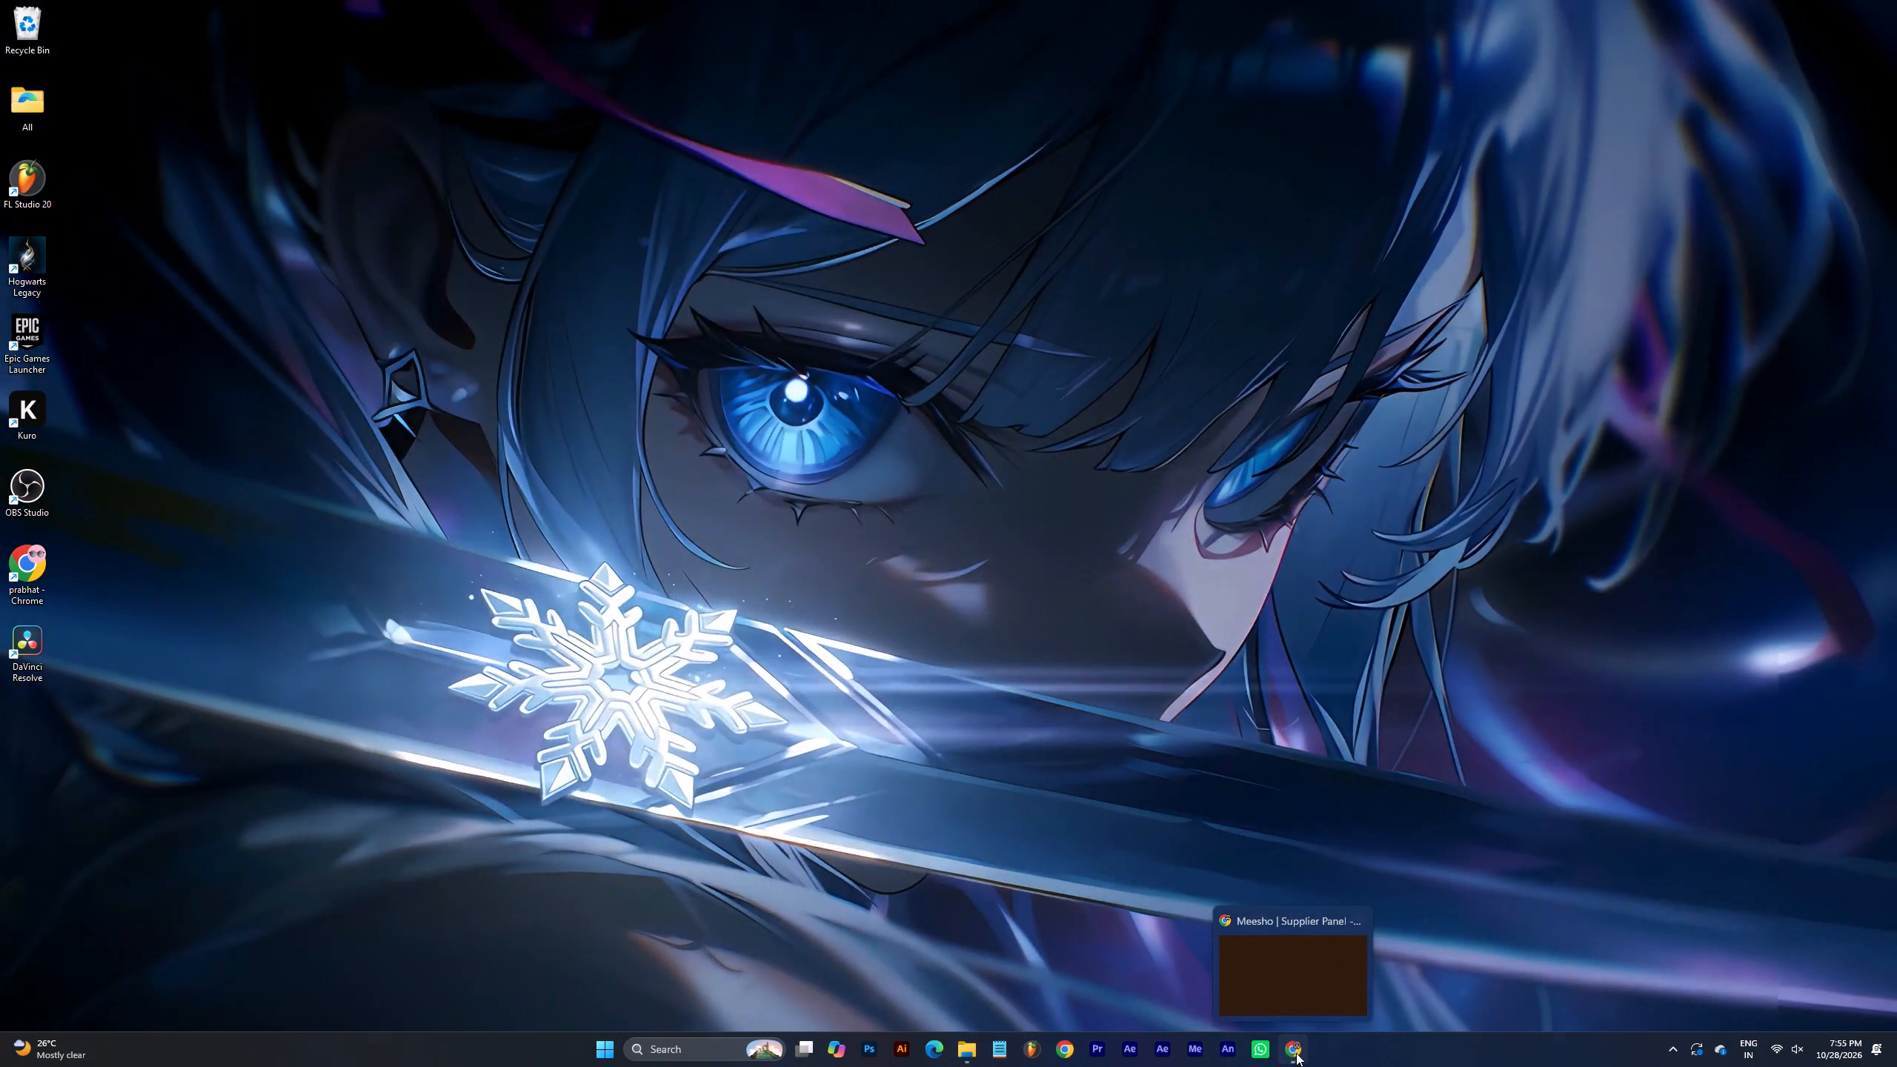
{"action": "left_click", "coordinate": [1037, 594]}
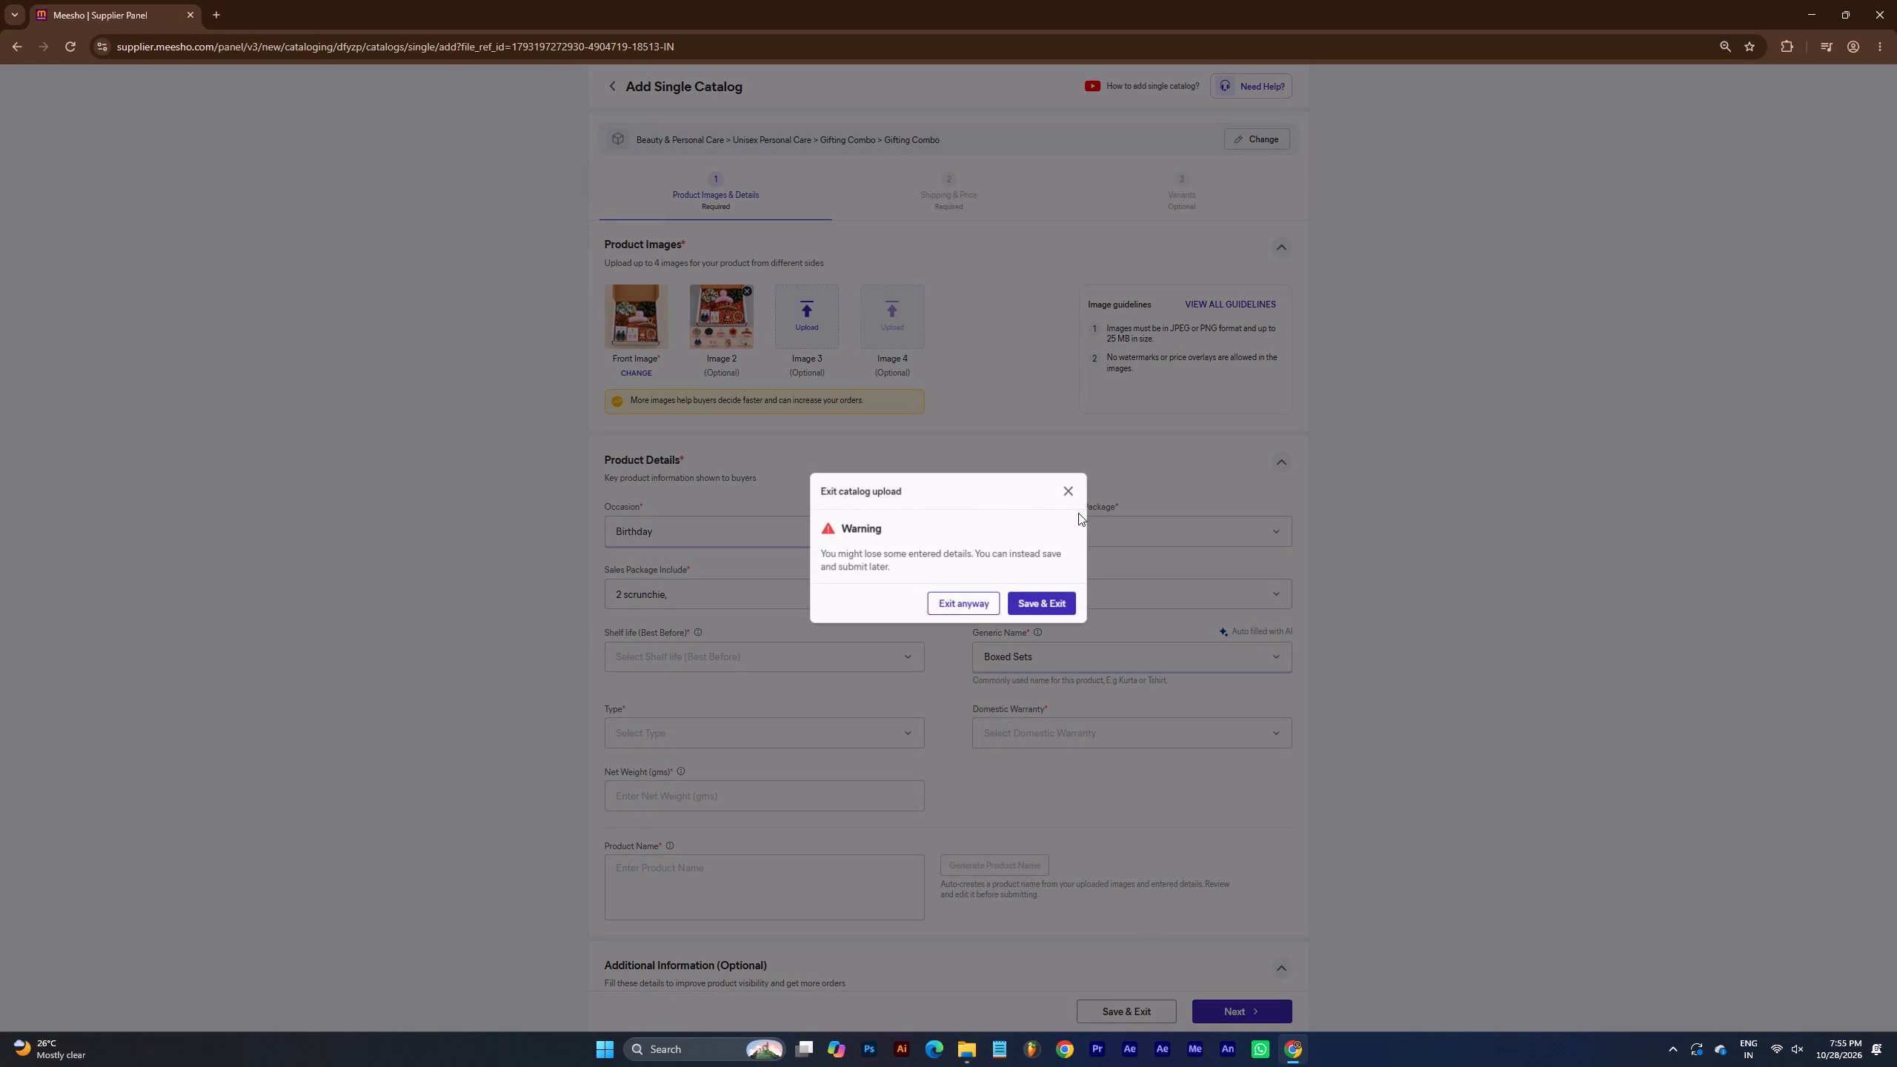
{"action": "left_click", "coordinate": [1075, 484]}
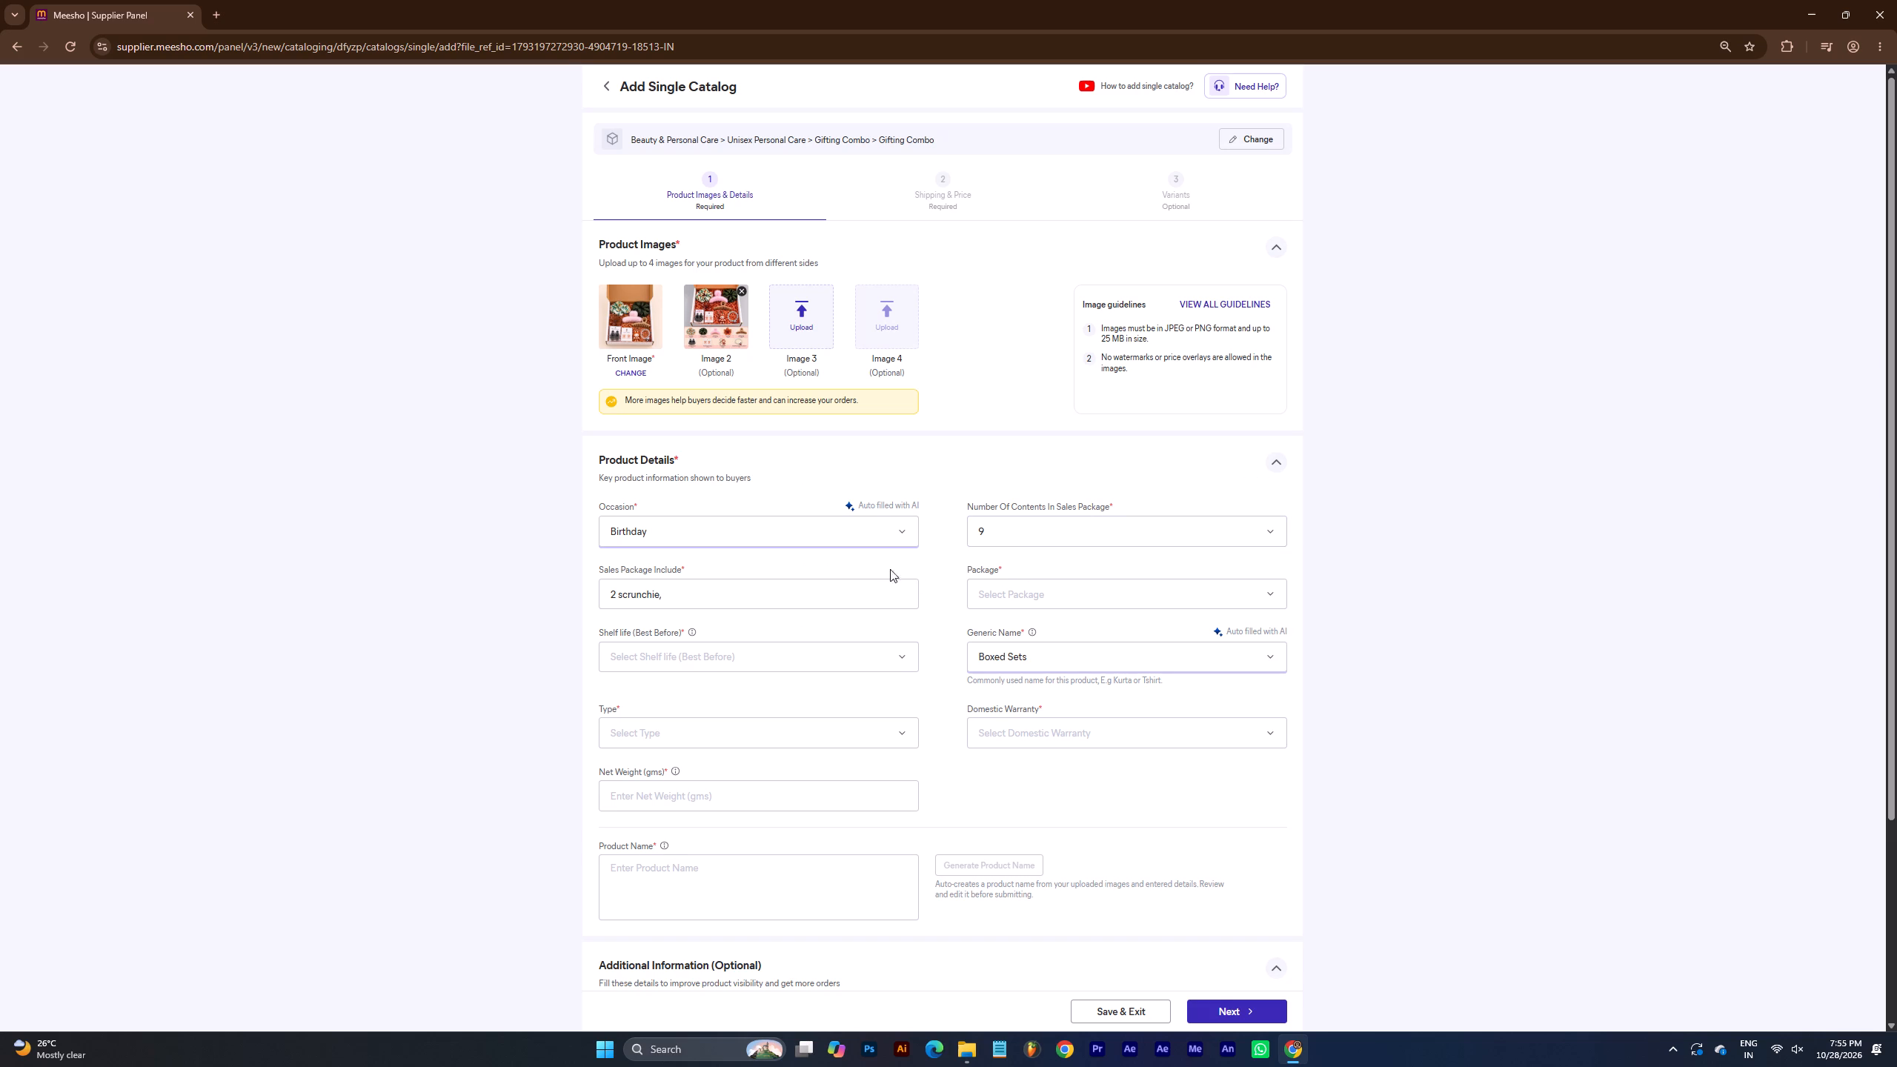
Add "1 furry hair claw clip," after the scrunchies in Sales Package Include.
{"action": "left_click", "coordinate": [832, 597]}
{"action": "type", "text": "1"}
{"action": "key", "text": "space"}
{"action": "type", "text": "furr"}
{"action": "type", "text": "y hair"}
{"action": "key", "text": "space"}
{"action": "type", "text": "claw clip"}
{"action": "type", "text": ","}
{"action": "key", "text": "space"}
Append "hair clip," to the item list in Sales Package Include.
{"action": "type", "text": "hai"}
{"action": "type", "text": "r cl"}
{"action": "type", "text": "ip"}
{"action": "key", "text": "space"}
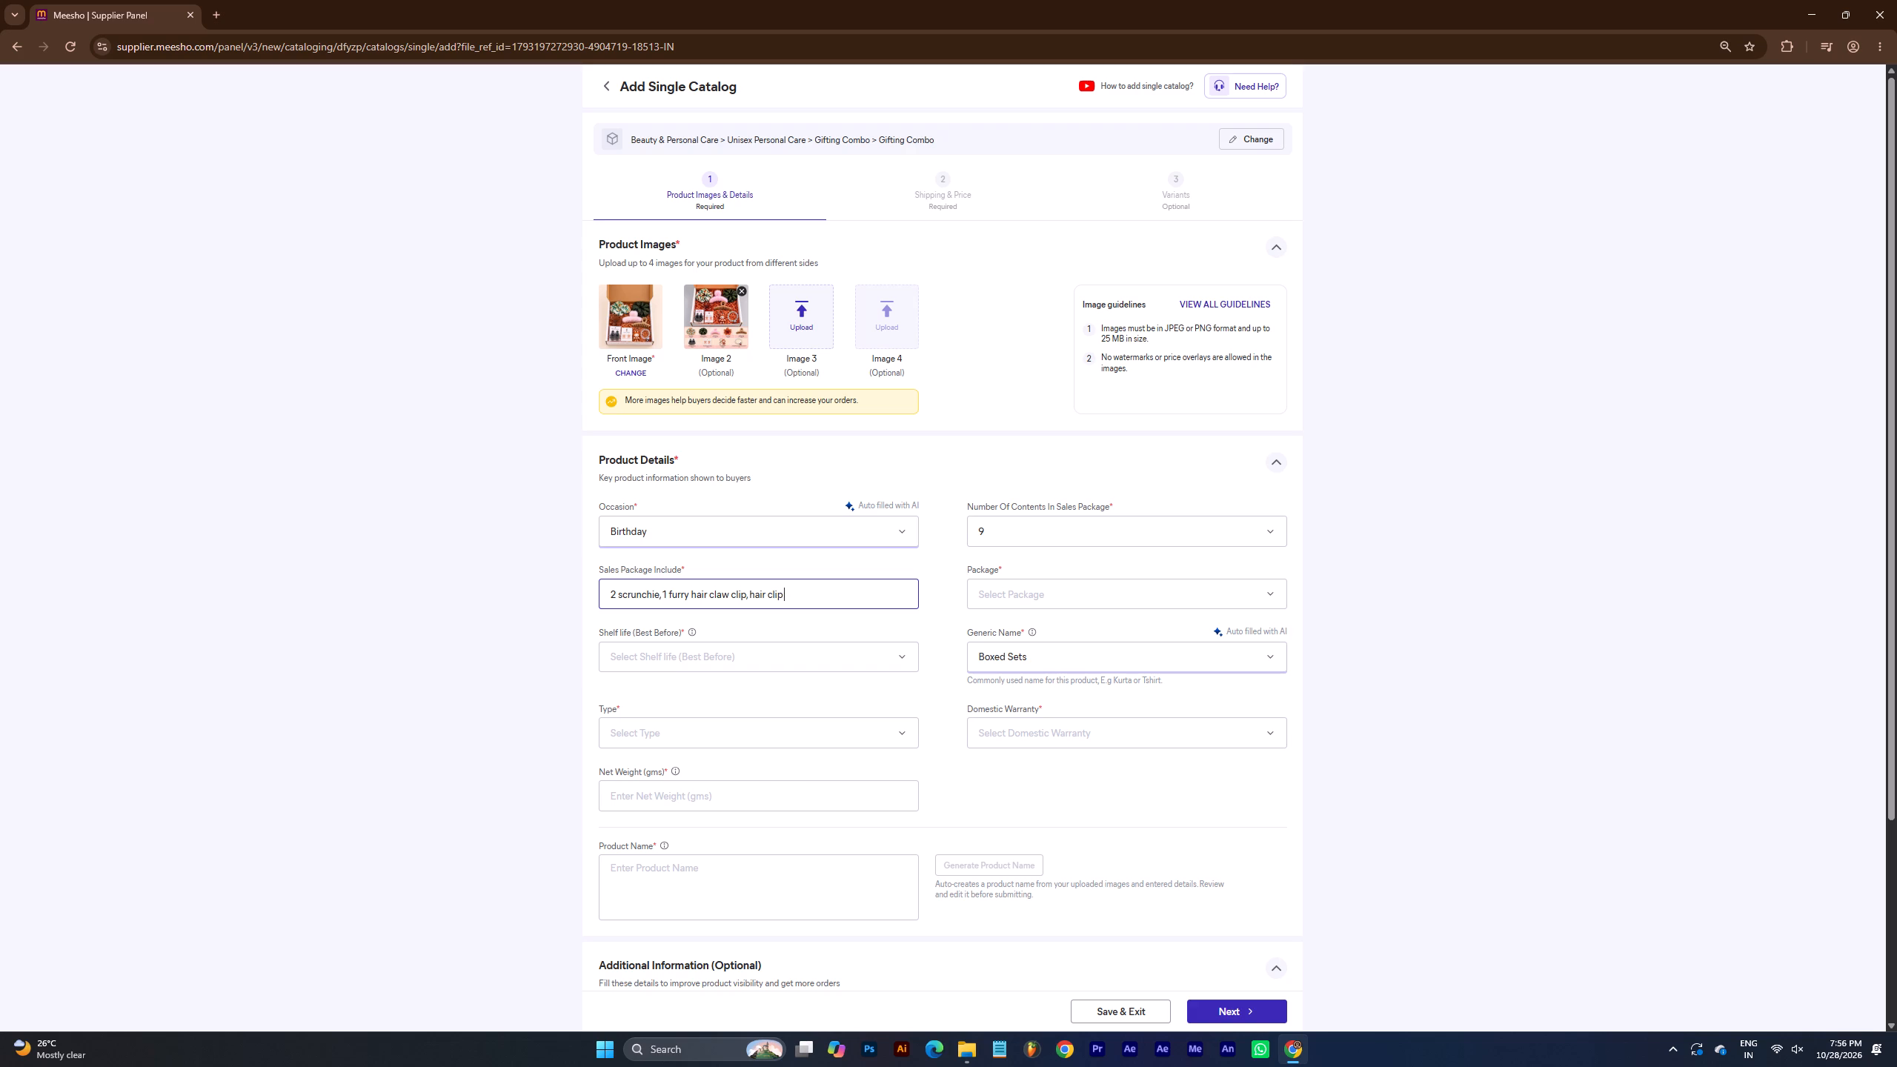
{"action": "key", "text": "BackSpace"}
{"action": "type", "text": ","}
{"action": "key", "text": "space"}
Append "1 hair claw clip," to the item list in Sales Package Include.
{"action": "type", "text": "1"}
{"action": "key", "text": "space"}
{"action": "type", "text": "hair"}
{"action": "key", "text": "space"}
{"action": "type", "text": "cle"}
{"action": "key", "text": "BackSpace"}
{"action": "type", "text": "aw clh"}
{"action": "key", "text": "BackSpace"}
{"action": "type", "text": "ip"}
{"action": "type", "text": ","}
{"action": "key", "text": "space"}
Append "2 Earrings, 1 key chain," to the item list in Sales Package Include.
{"action": "type", "text": "2"}
{"action": "key", "text": "space"}
{"action": "type", "text": "Earrings"}
{"action": "type", "text": ","}
{"action": "key", "text": "space"}
{"action": "type", "text": "1 key chain,"}
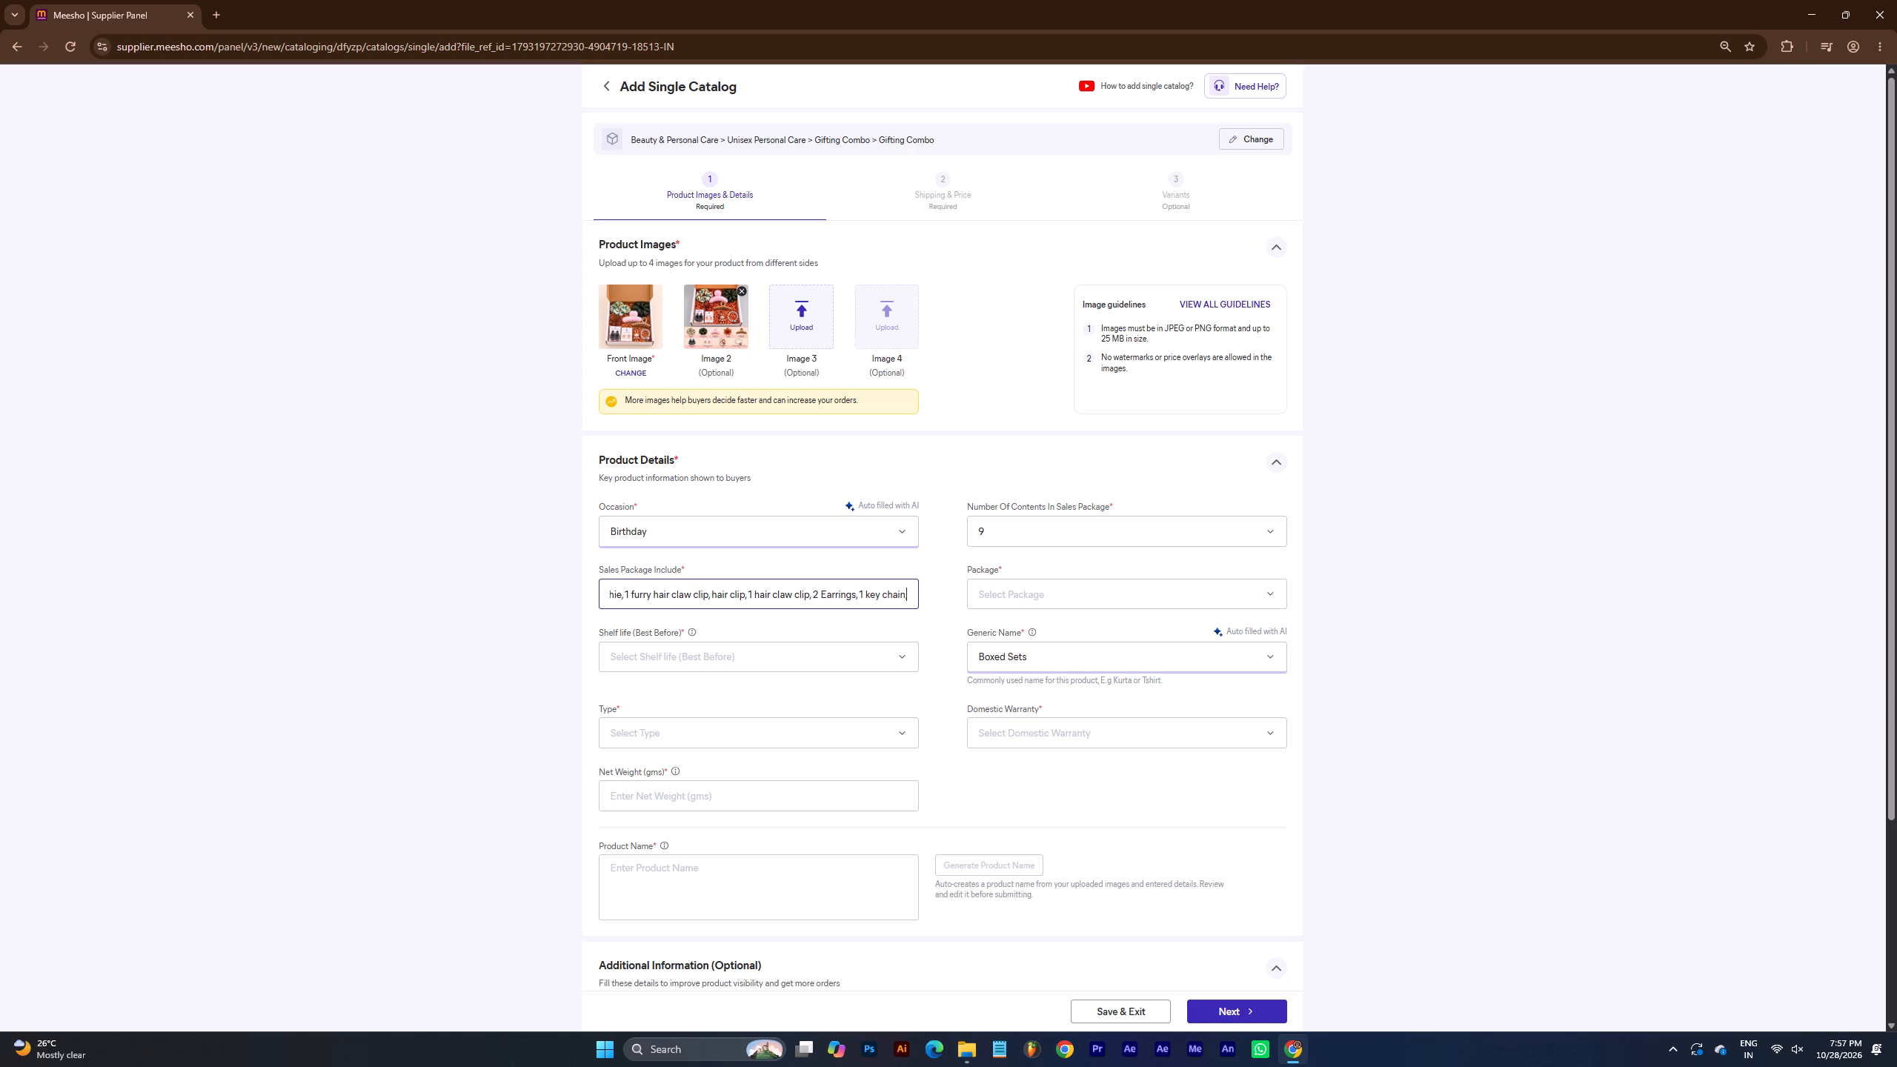
{"action": "key", "text": "space"}
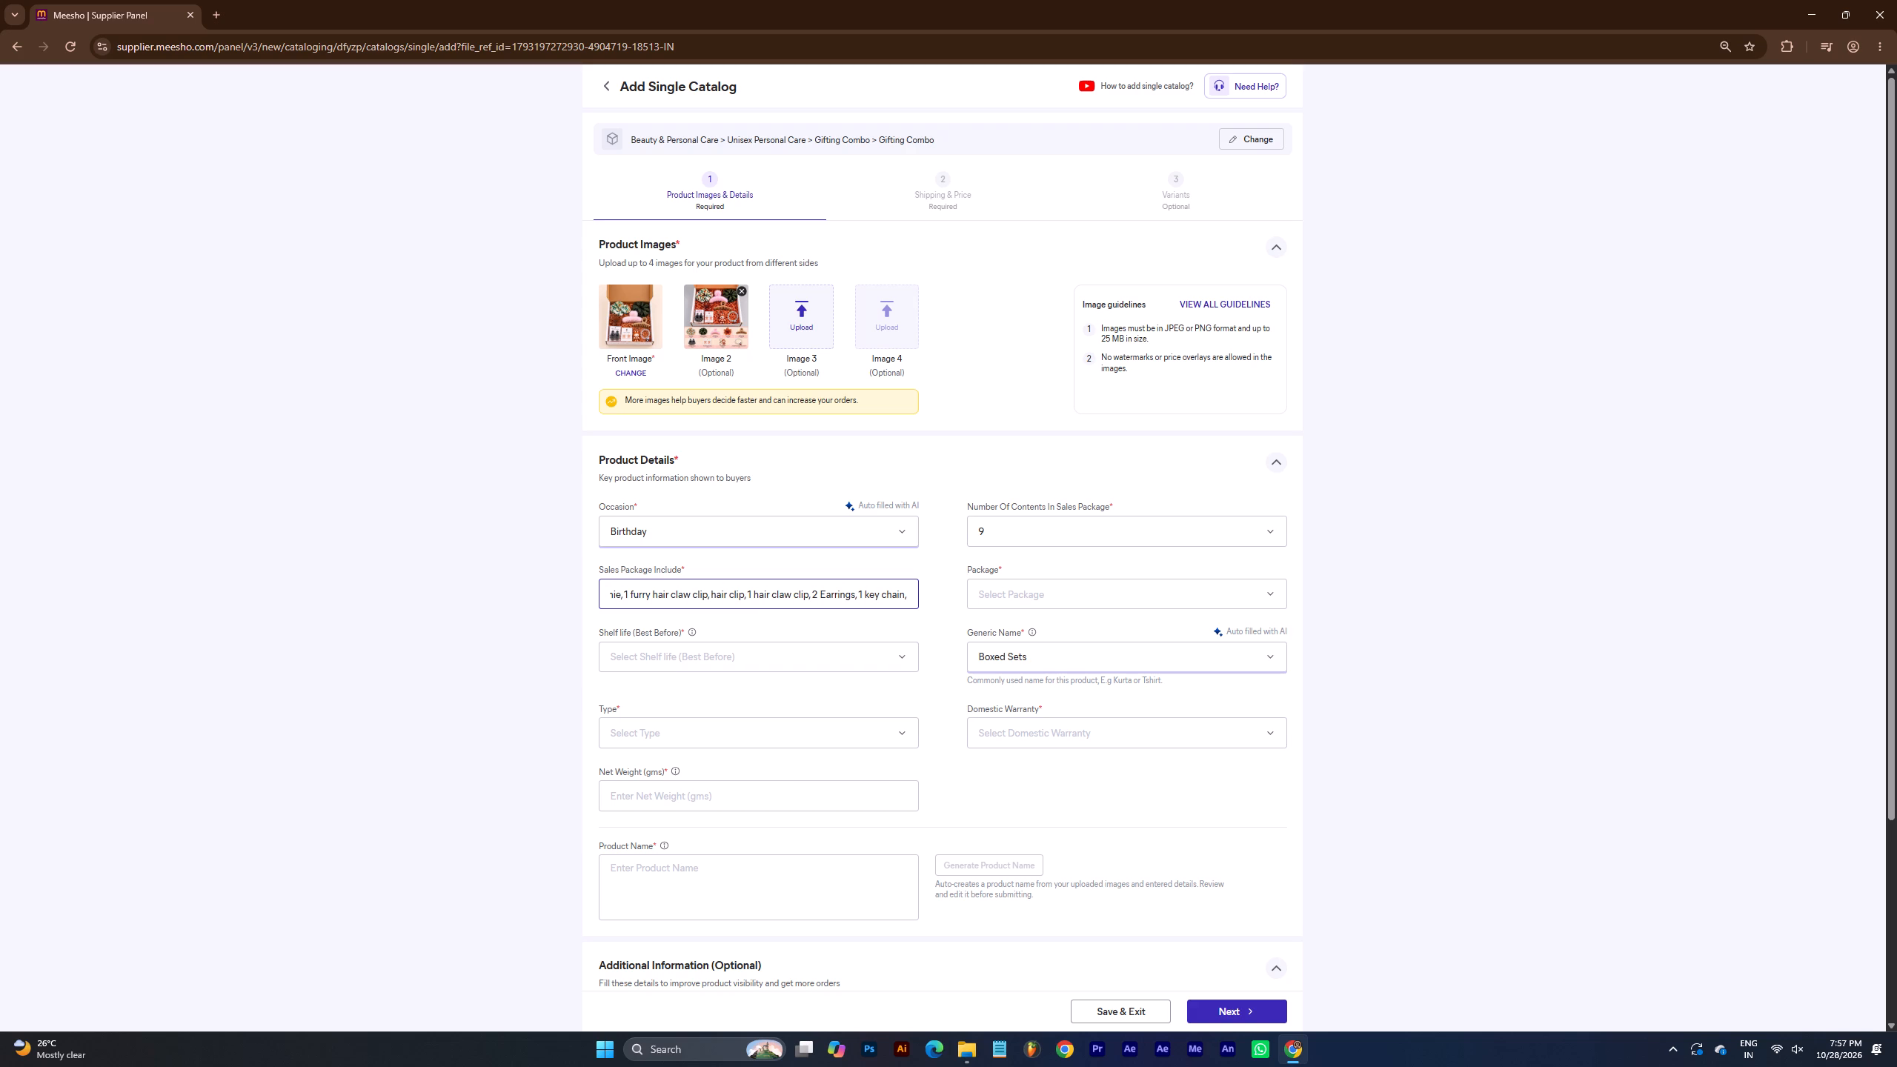
Append "1 bracelet" to the end of the Sales Package Include list, correcting its spelling.
{"action": "type", "text": "1"}
{"action": "key", "text": "space"}
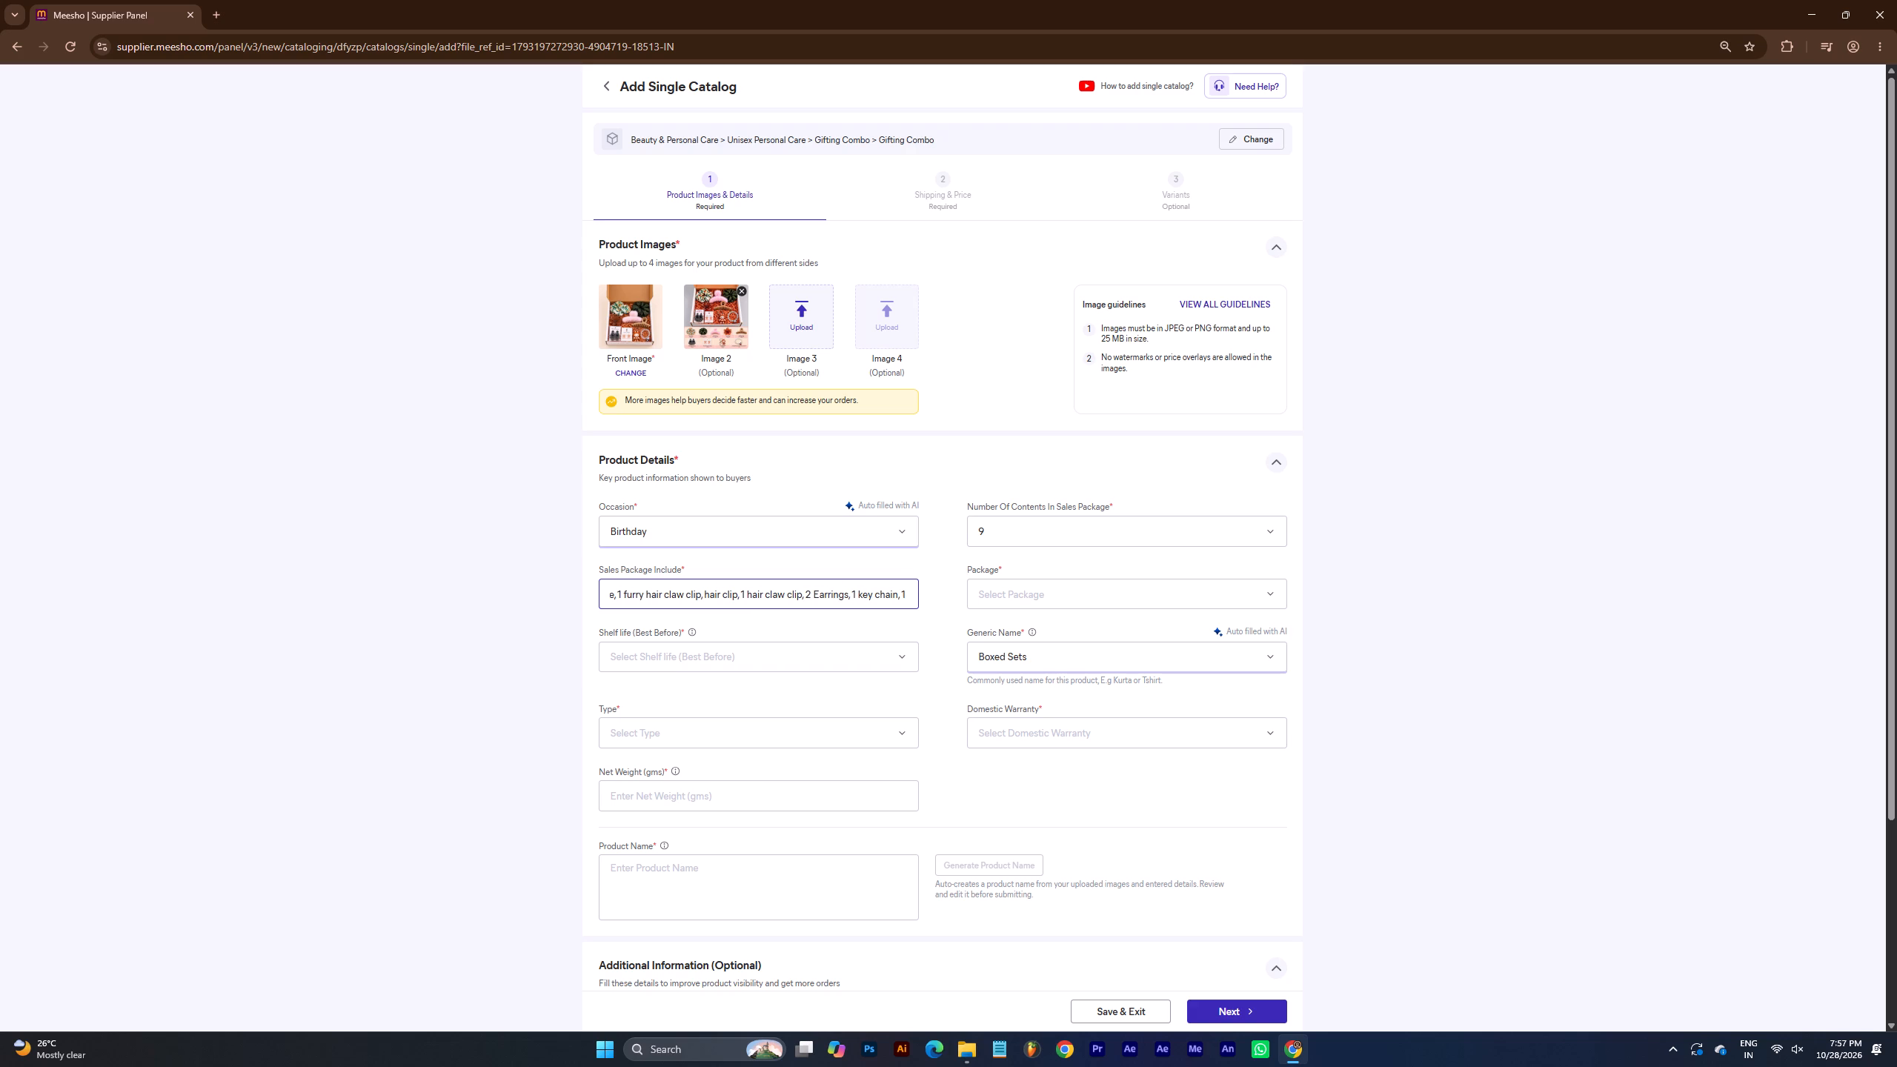
{"action": "type", "text": "braclet"}
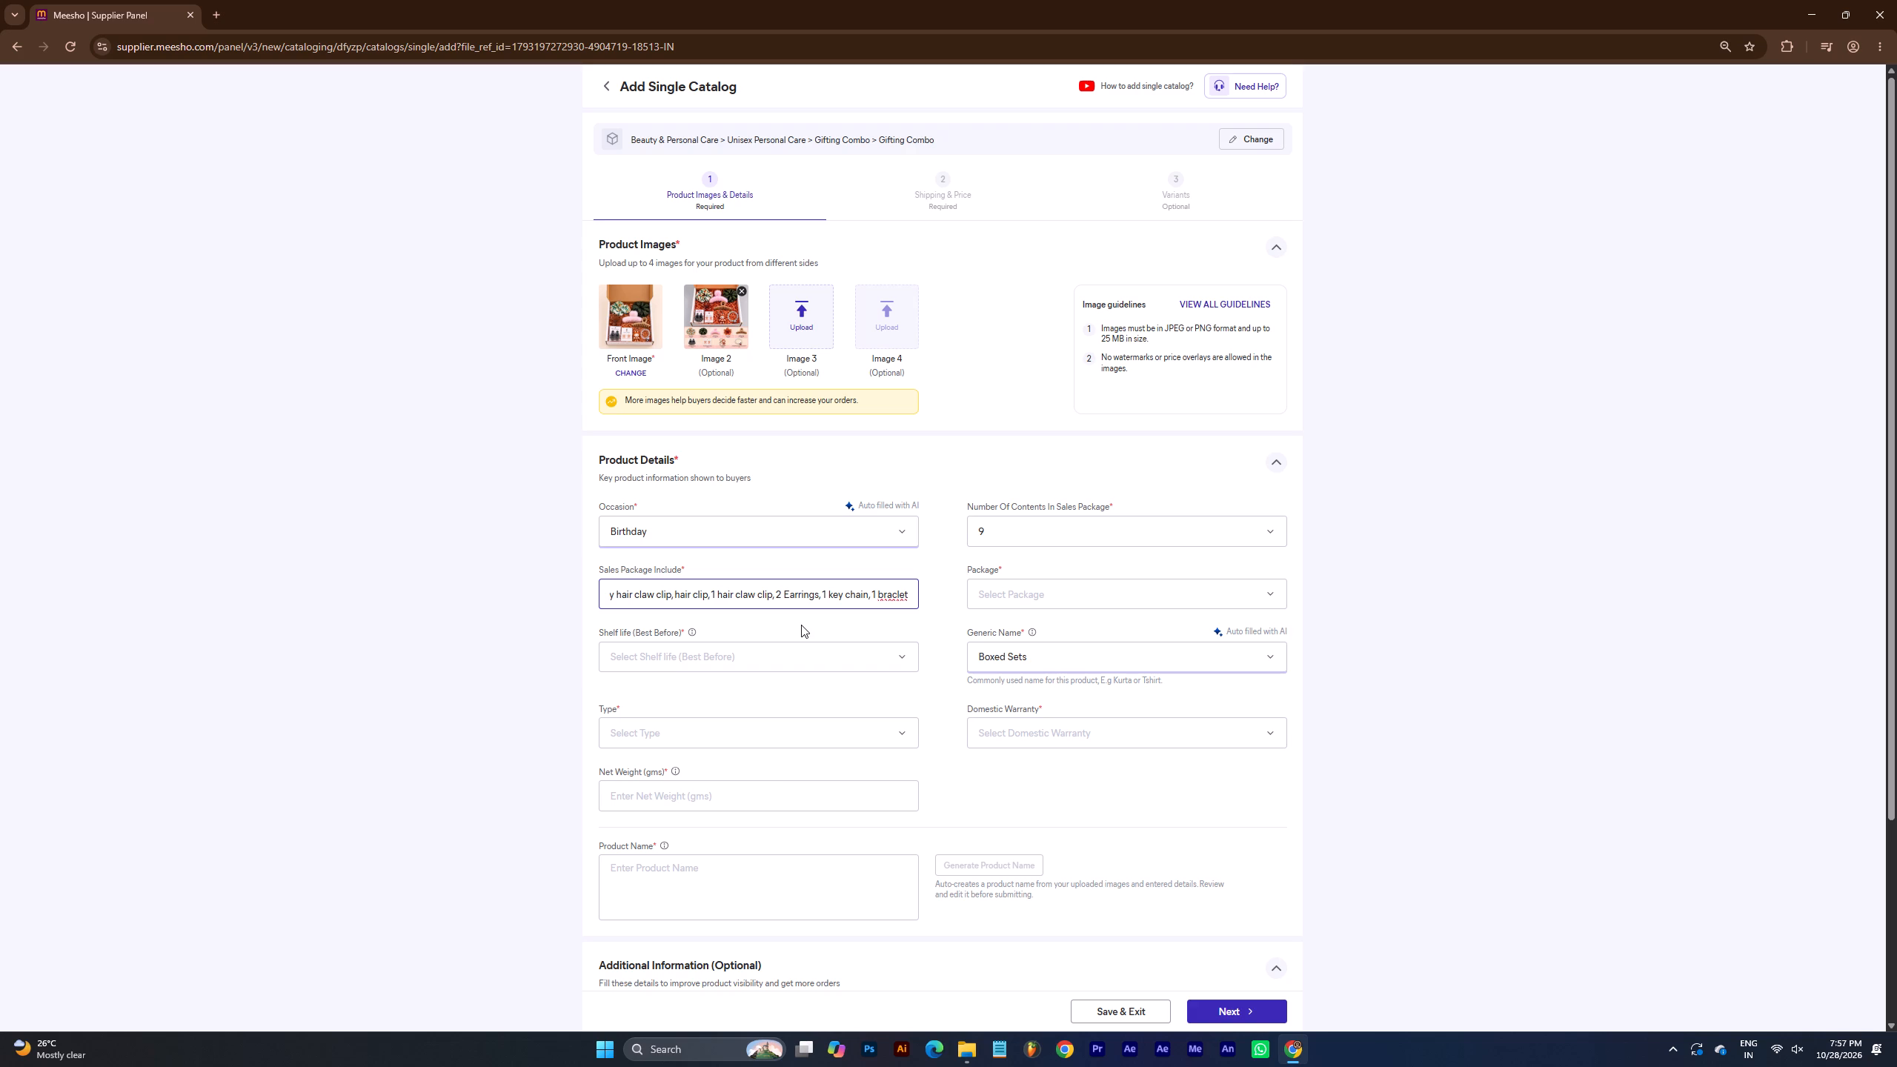
{"action": "left_click", "coordinate": [897, 596]}
{"action": "key", "text": "e"}
Set Package to Box and Shelf life (Best Before) to 1 Year in the product details.
{"action": "left_click", "coordinate": [1041, 592]}
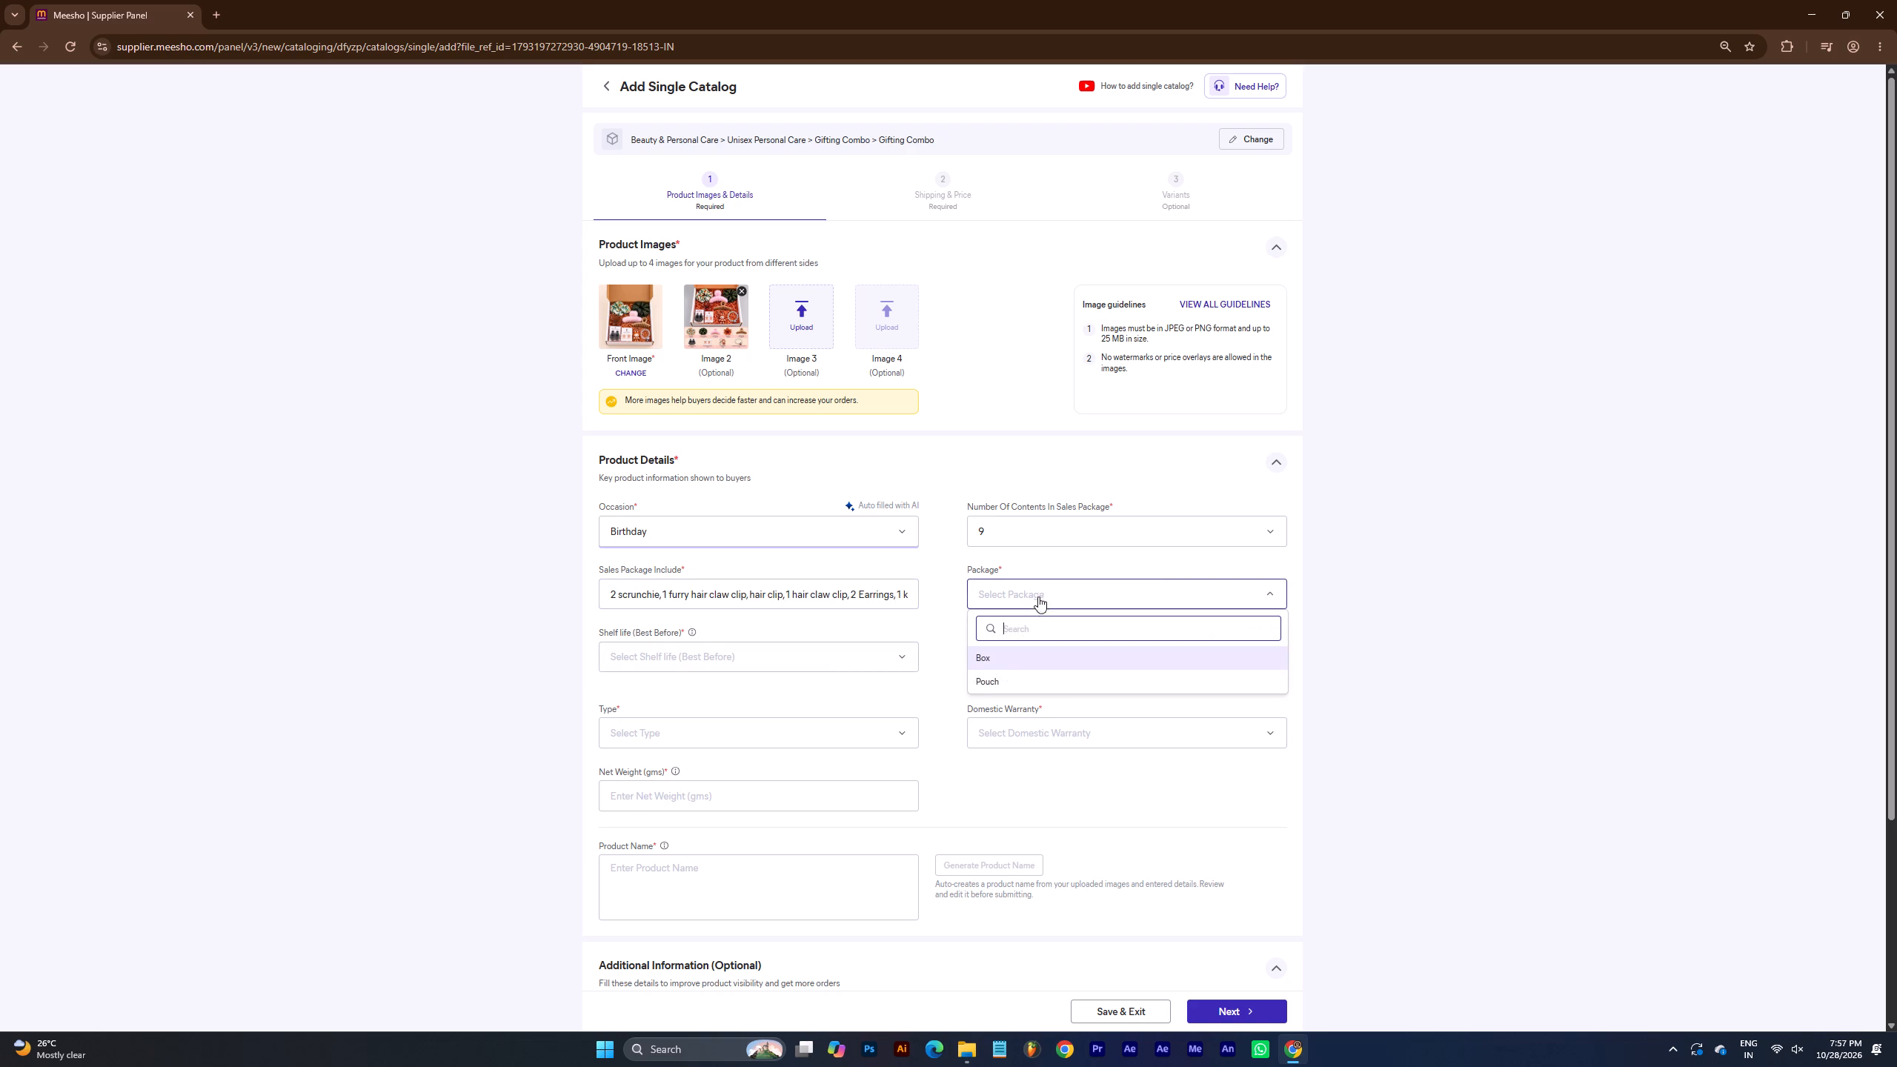
{"action": "left_click", "coordinate": [1006, 655]}
{"action": "left_click", "coordinate": [746, 649]}
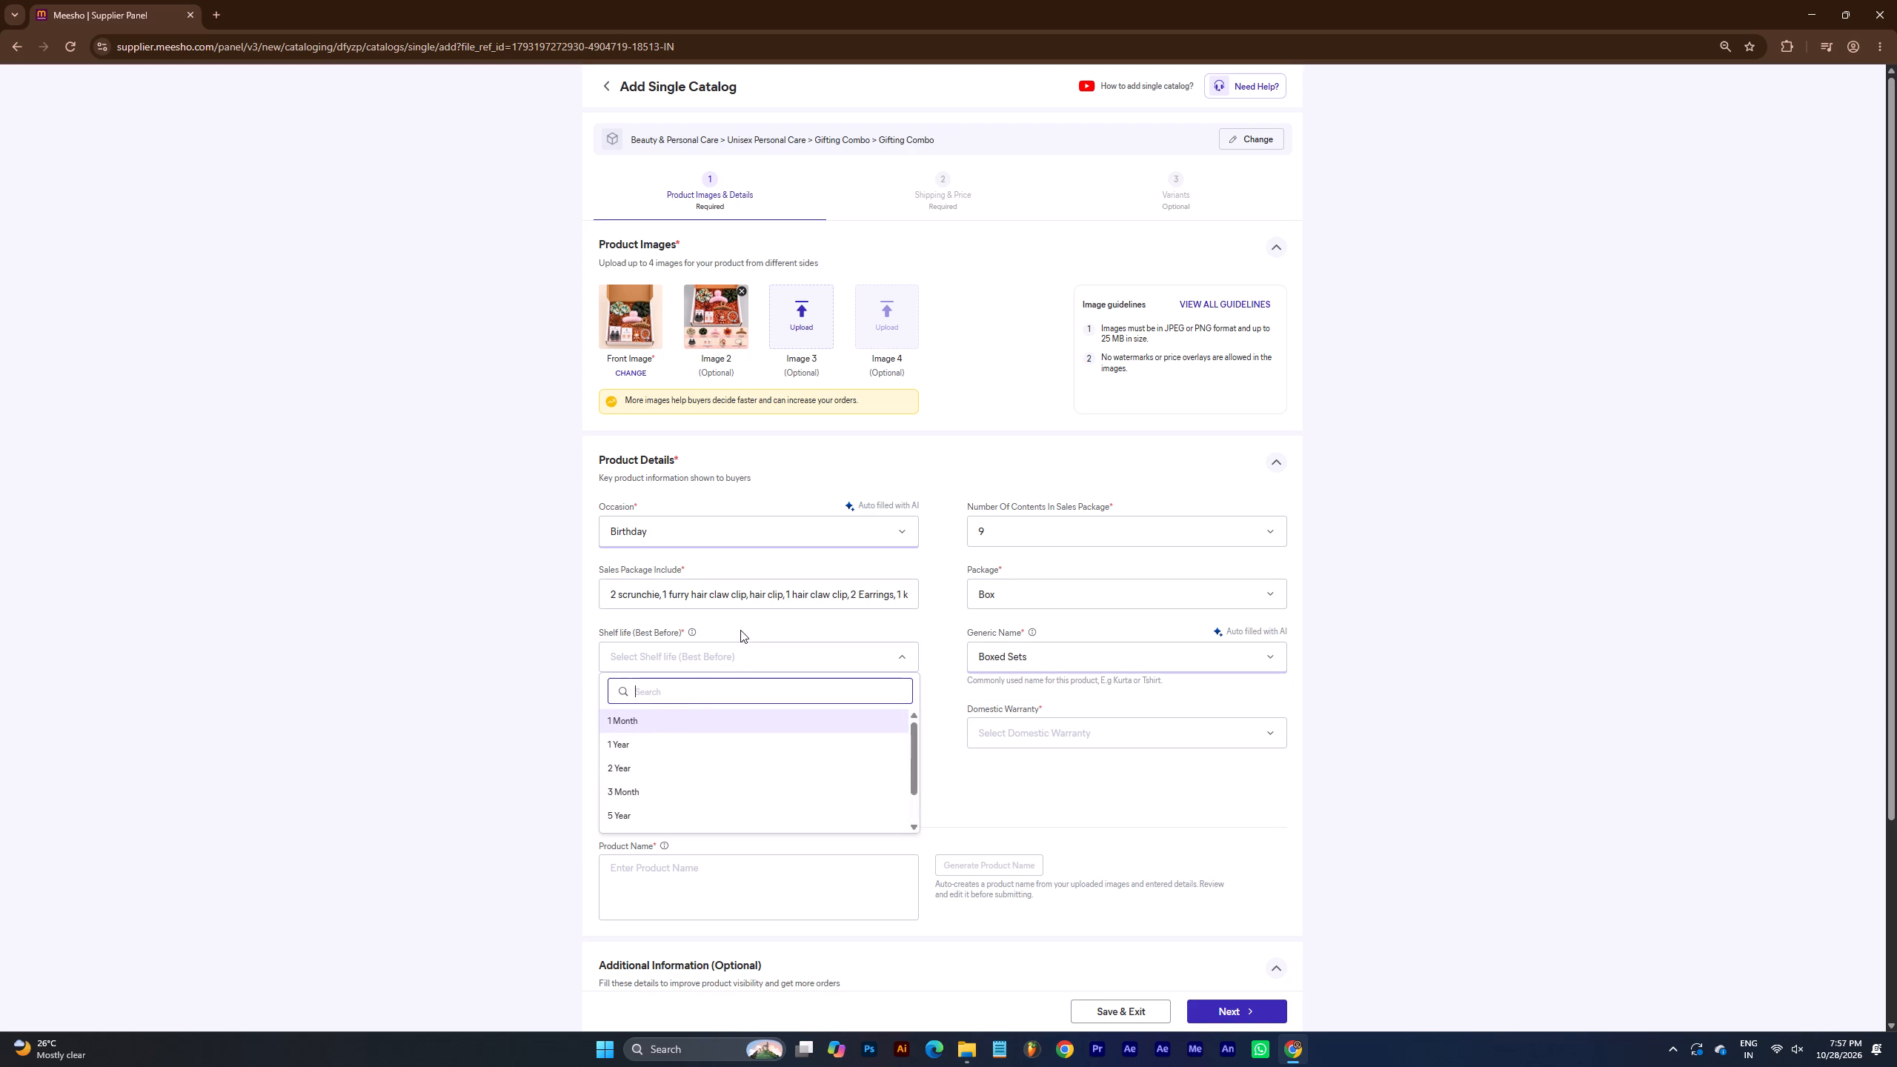
{"action": "left_click", "coordinate": [677, 737]}
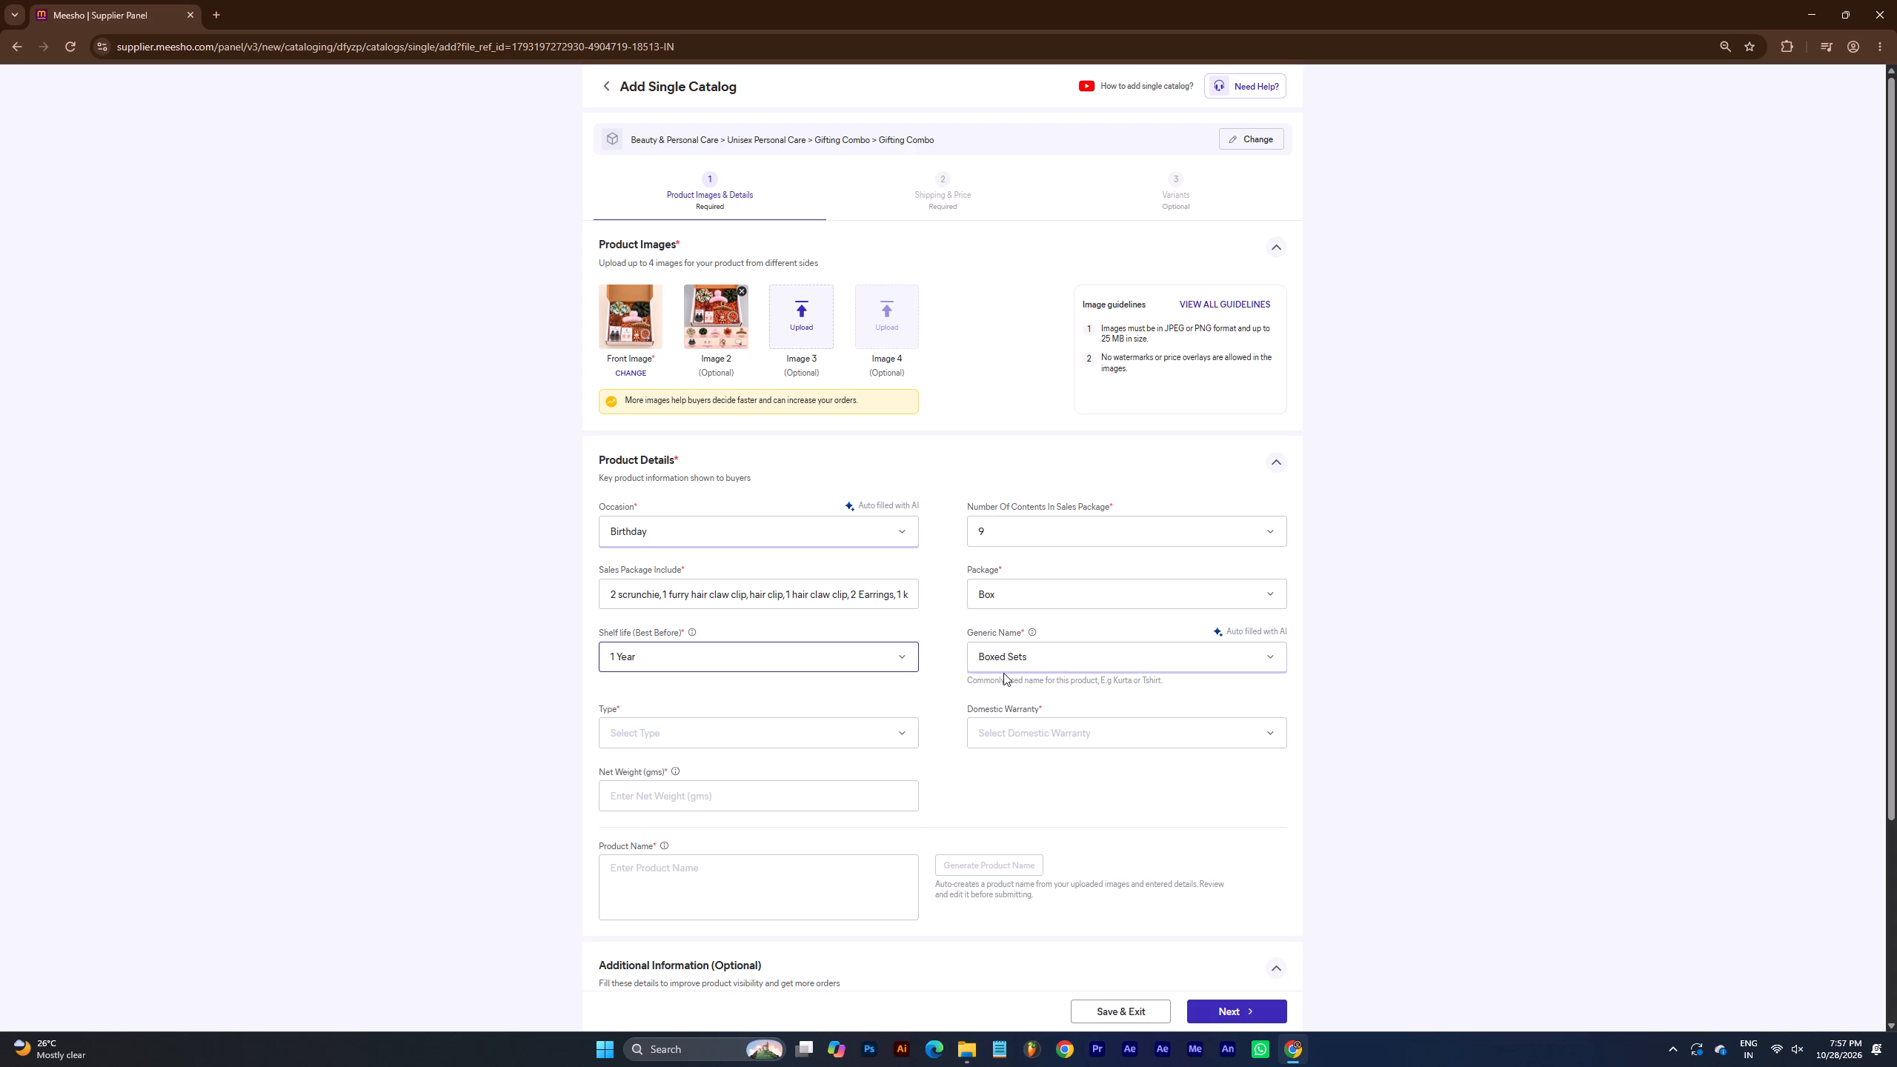
Change the product's Generic Name to Surprise Gifts.
{"action": "left_click", "coordinate": [1111, 661]}
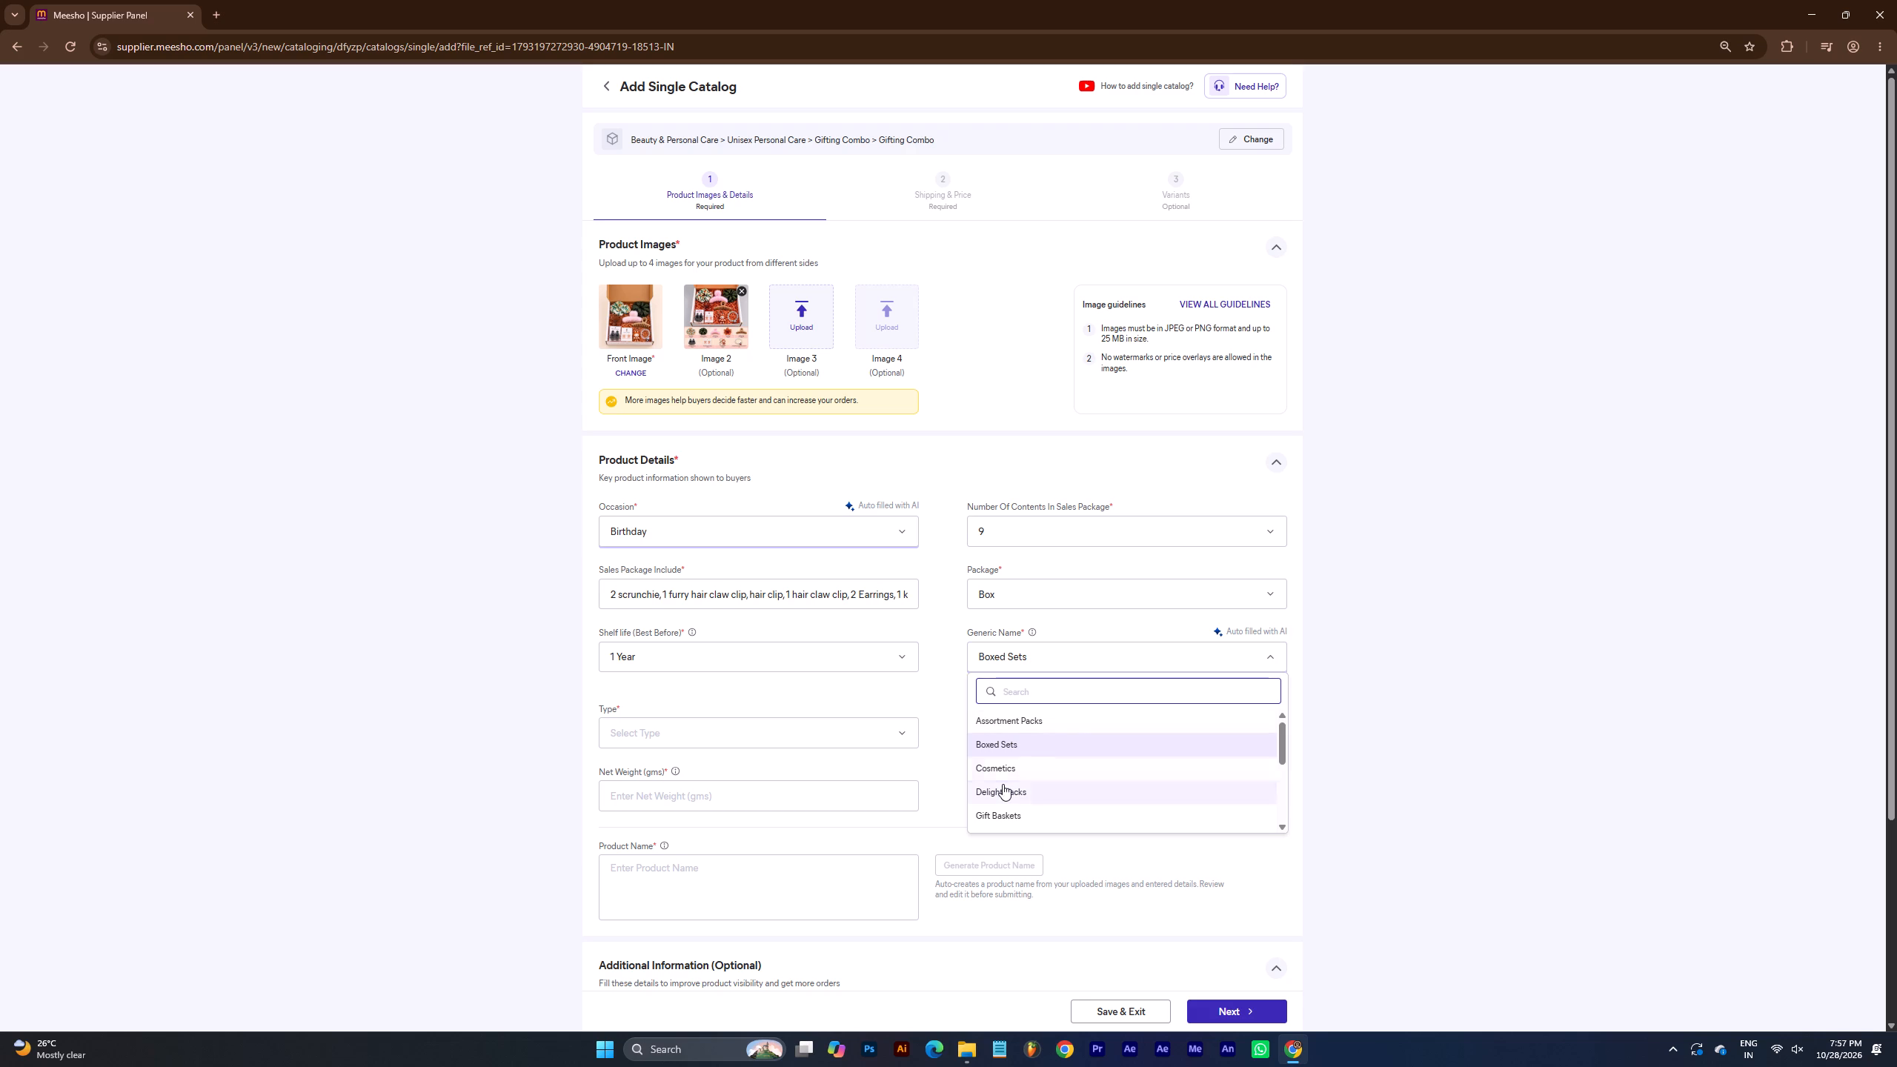
{"action": "left_click_drag", "start_coordinate": [1282, 746], "coordinate": [1286, 791]}
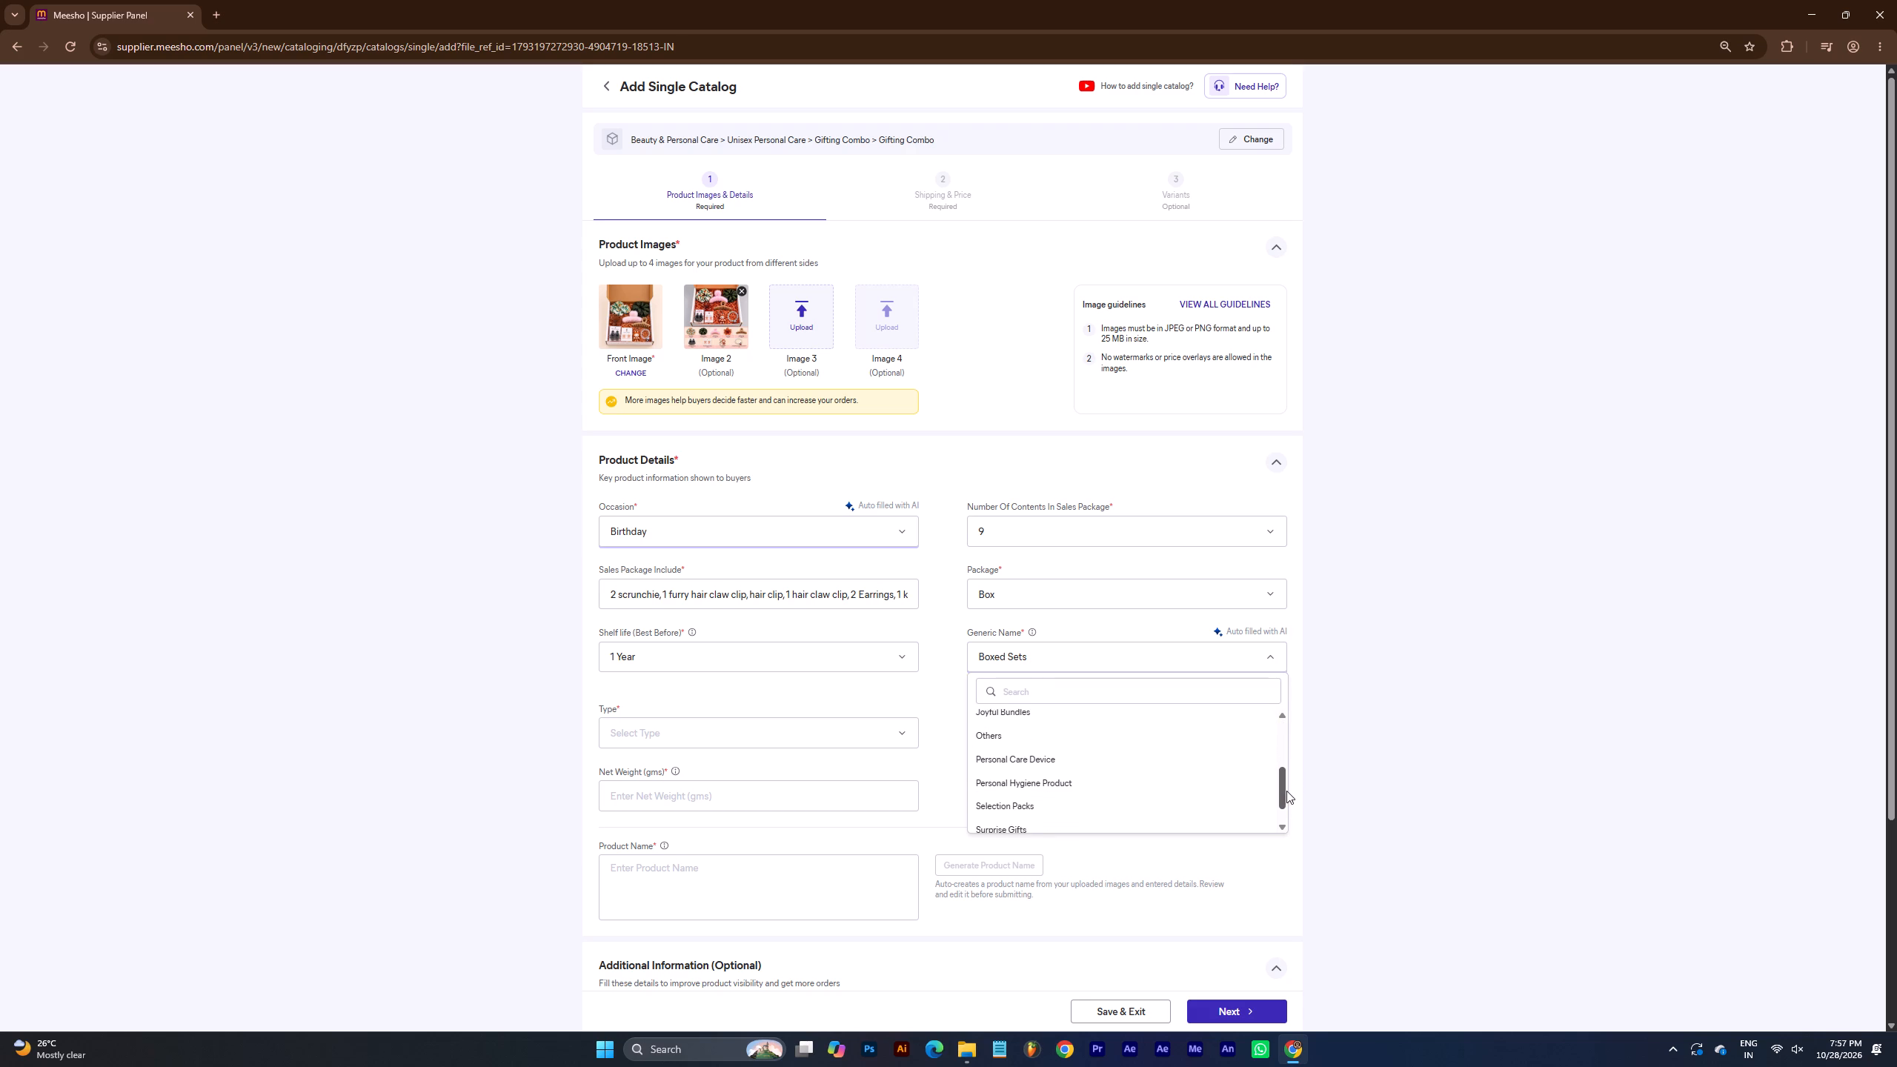
{"action": "left_click_drag", "start_coordinate": [1286, 791], "coordinate": [1286, 809]}
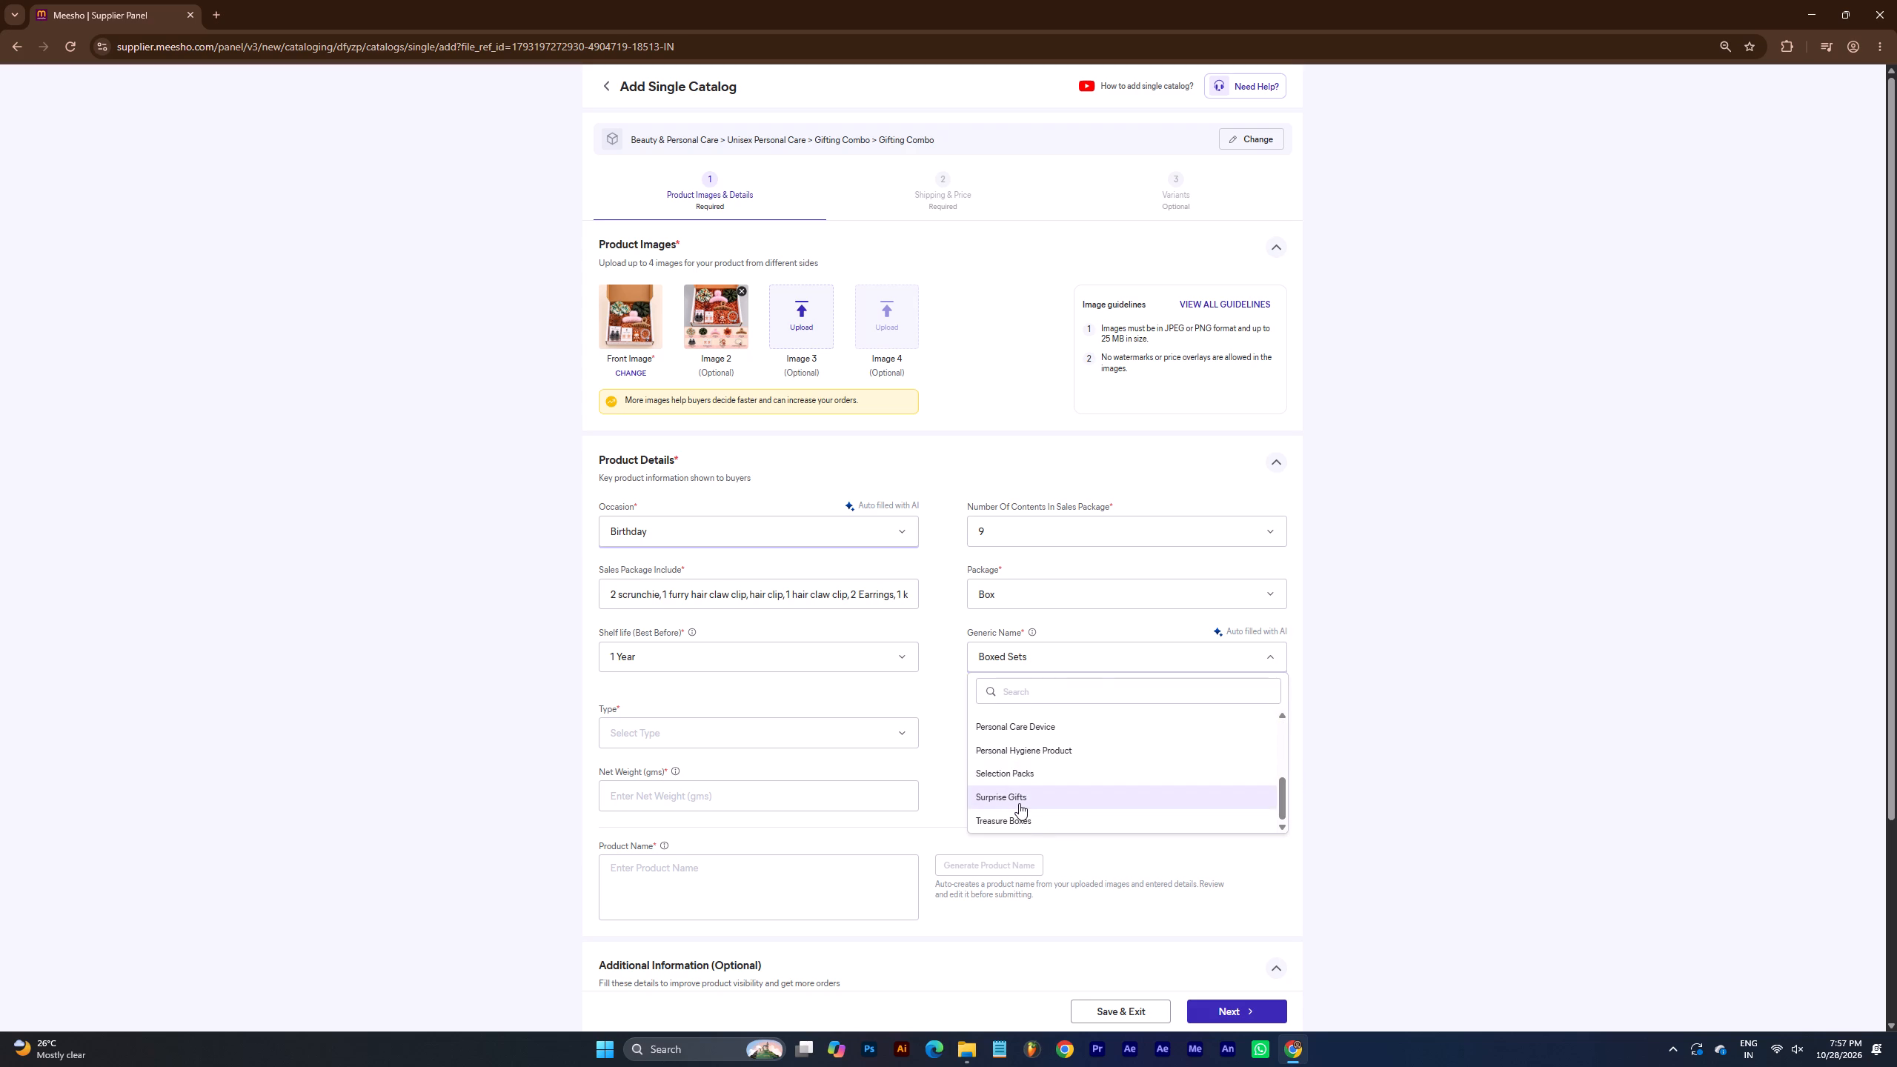
{"action": "left_click", "coordinate": [1019, 803]}
Set the product Type to Gift Combo and the Domestic Warranty to 1 Year.
{"action": "left_click", "coordinate": [733, 740]}
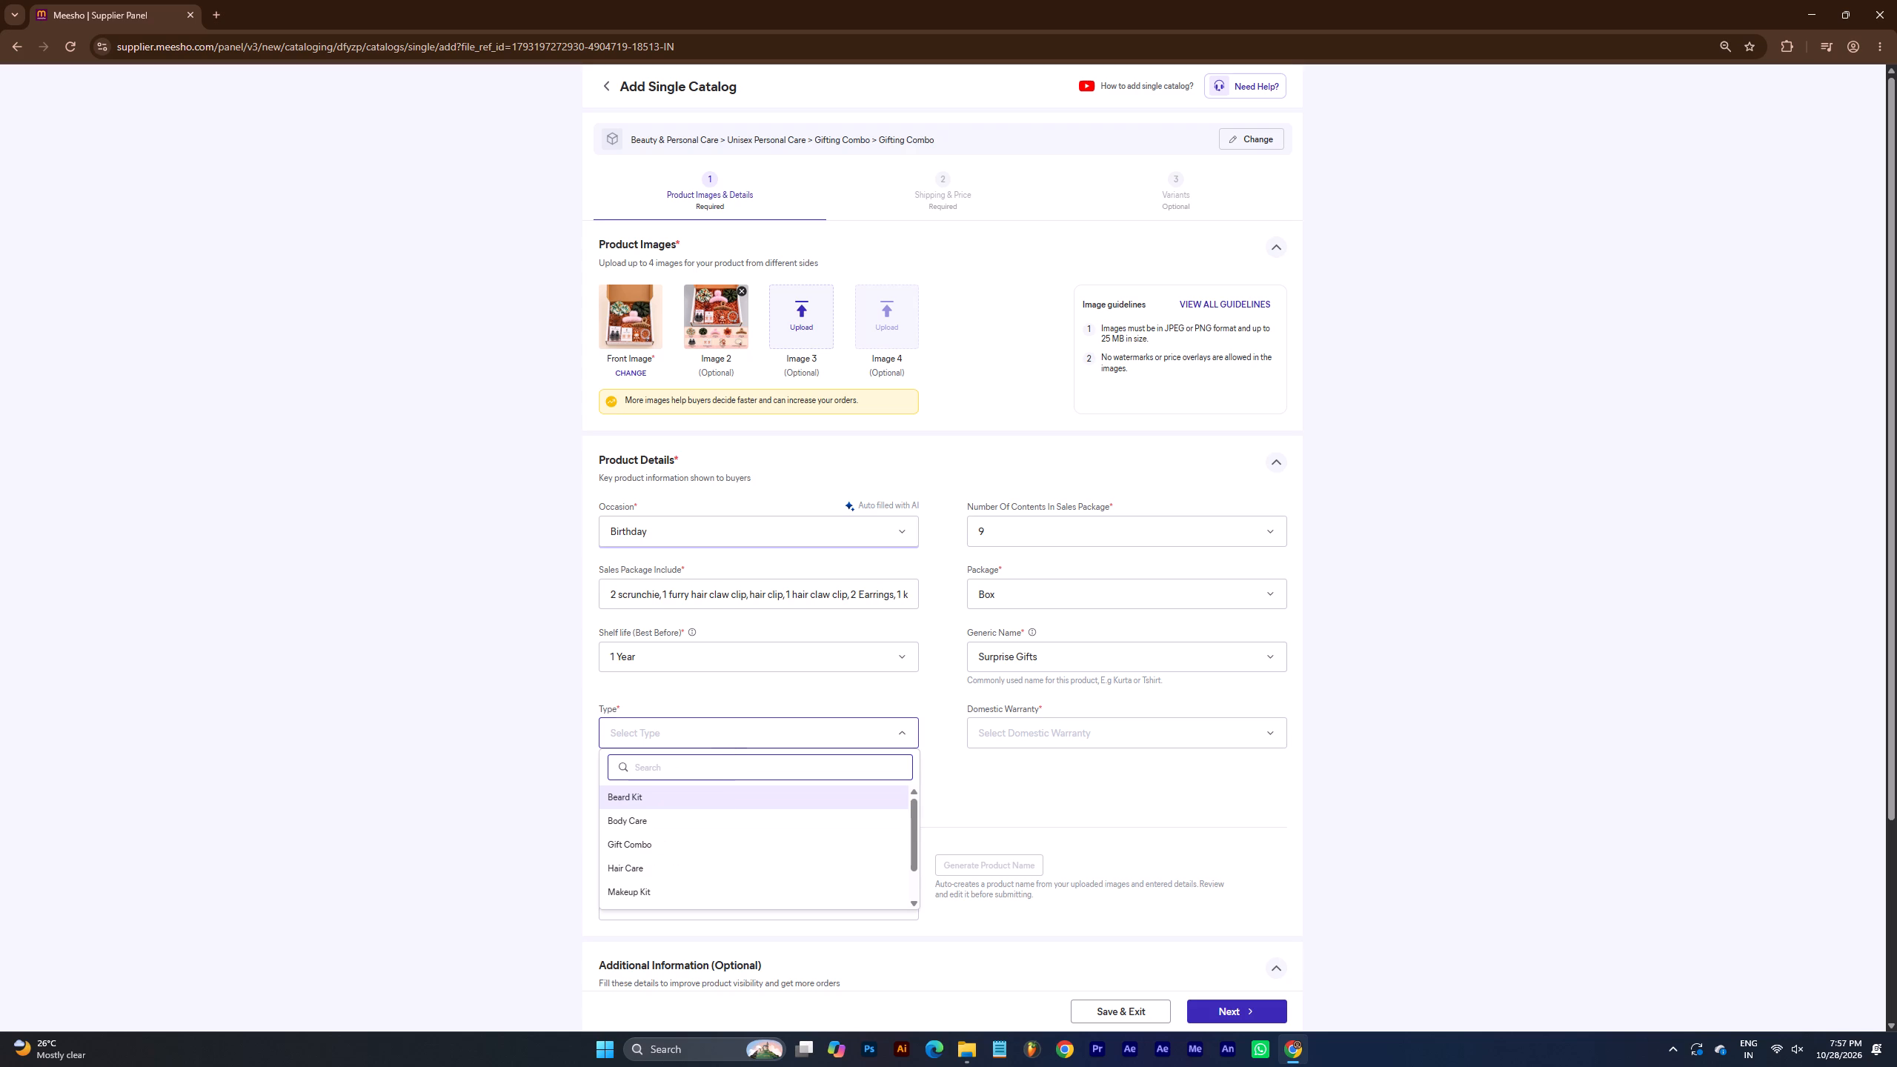
{"action": "left_click", "coordinate": [625, 848]}
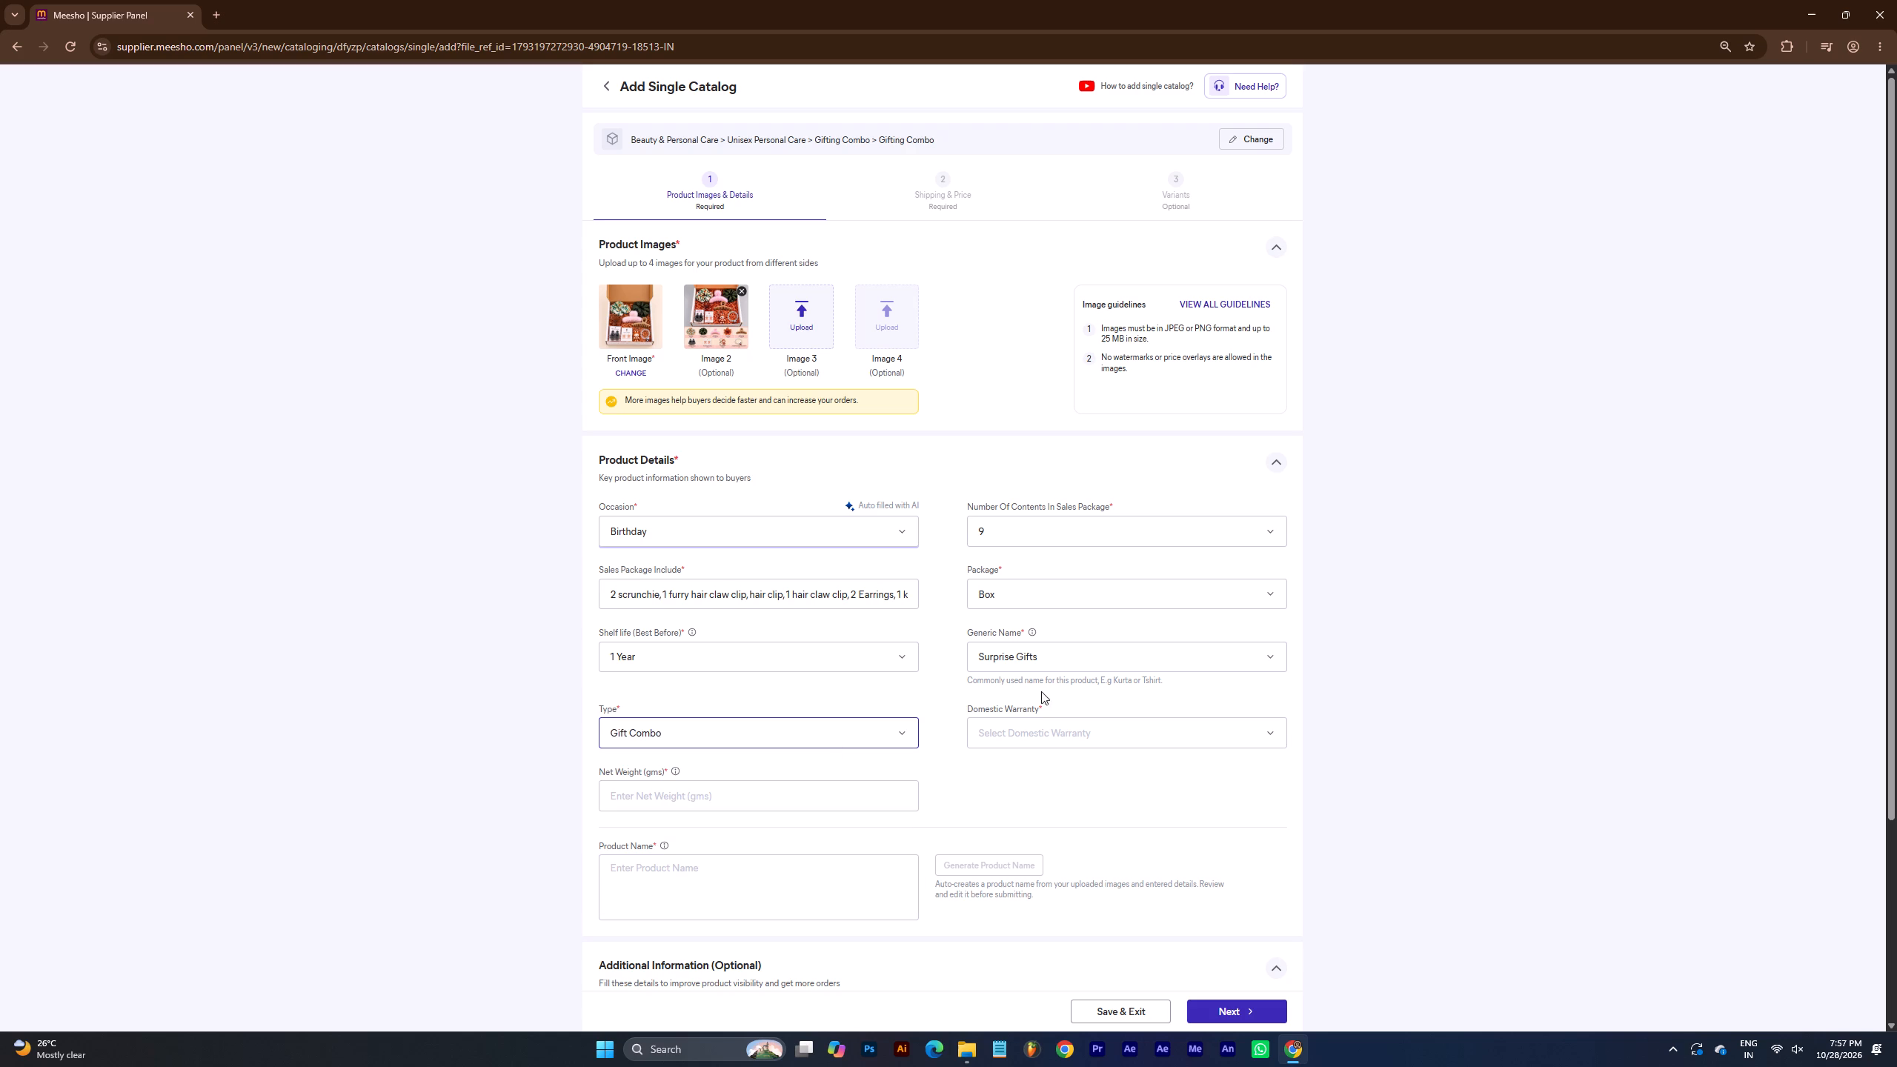
{"action": "left_click", "coordinate": [1049, 731]}
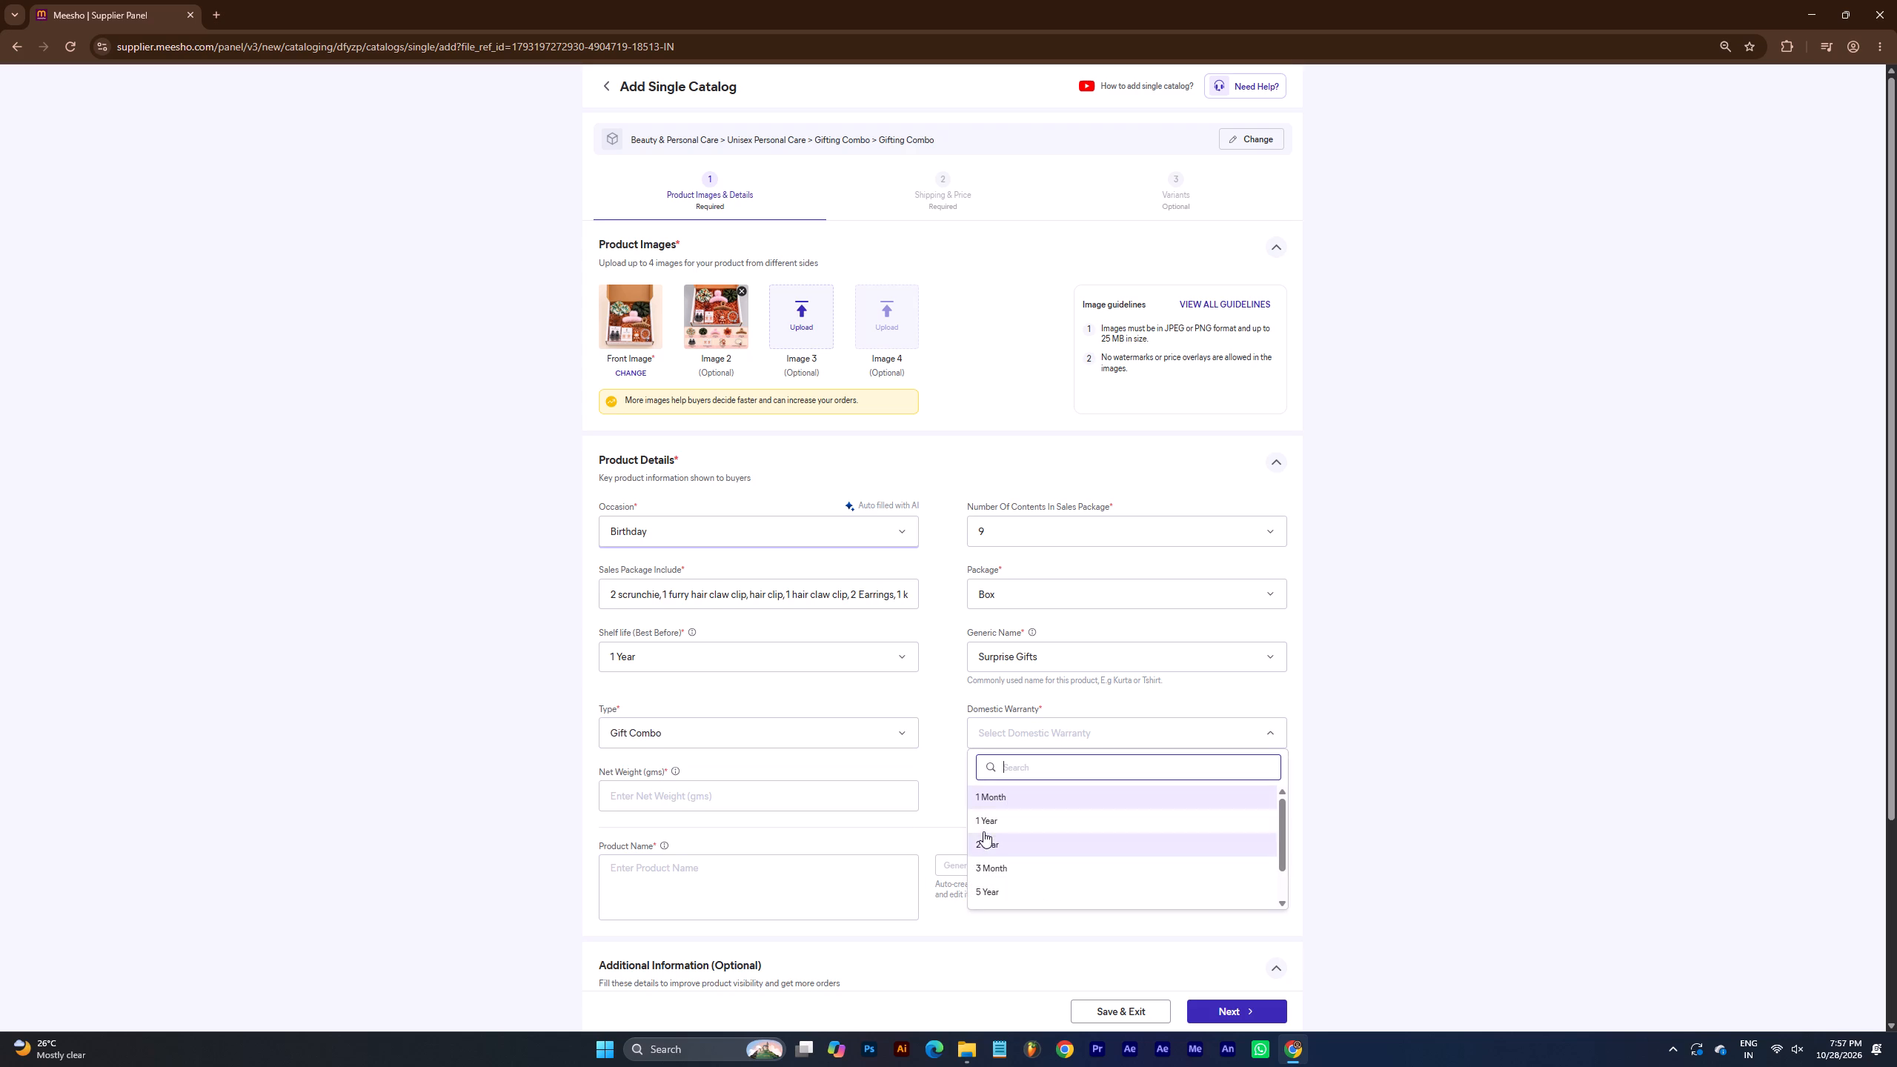
{"action": "left_click", "coordinate": [991, 822]}
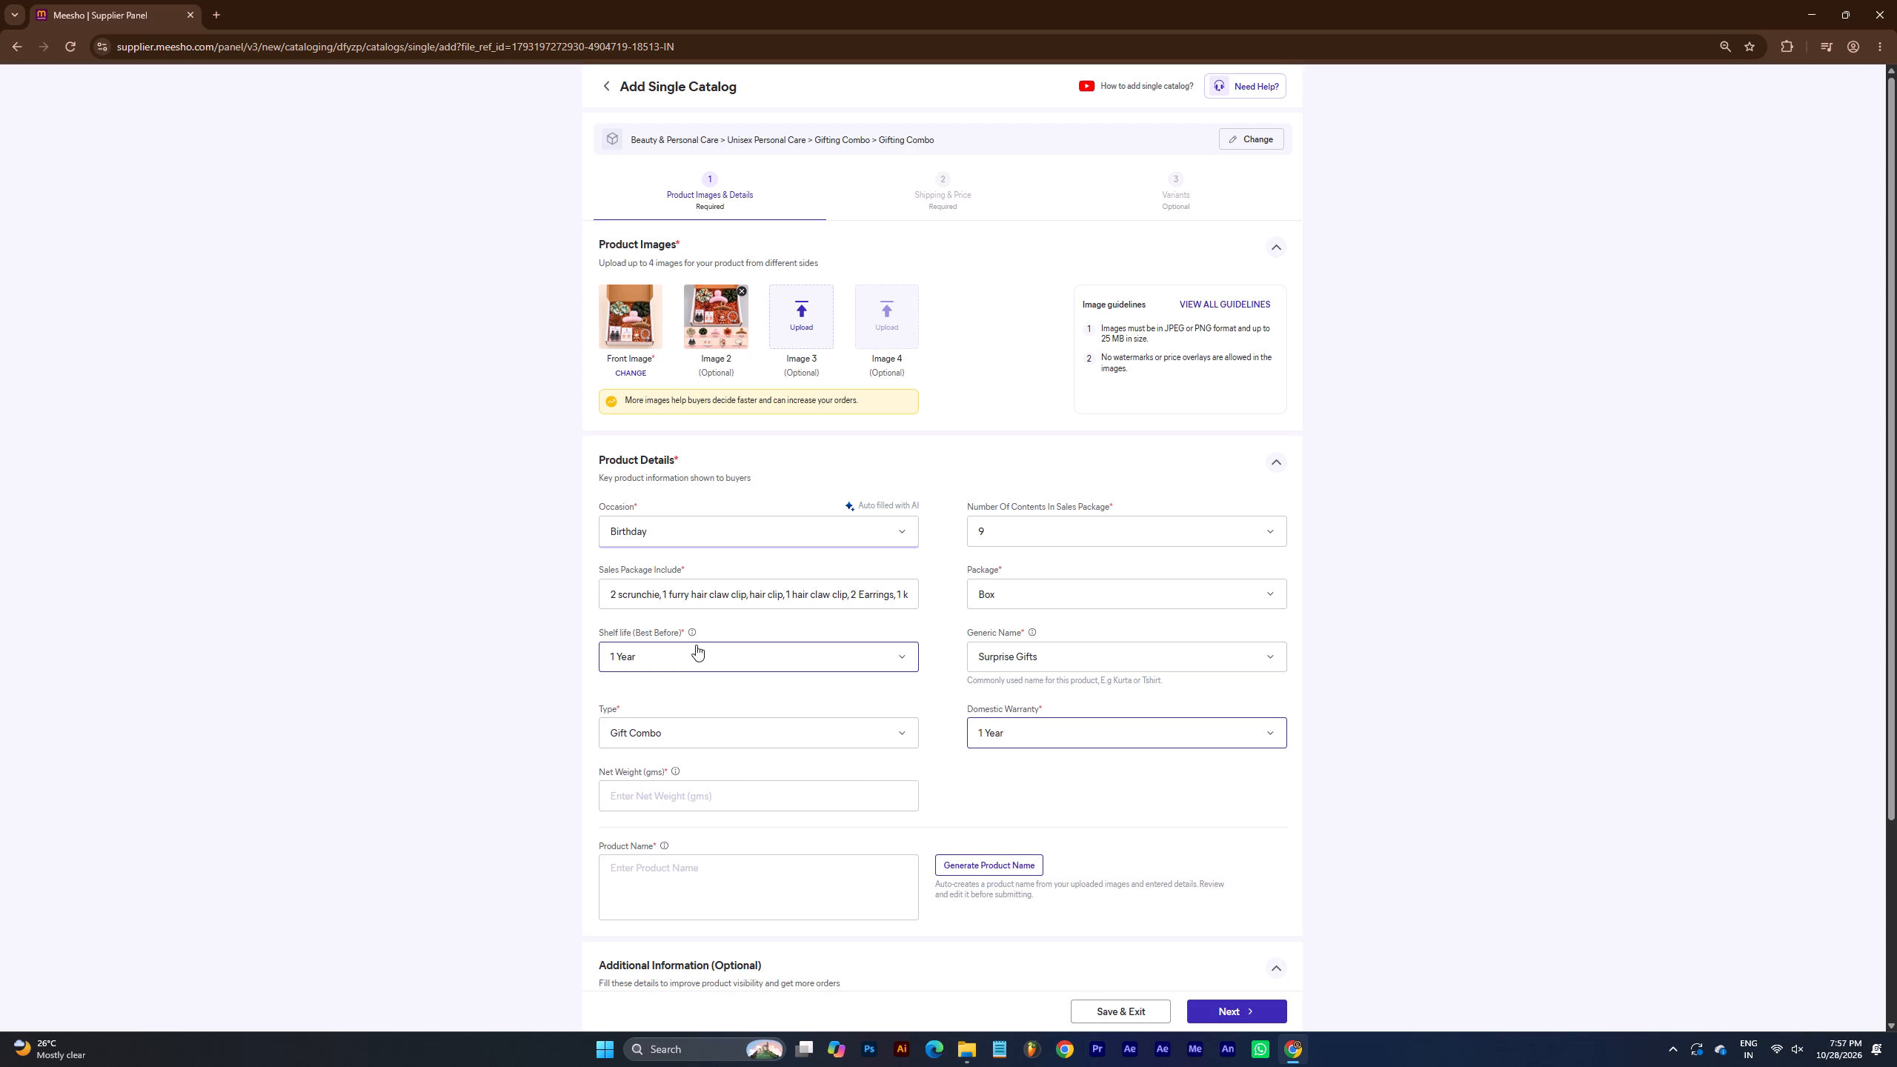
Enter 120 as the product's Net Weight in grams.
{"action": "left_click", "coordinate": [679, 803]}
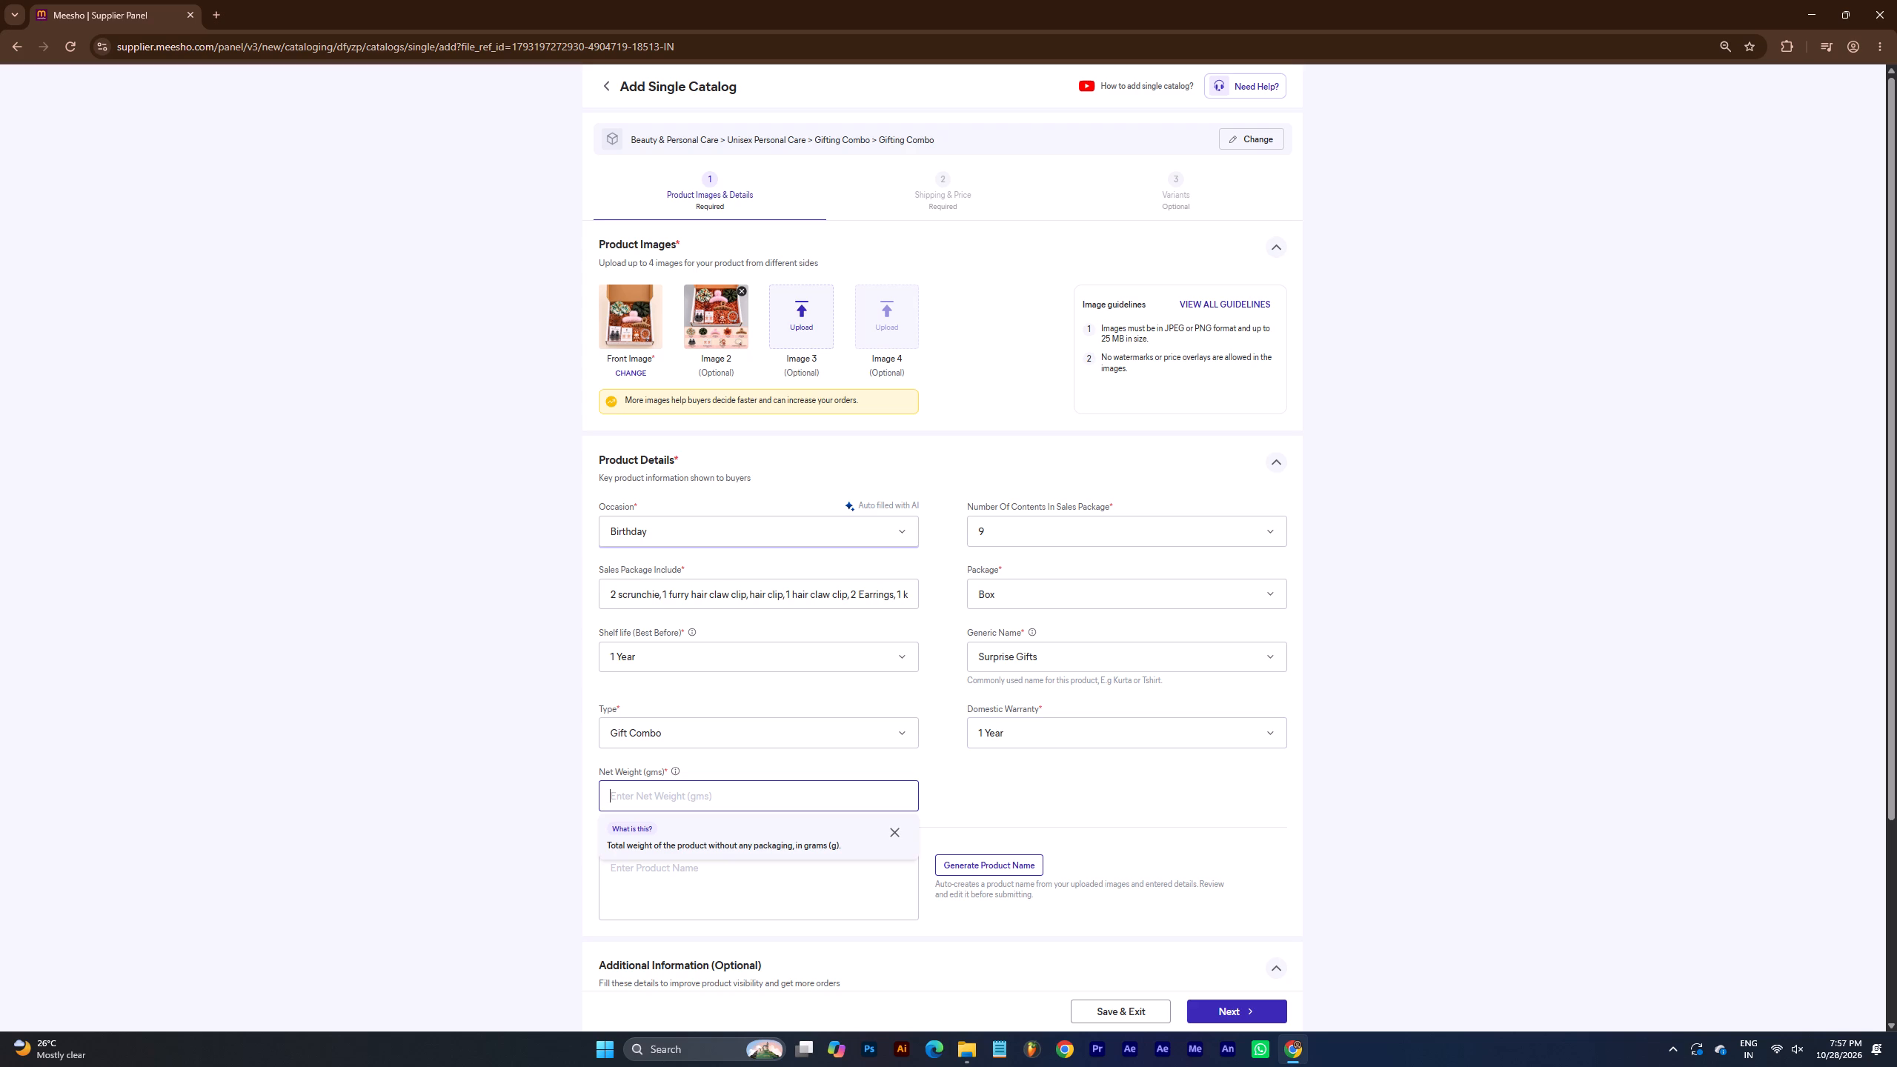
{"action": "type", "text": "120"}
Open the empty Product Name field for text entry.
{"action": "left_click", "coordinate": [784, 904]}
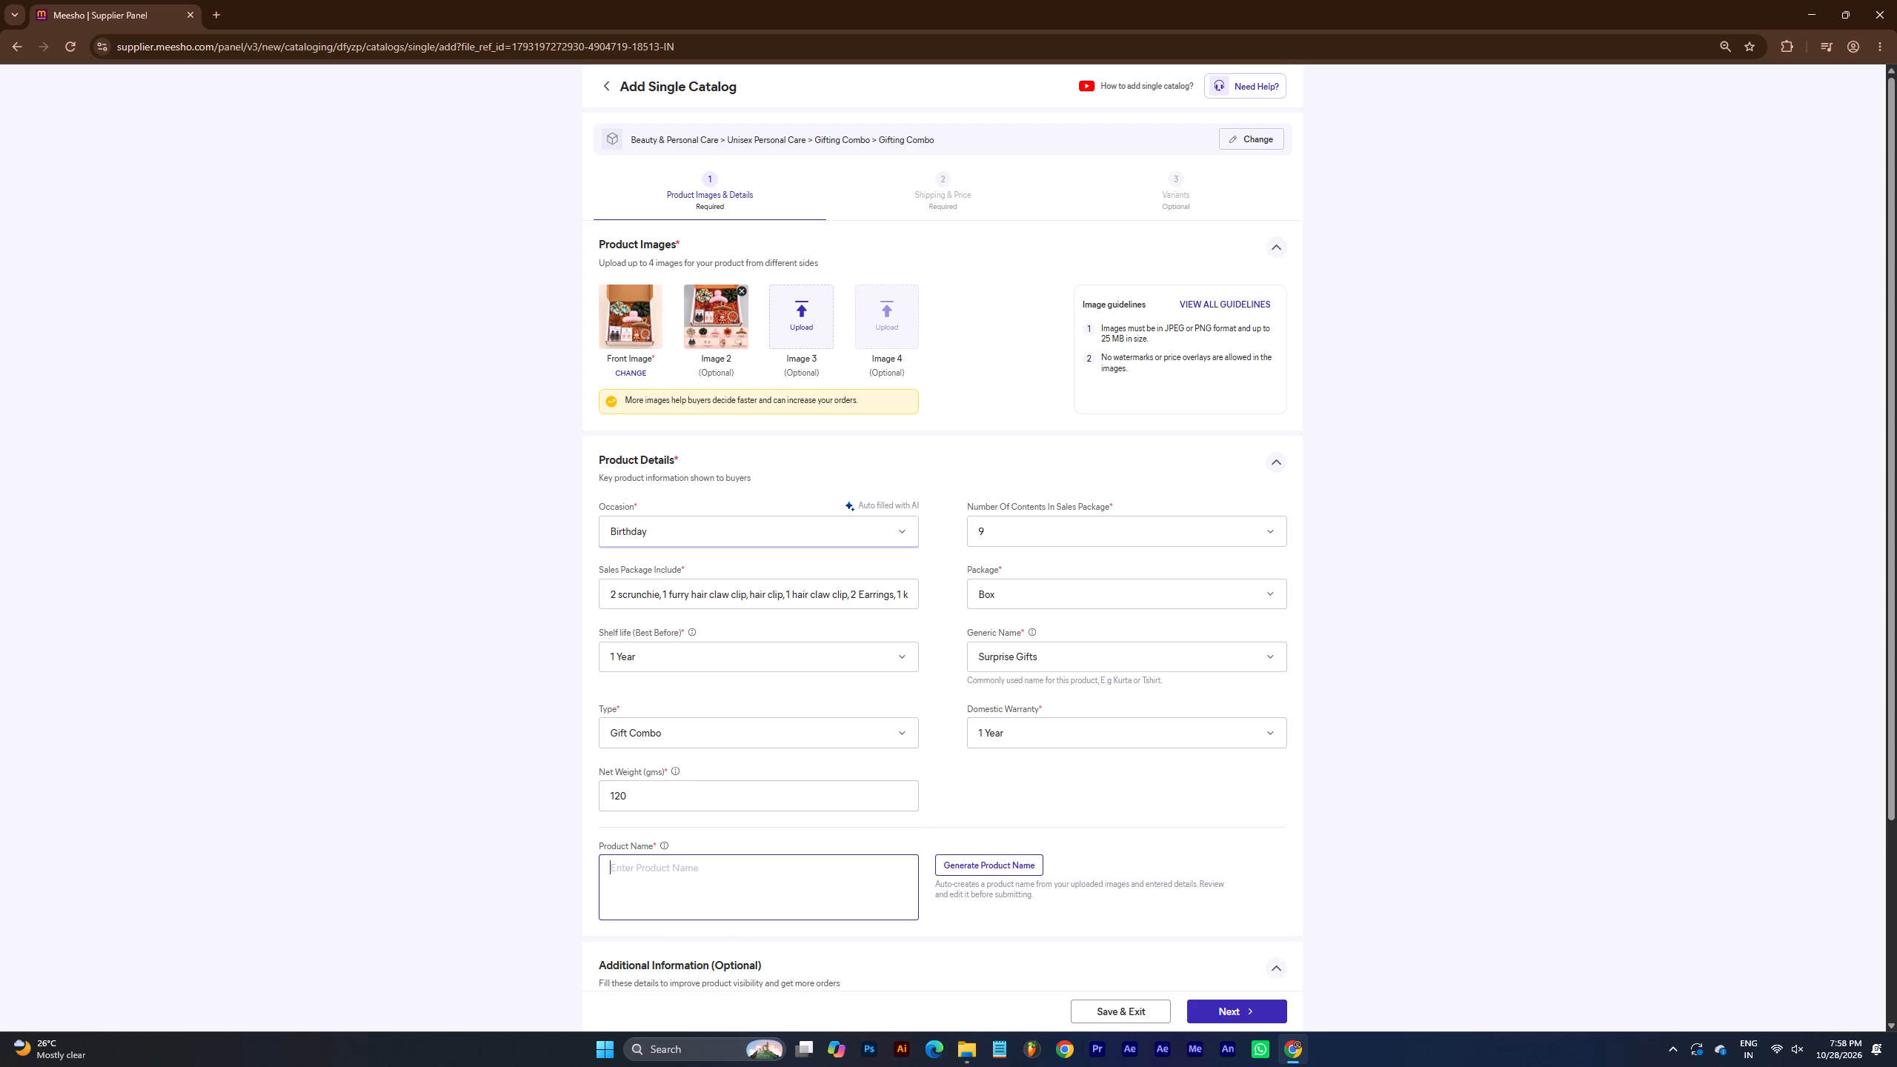
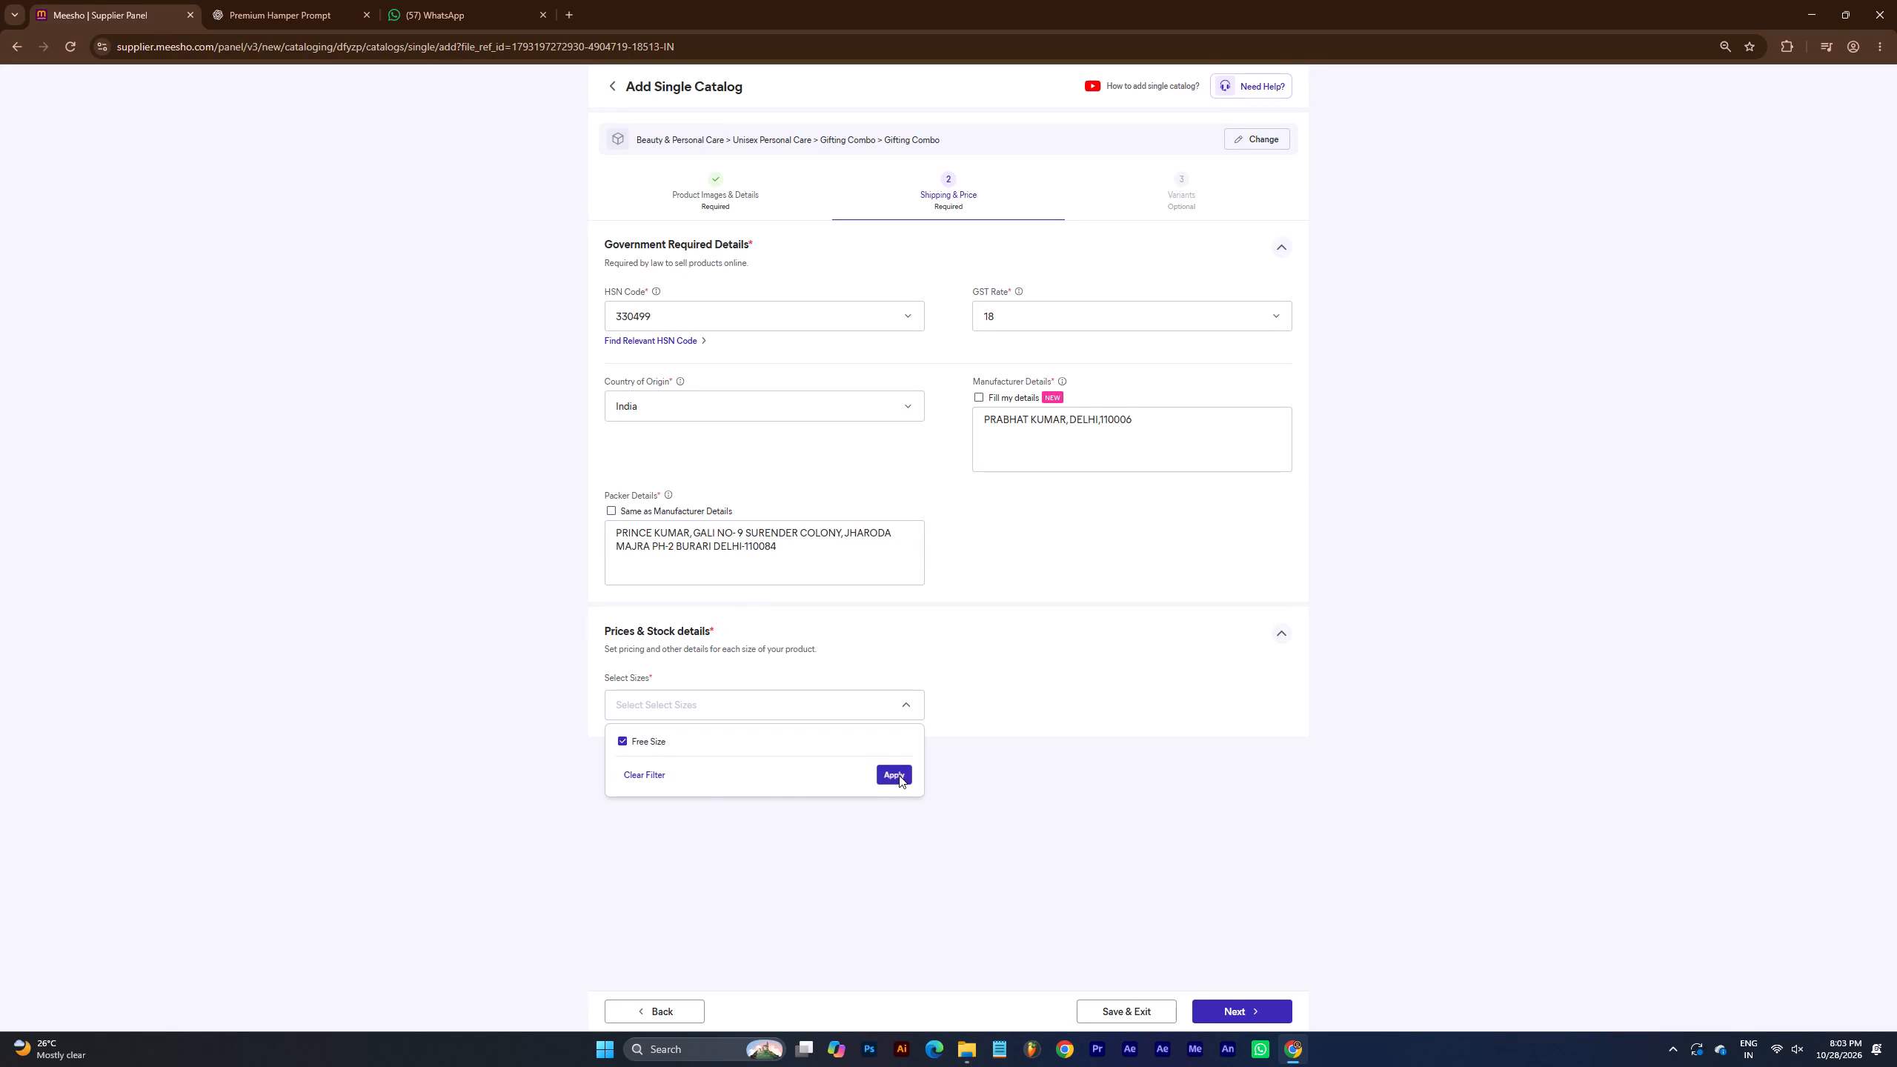
Start the Meesho Price entry for the Free Size row in the Prices & Stock details section.
{"action": "left_click", "coordinate": [714, 842]}
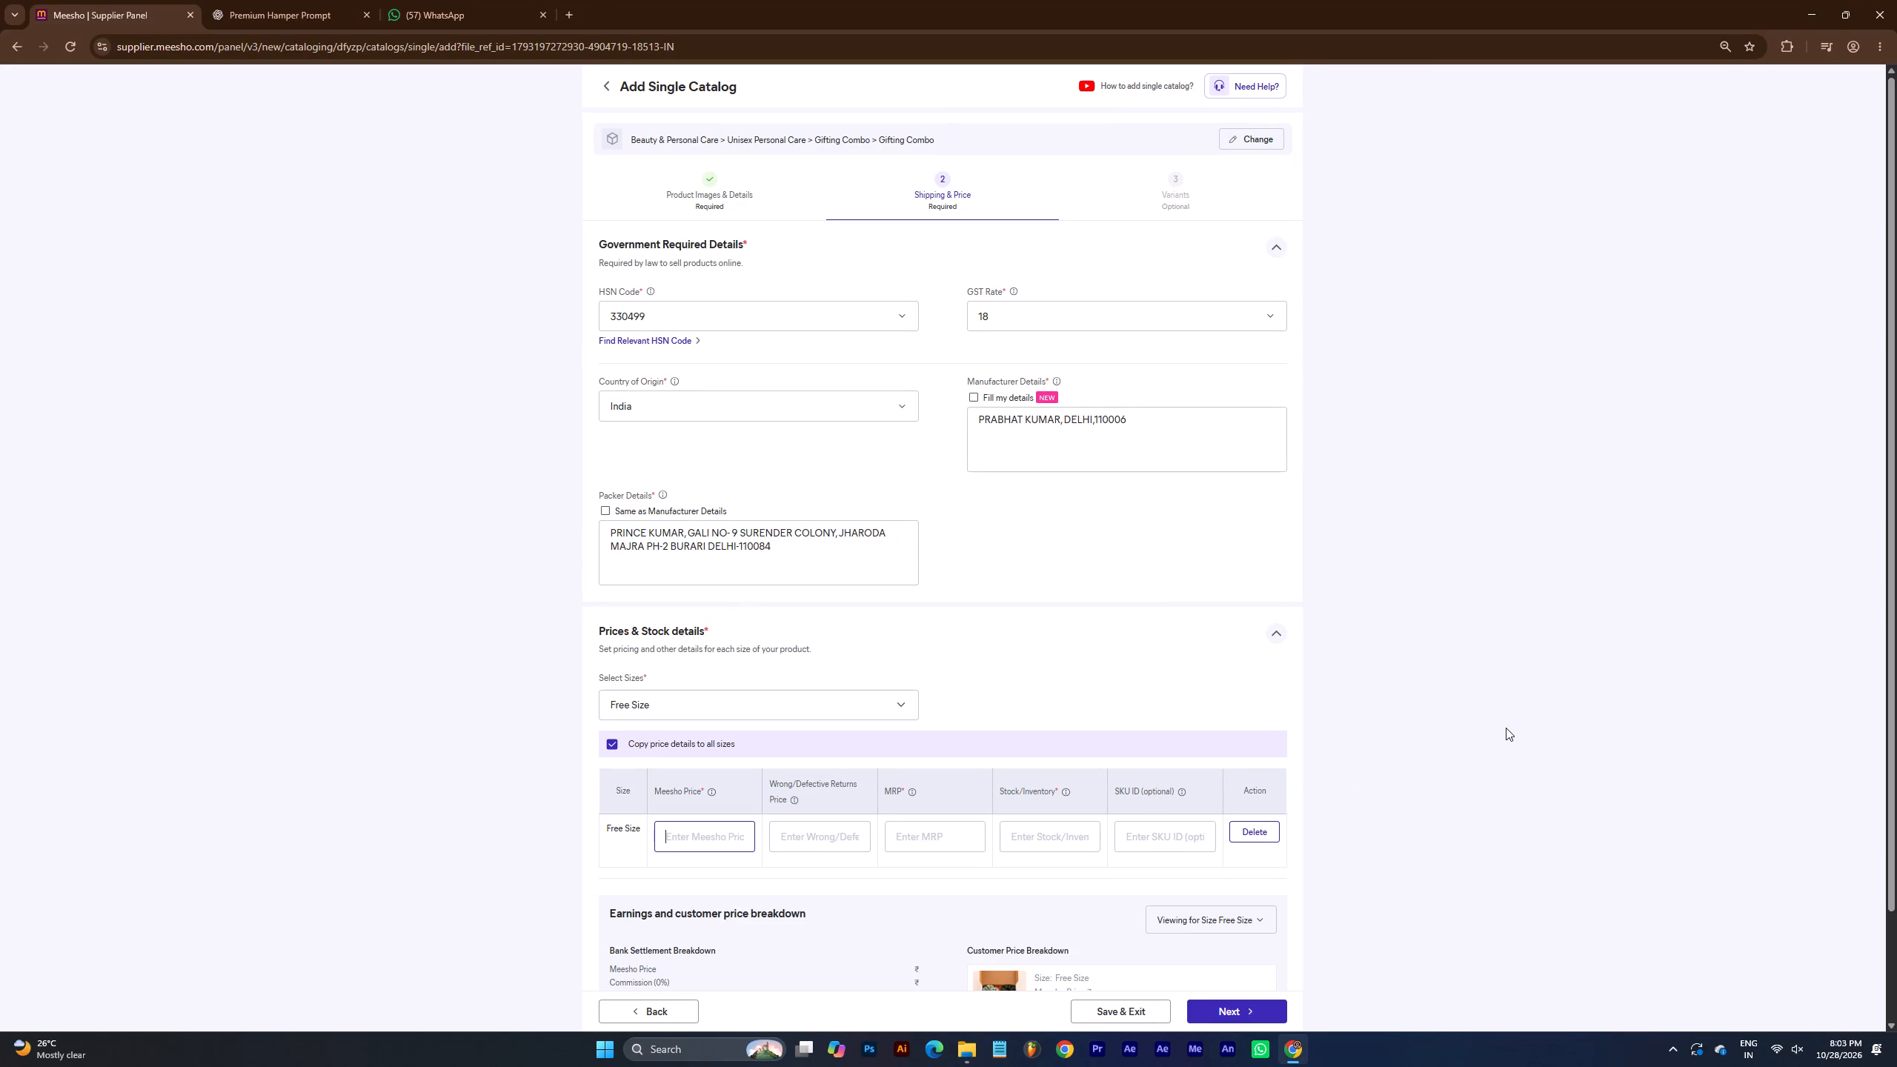
{"action": "left_click_drag", "start_coordinate": [1893, 754], "coordinate": [1882, 839]}
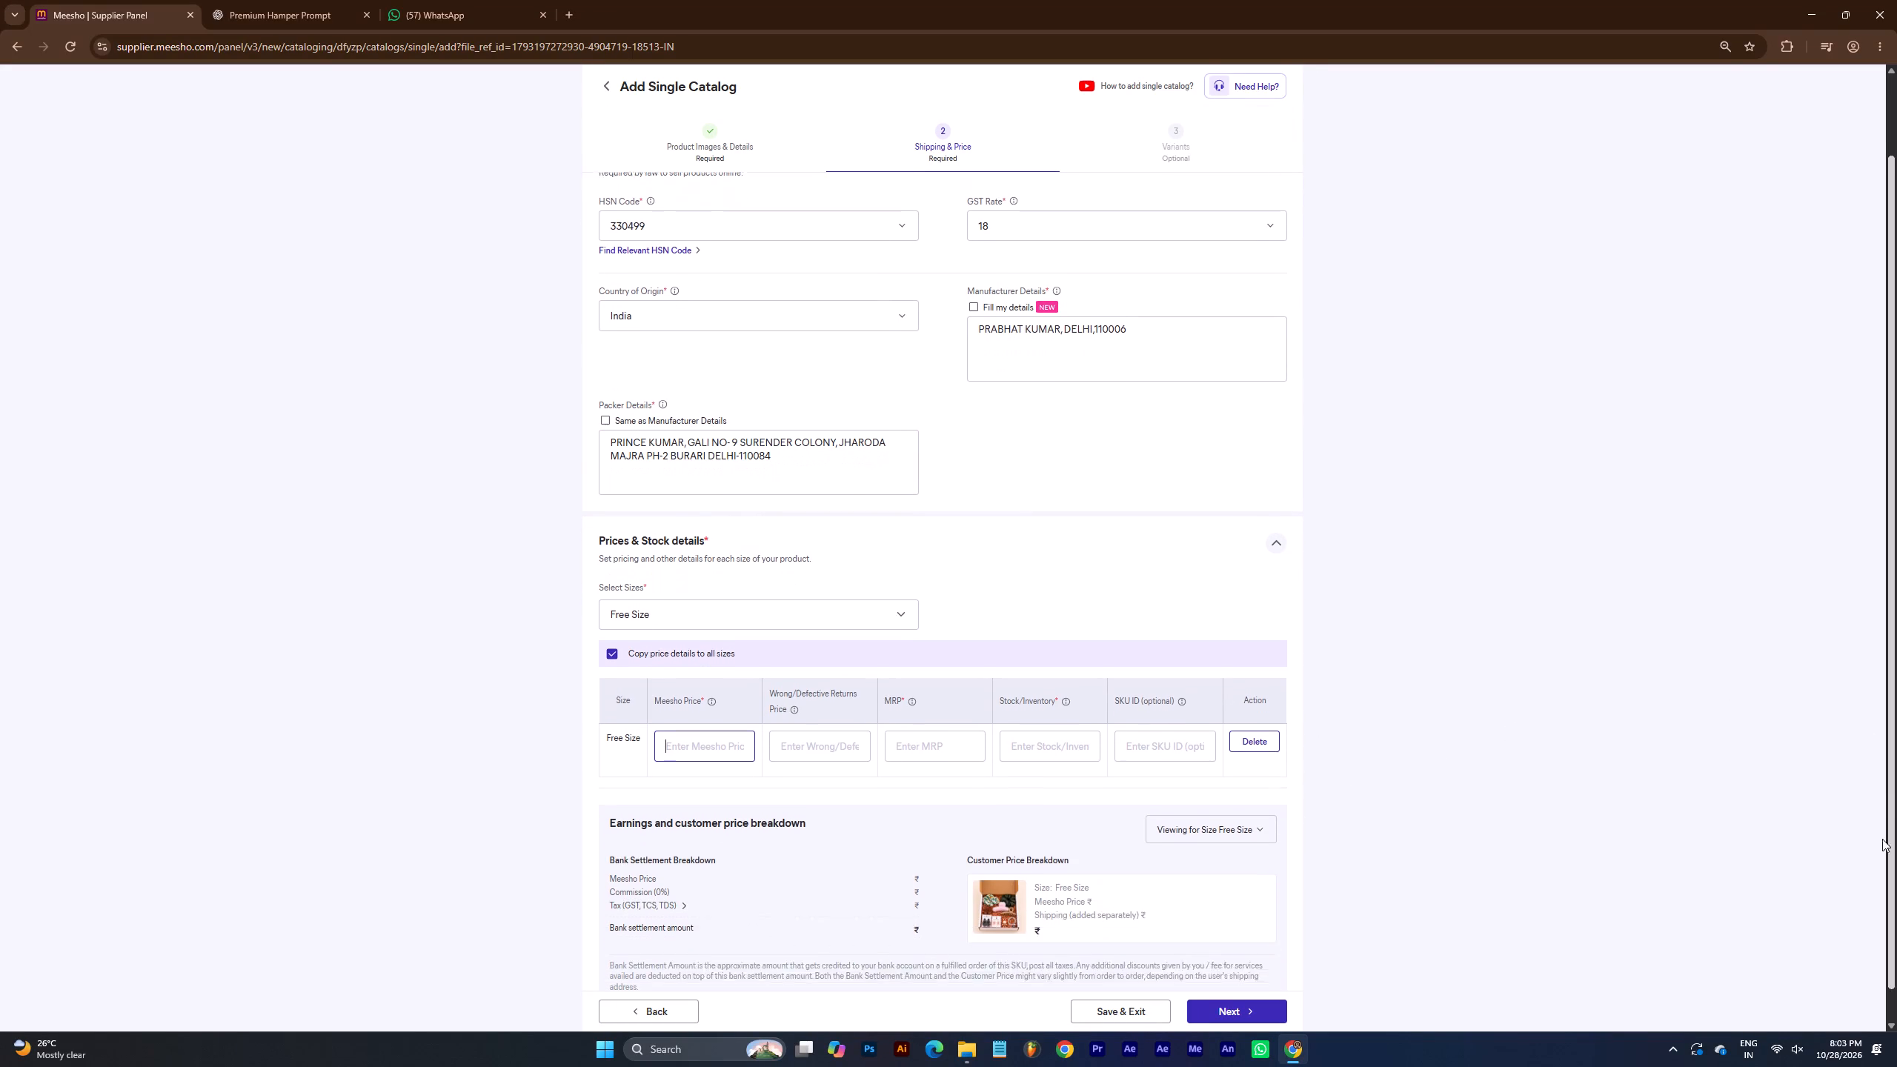
{"action": "left_click_drag", "start_coordinate": [1882, 839], "coordinate": [1886, 869]}
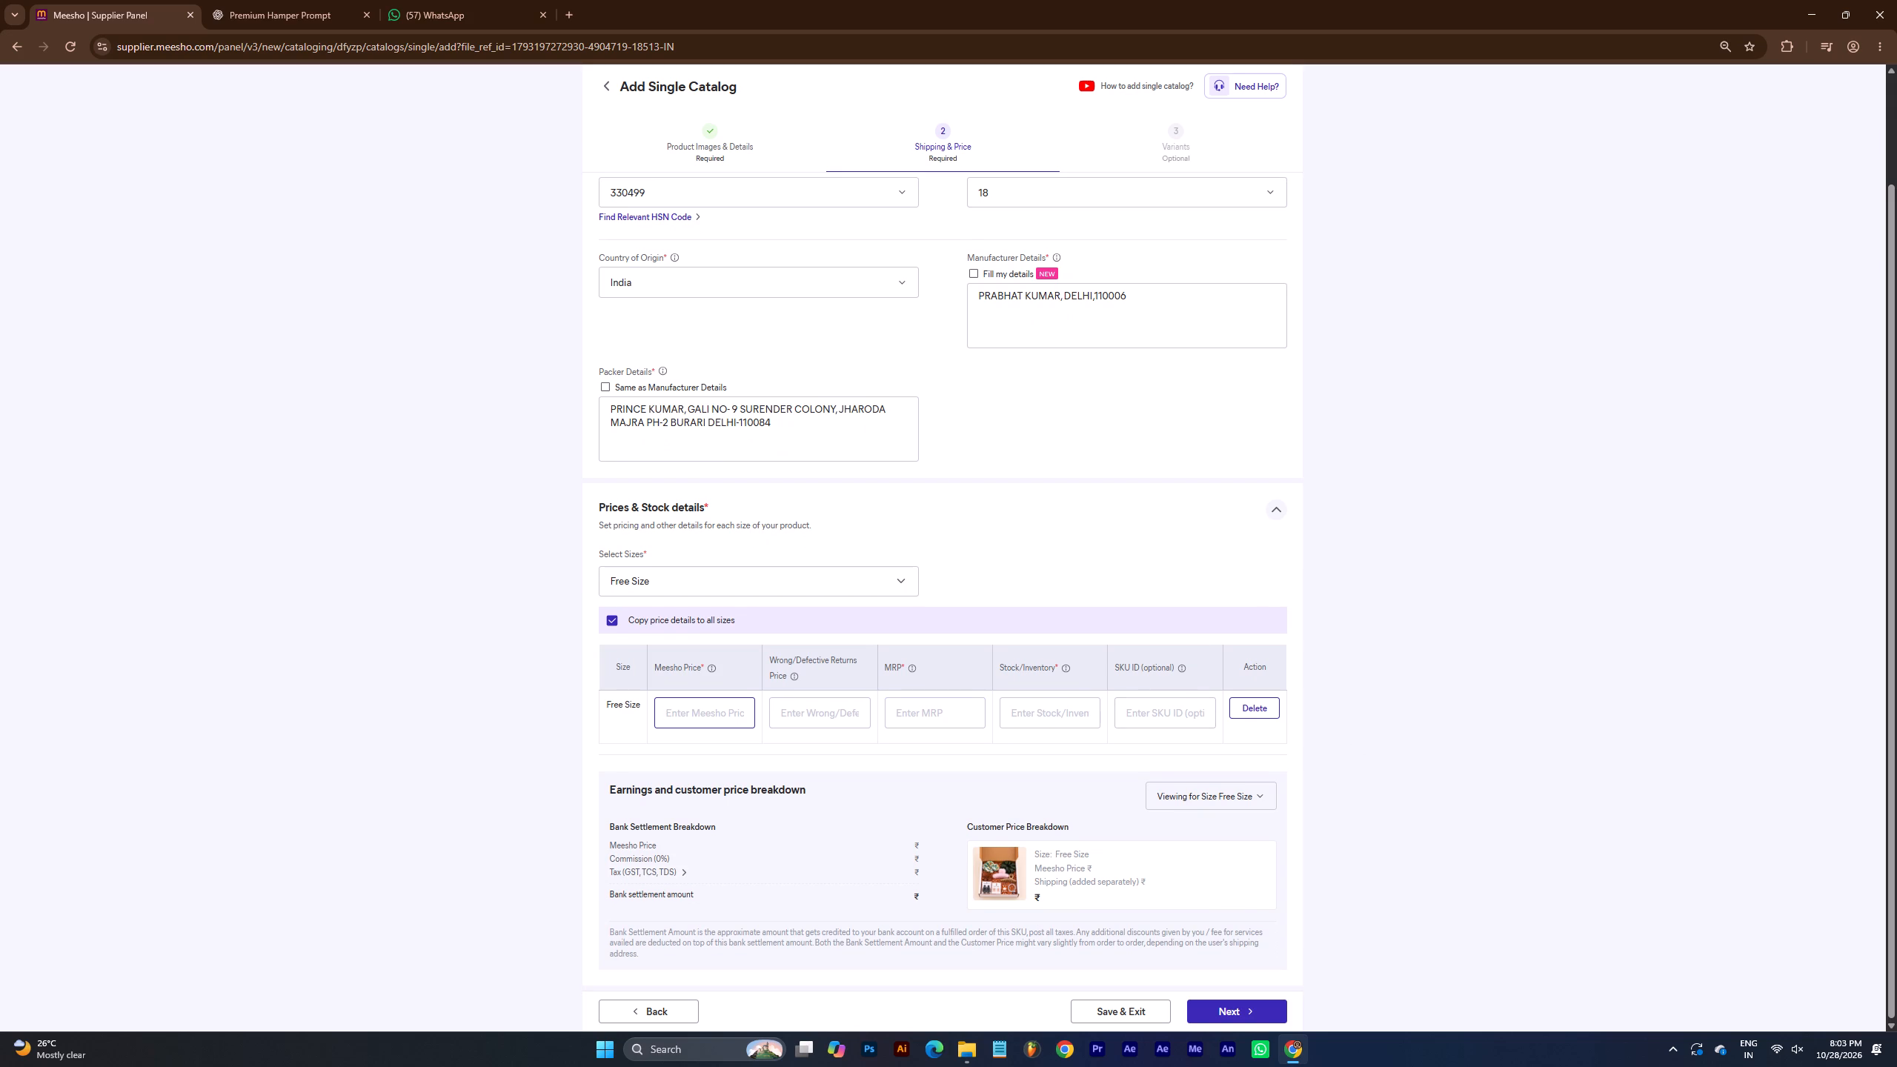
Set the Meesho Price for Free Size to 137 in the Prices & Stock details.
{"action": "key", "text": "1"}
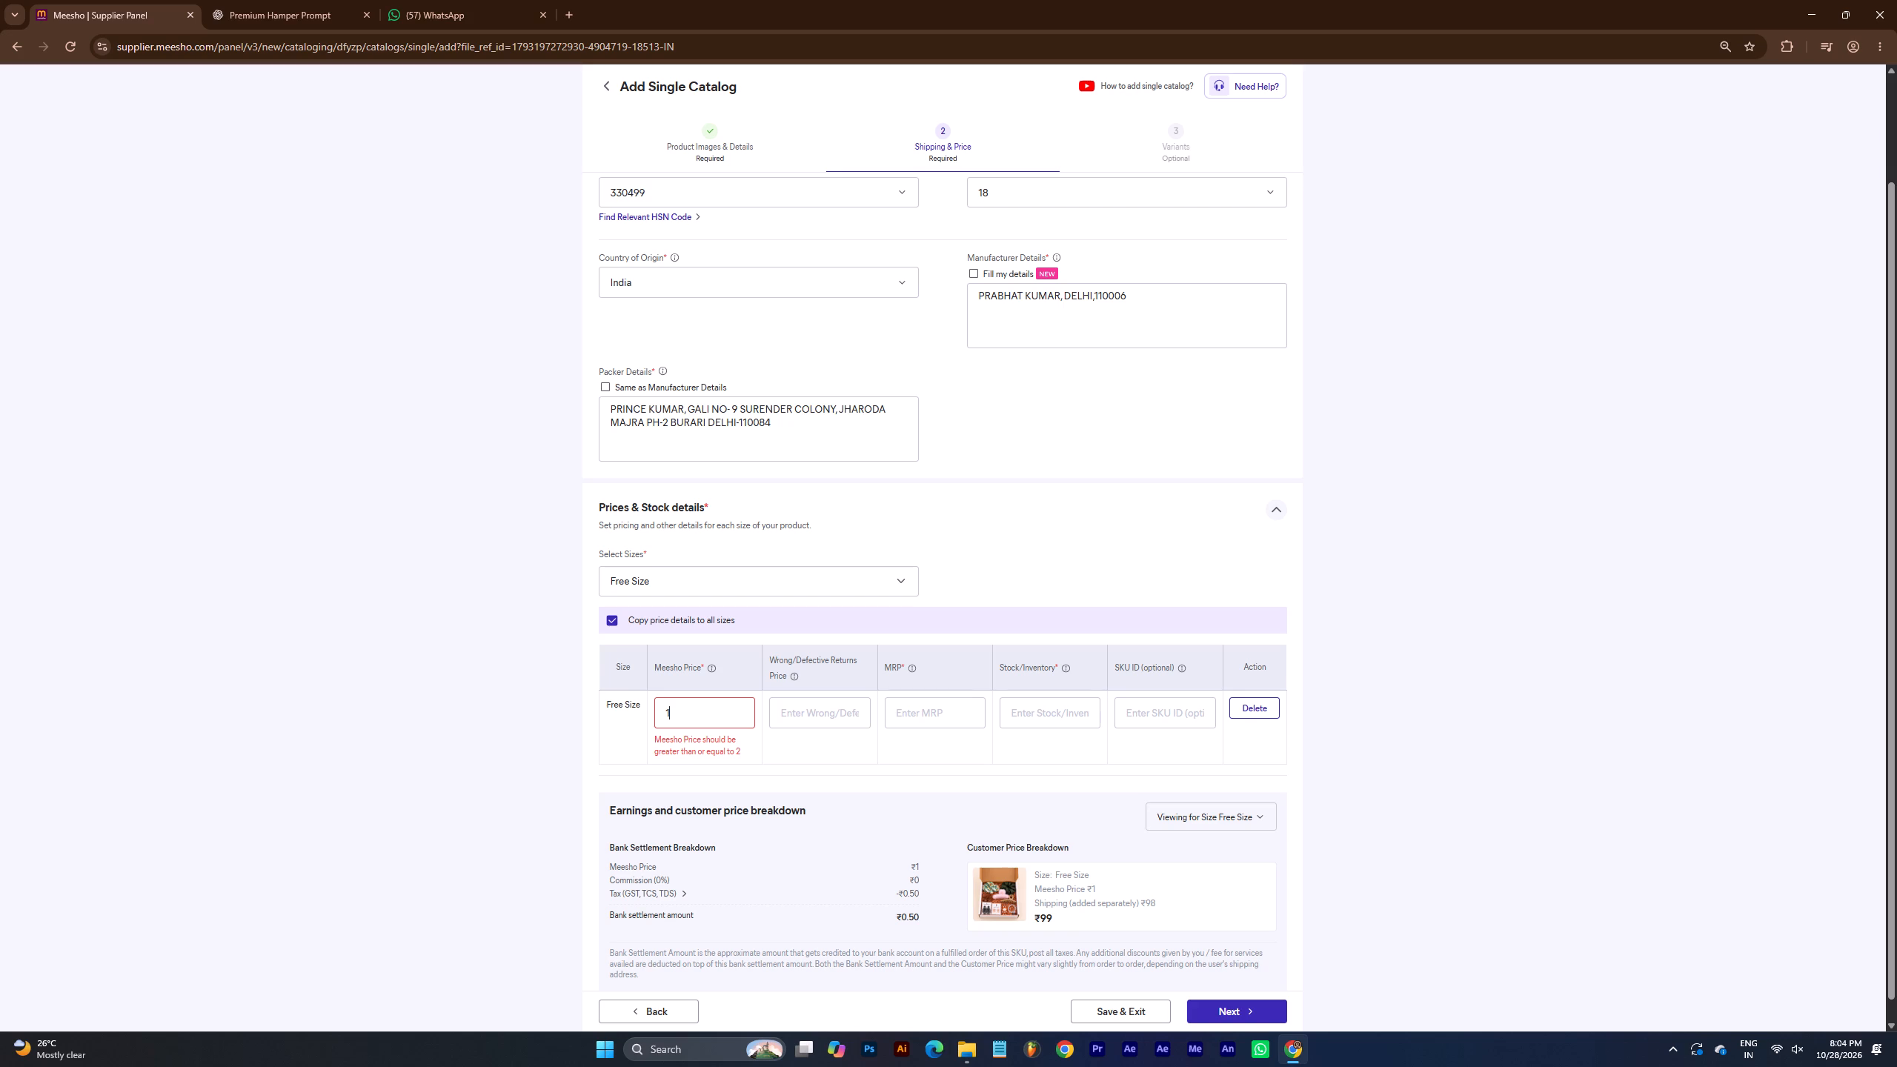
{"action": "type", "text": "37"}
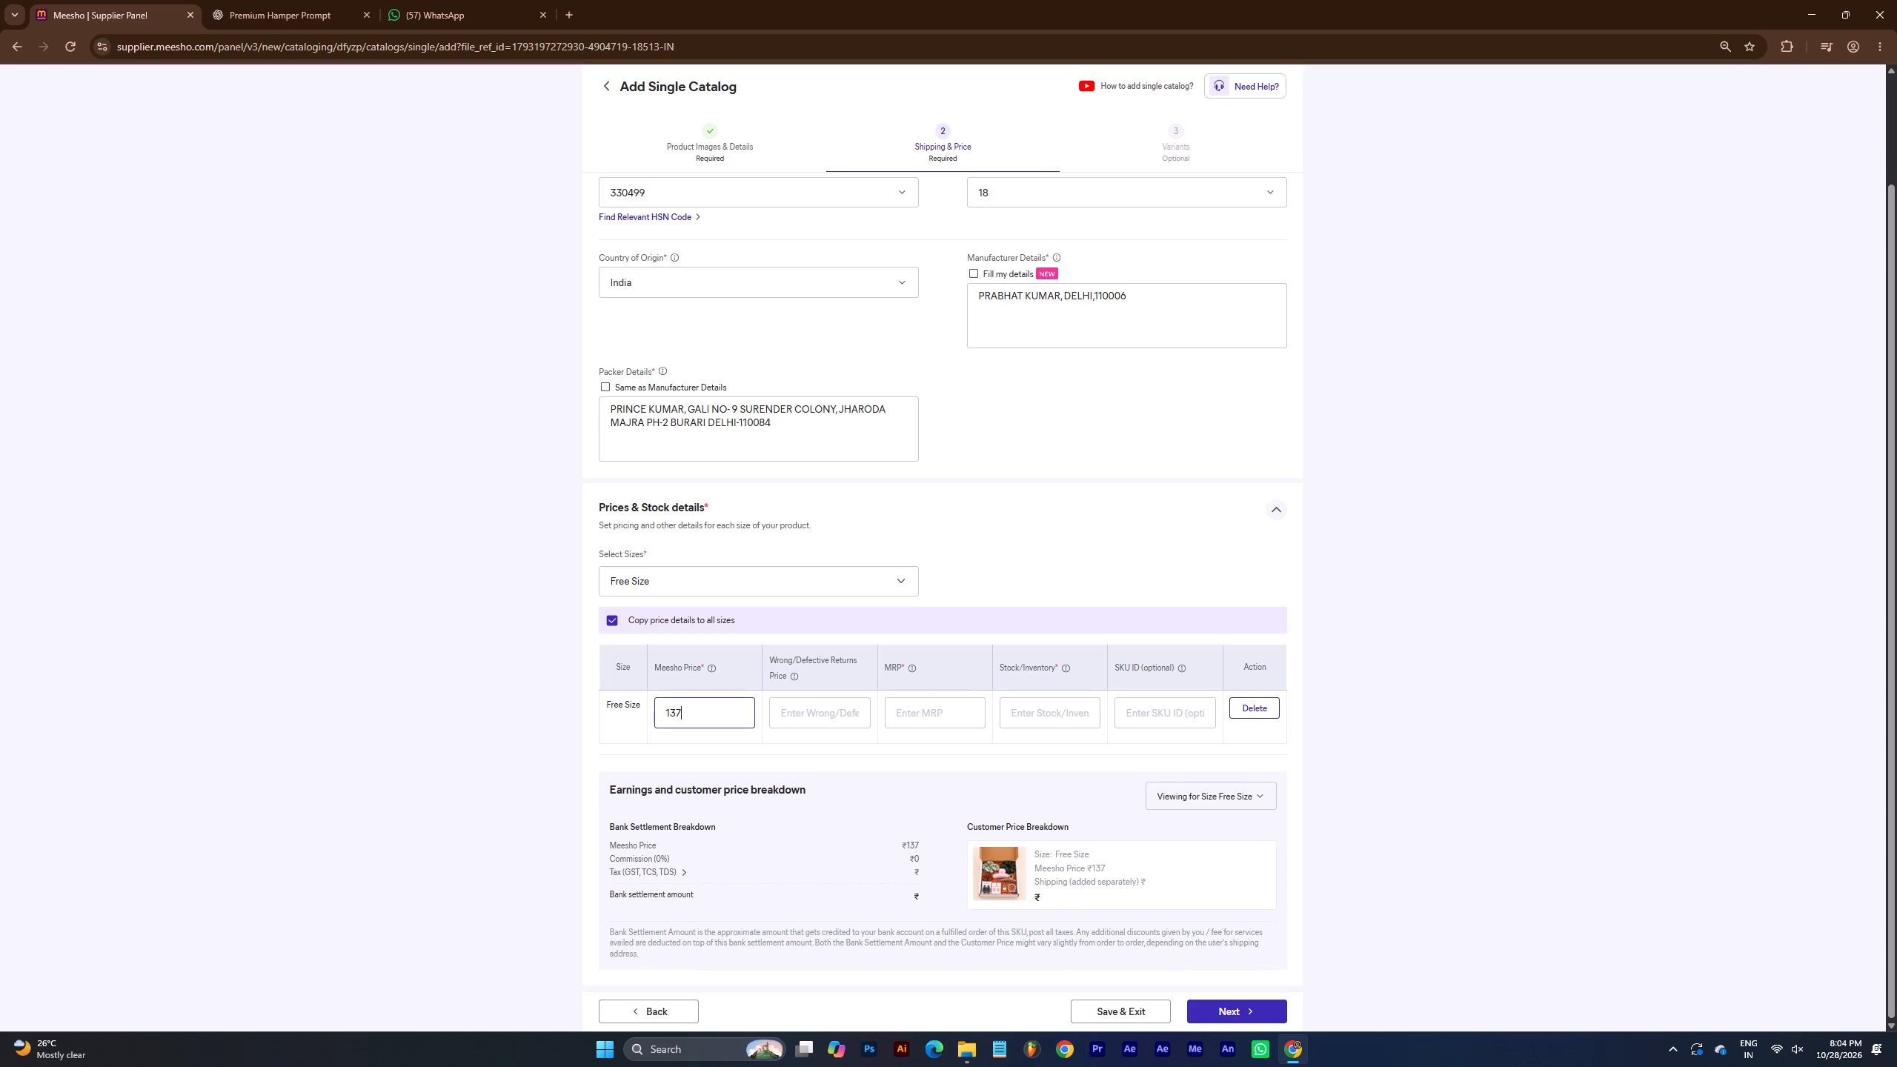
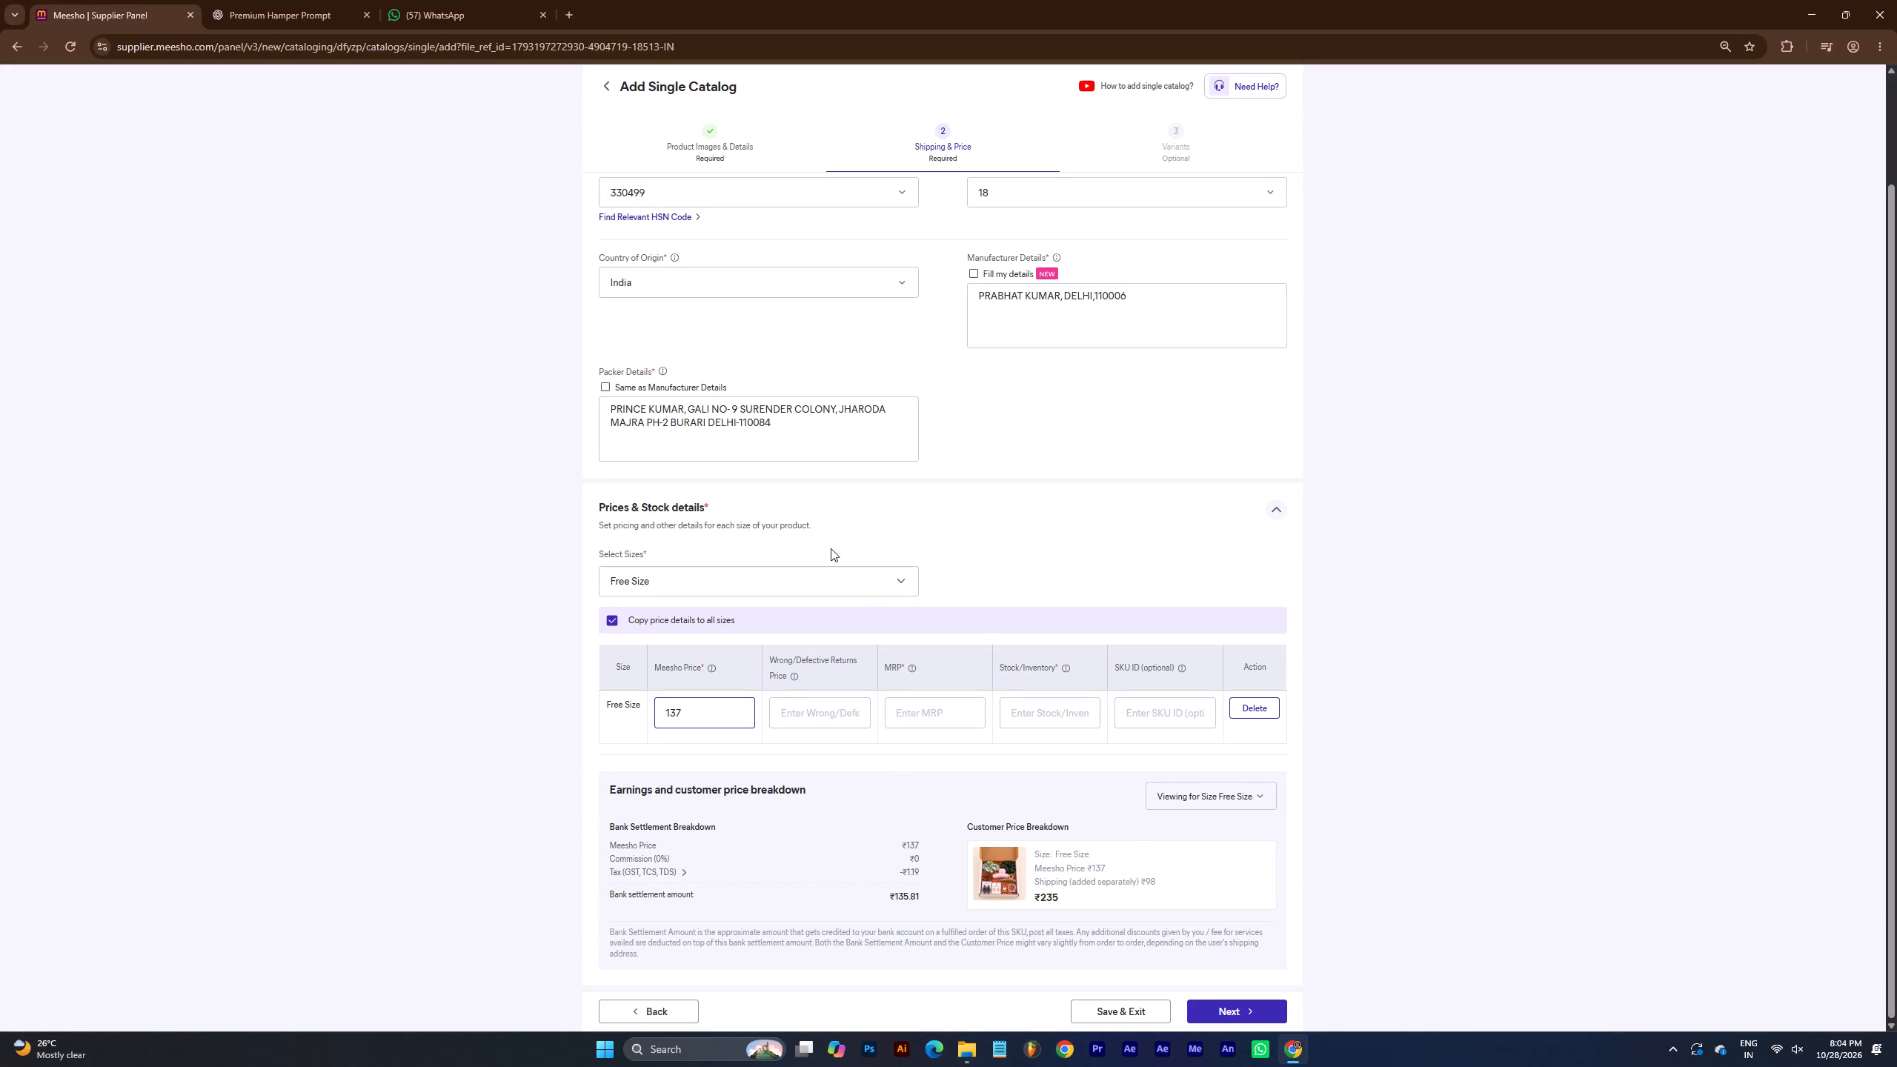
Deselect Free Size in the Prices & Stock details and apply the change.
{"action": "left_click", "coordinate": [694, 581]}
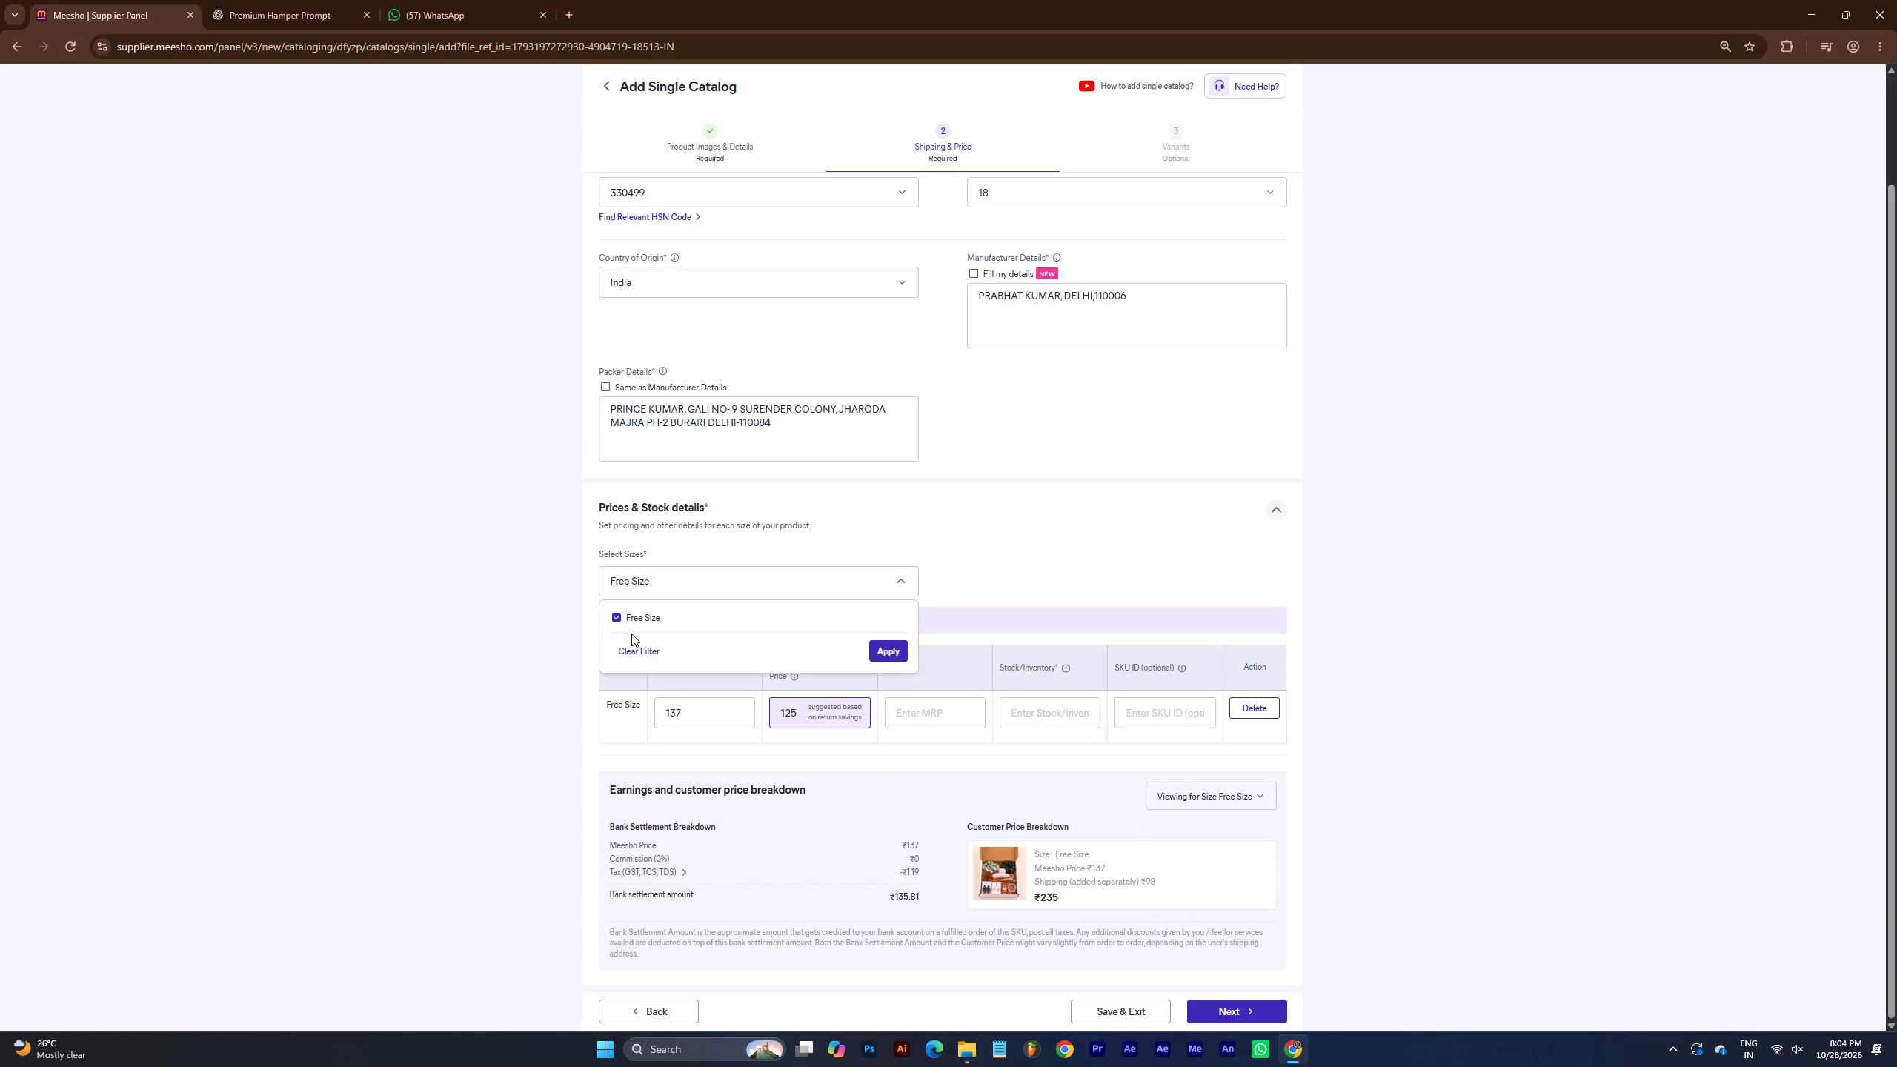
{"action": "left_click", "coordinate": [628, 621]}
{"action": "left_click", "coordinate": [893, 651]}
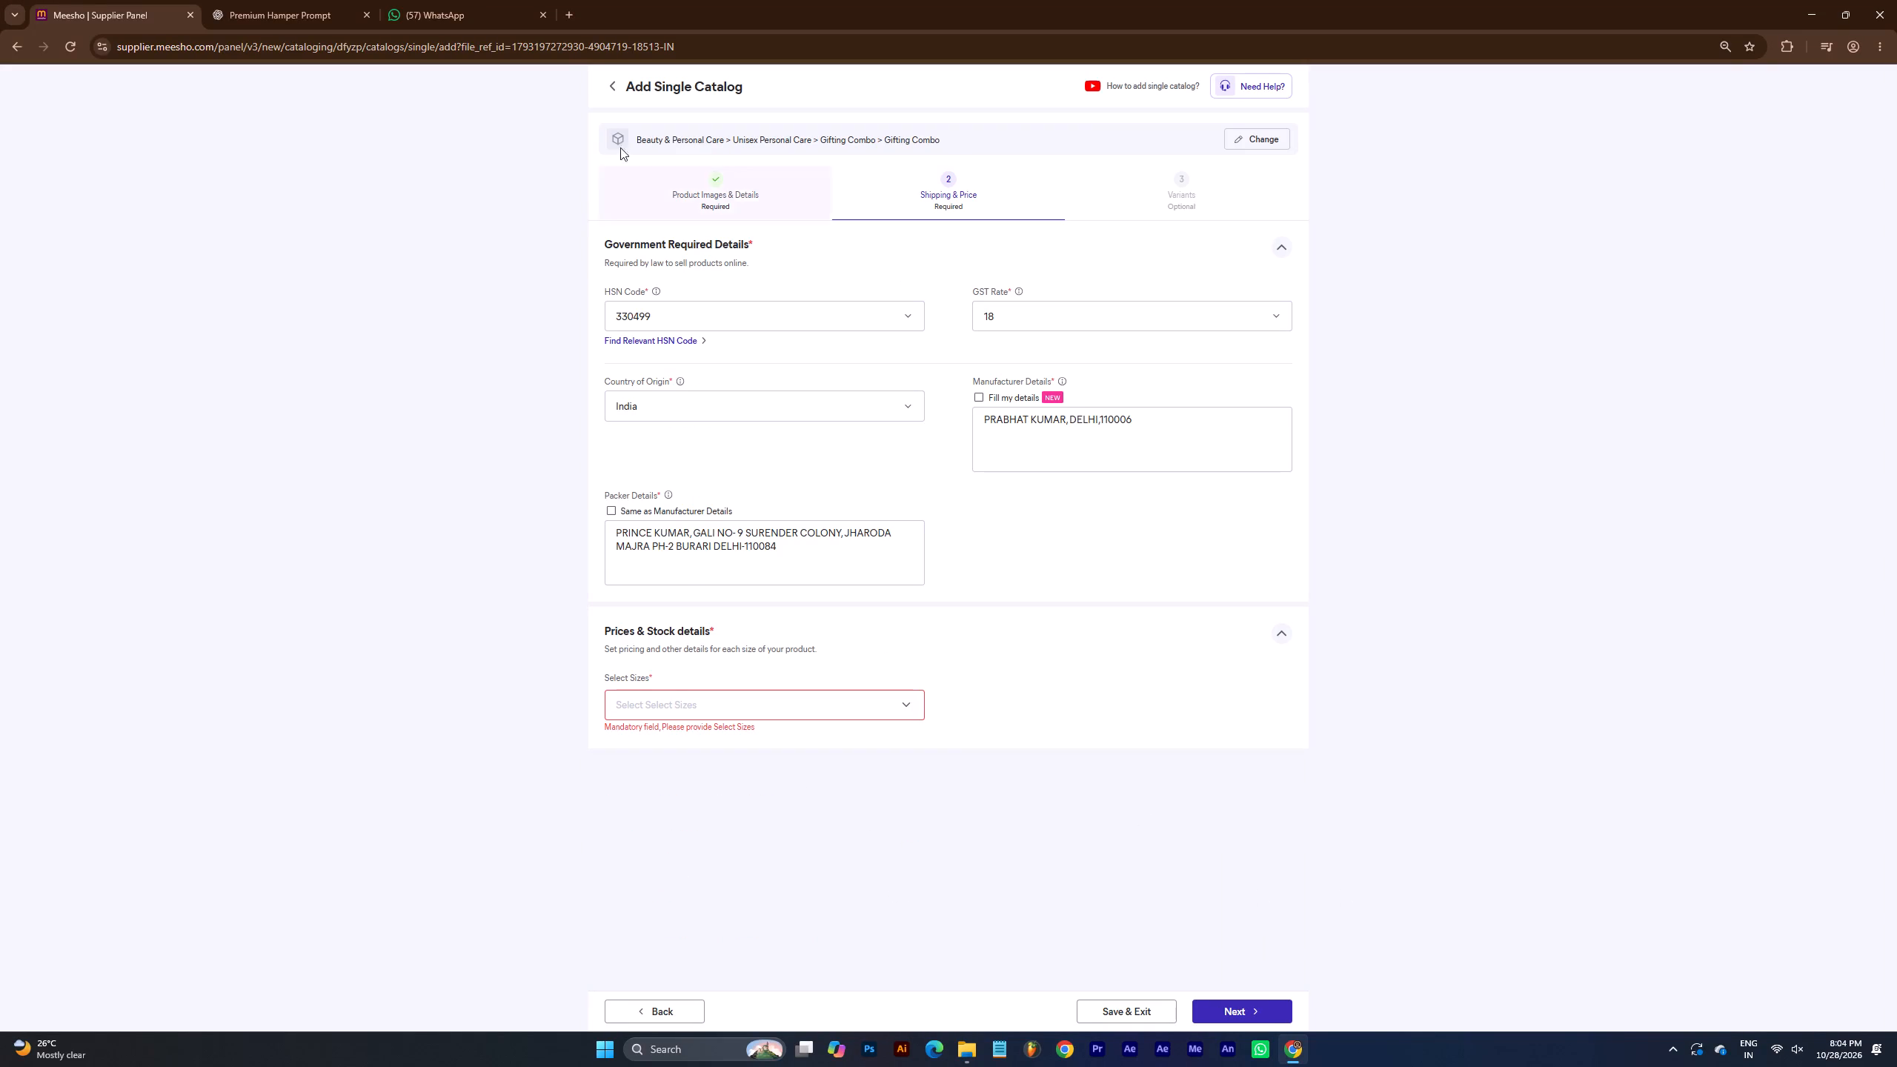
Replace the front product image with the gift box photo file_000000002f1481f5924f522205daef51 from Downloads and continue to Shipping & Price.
{"action": "left_click", "coordinate": [720, 188]}
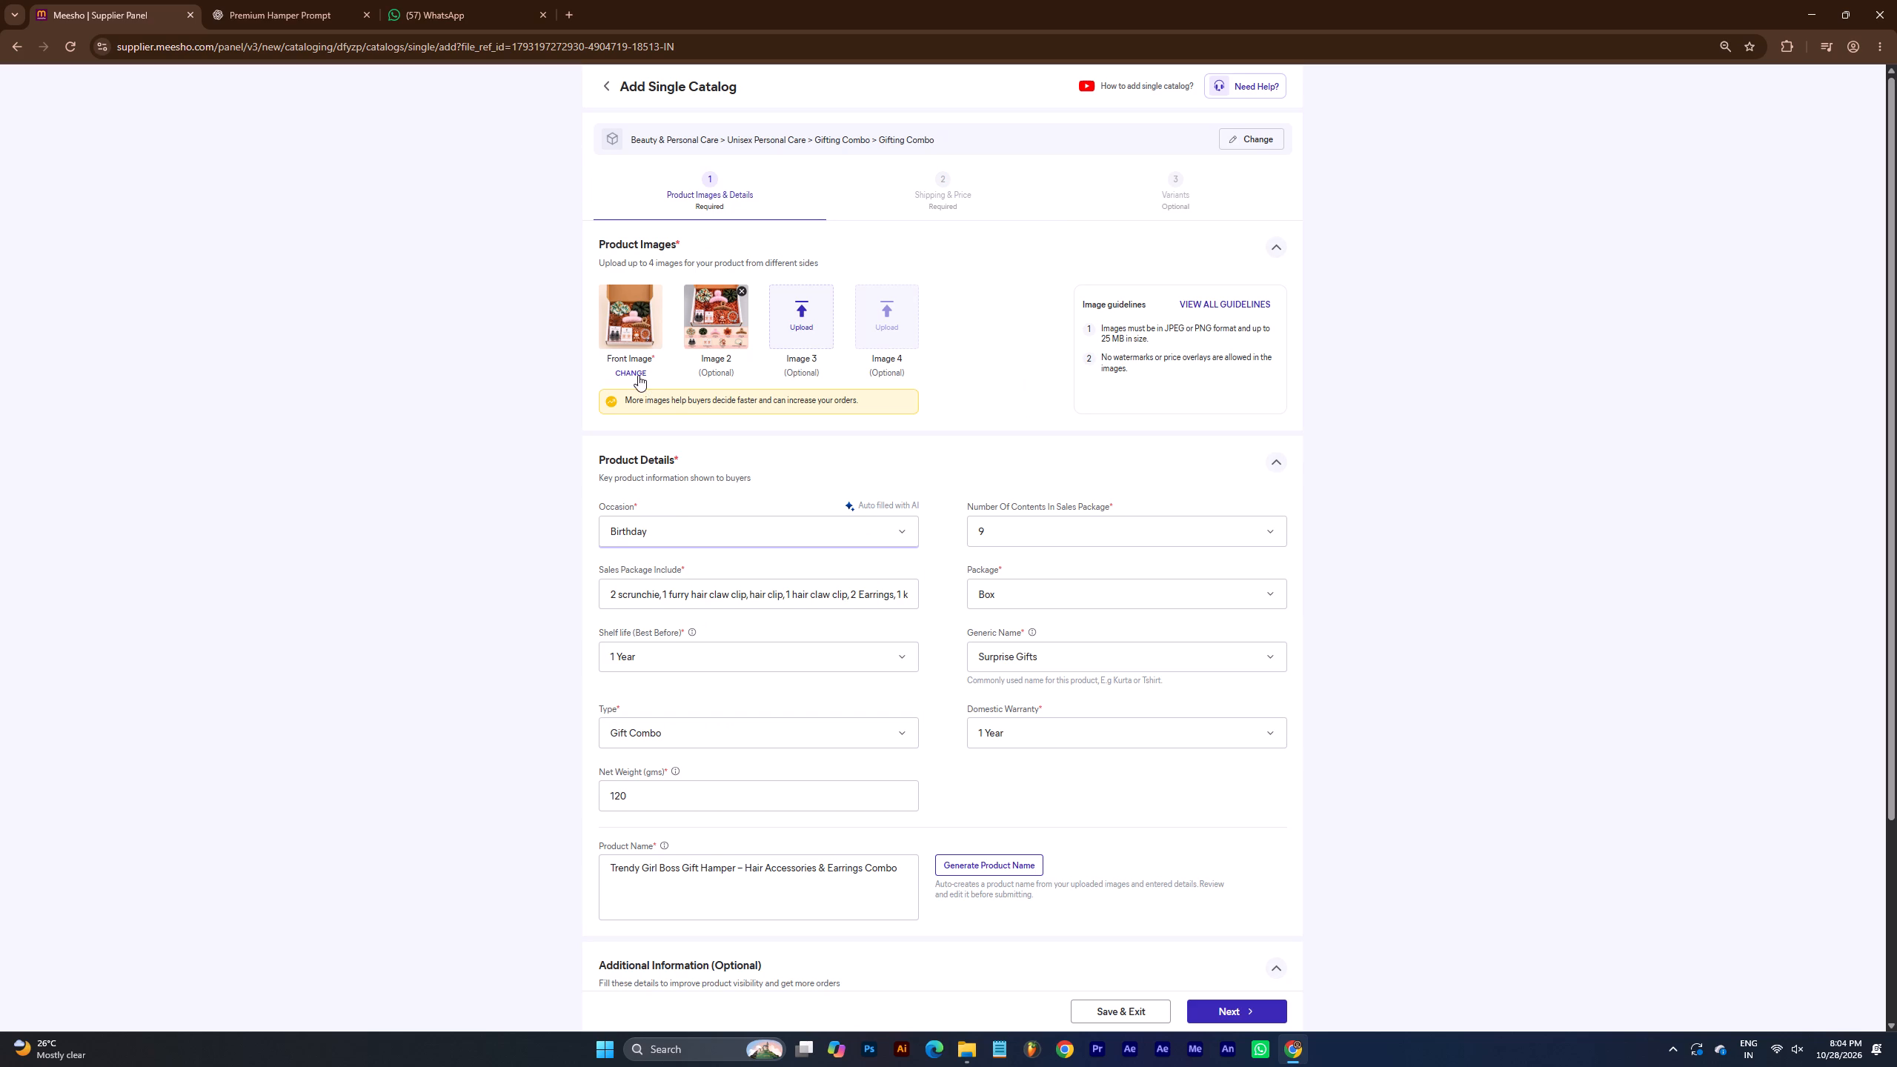
{"action": "left_click", "coordinate": [636, 371]}
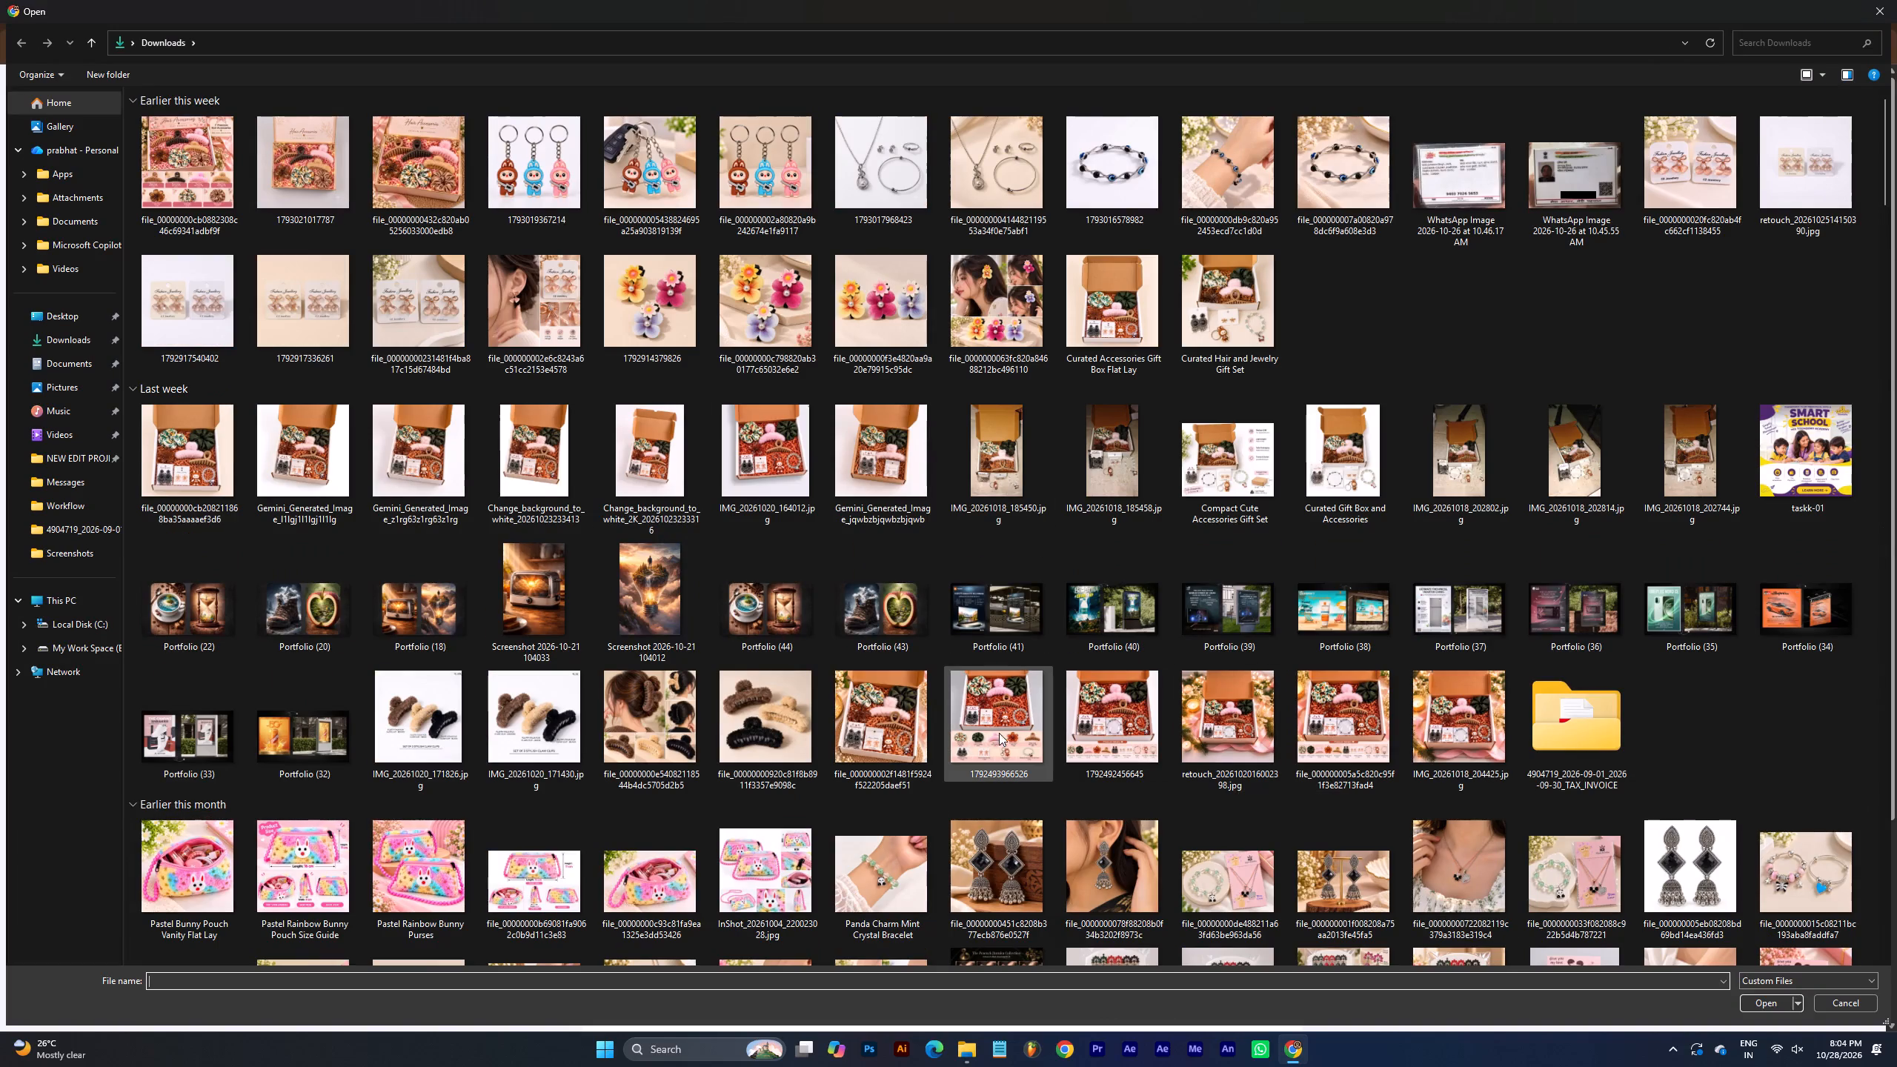
{"action": "double_click", "coordinate": [883, 742]}
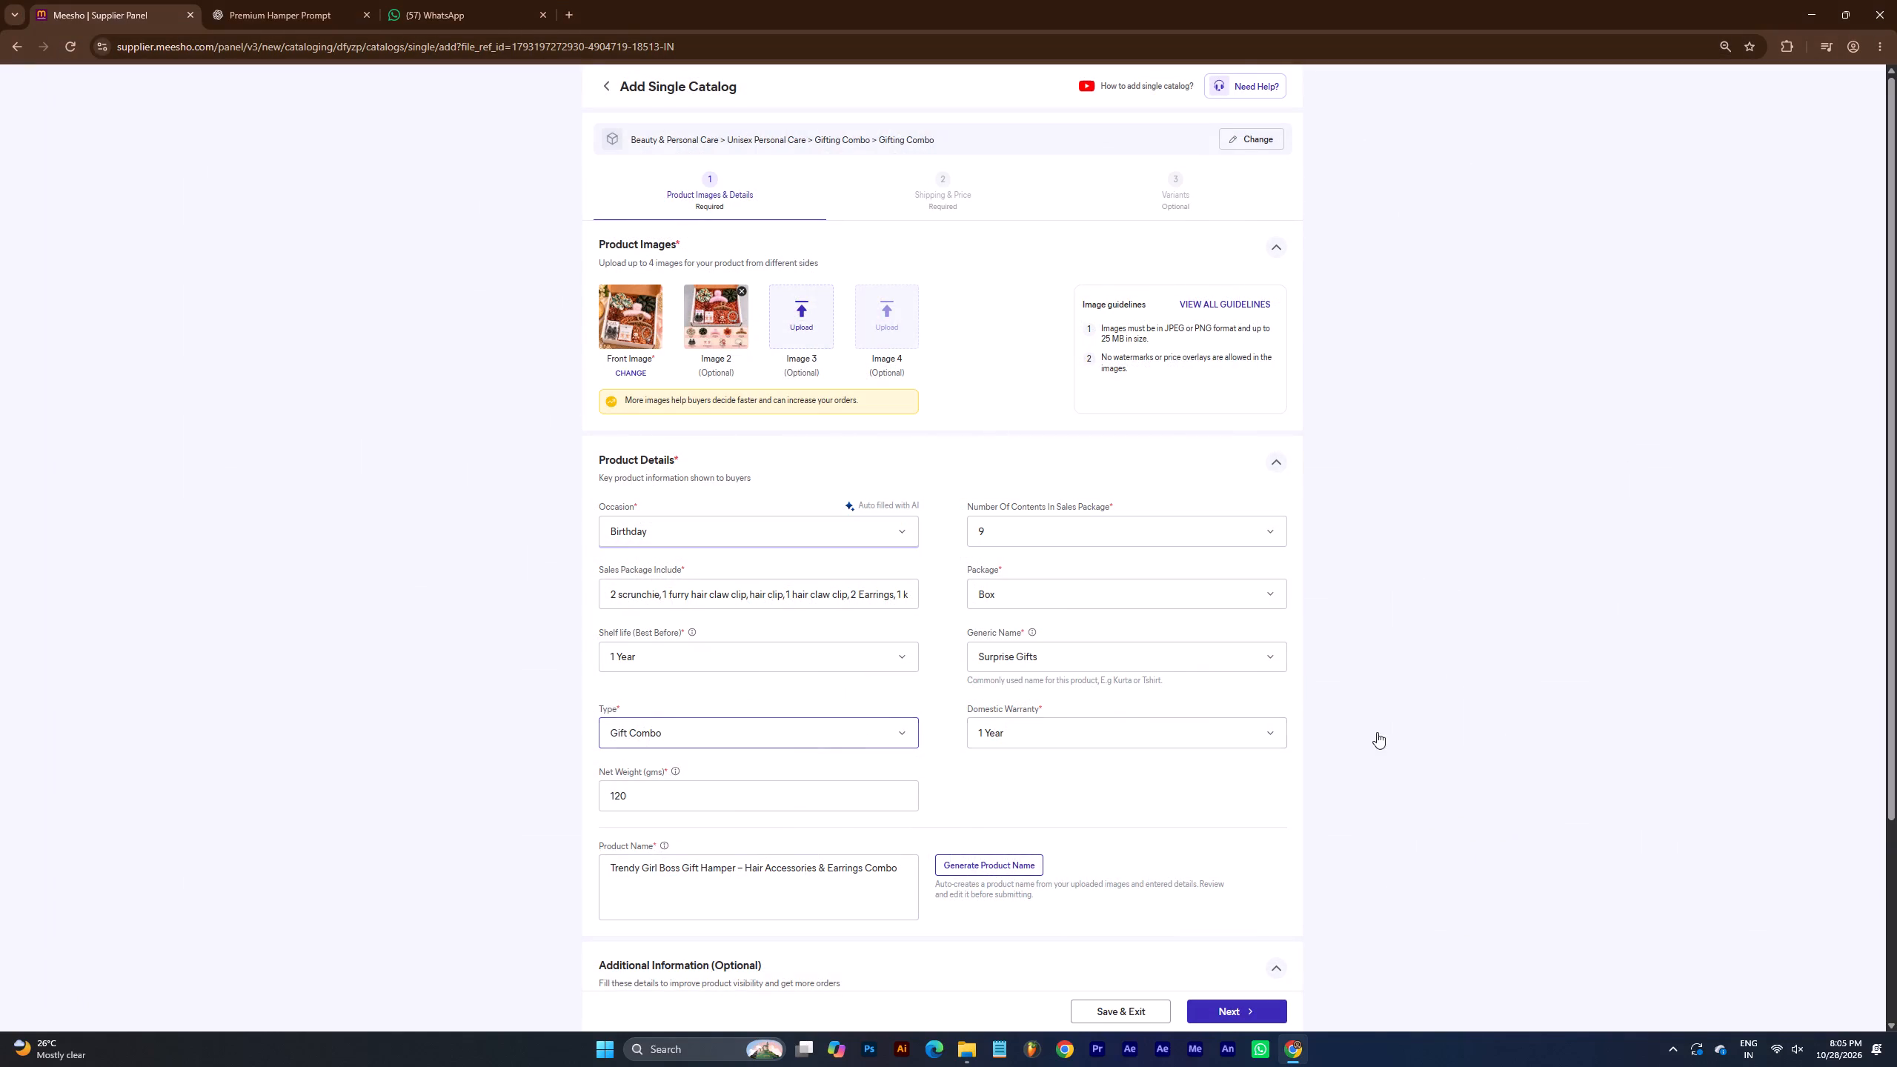
{"action": "left_click_drag", "start_coordinate": [1896, 757], "coordinate": [1895, 834]}
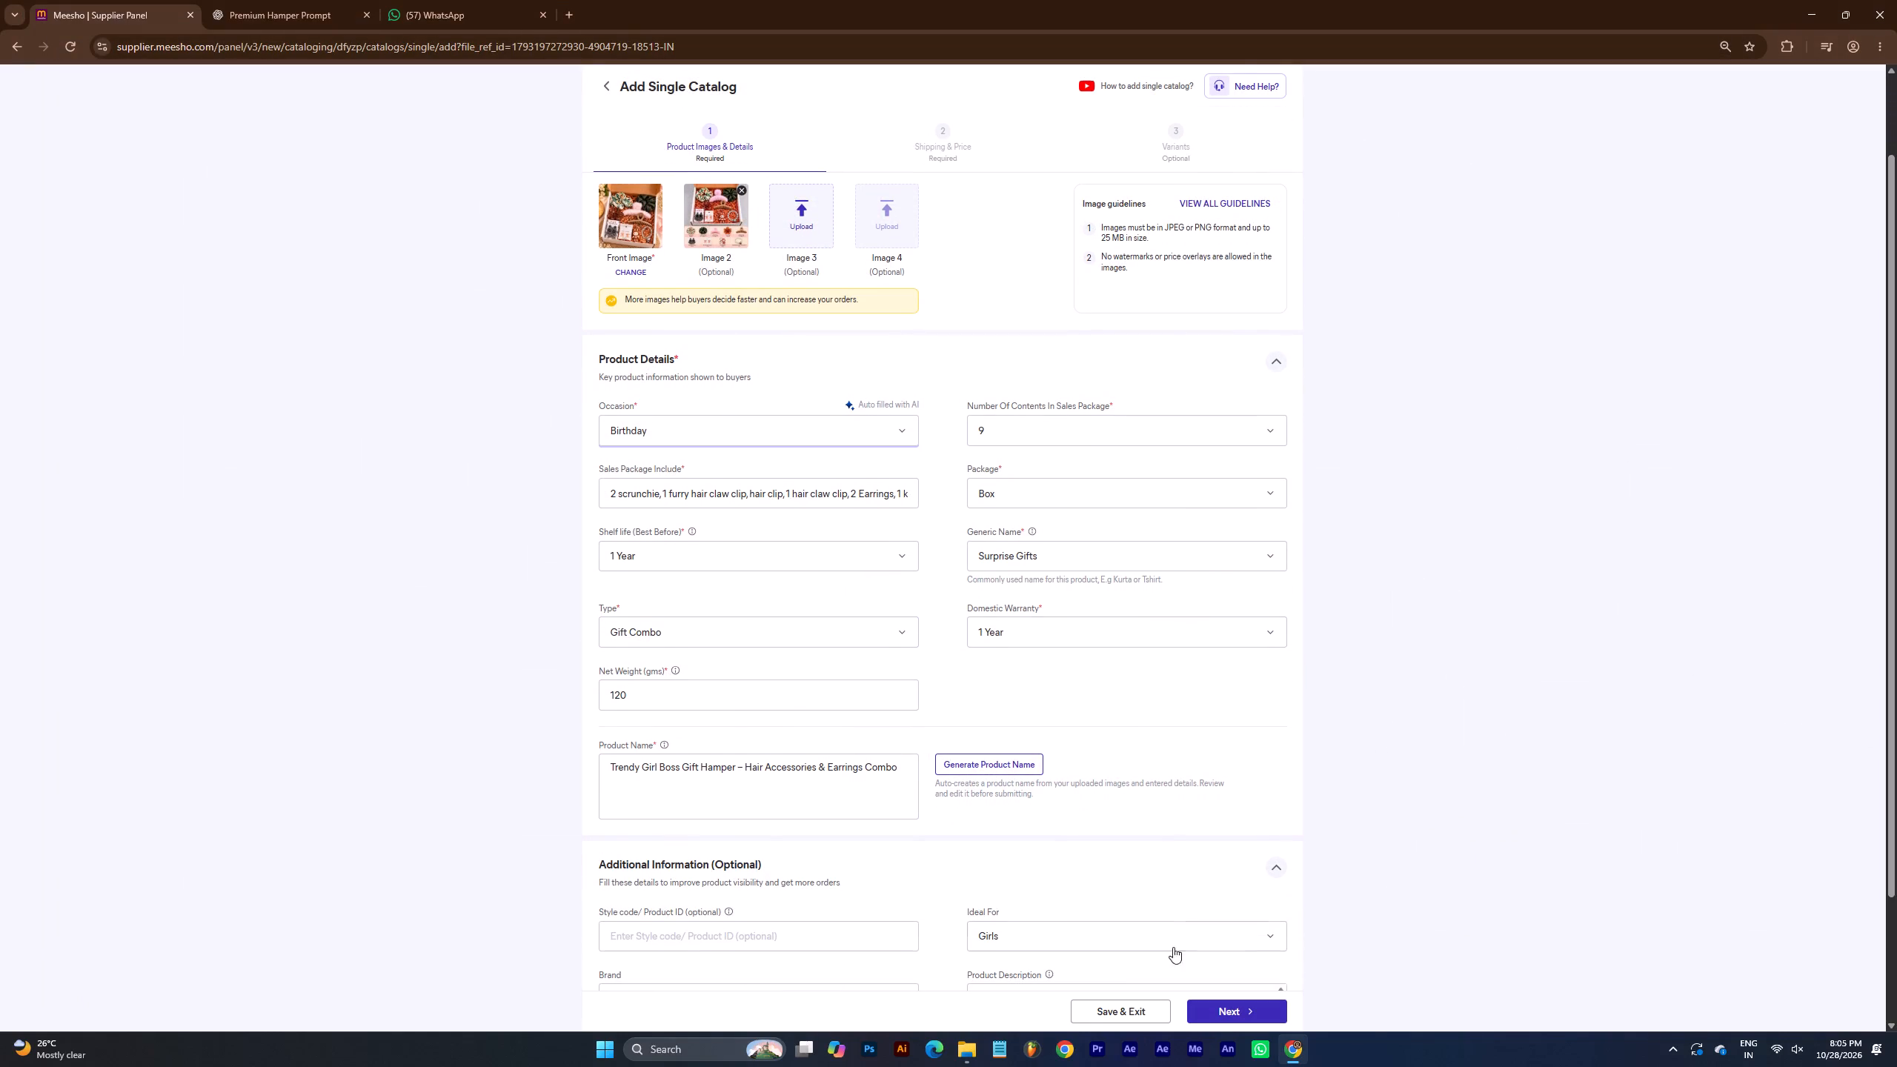
{"action": "left_click", "coordinate": [1234, 1015]}
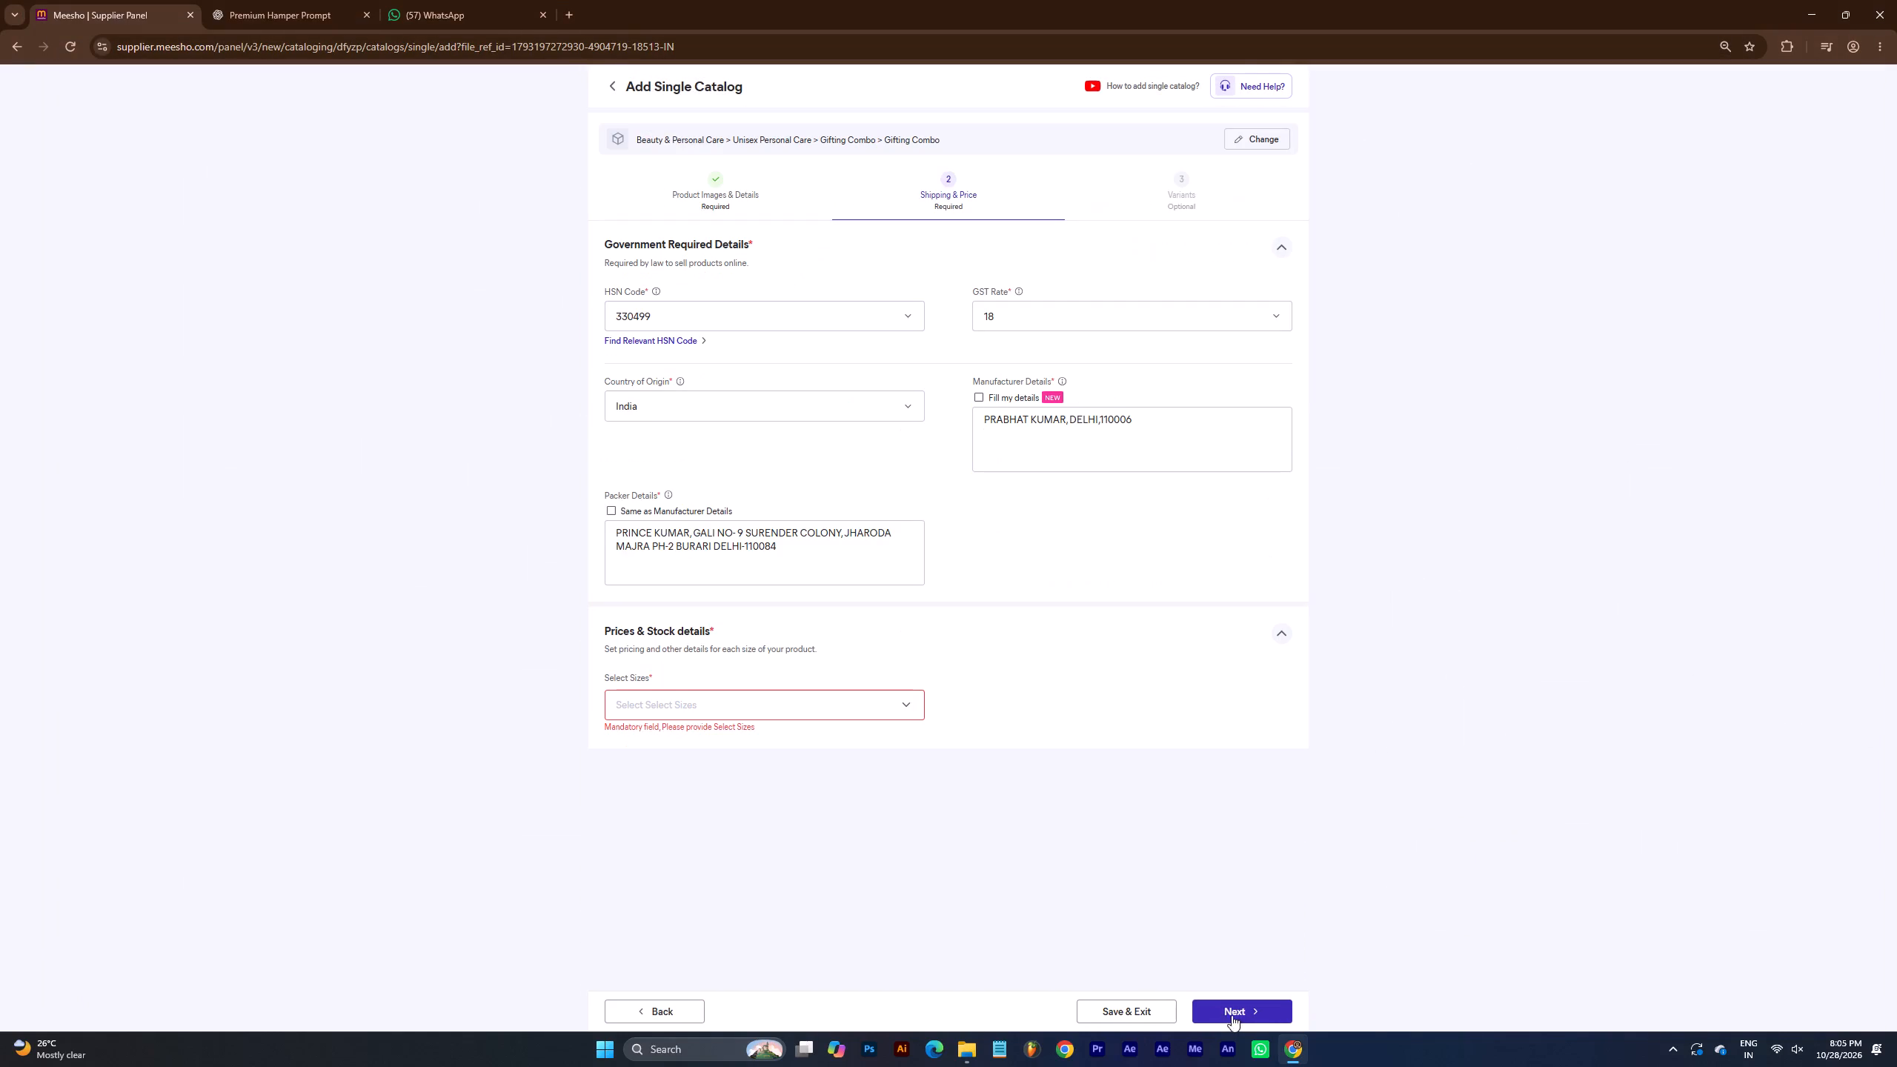
Apply Free Size in the Prices & Stock details and set its Meesho Price to 137.
{"action": "left_click", "coordinate": [797, 700]}
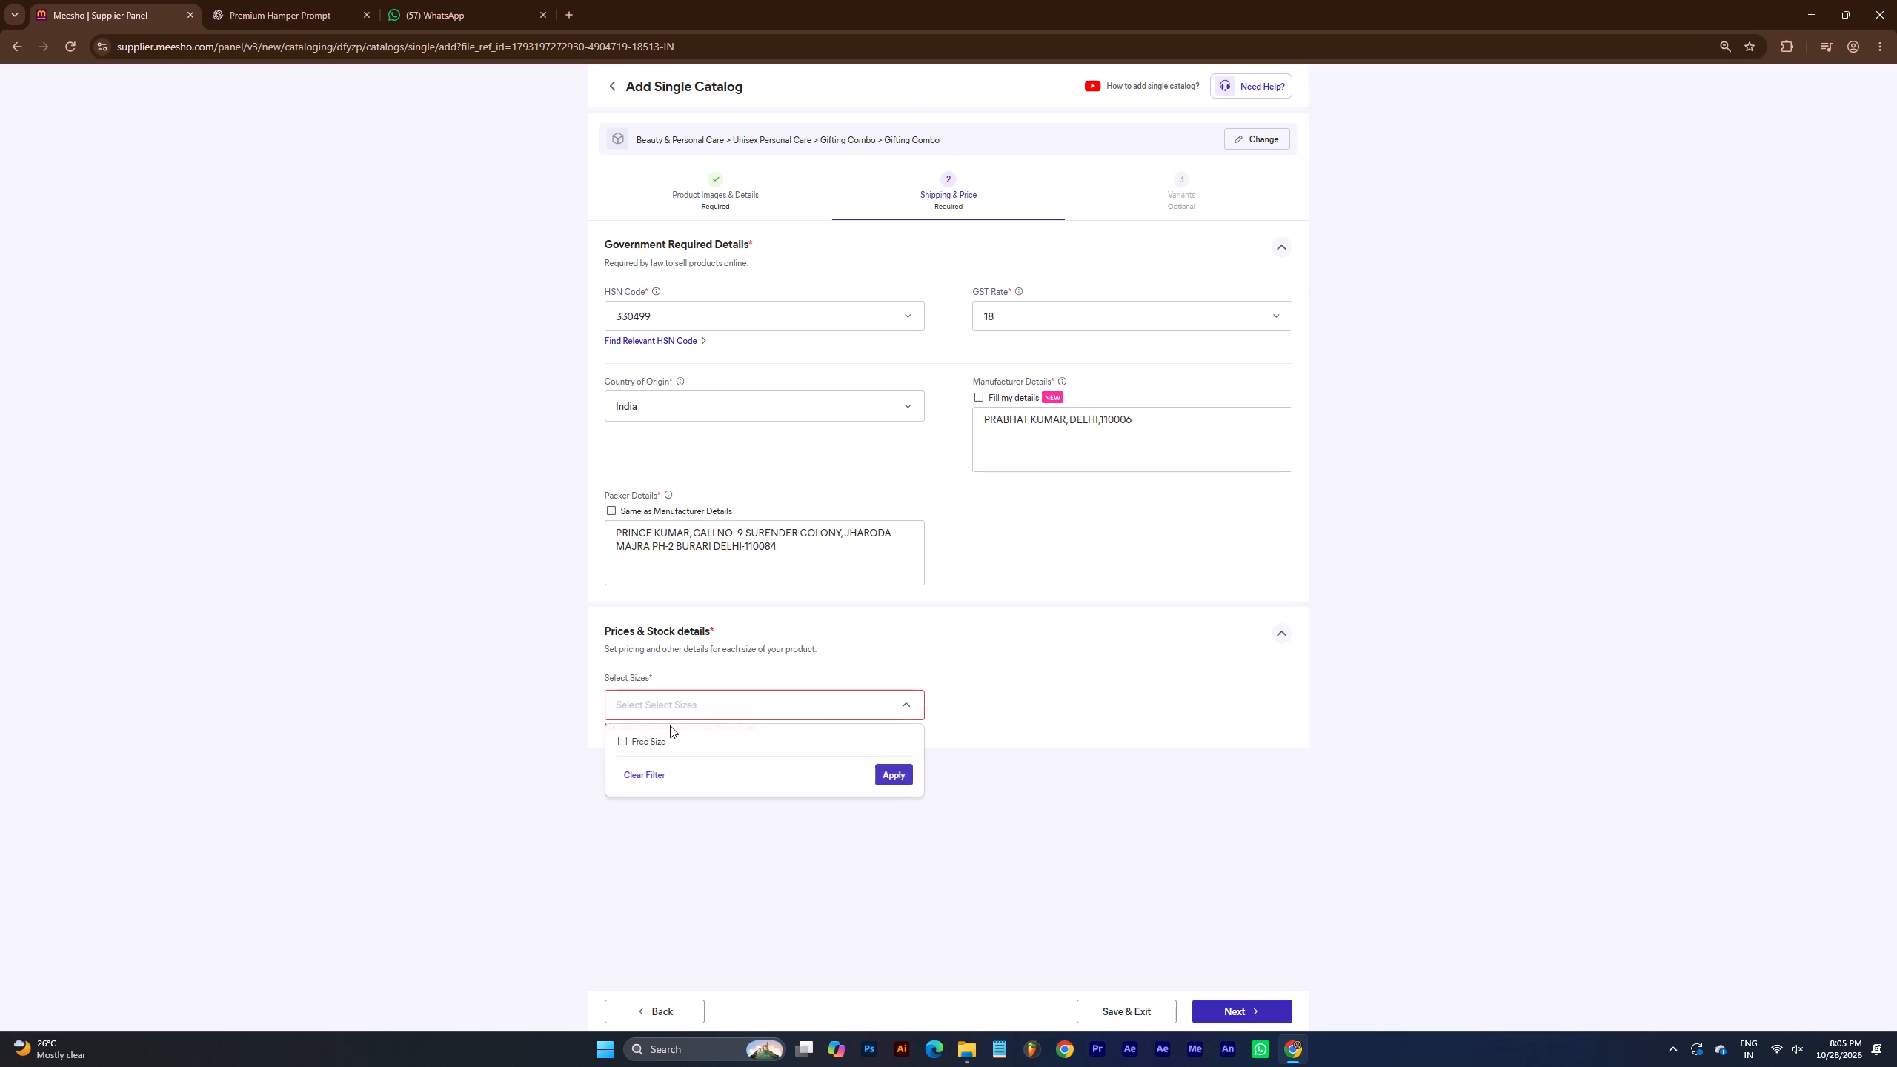
{"action": "left_click", "coordinate": [636, 742]}
{"action": "left_click", "coordinate": [904, 781]}
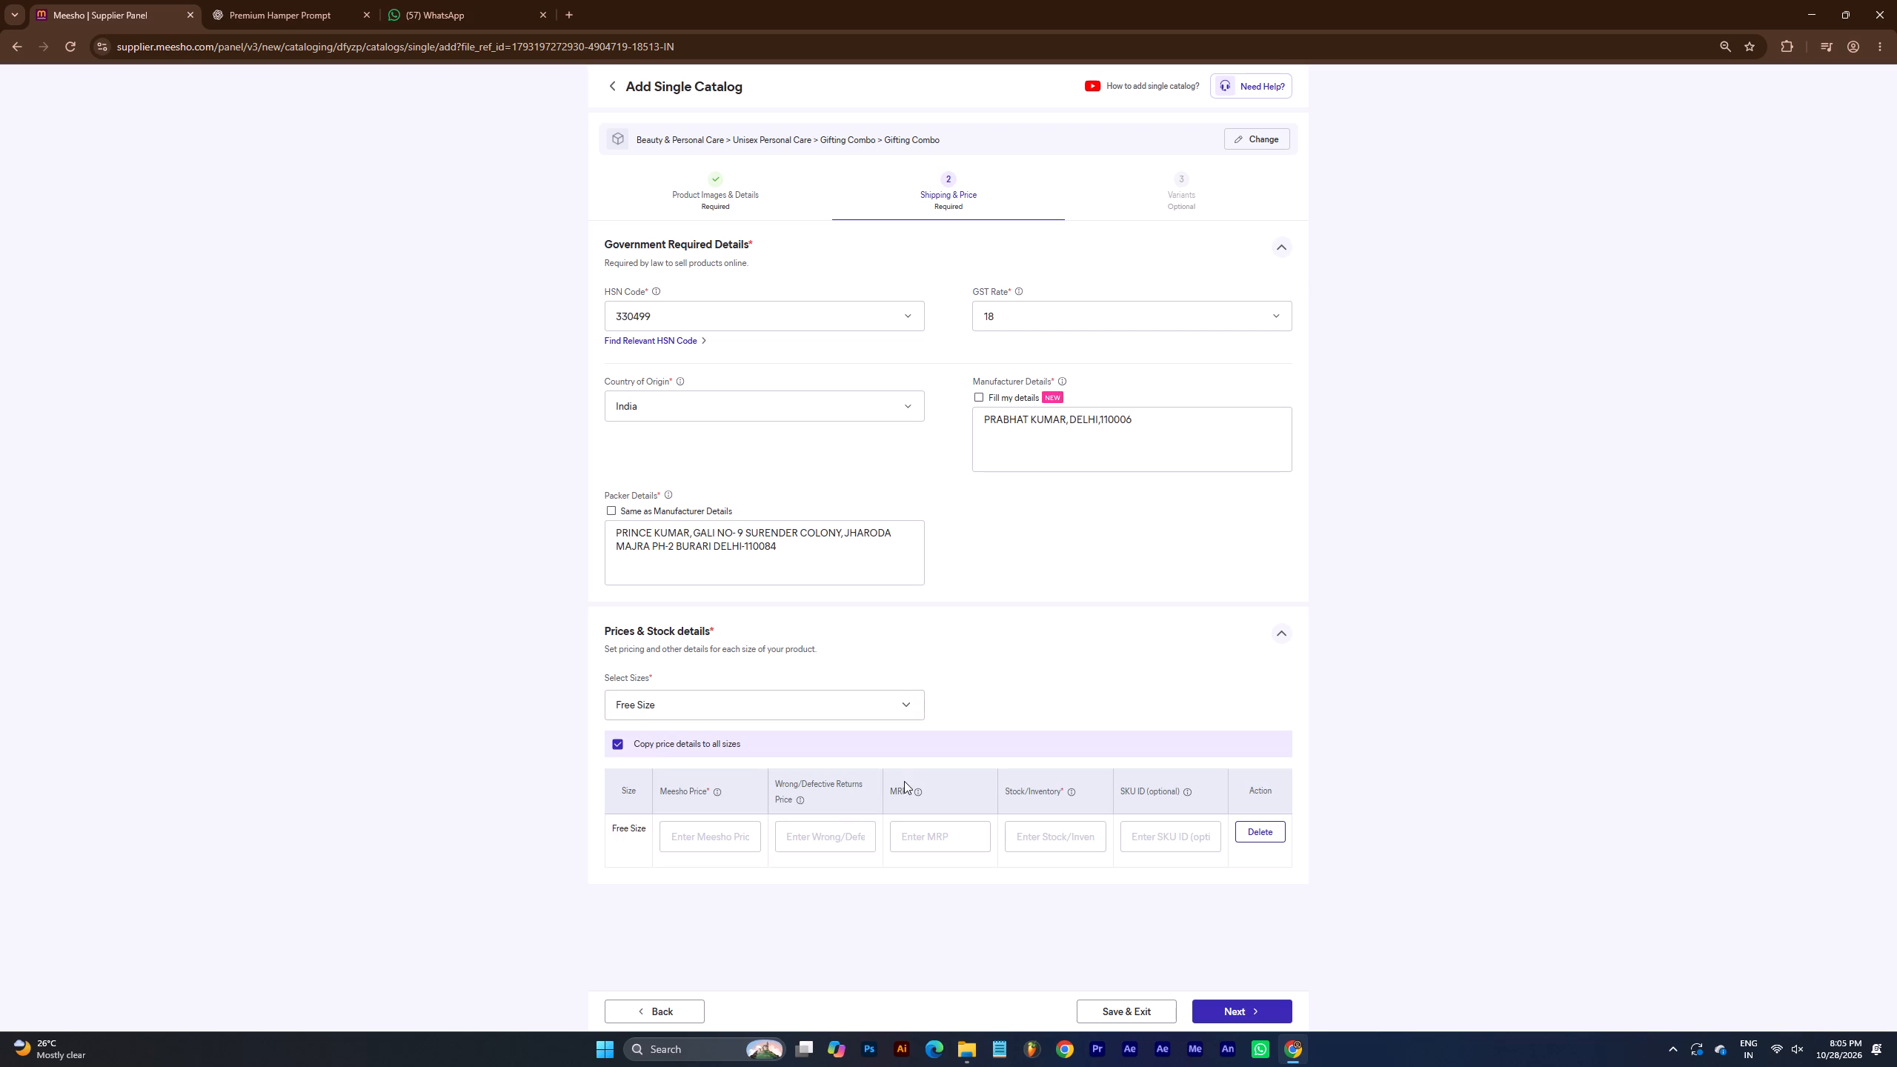
{"action": "left_click", "coordinate": [723, 838]}
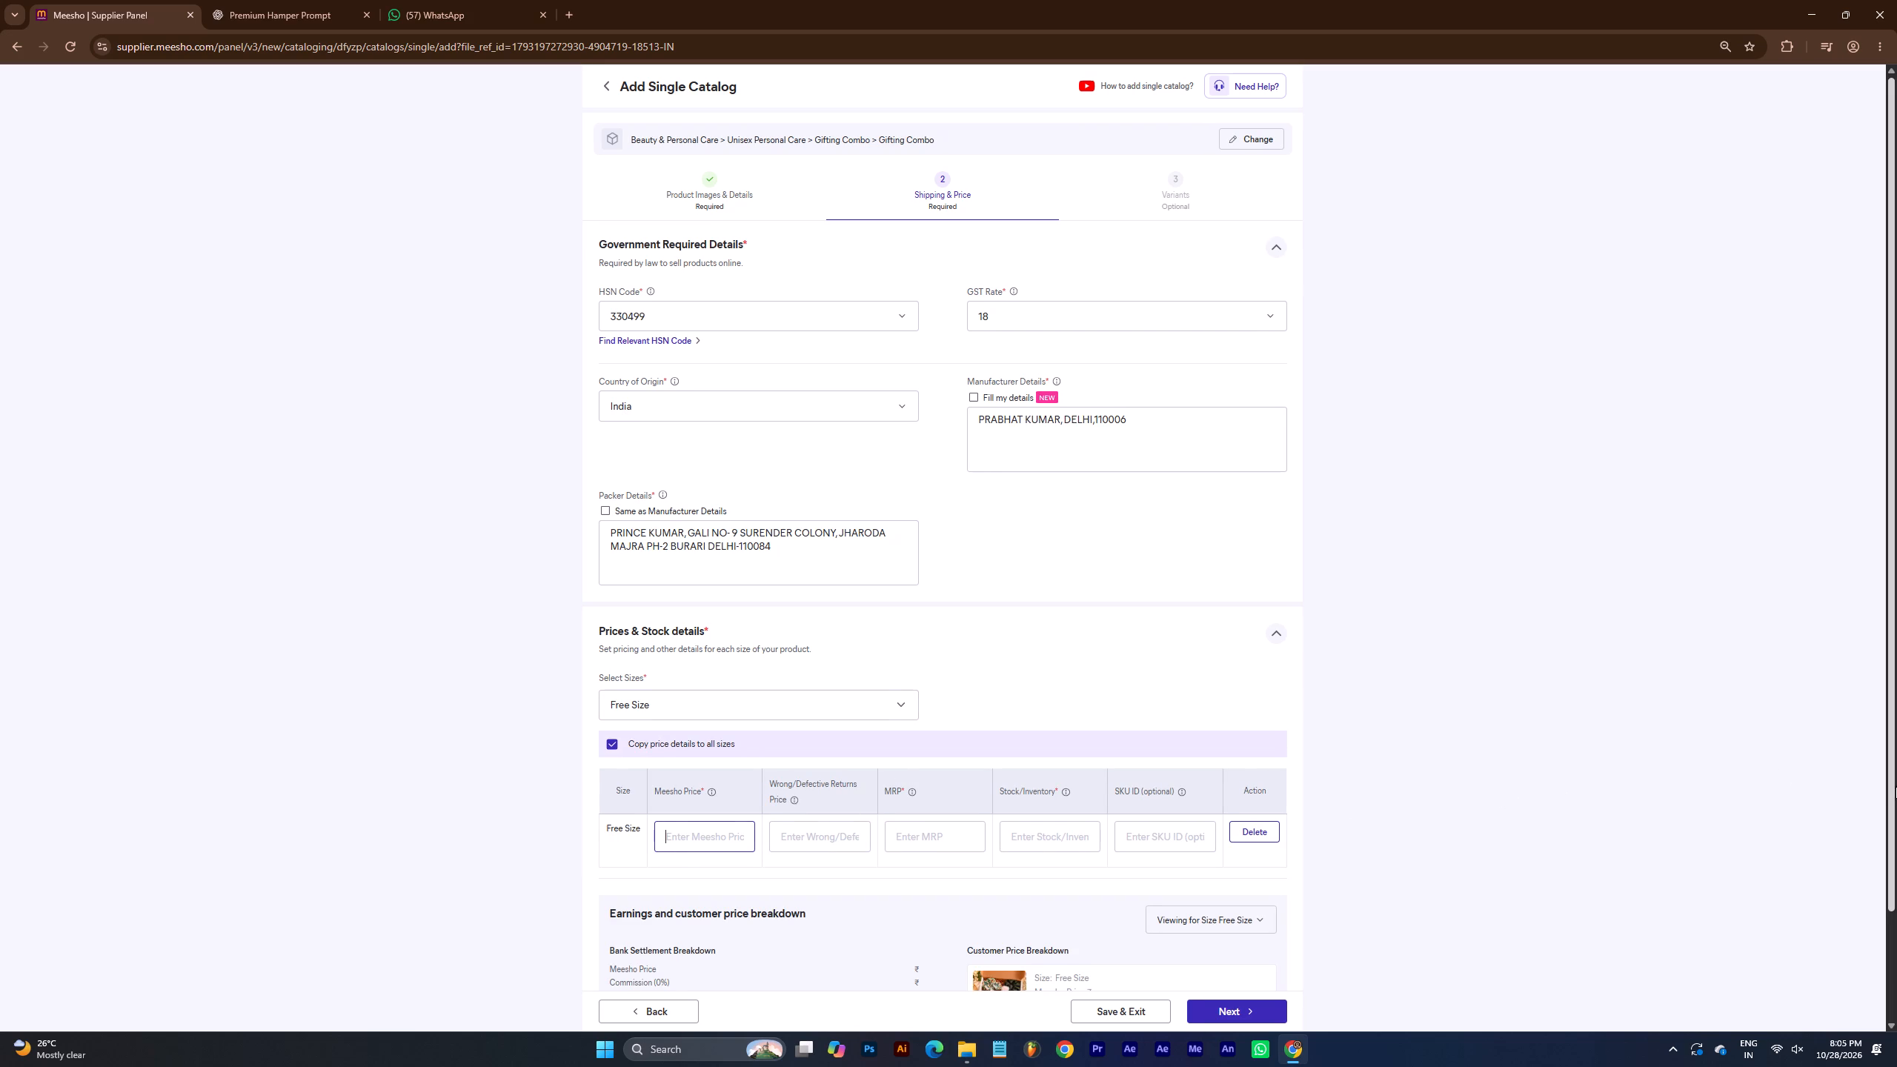
{"action": "left_click_drag", "start_coordinate": [1891, 800], "coordinate": [1893, 914]}
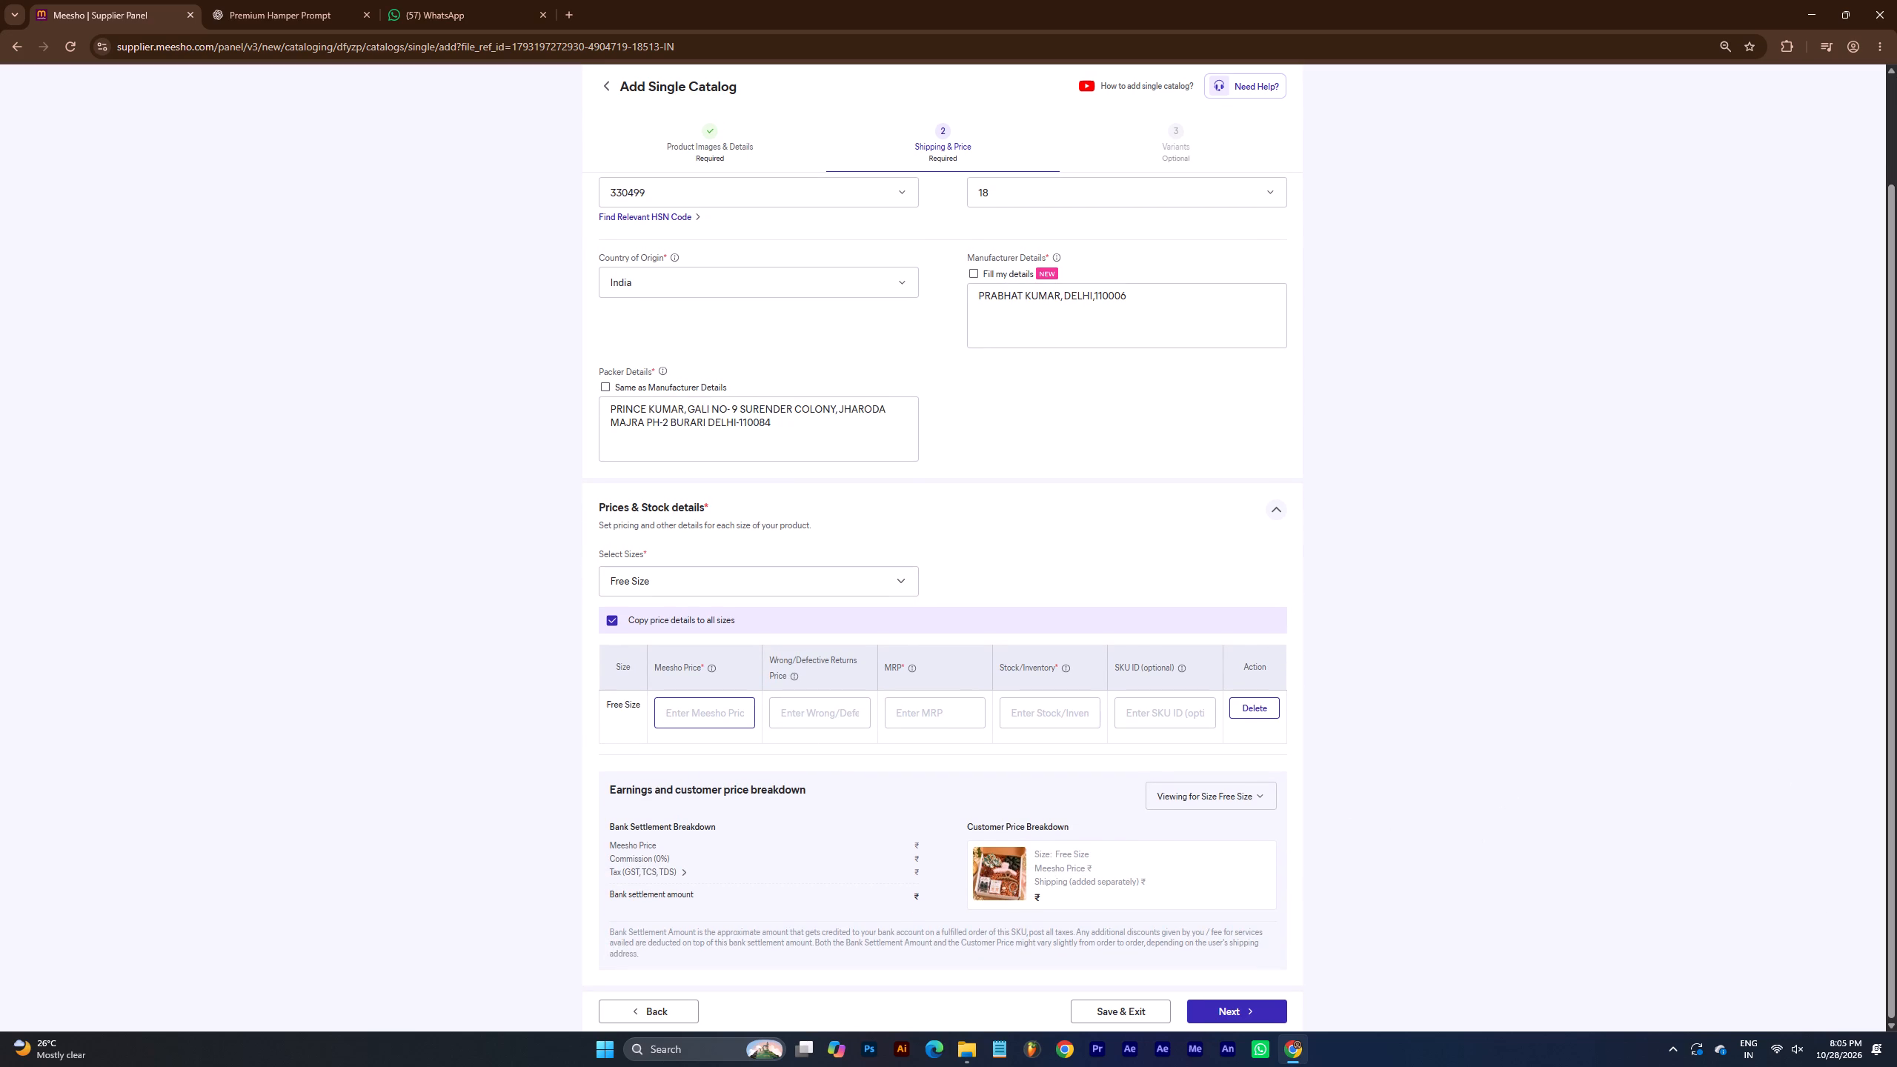
{"action": "key", "text": "1"}
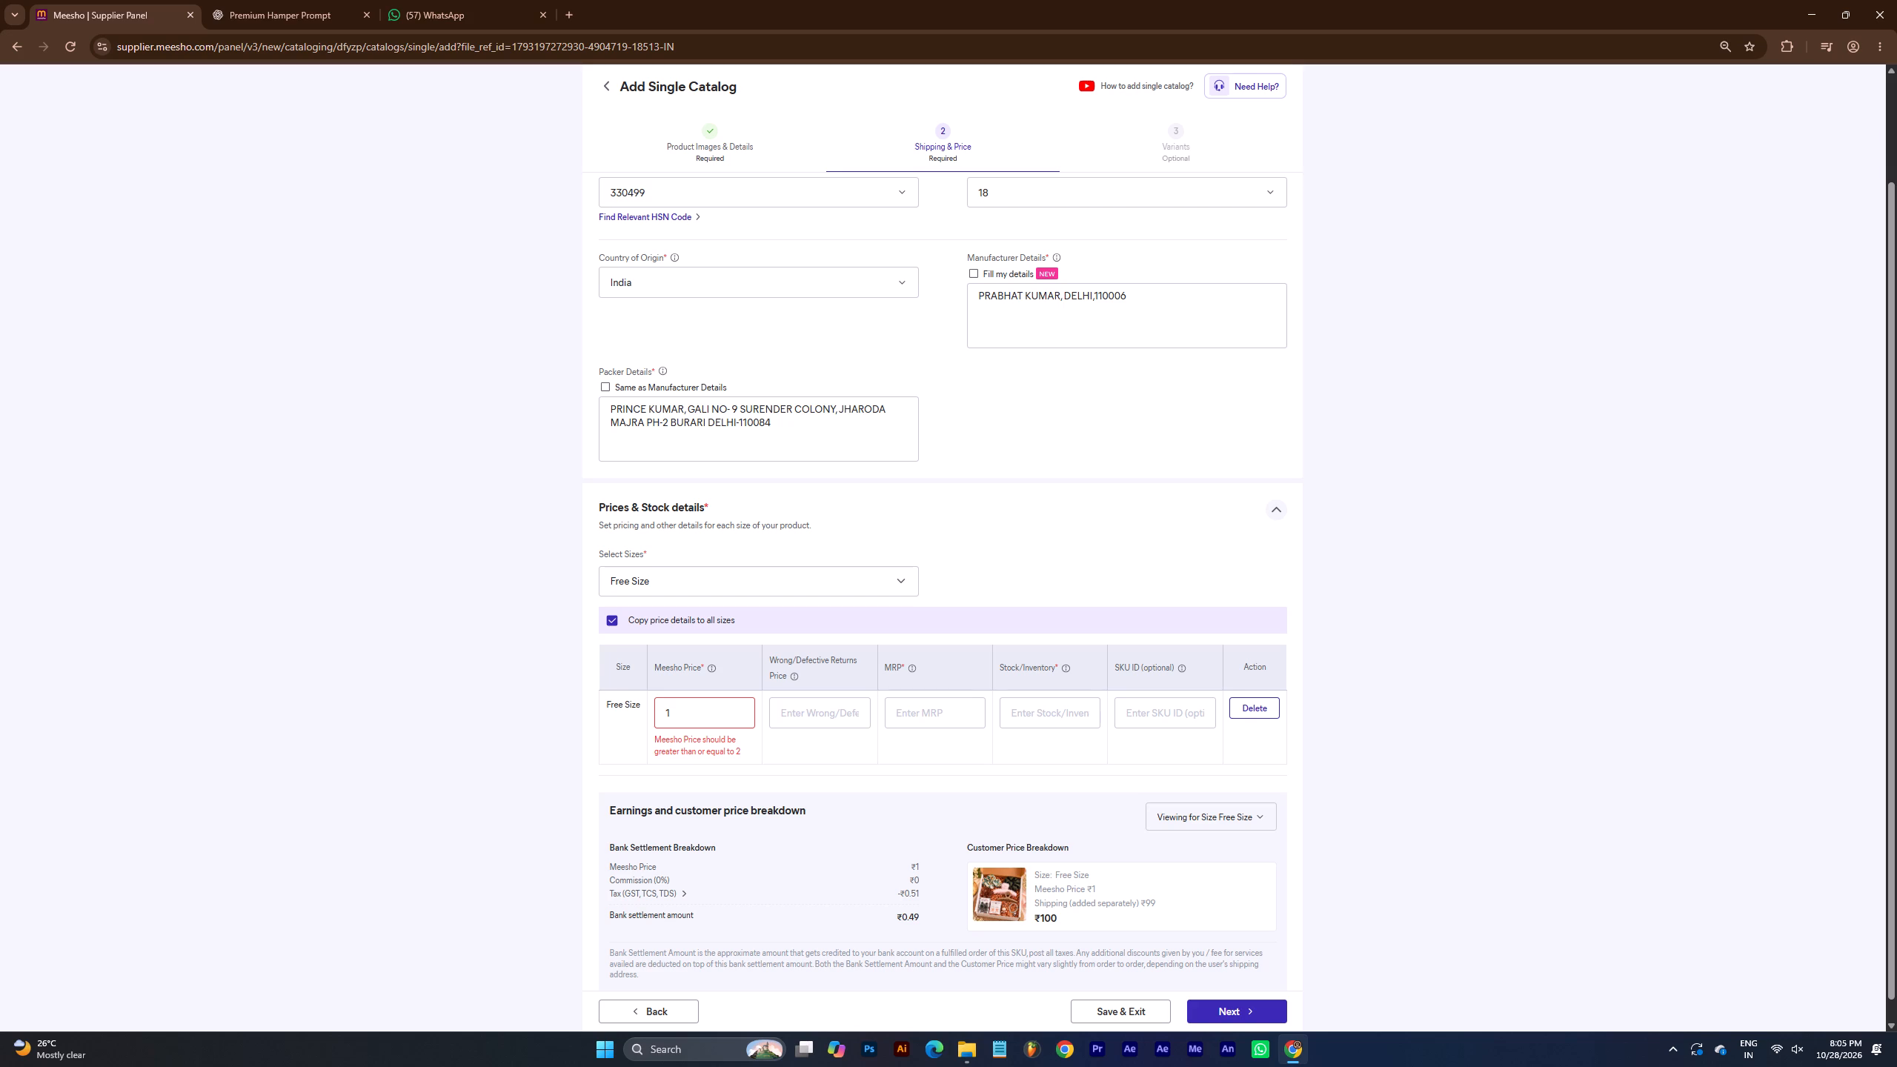
{"action": "type", "text": "37"}
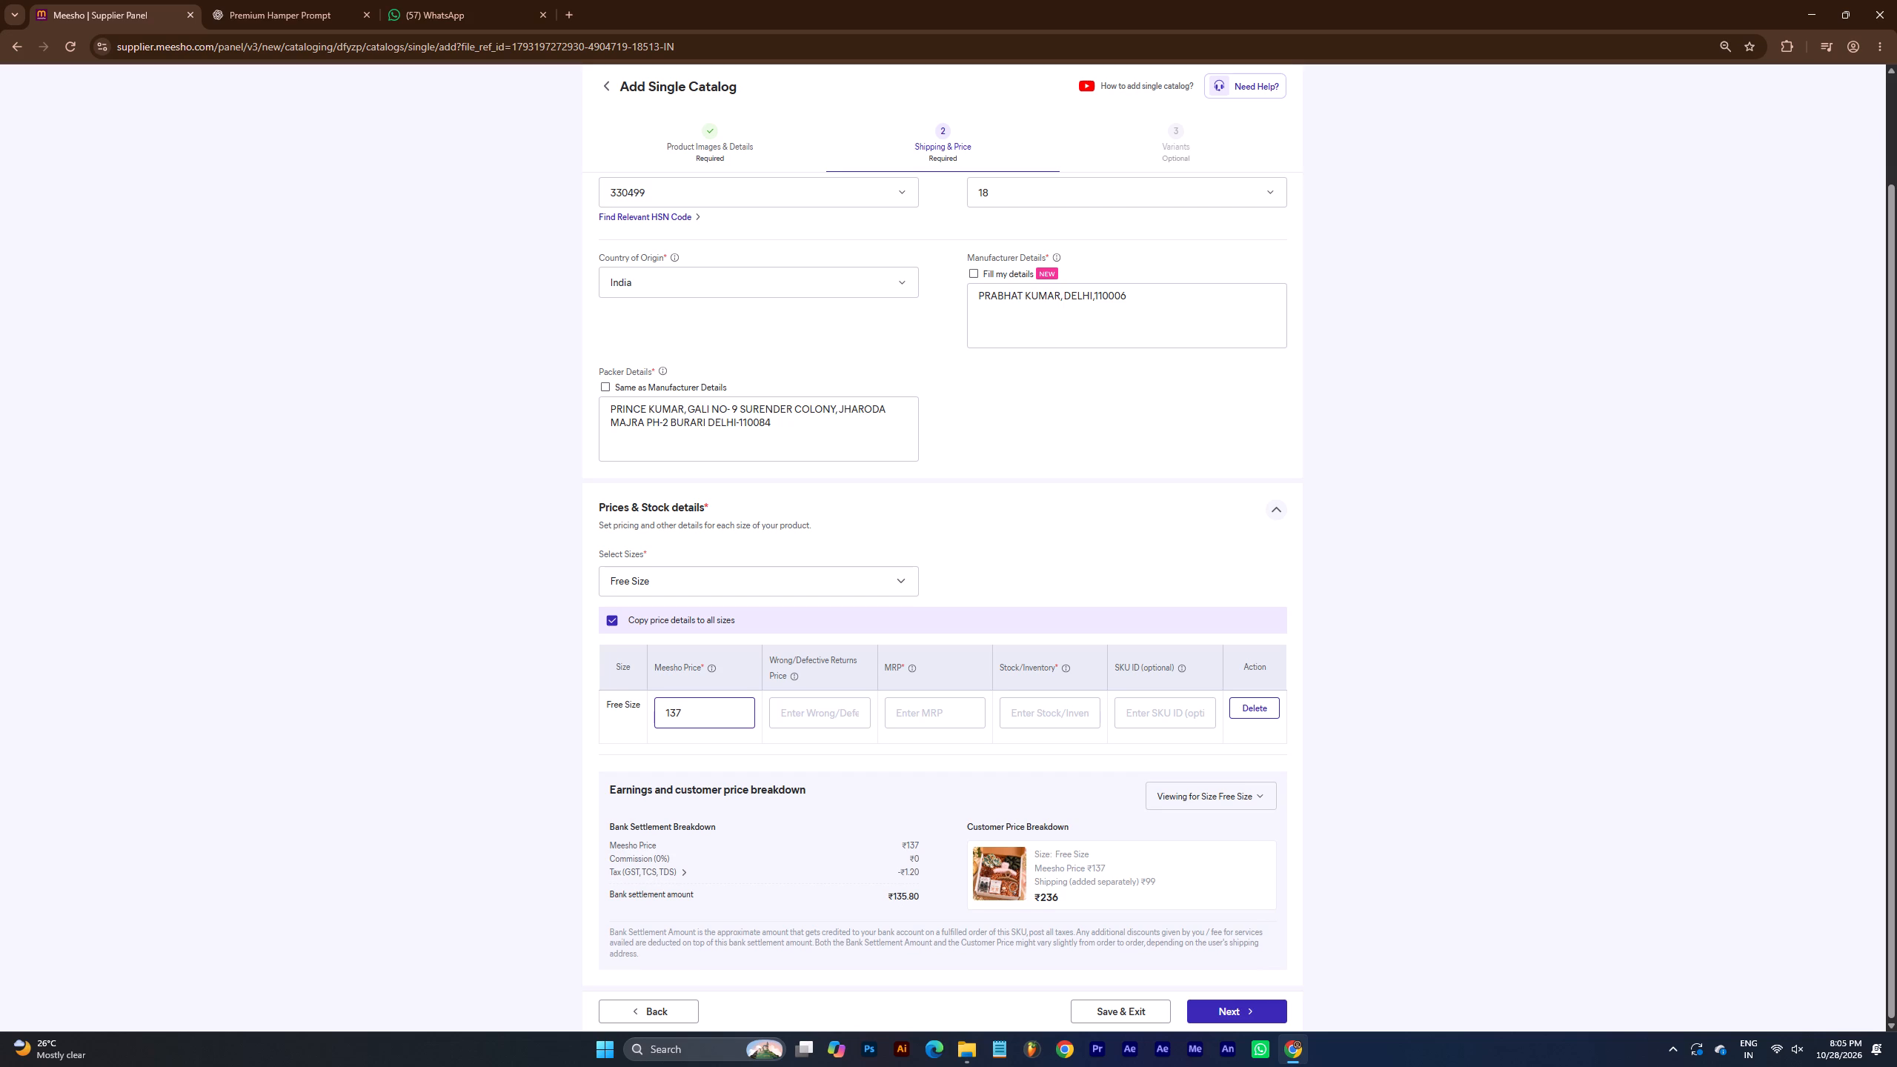
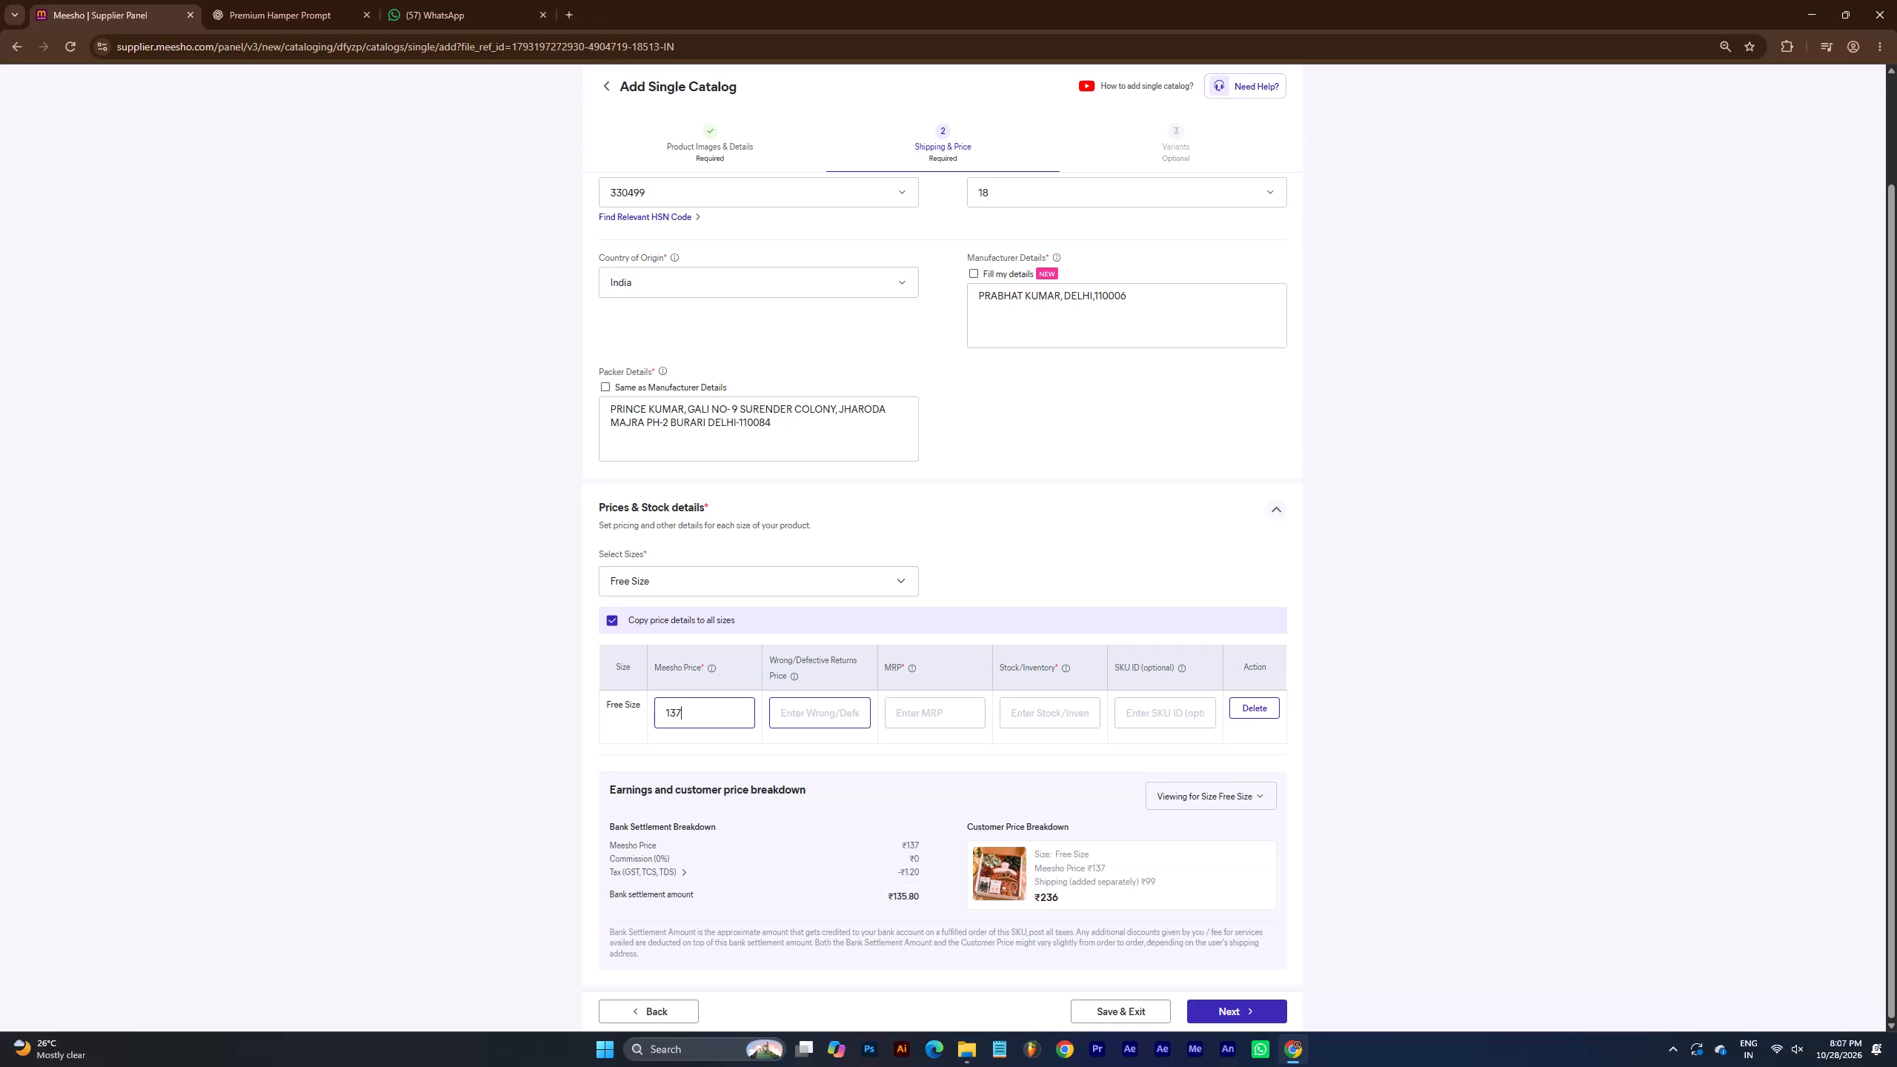
For Free Size, set the Wrong/Defective Returns Price to 134, the MRP to 350 and the stock to 965.
{"action": "left_click", "coordinate": [816, 715]}
{"action": "key", "text": "BackSpace"}
{"action": "key", "text": "BackSpace"}
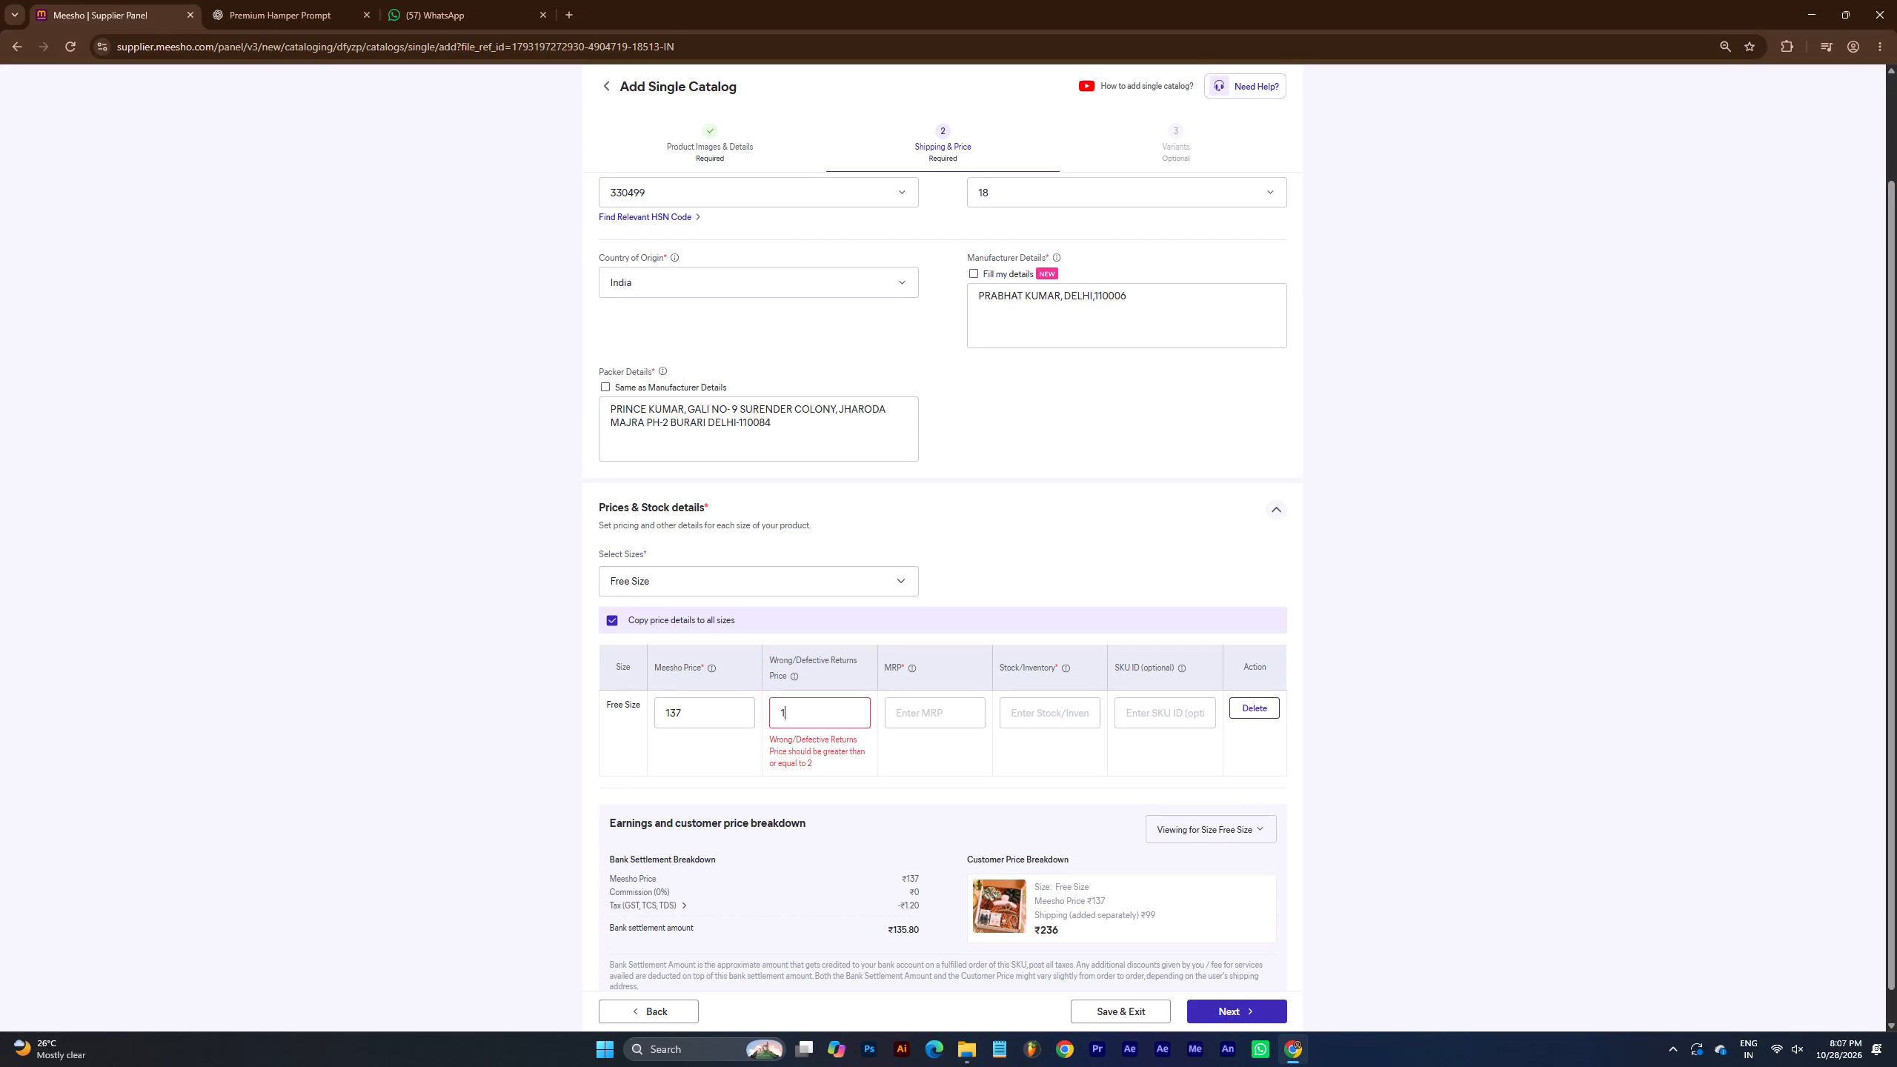
{"action": "key", "text": "3"}
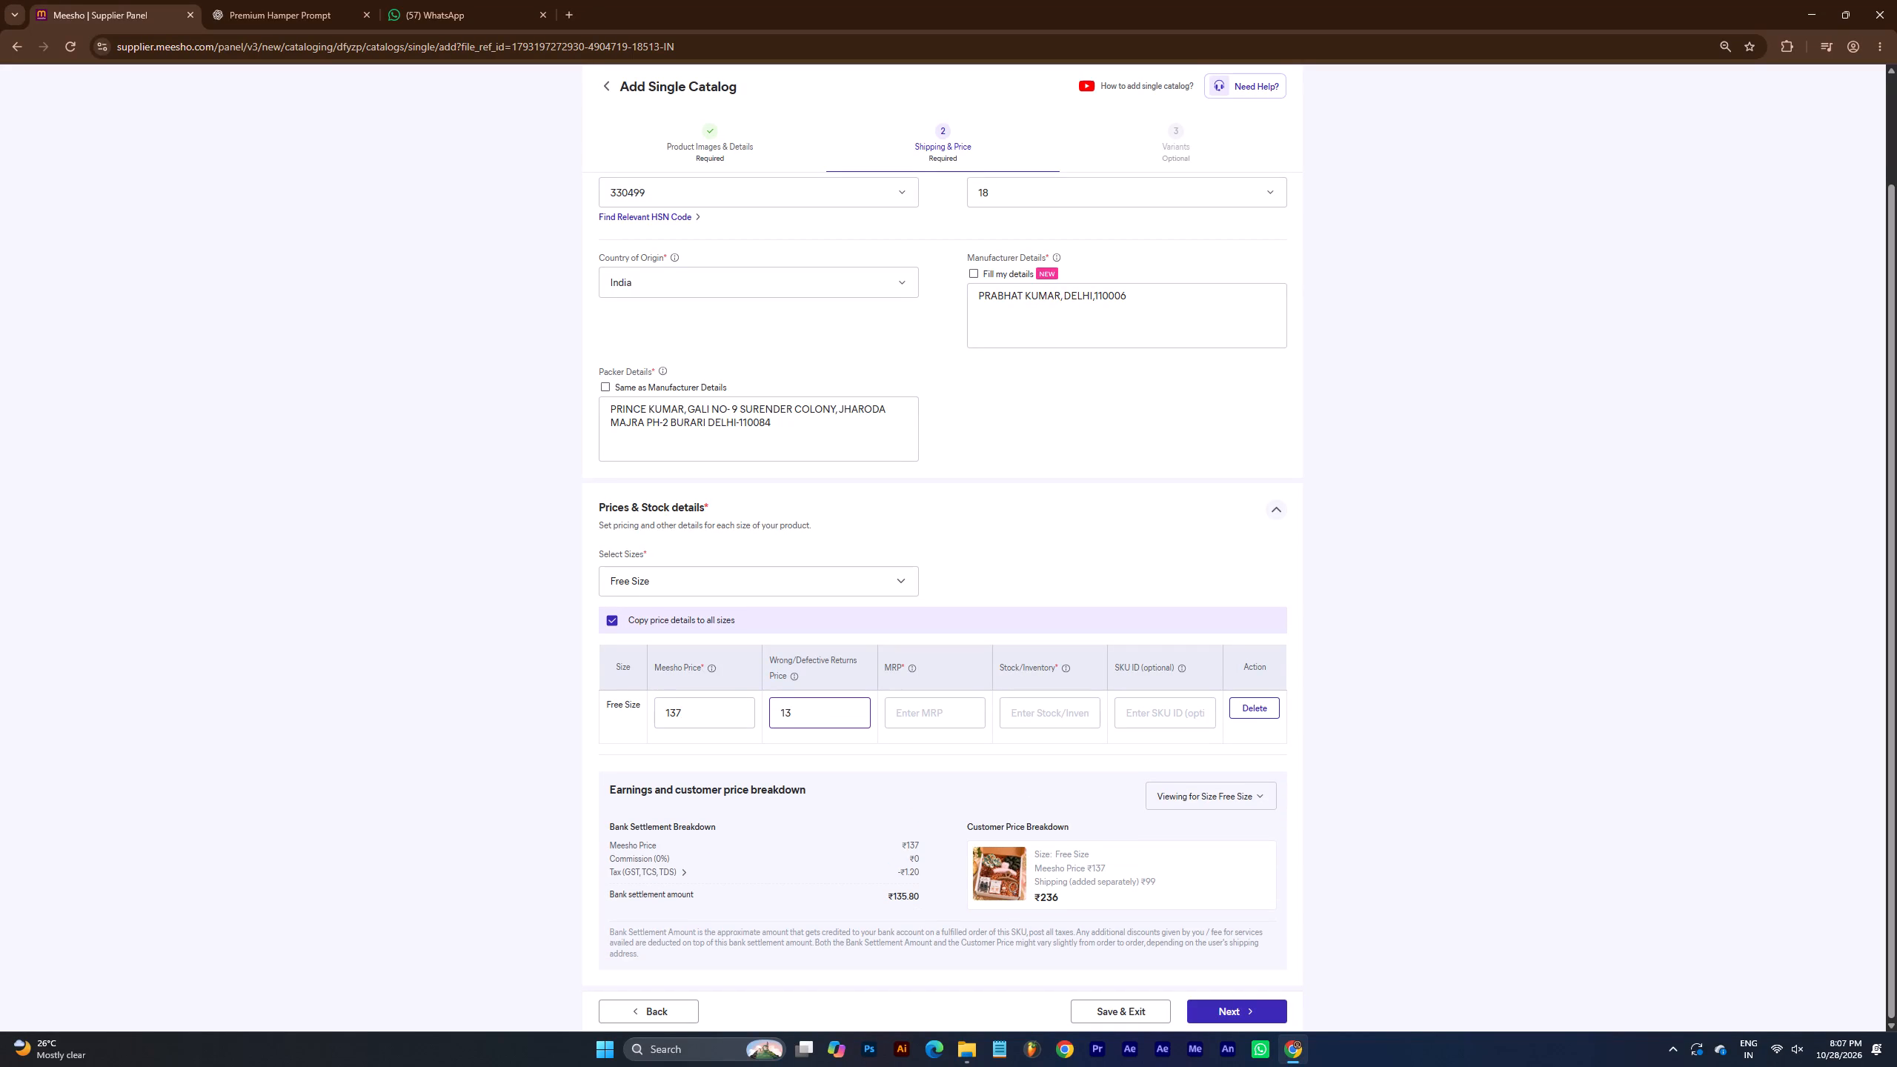
{"action": "key", "text": "4"}
{"action": "left_click", "coordinate": [926, 706]}
{"action": "type", "text": "350"}
{"action": "left_click", "coordinate": [1058, 713]}
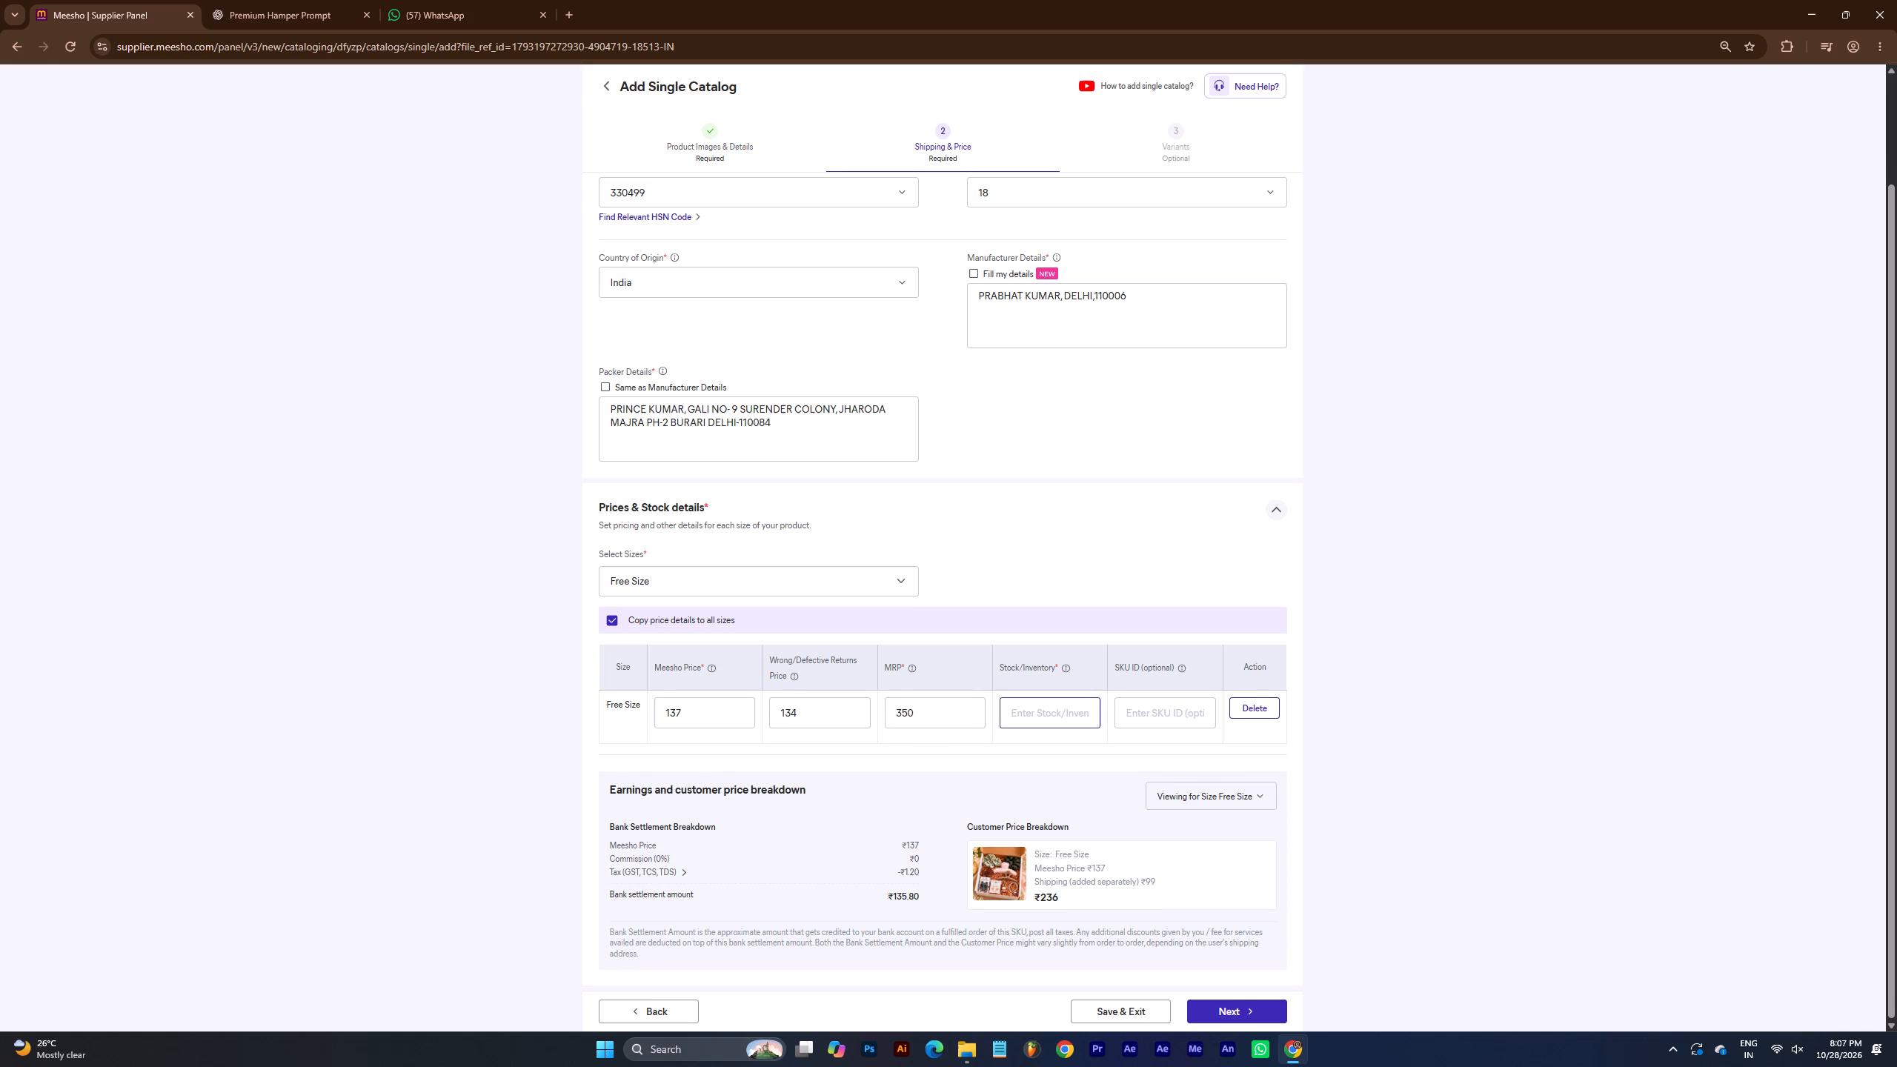
{"action": "key", "text": "9"}
{"action": "type", "text": "65"}
Submit the Gifting Combo catalog for quality check without variants and dismiss the follow-up dialogs.
{"action": "left_click", "coordinate": [1251, 1008]}
{"action": "left_click", "coordinate": [1251, 1008]}
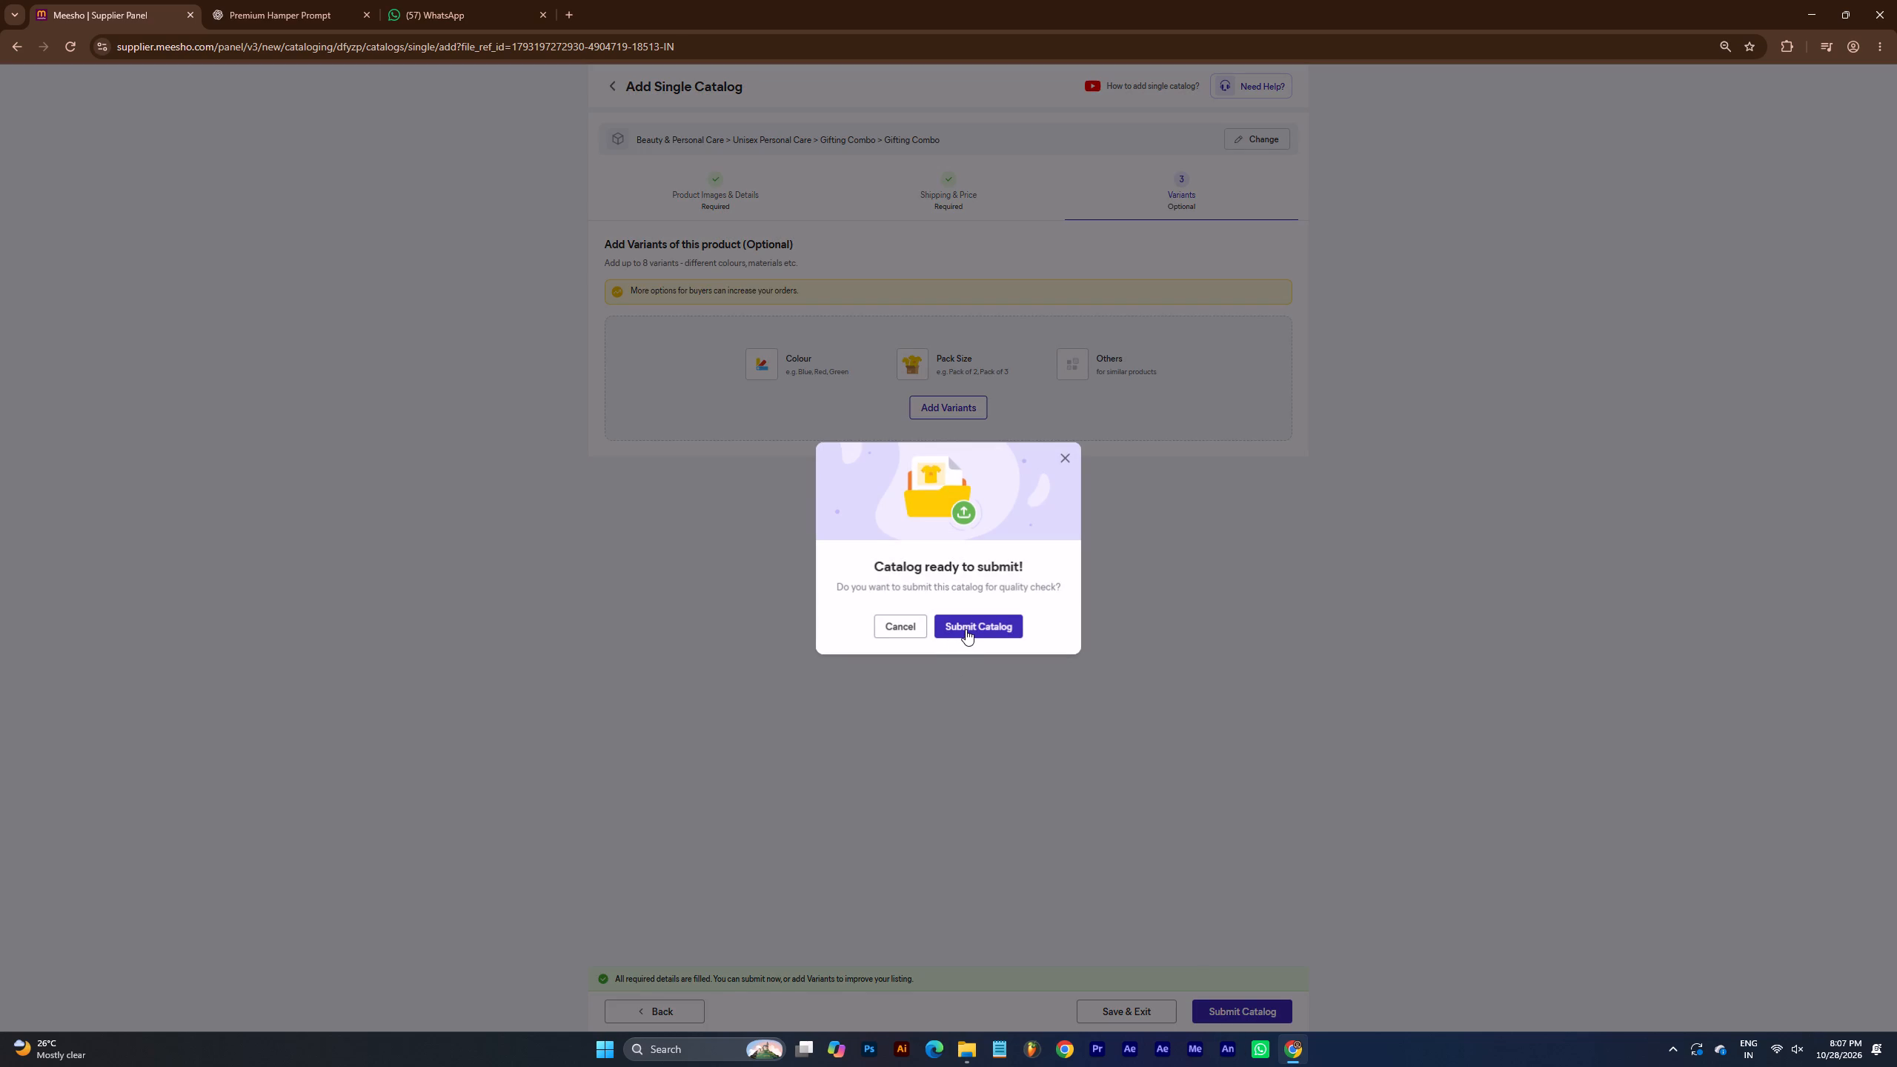
{"action": "left_click", "coordinate": [966, 629]}
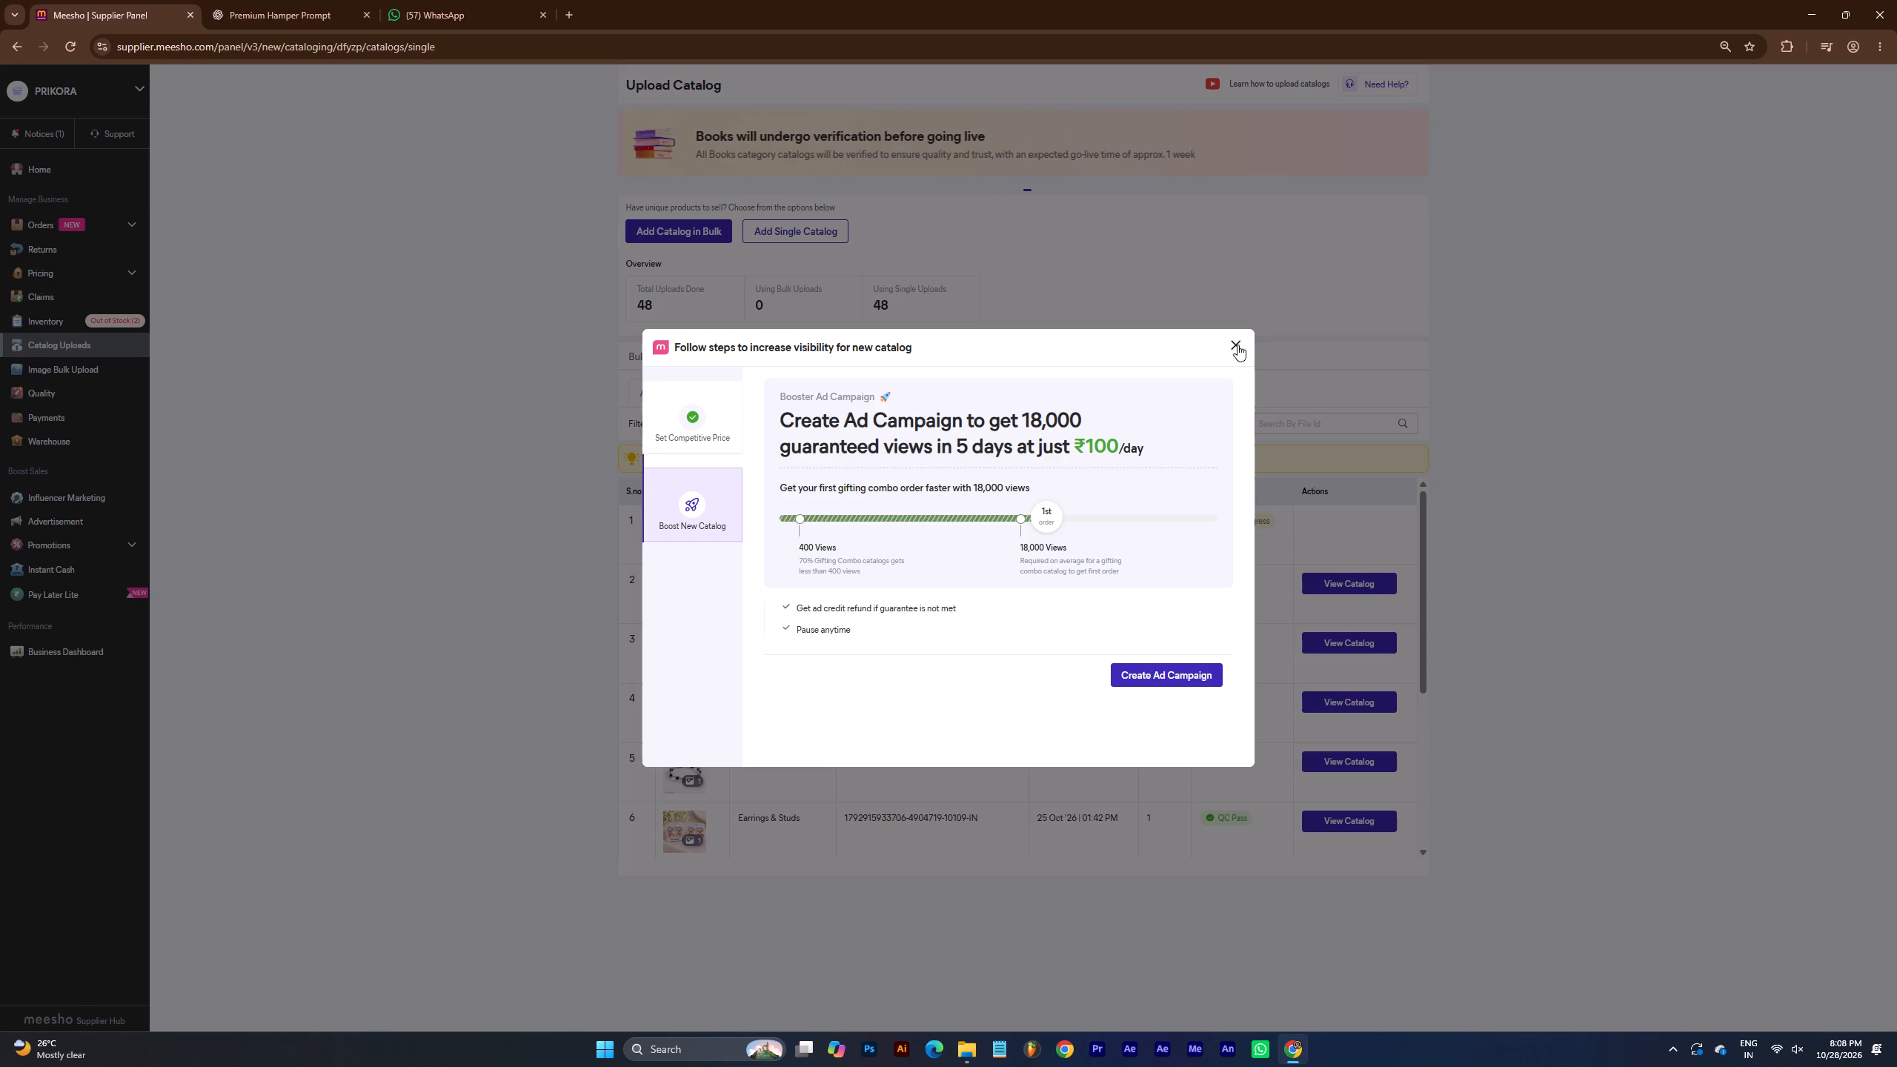
{"action": "left_click", "coordinate": [1237, 345]}
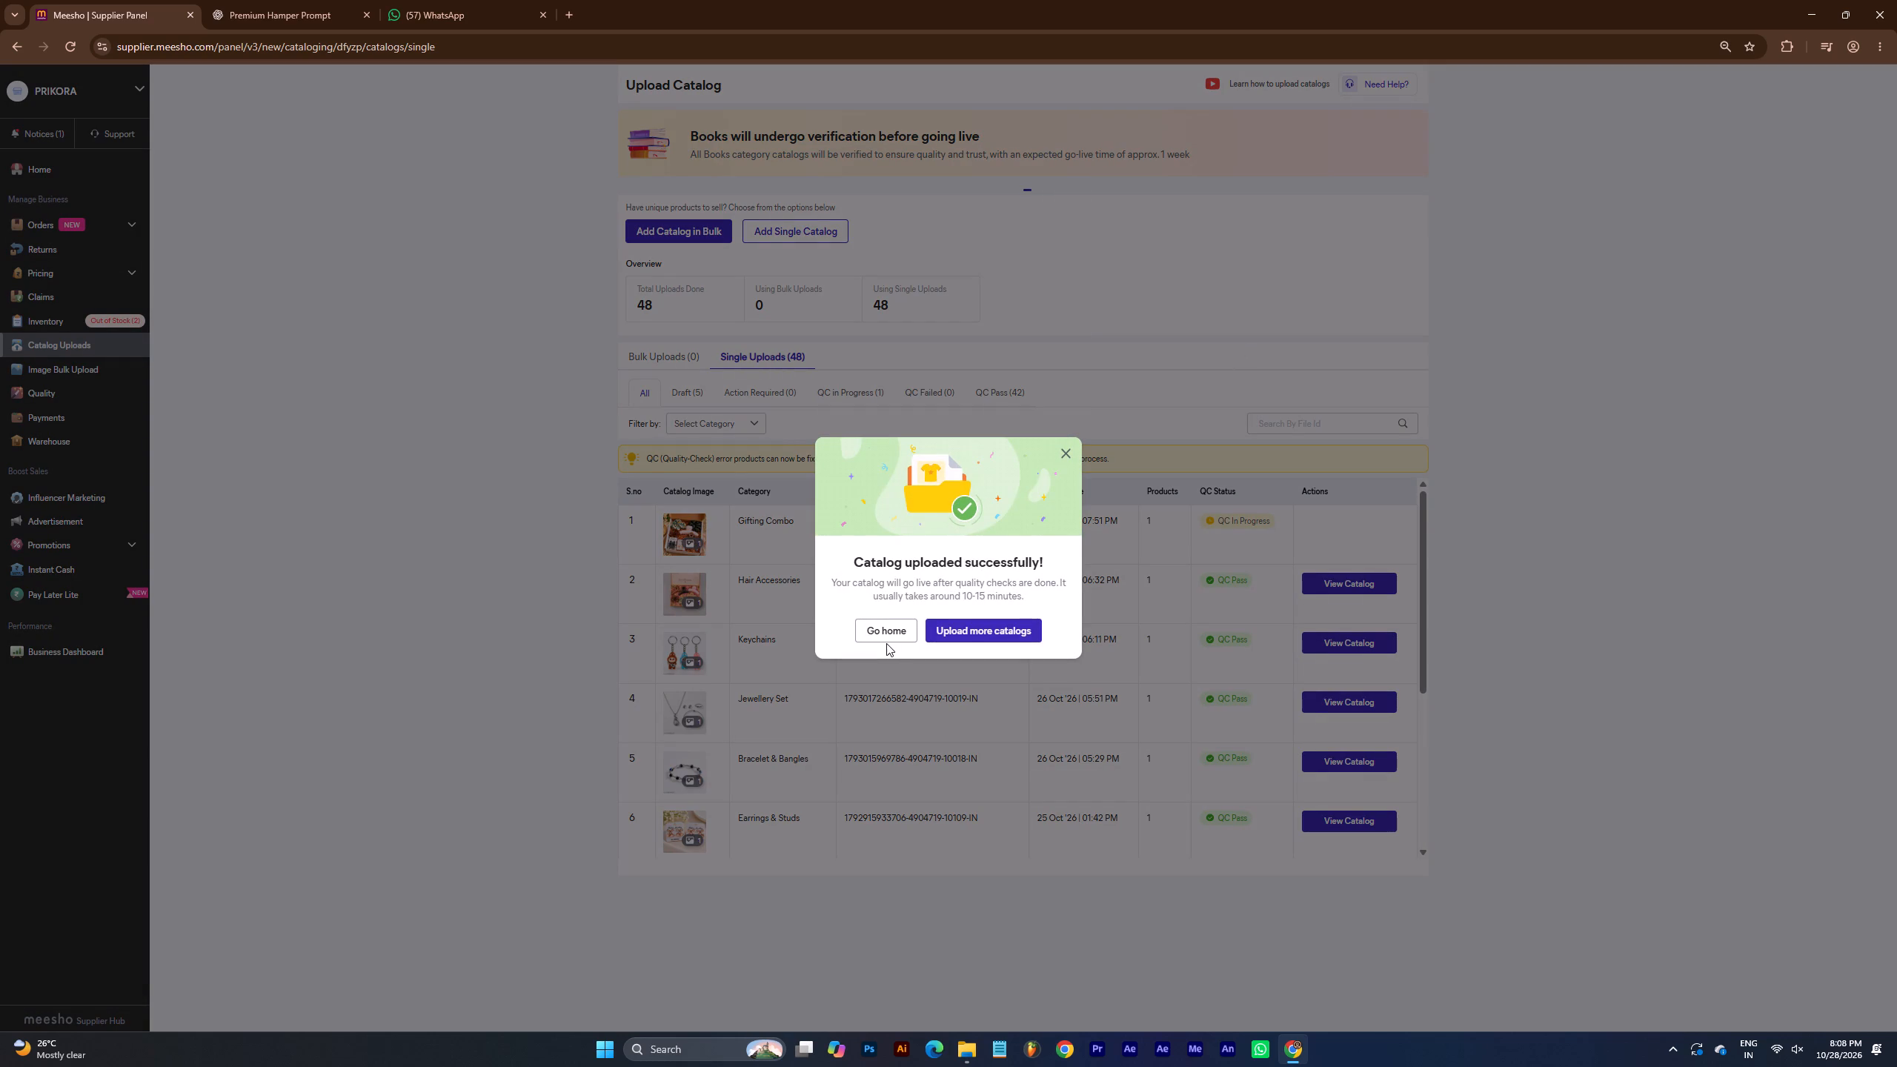
{"action": "left_click", "coordinate": [1062, 451]}
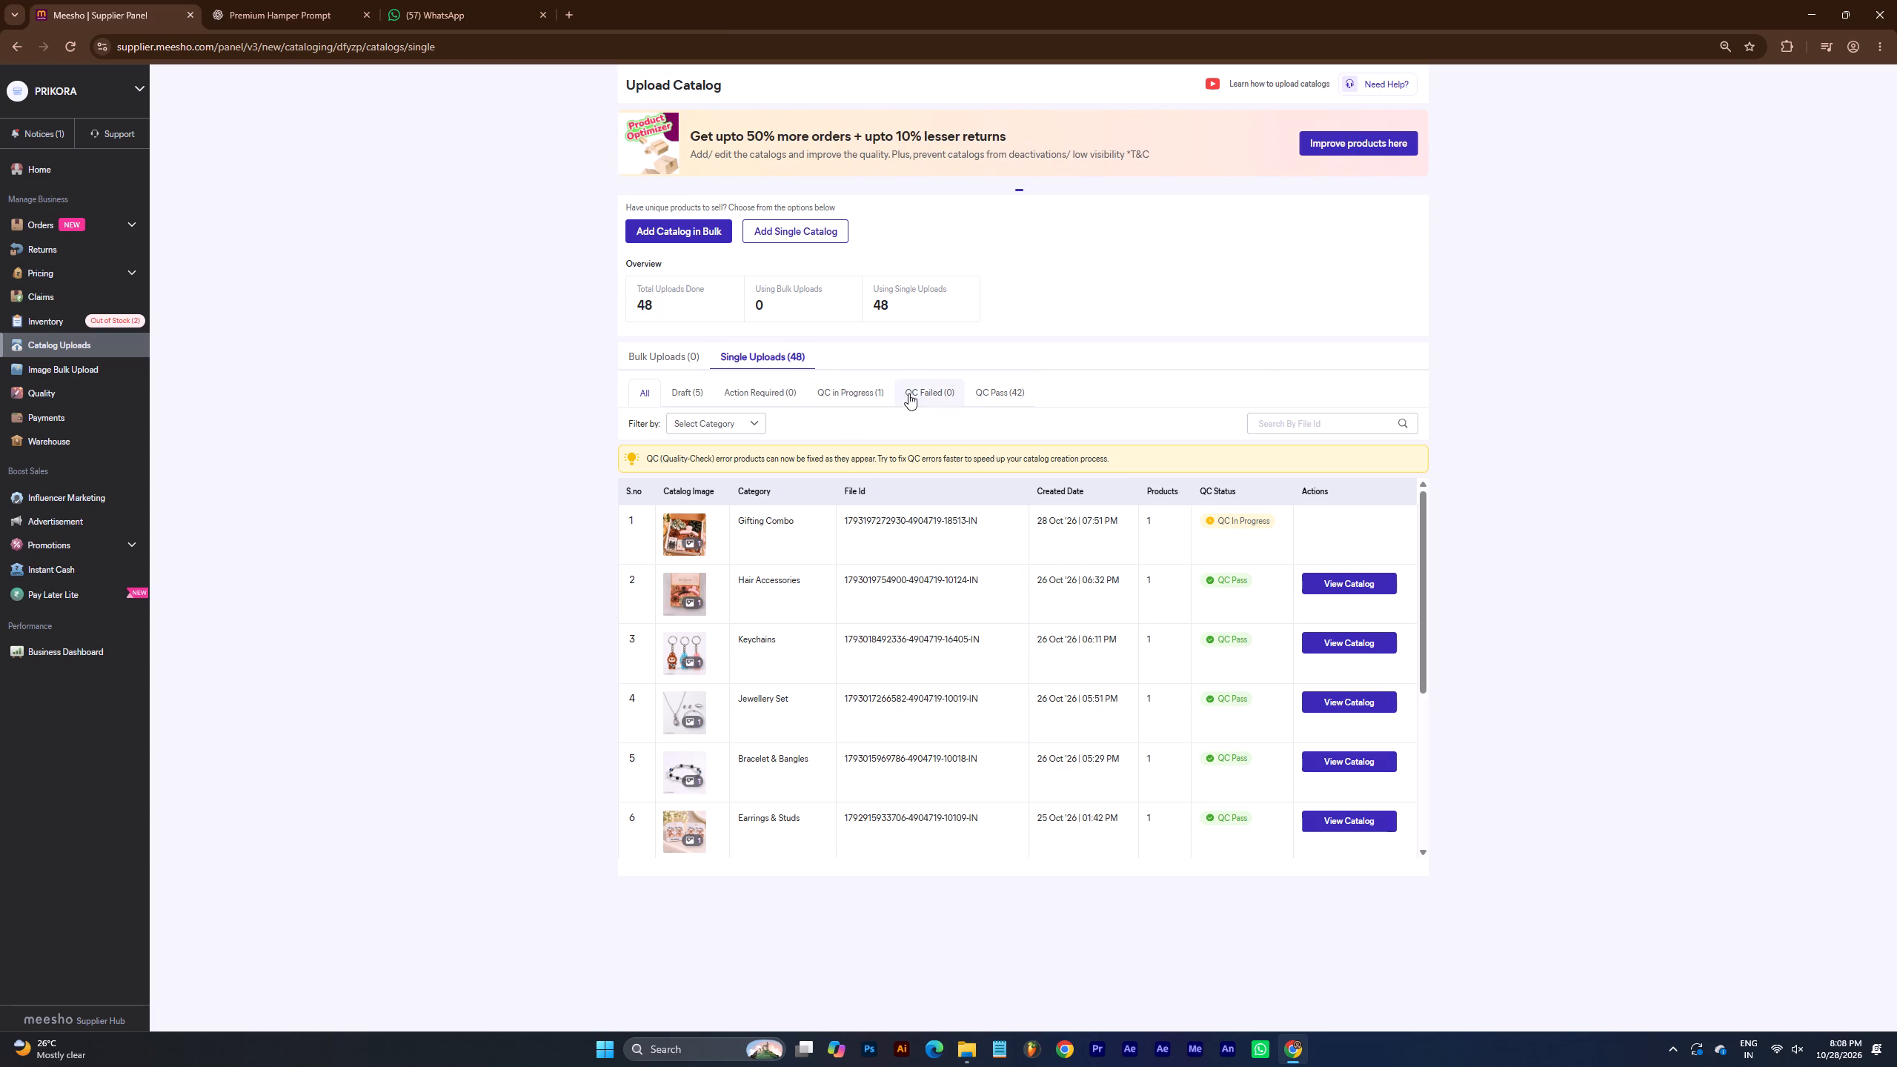
Start another single catalog with the product type Gifting Combo in Beauty & Personal Care, found by searching for gifting.
{"action": "left_click", "coordinate": [791, 240]}
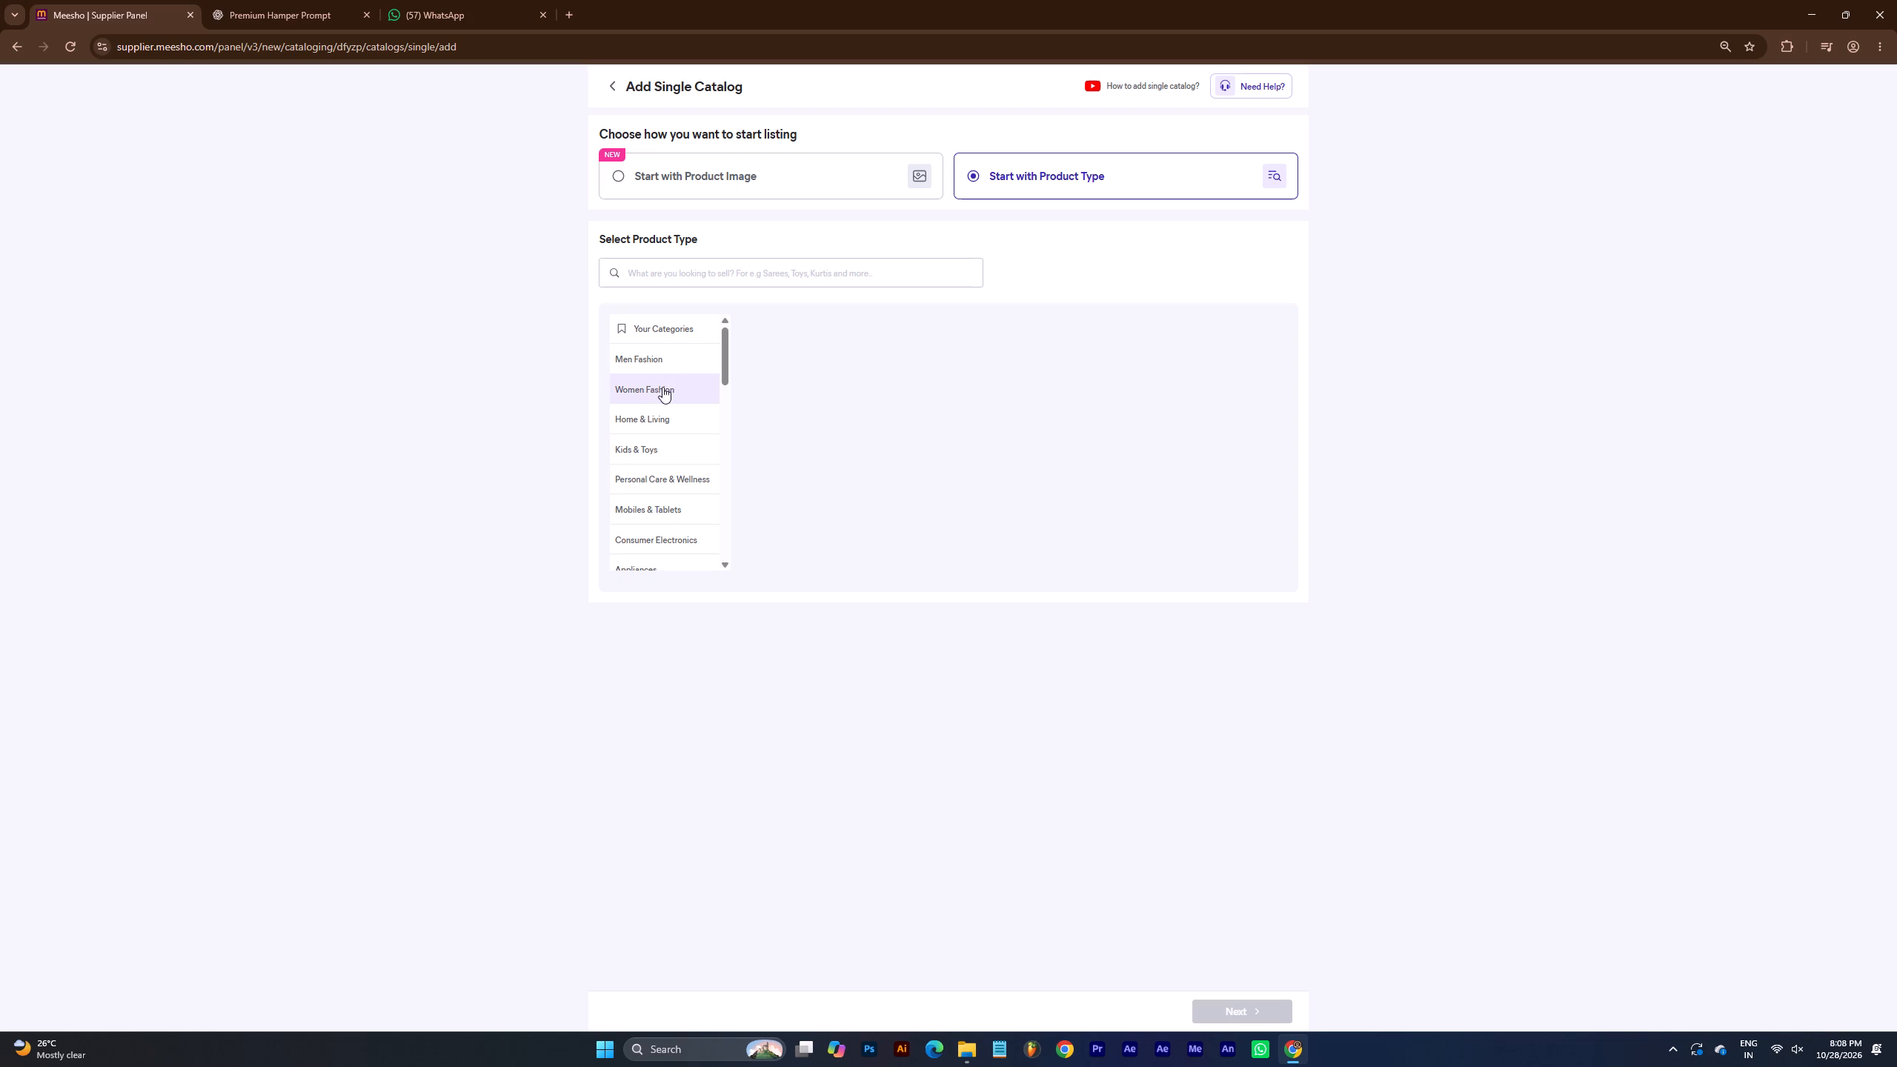
{"action": "left_click", "coordinate": [724, 271]}
{"action": "type", "text": "gi"}
{"action": "type", "text": "fting"}
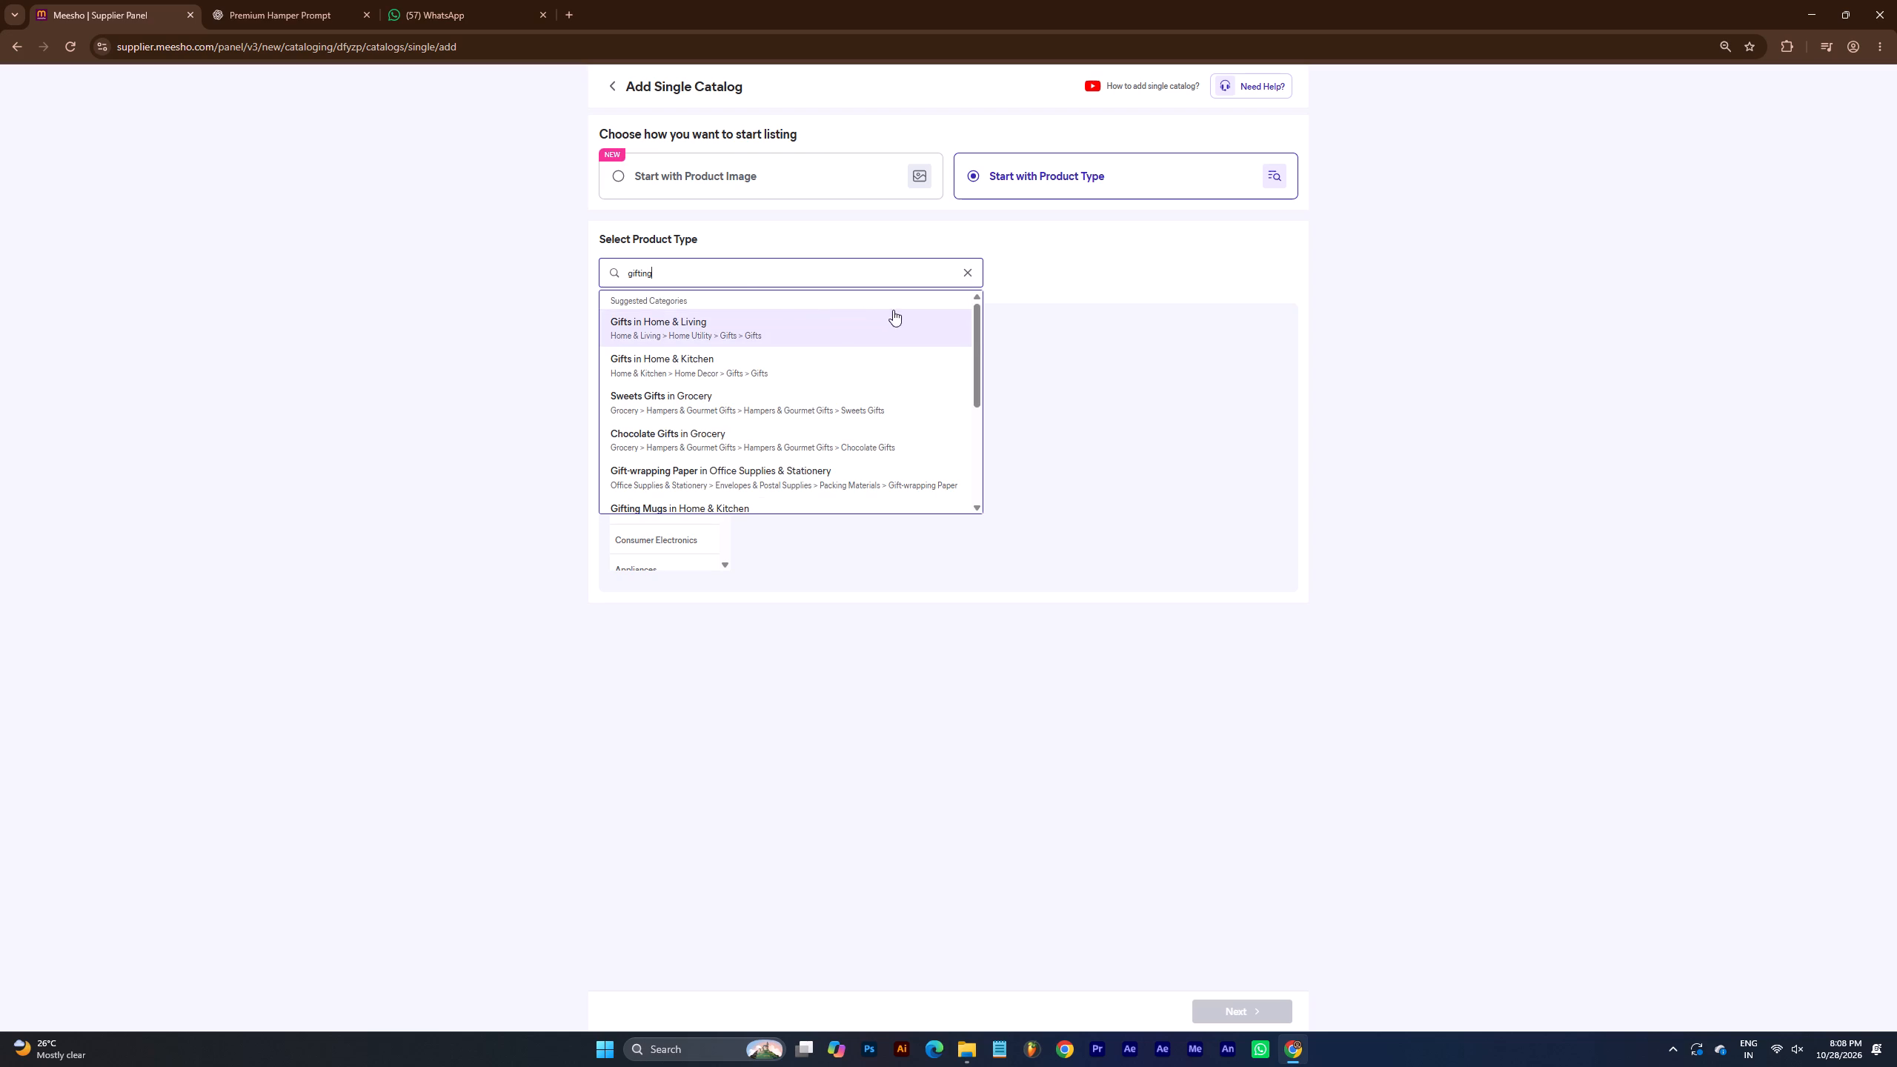
{"action": "left_click_drag", "start_coordinate": [973, 336], "coordinate": [997, 436]}
{"action": "left_click", "coordinate": [678, 435]}
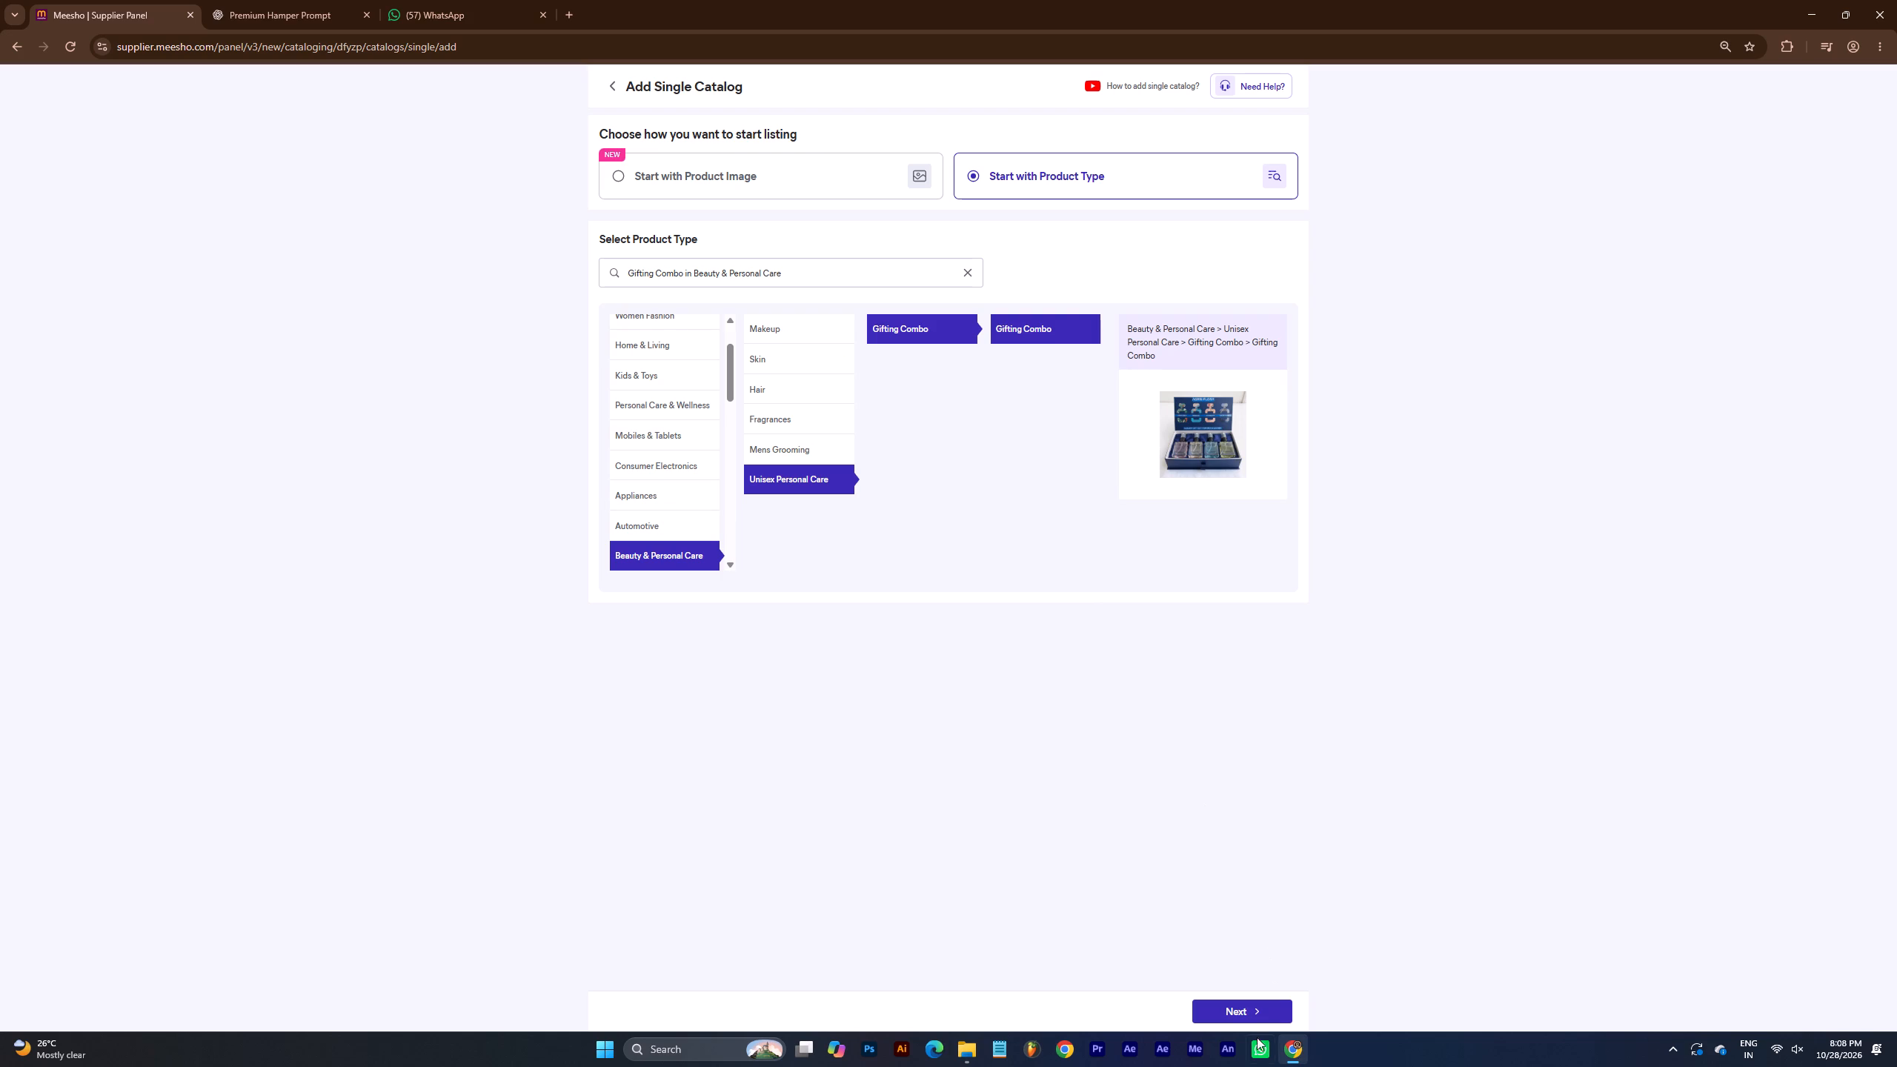
{"action": "left_click", "coordinate": [1229, 1007]}
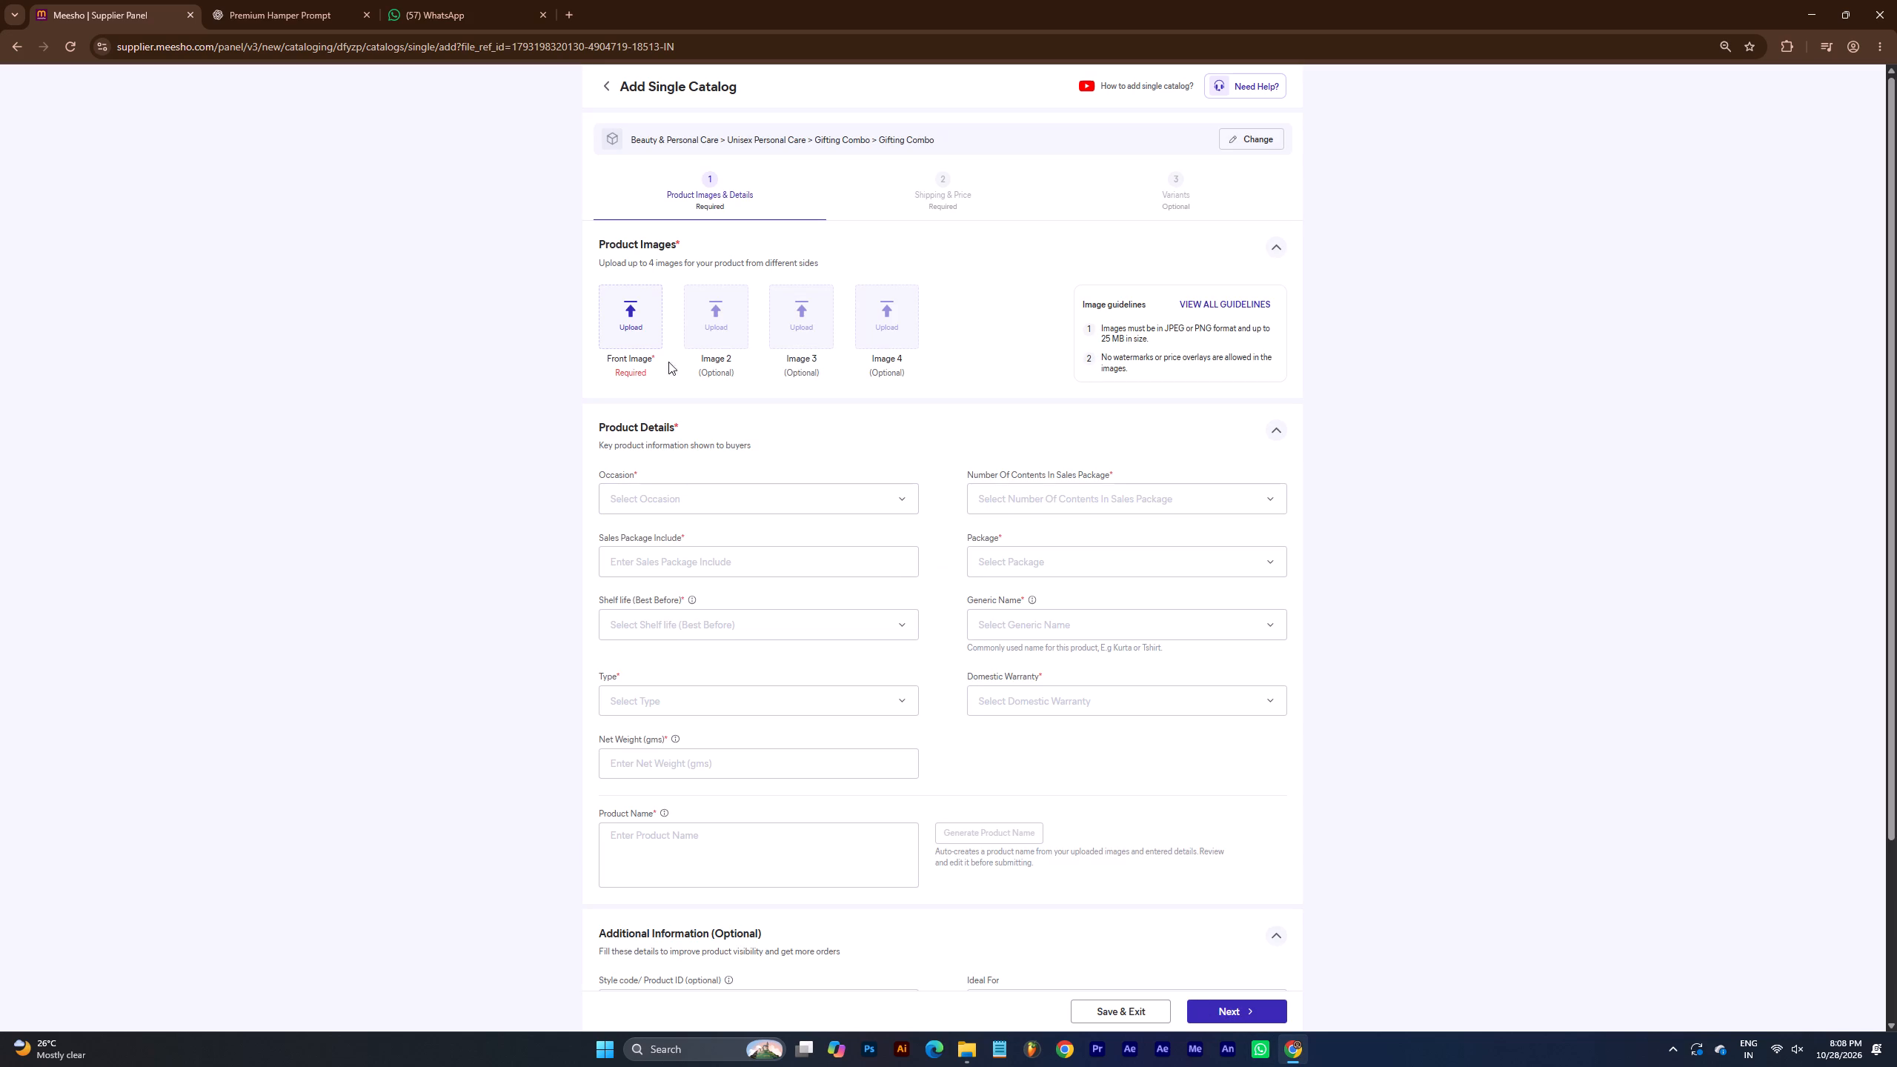
Upload IMG_20261018_204425.jpg from Downloads as the front image and the gift box photo with accessories shown below it as Image 2.
{"action": "left_click", "coordinate": [643, 320]}
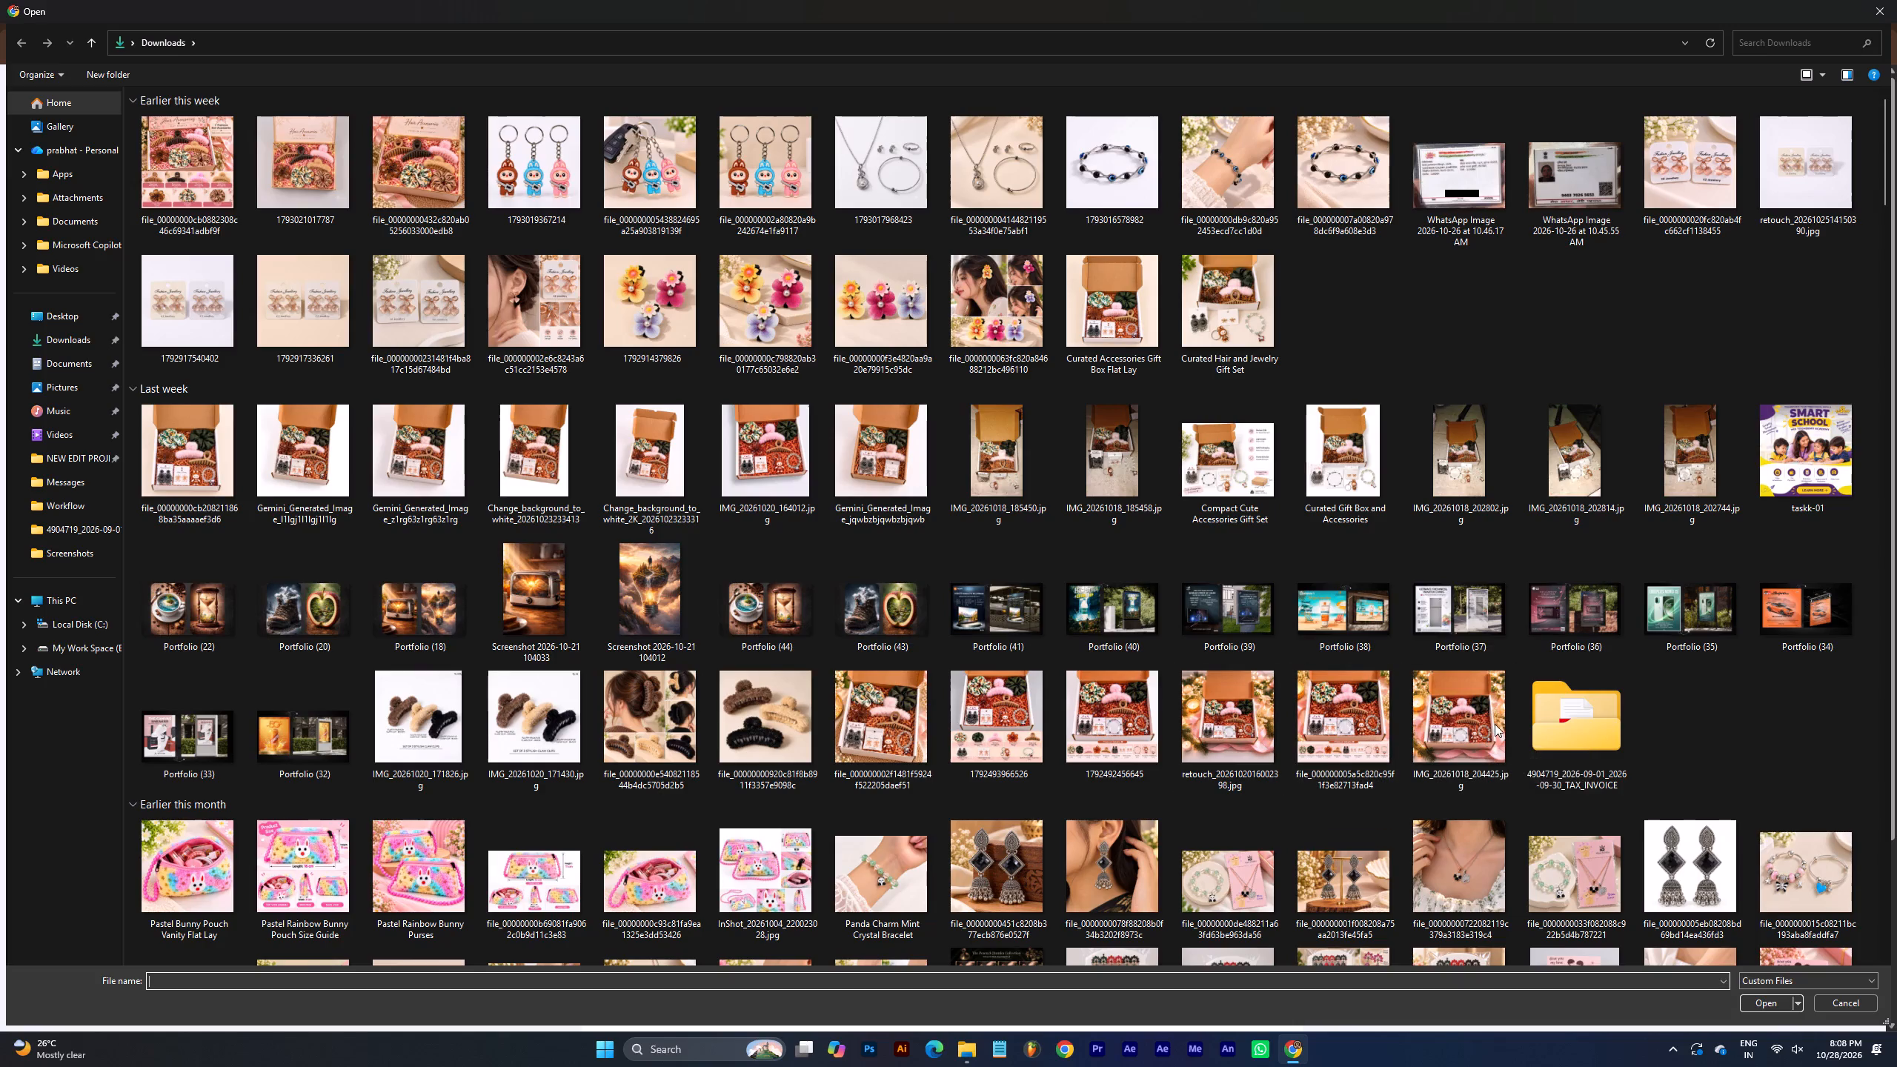
{"action": "double_click", "coordinate": [1455, 737]}
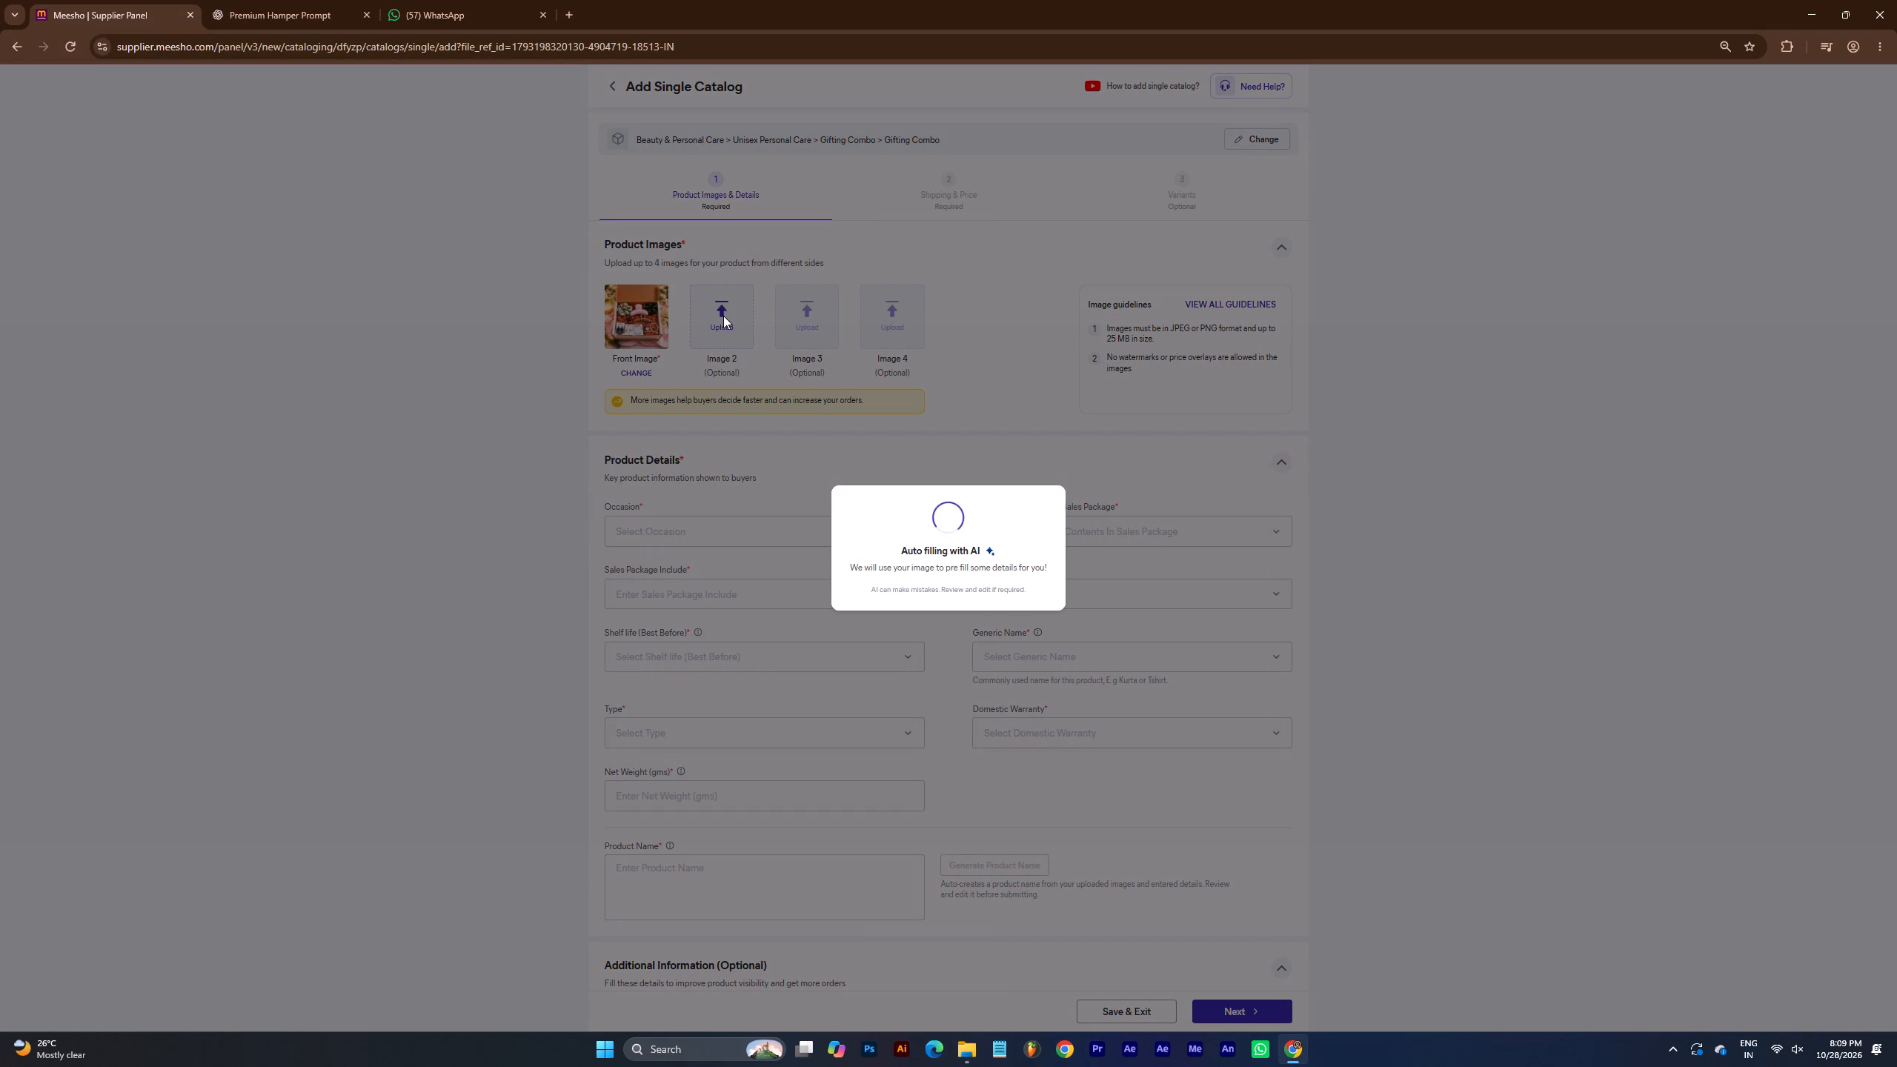
{"action": "left_click", "coordinate": [720, 316]}
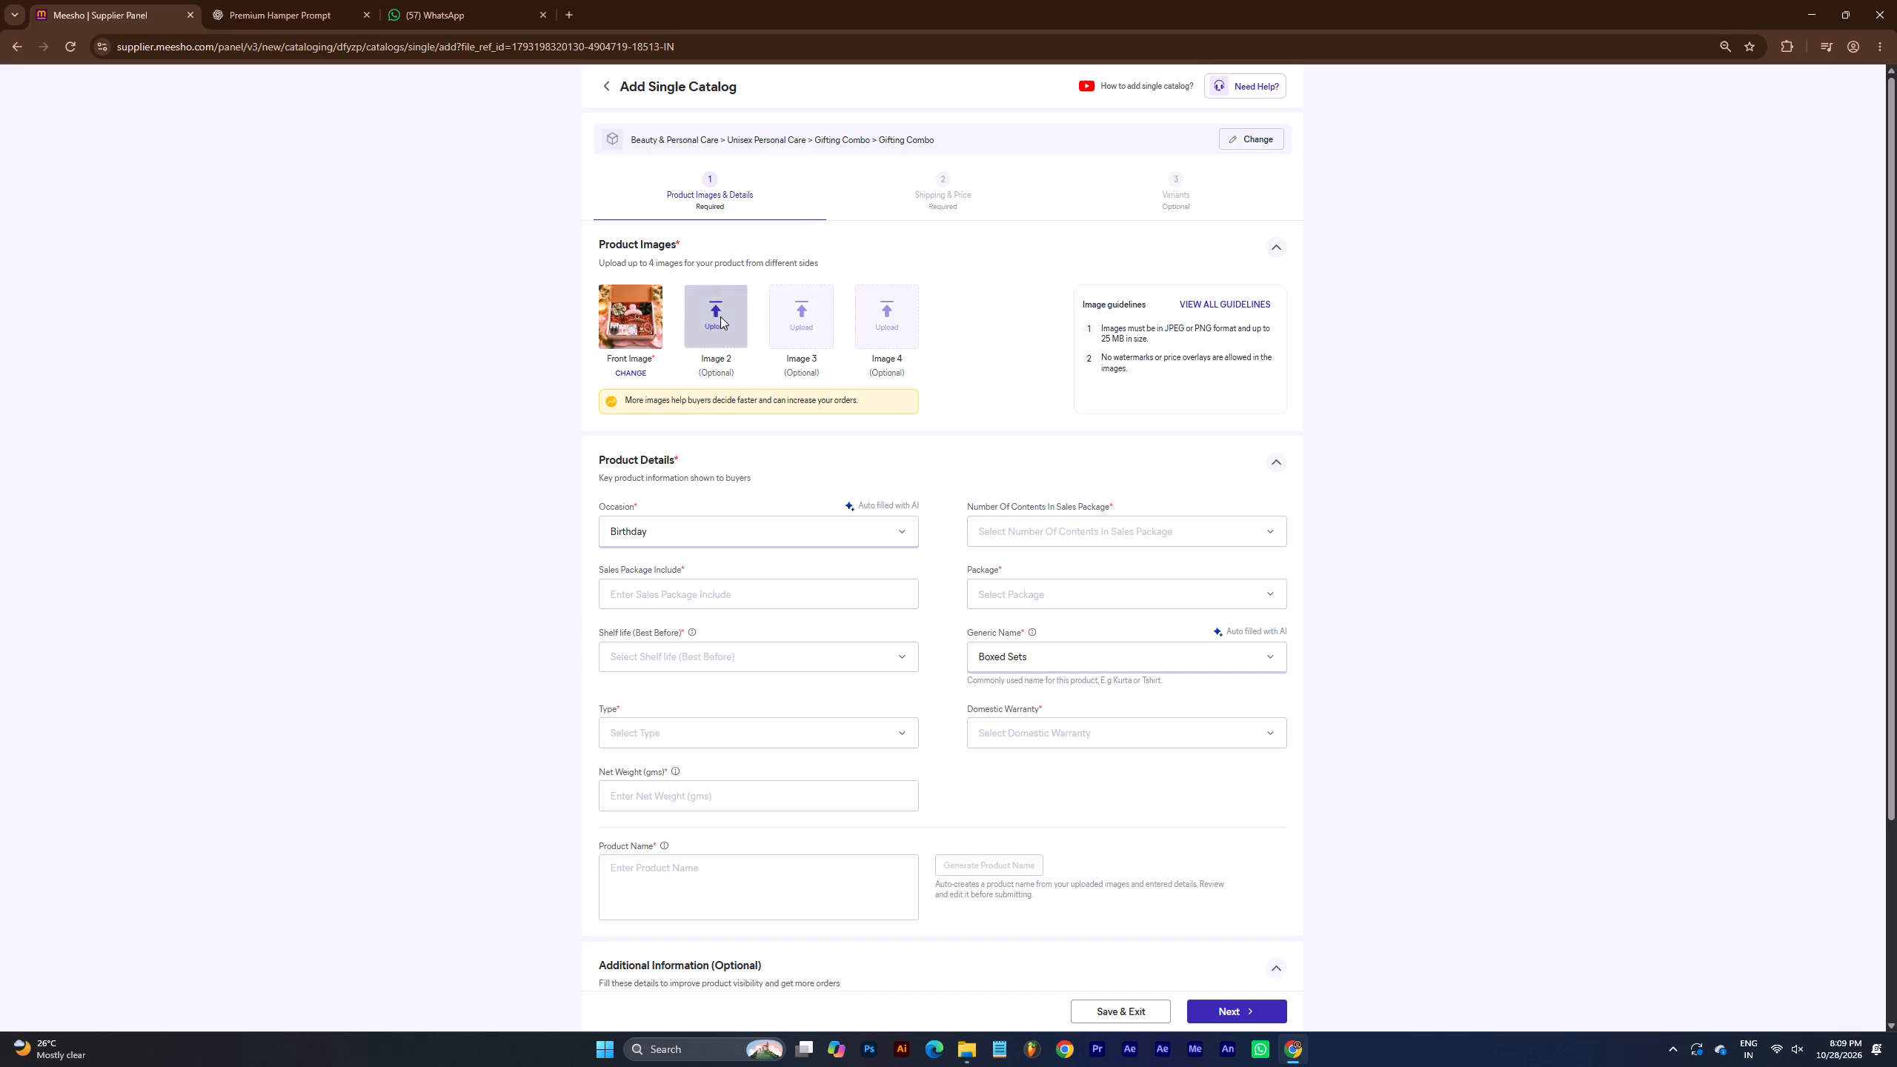
{"action": "double_click", "coordinate": [1346, 717]}
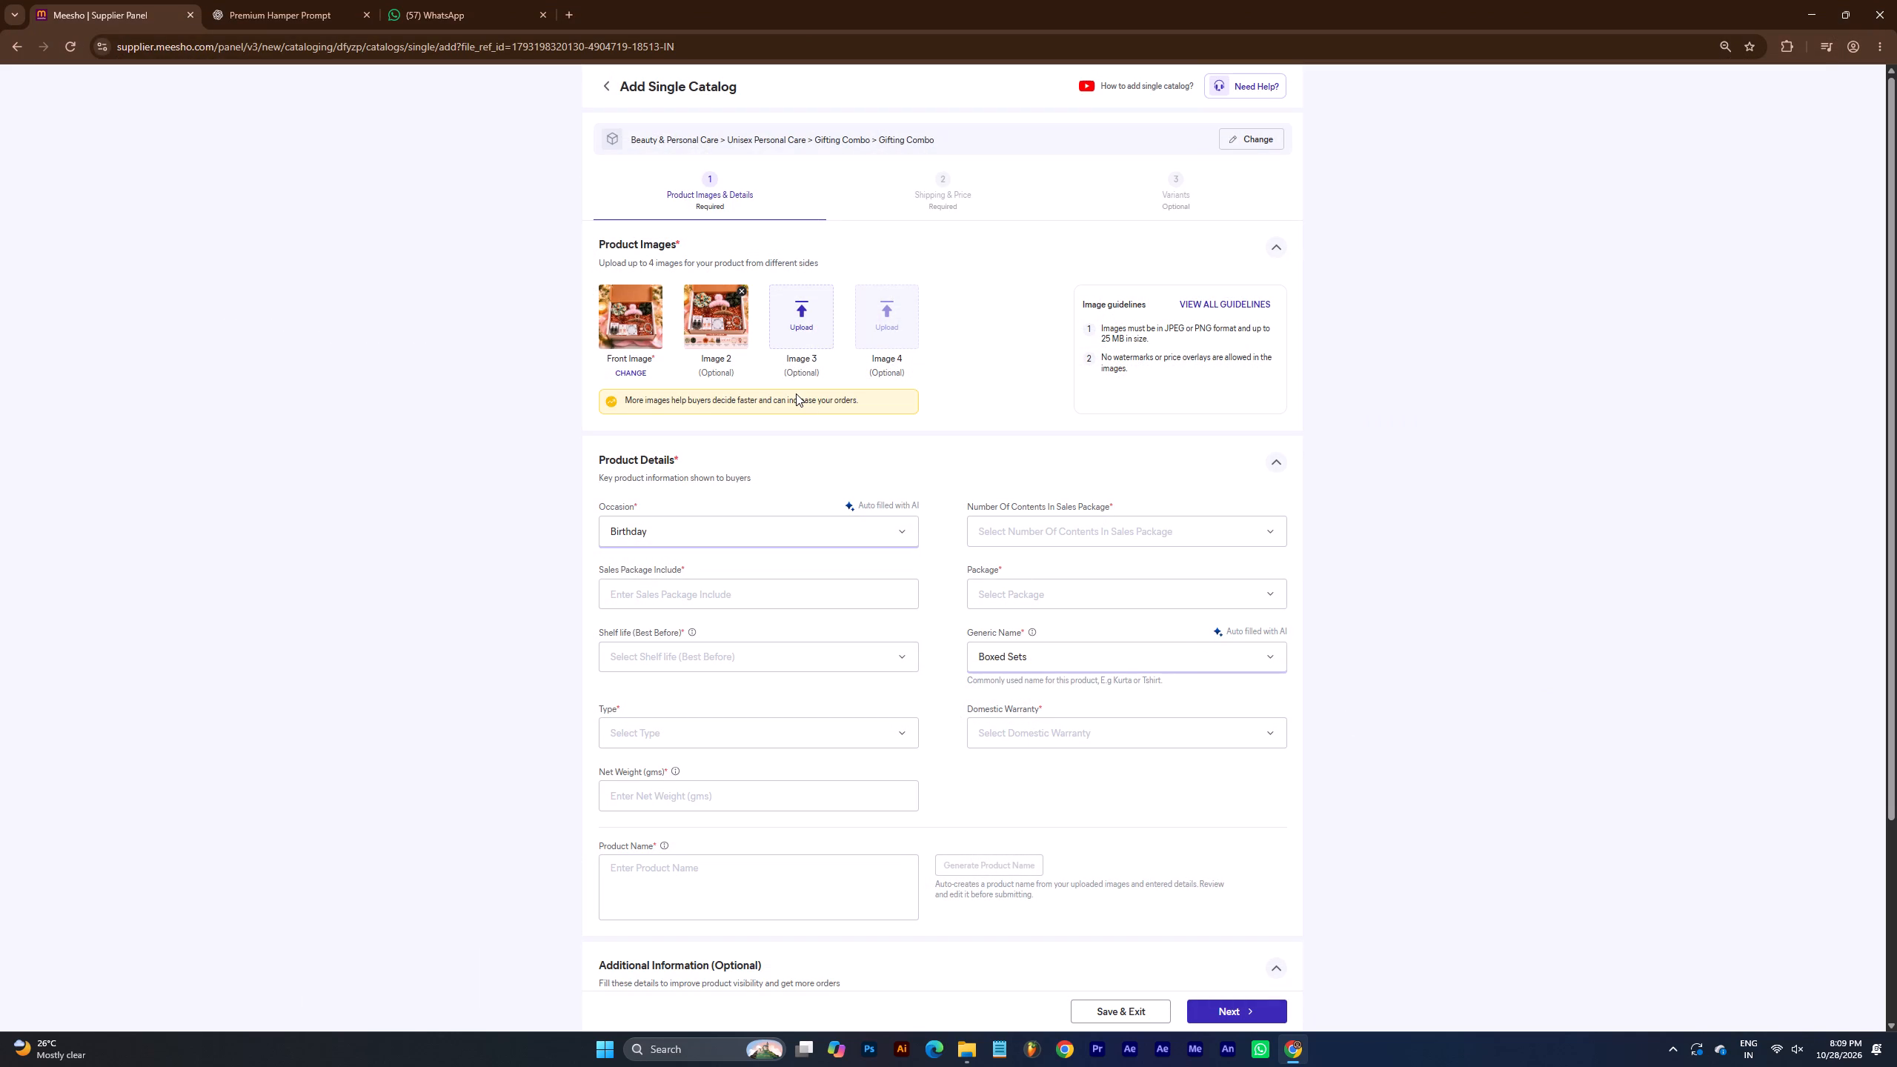
Set Number Of Contents In Sales Package to 10 in the Product Details.
{"action": "left_click", "coordinate": [1150, 537]}
{"action": "left_click_drag", "start_coordinate": [1282, 610], "coordinate": [1283, 638]}
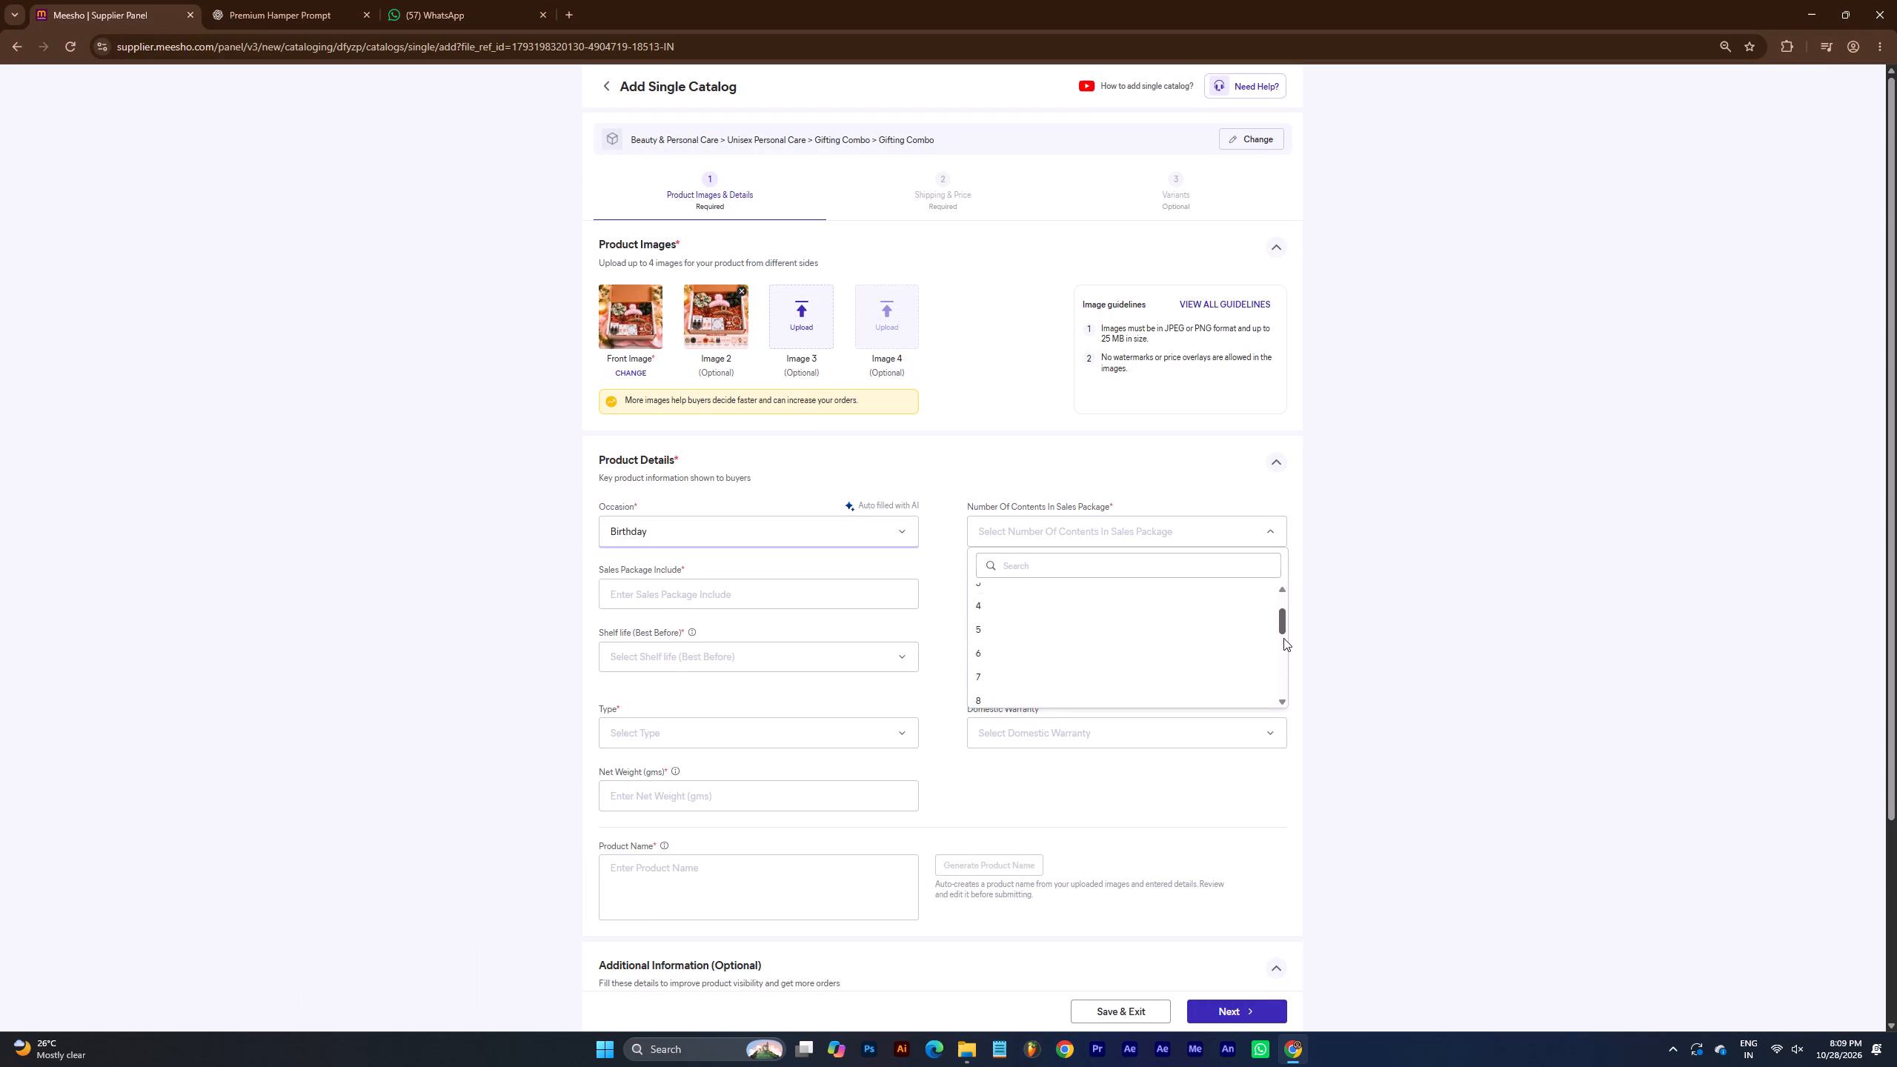
{"action": "left_click_drag", "start_coordinate": [1283, 638], "coordinate": [1283, 651]}
{"action": "left_click", "coordinate": [1046, 579]}
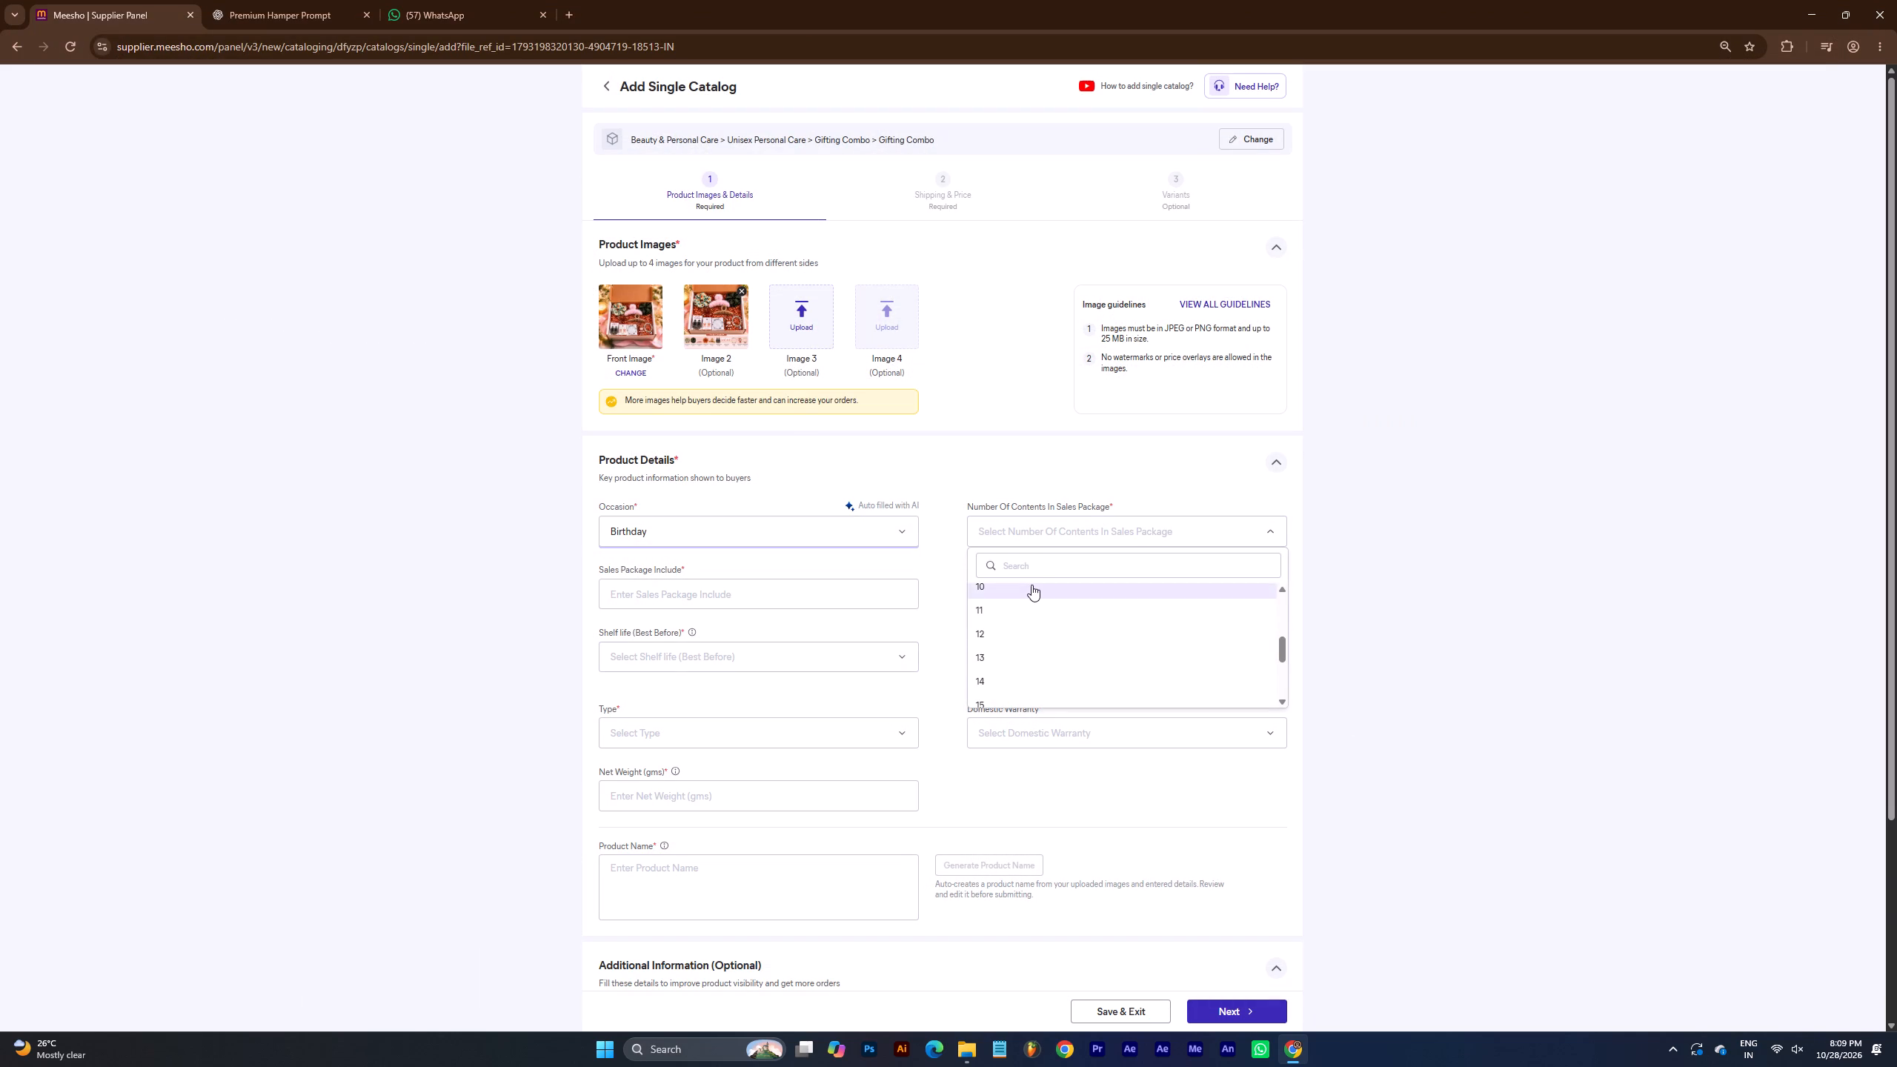
{"action": "left_click", "coordinate": [1031, 585]}
Start filling in Sales Package Include in the Product Details.
{"action": "left_click", "coordinate": [746, 595]}
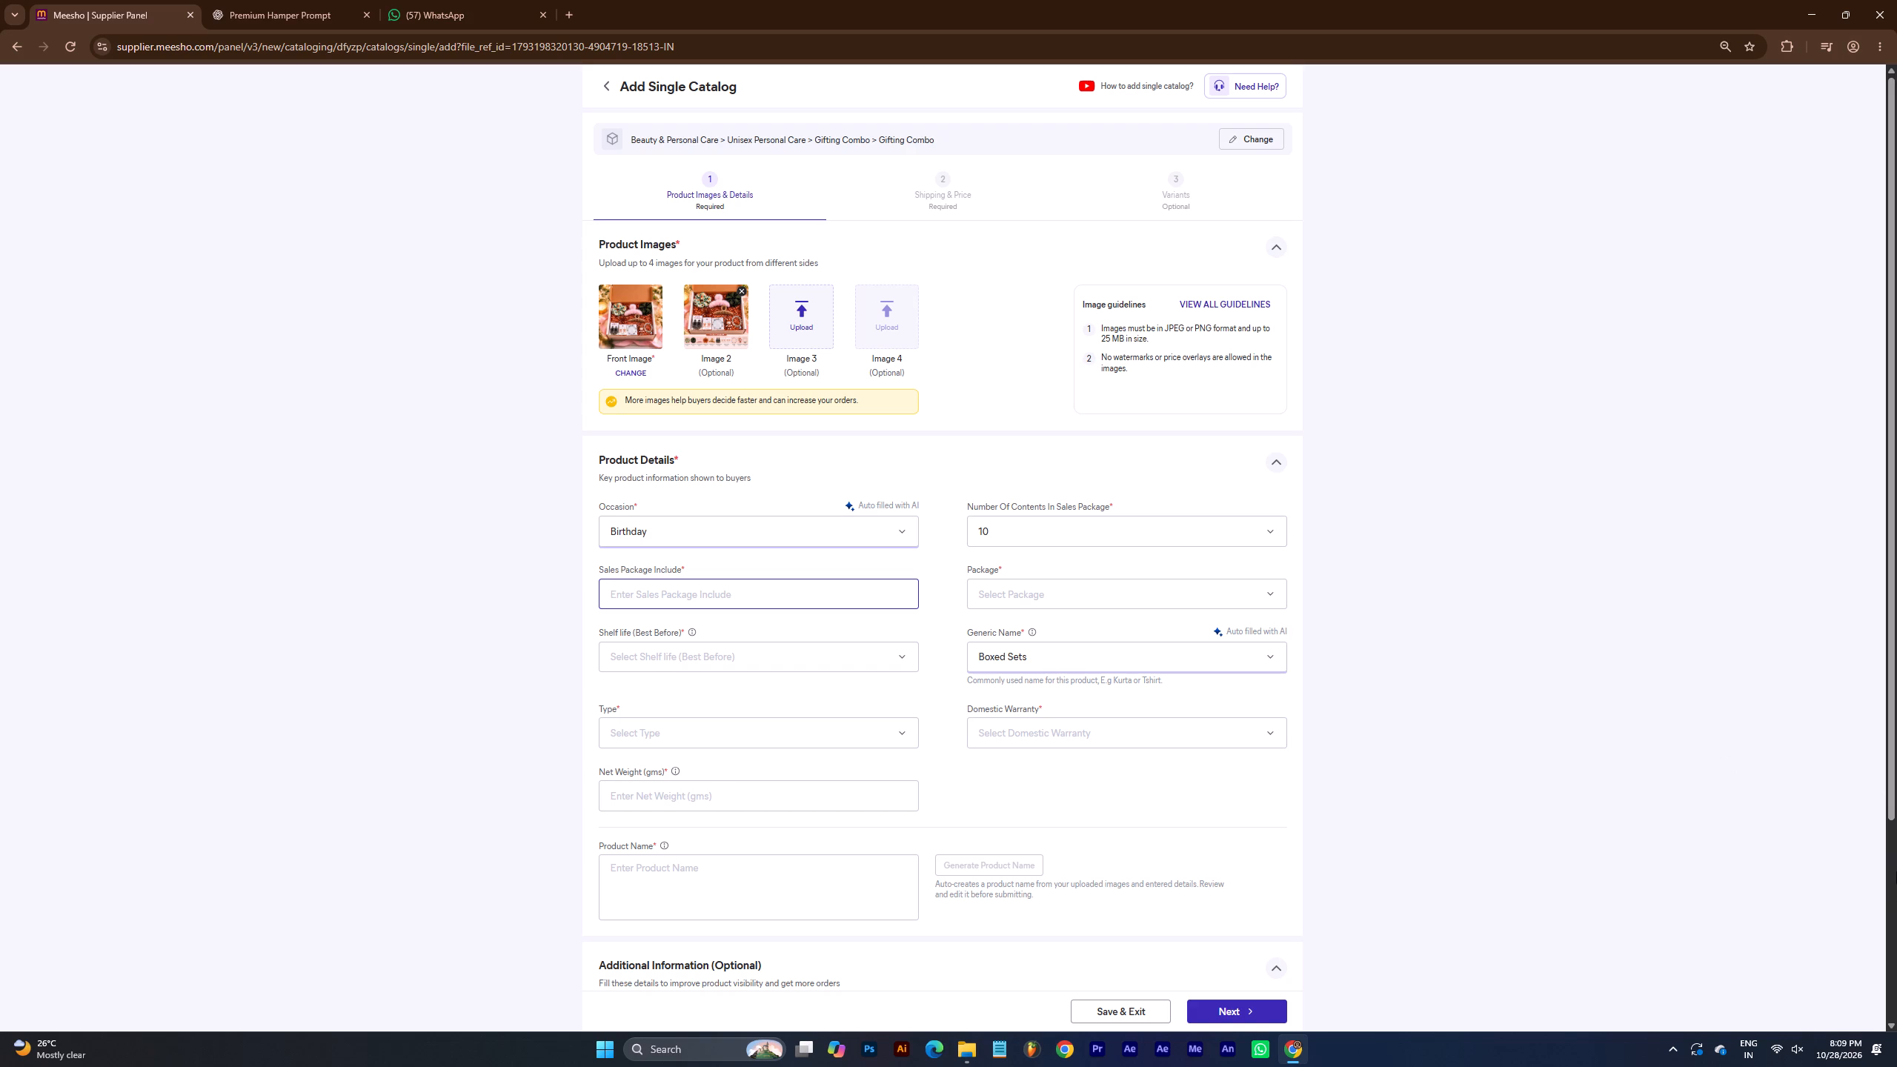
Fill in Sales Package Include with the hamper's item list, starting with "2 scrunchies" and a second item with quantity 1.
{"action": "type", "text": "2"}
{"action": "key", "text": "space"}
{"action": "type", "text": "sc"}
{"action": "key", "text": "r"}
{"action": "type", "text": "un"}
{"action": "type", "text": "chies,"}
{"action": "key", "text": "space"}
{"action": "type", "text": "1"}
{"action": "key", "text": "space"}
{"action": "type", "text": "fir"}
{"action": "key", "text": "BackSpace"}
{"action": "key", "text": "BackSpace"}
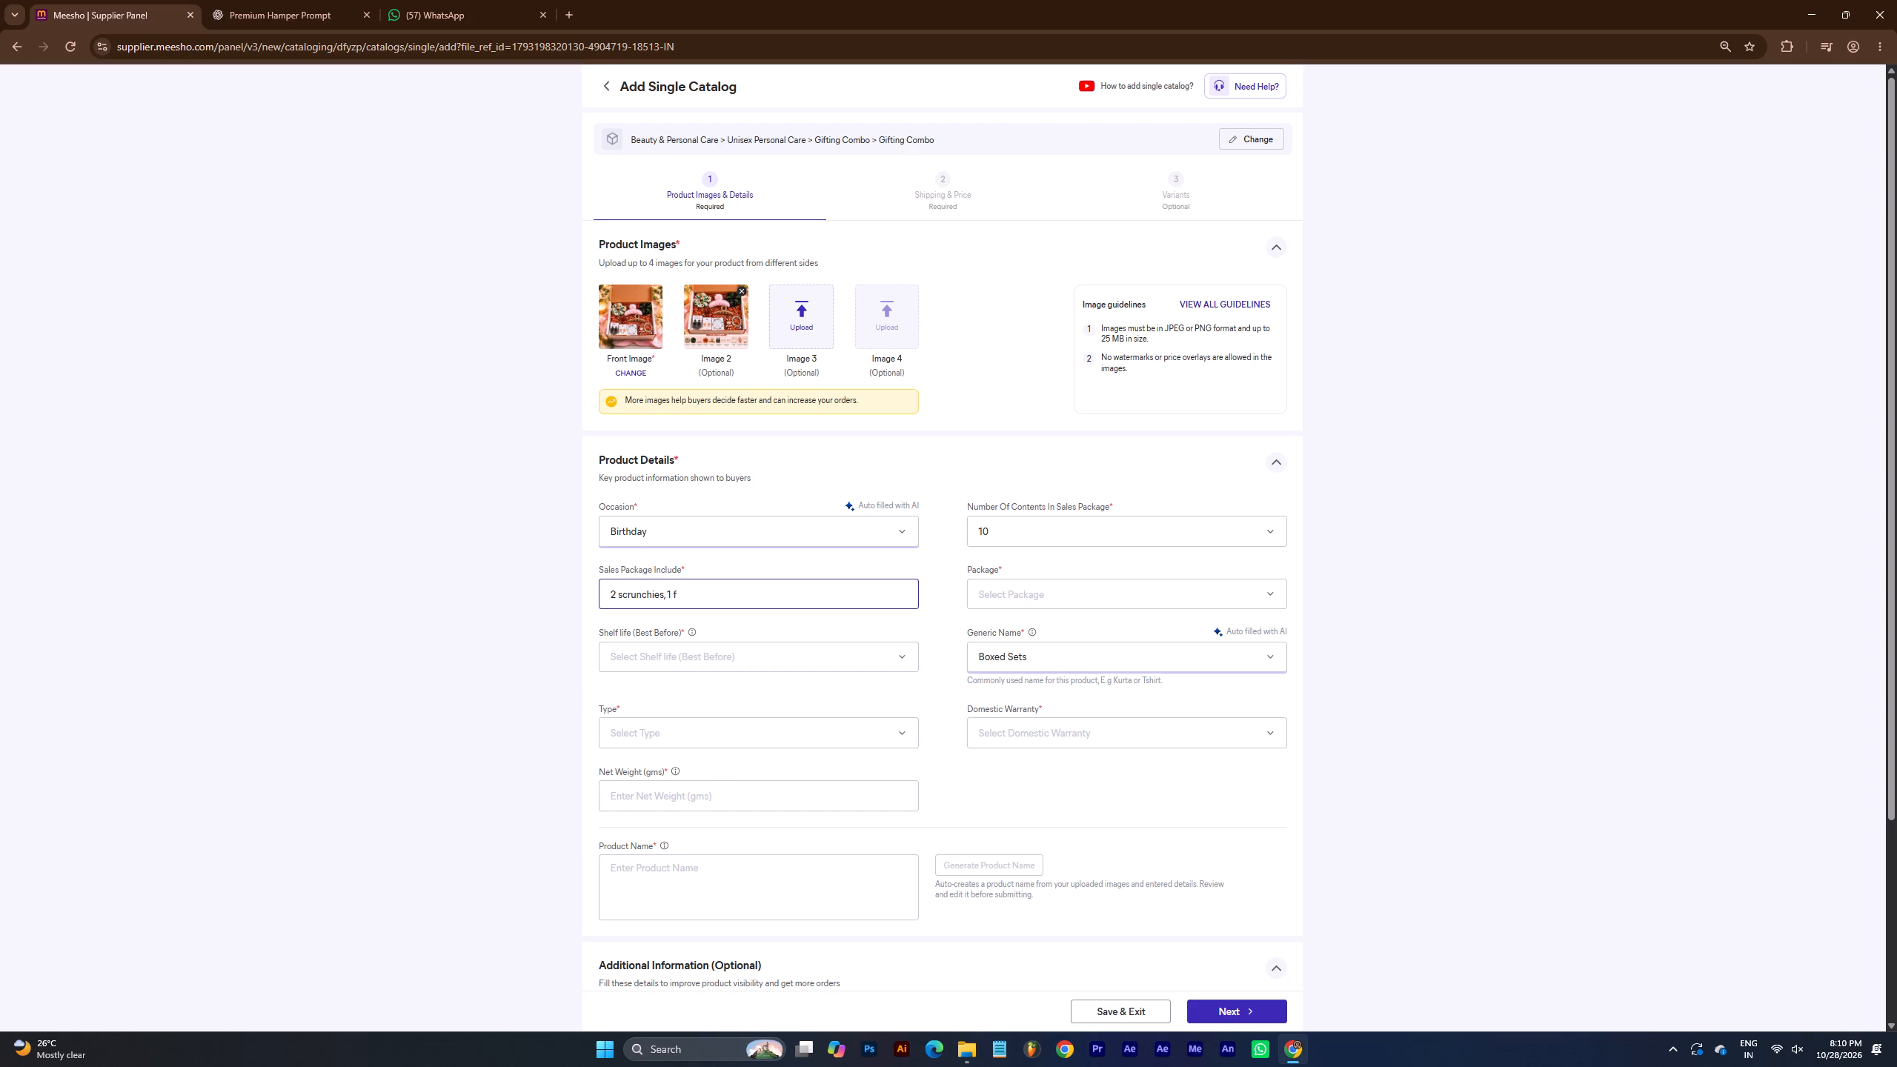
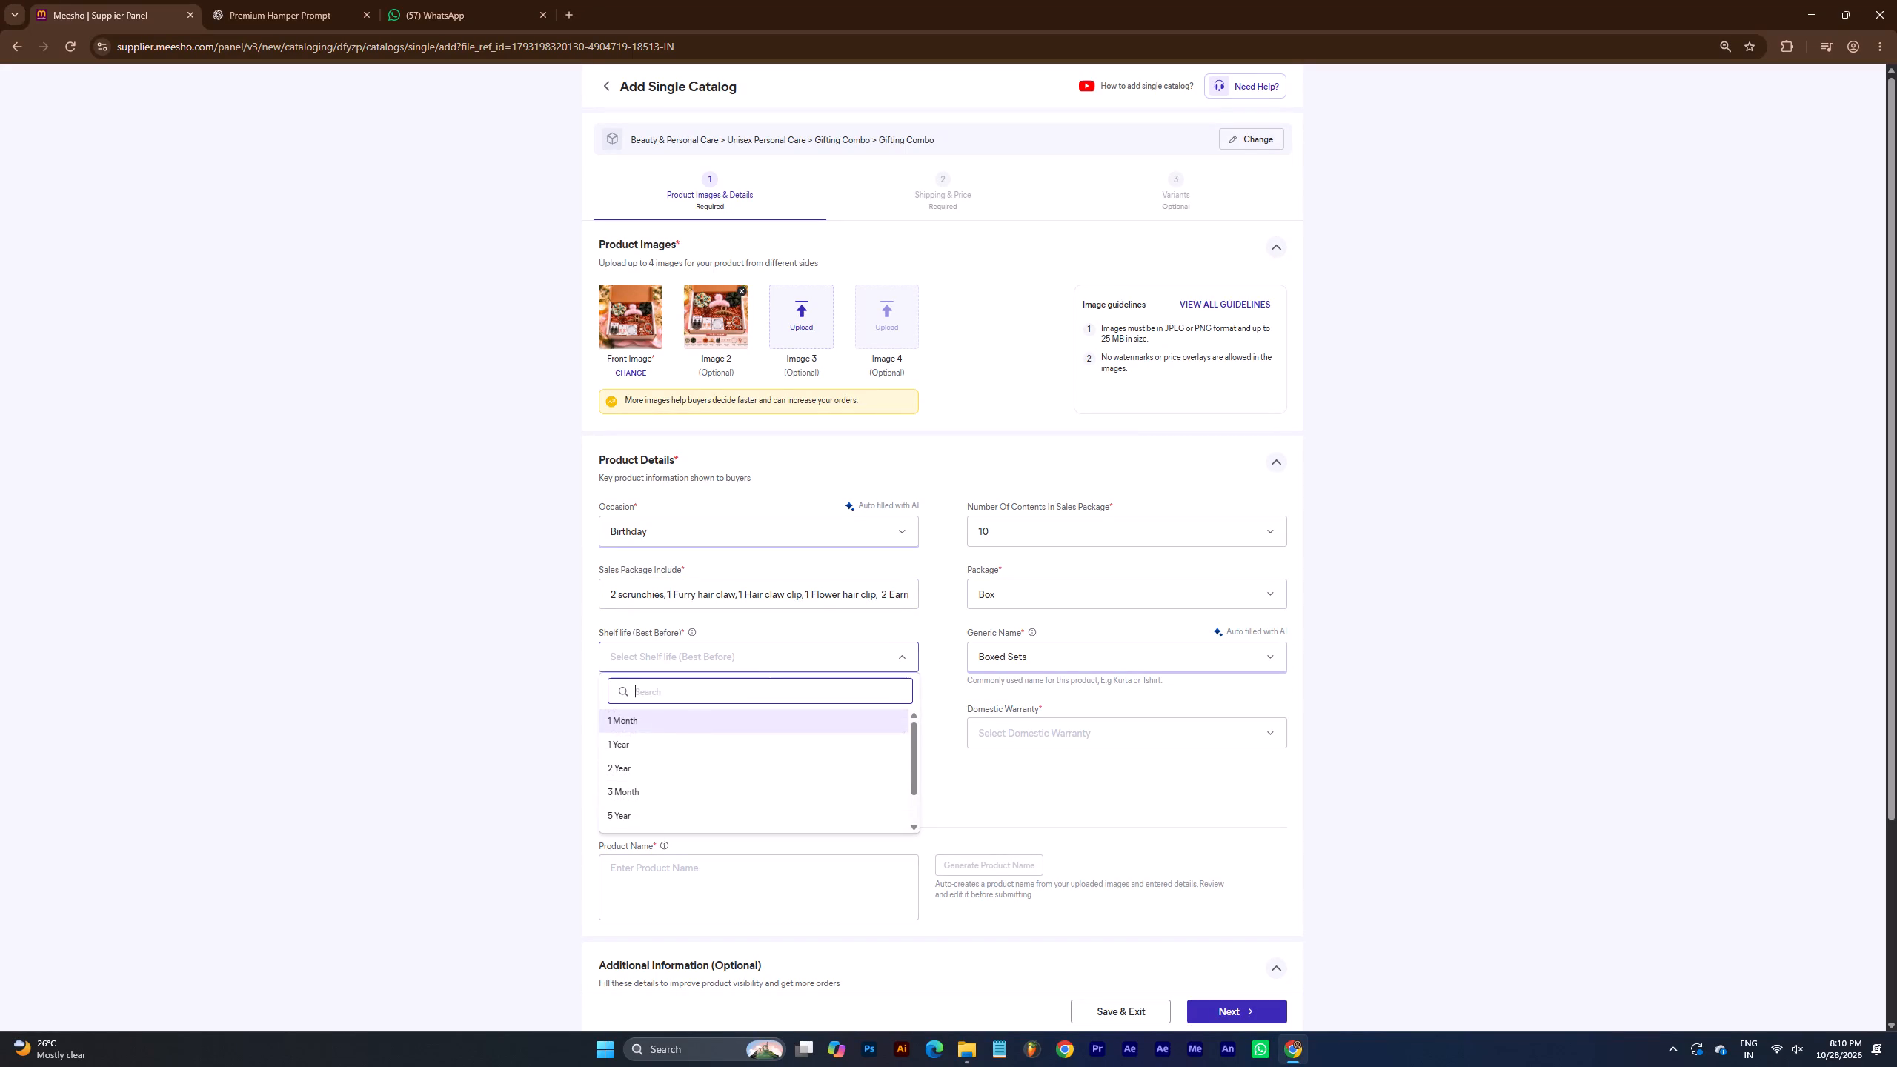
Set Shelf life (Best Before) to 1 Year and Generic Name to Surprise Gifts in the Product Details.
{"action": "left_click", "coordinate": [672, 739]}
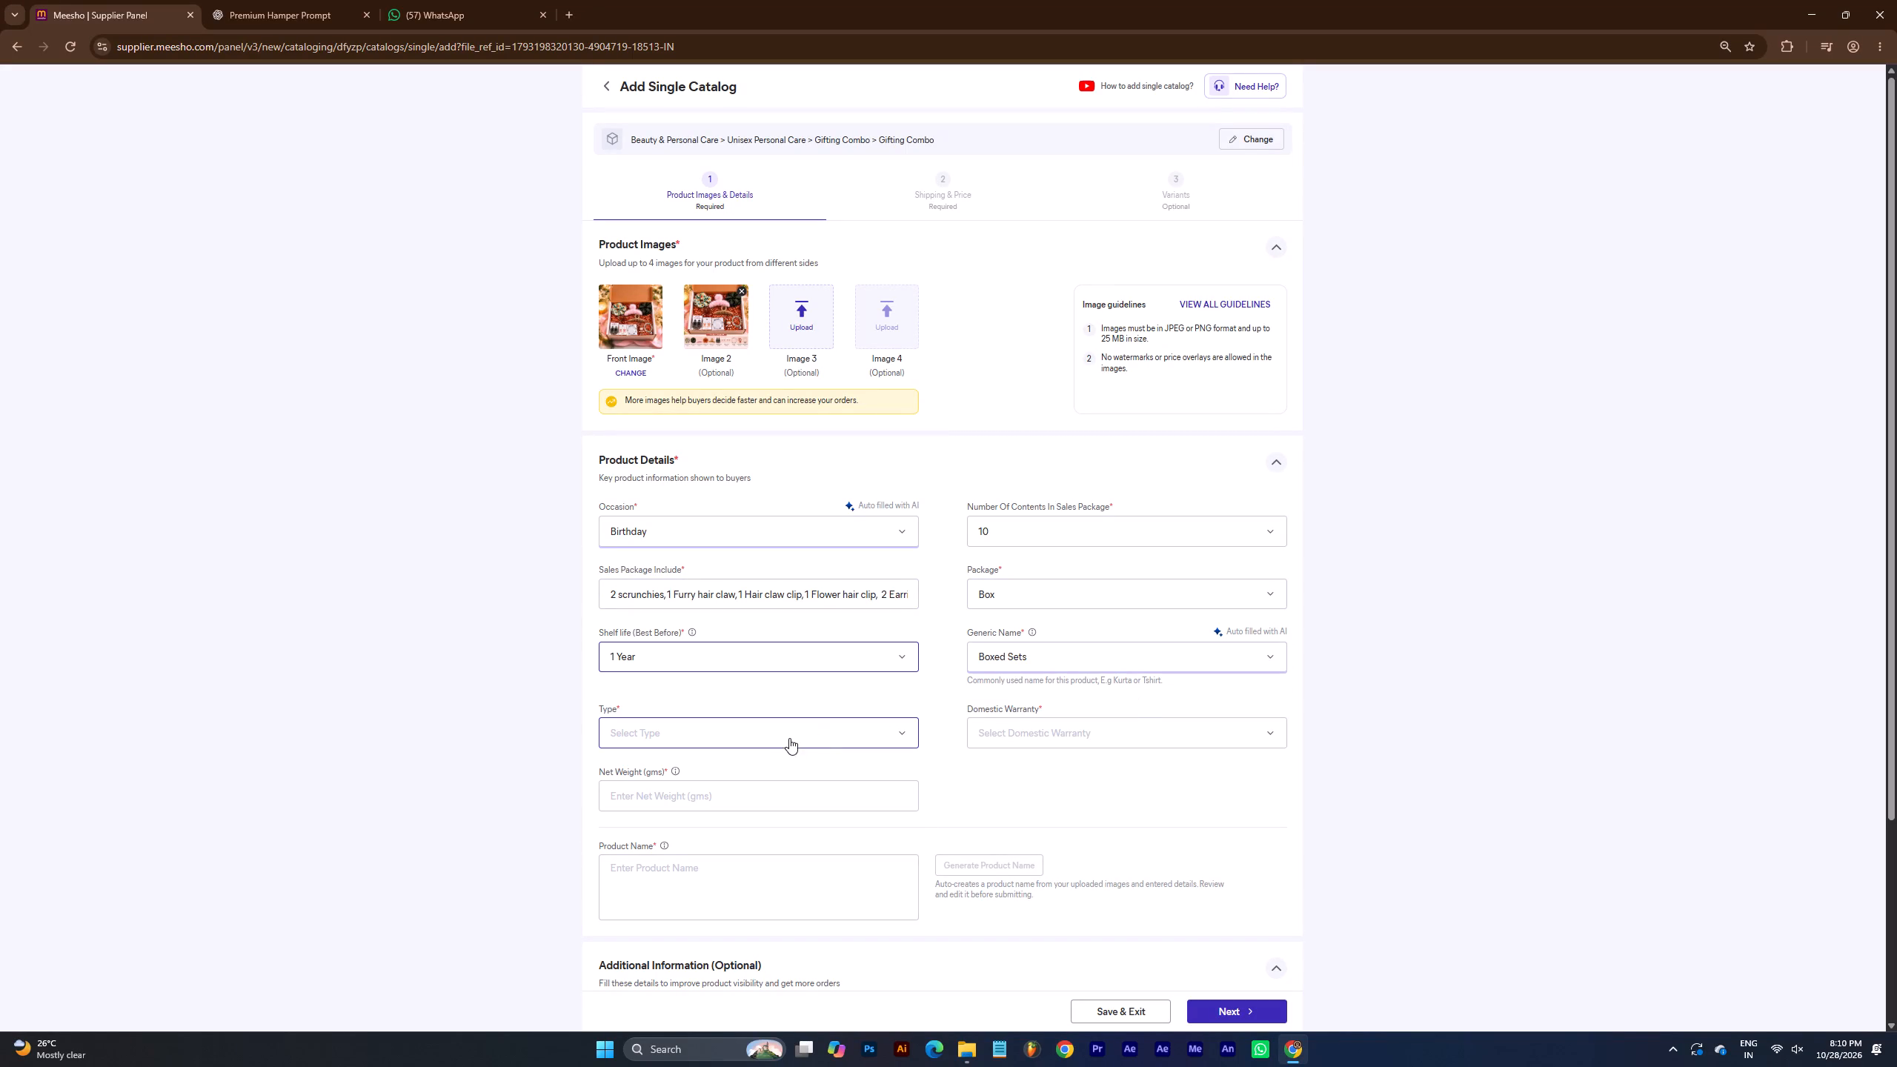
{"action": "left_click", "coordinate": [789, 736]}
{"action": "left_click", "coordinate": [1037, 668]}
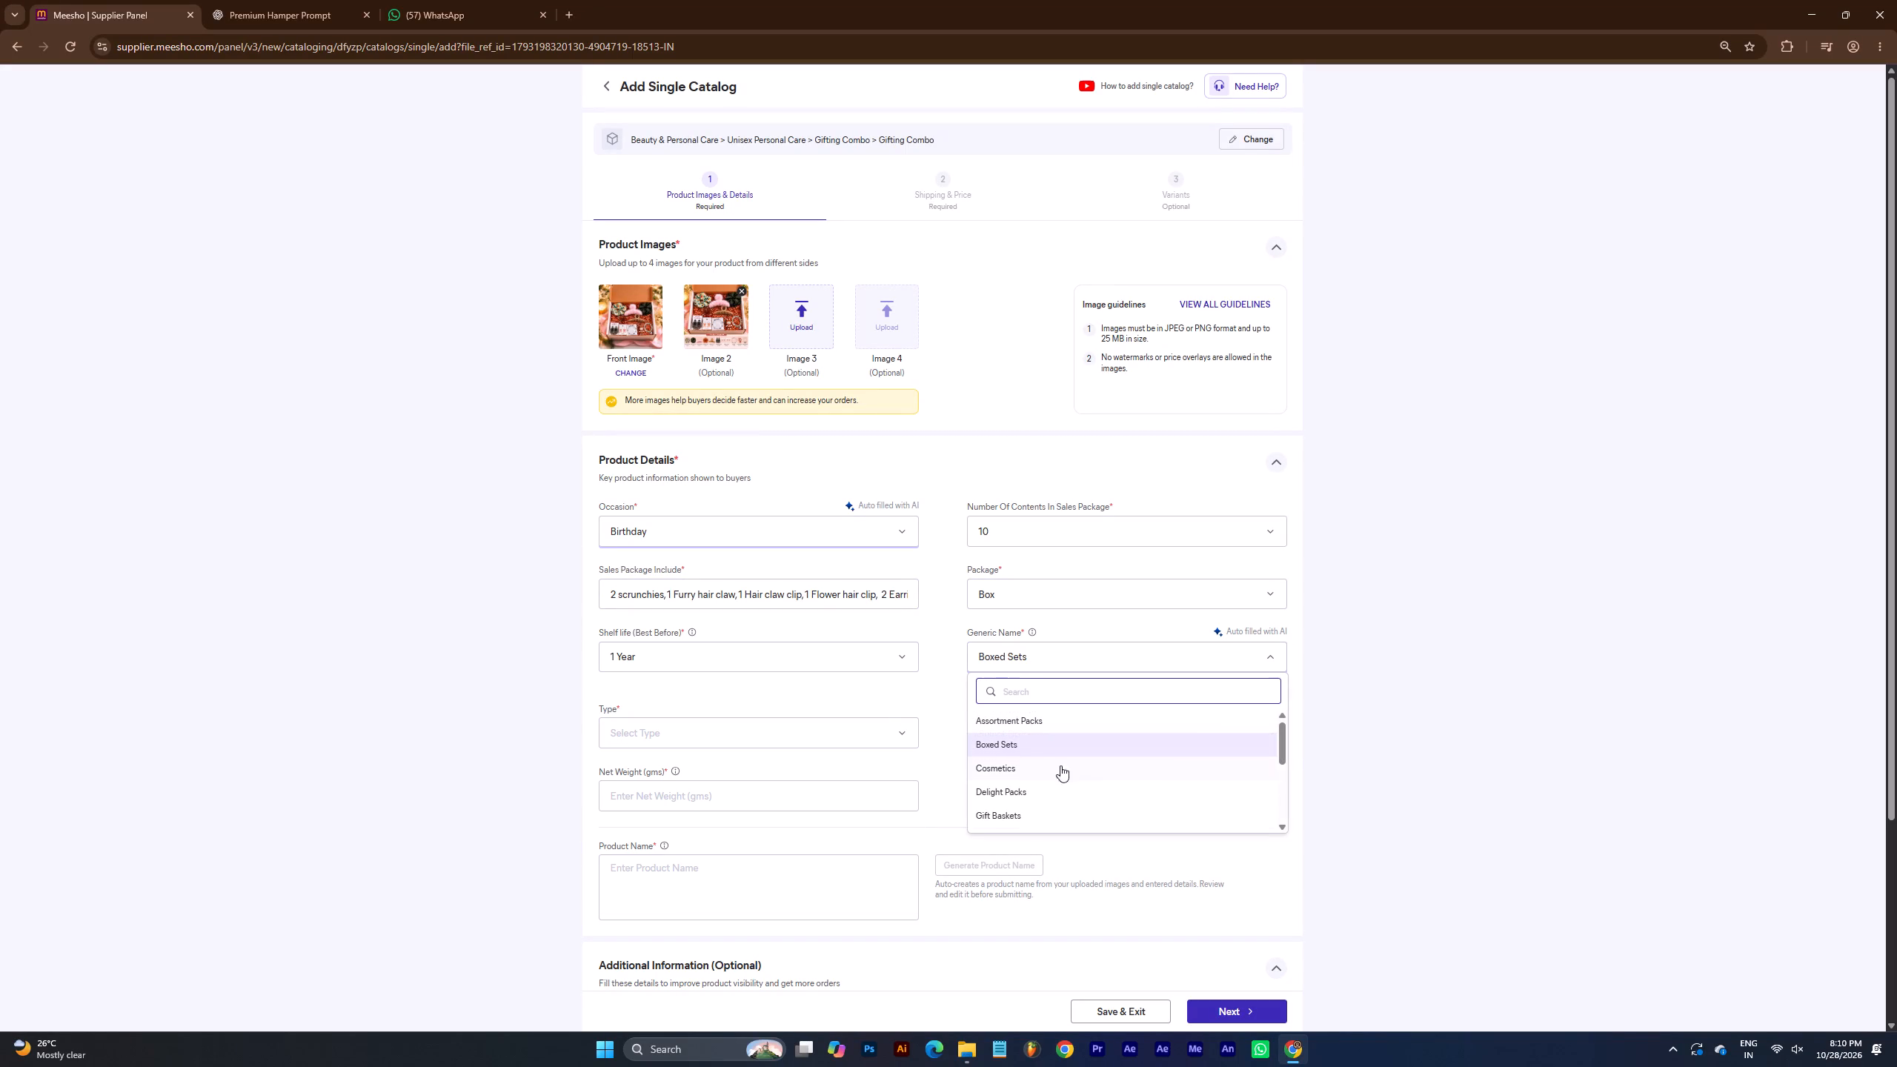
{"action": "left_click_drag", "start_coordinate": [1285, 743], "coordinate": [1286, 806]}
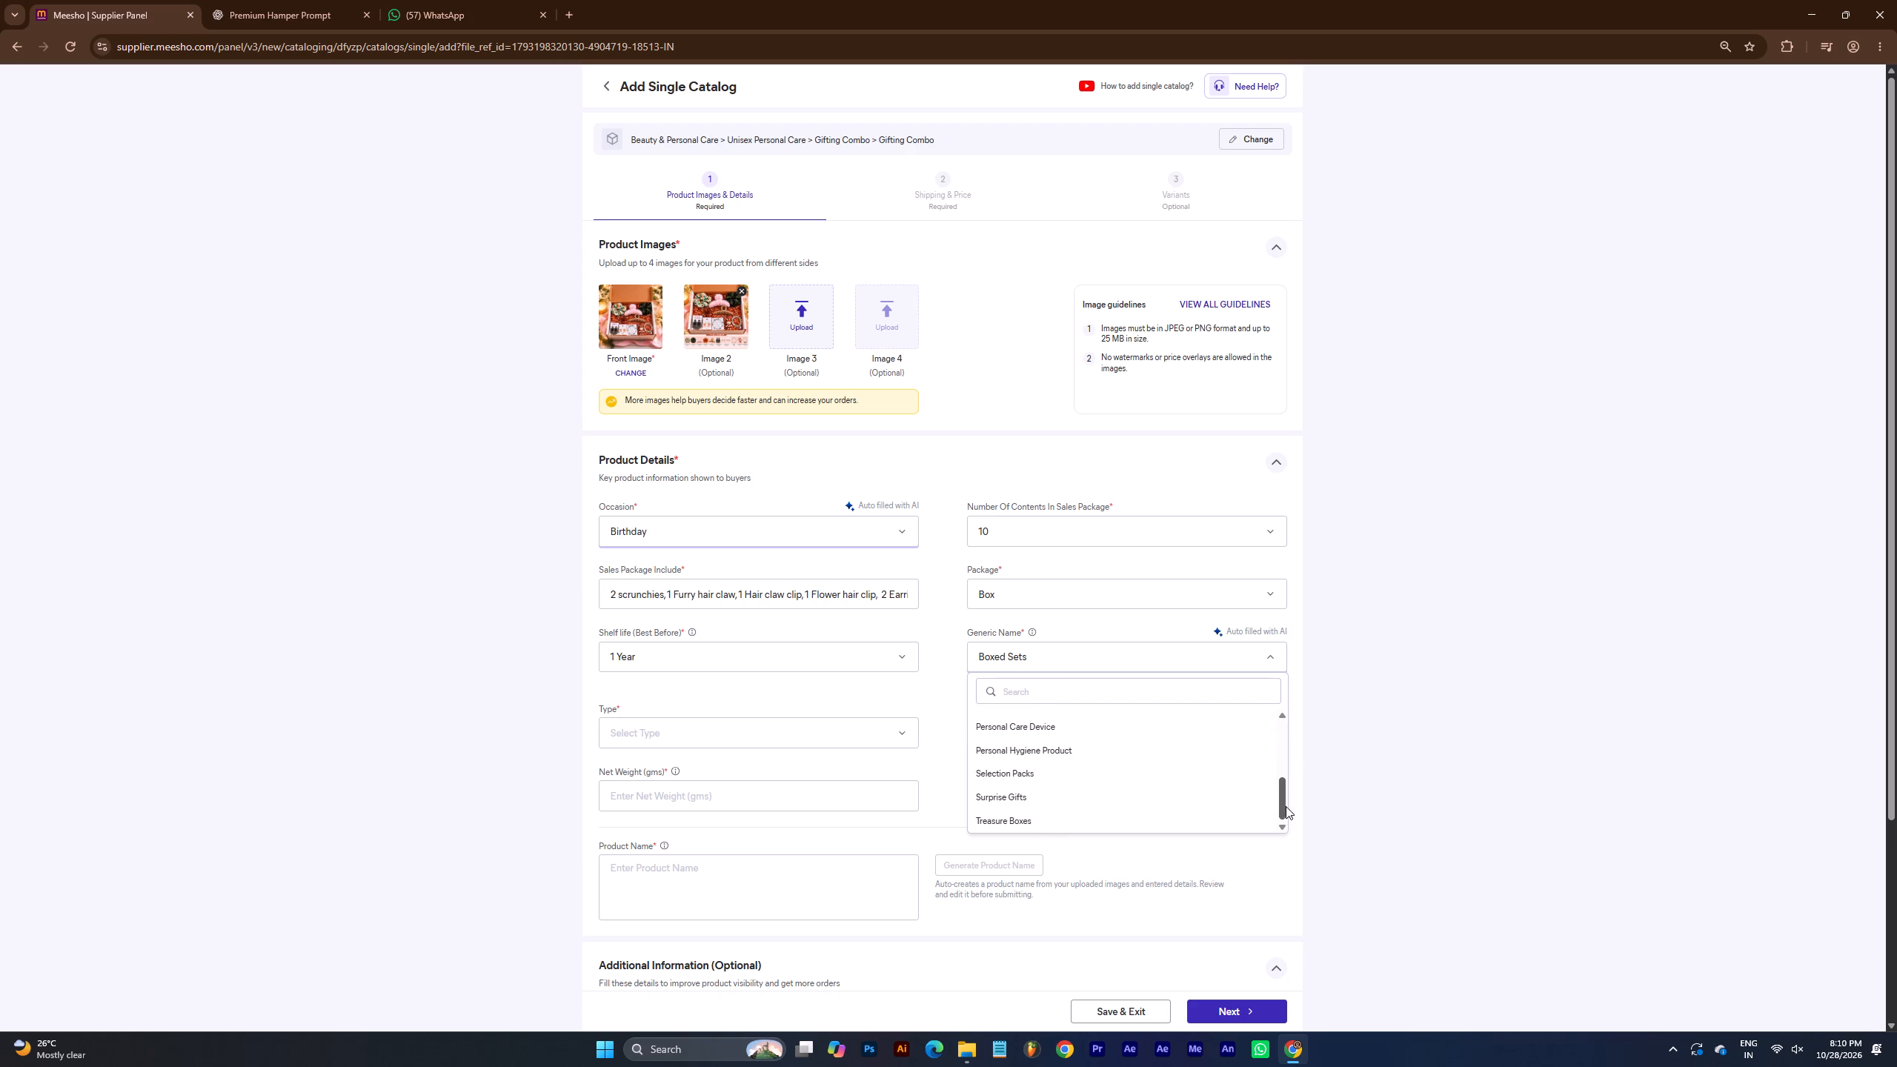
{"action": "left_click_drag", "start_coordinate": [1286, 806], "coordinate": [1286, 812]}
{"action": "left_click", "coordinate": [989, 800]}
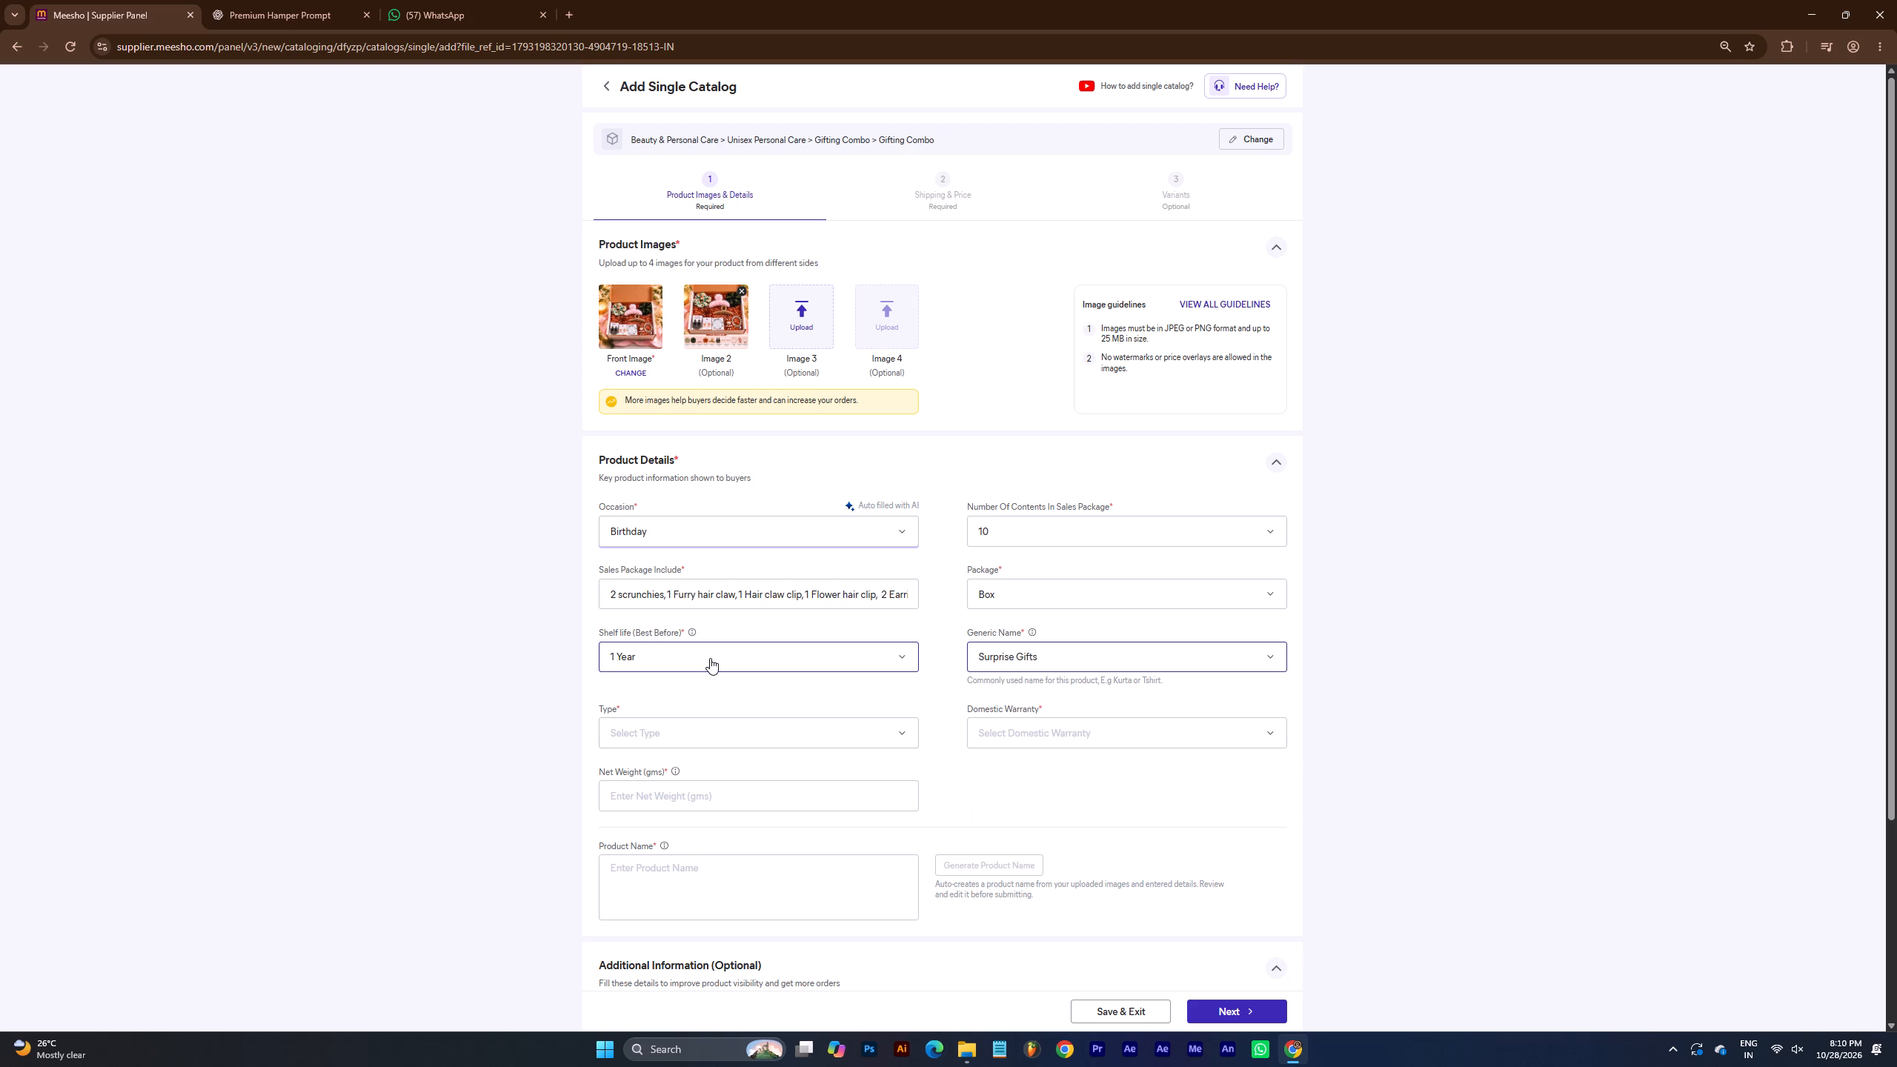
Set the Type to Gift Combo and the Domestic Warranty to 1 Year in the Product Details.
{"action": "left_click", "coordinate": [677, 734]}
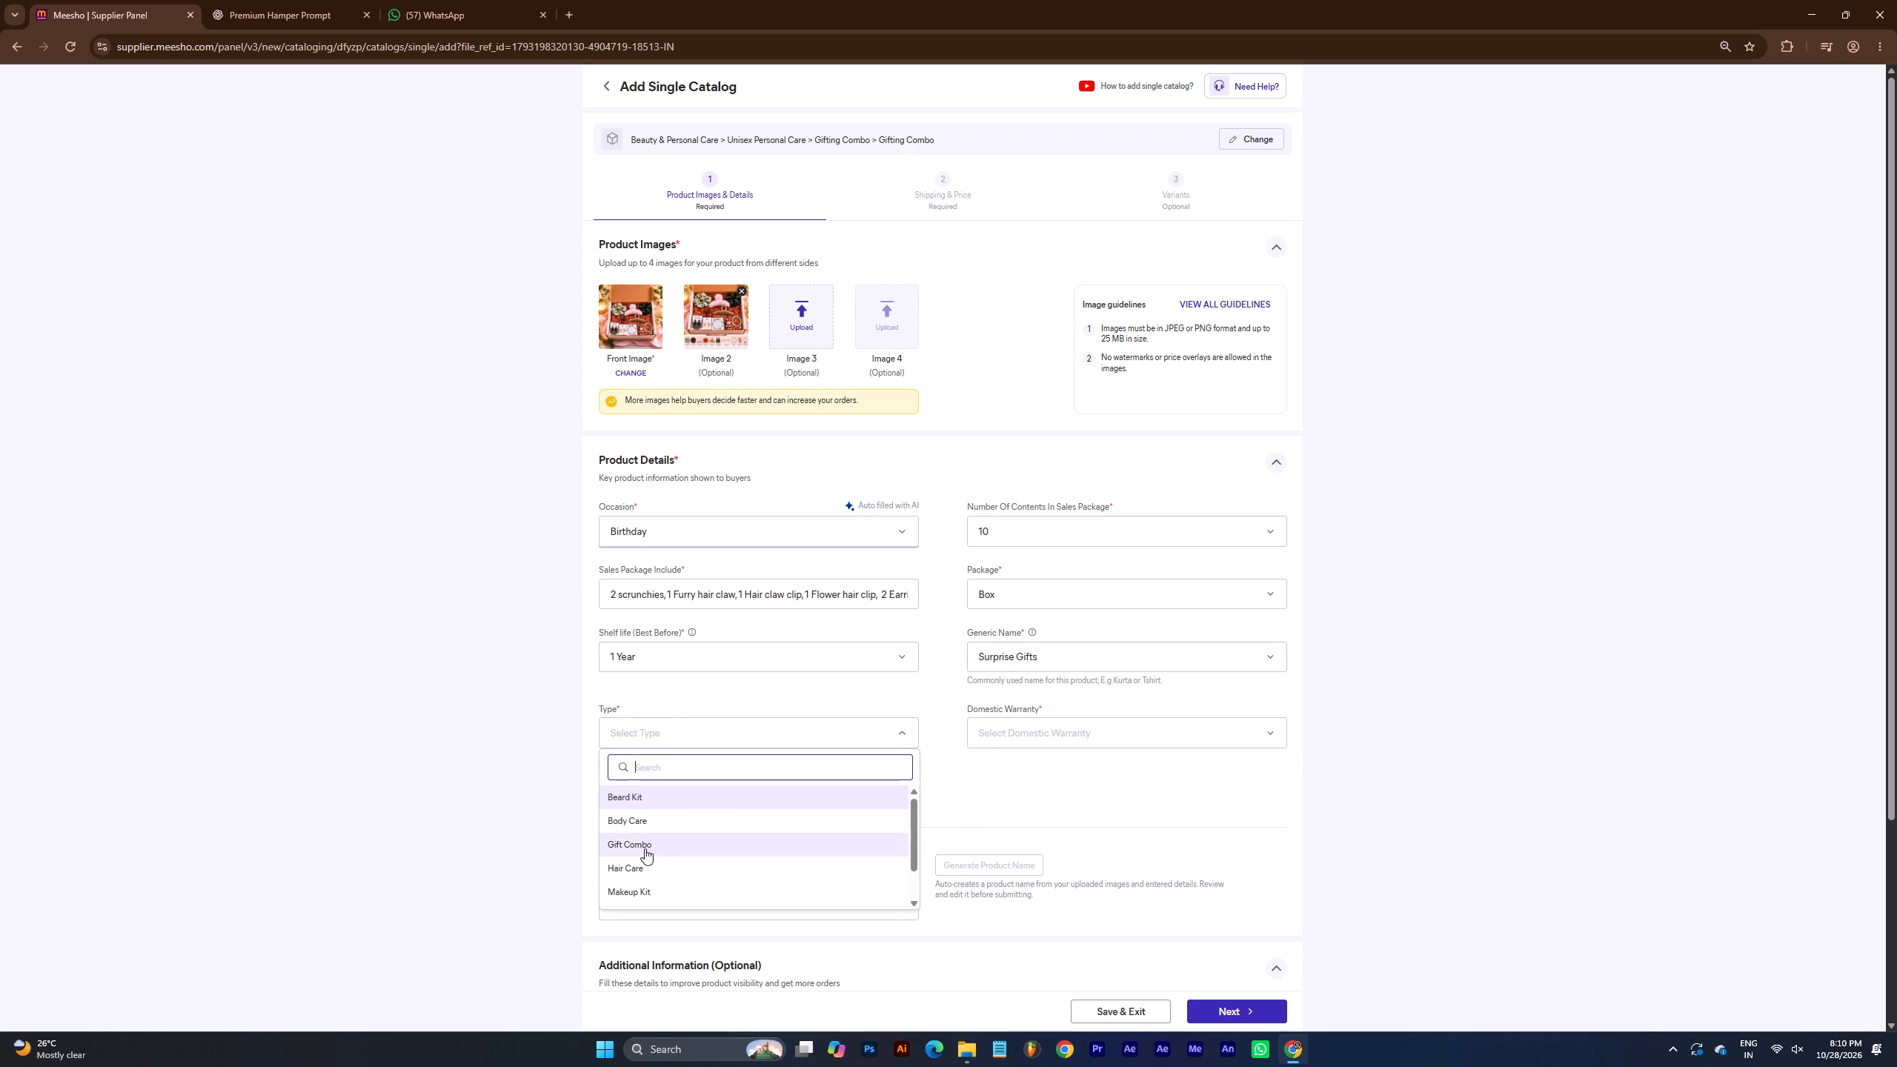
{"action": "left_click", "coordinate": [655, 847]}
{"action": "left_click", "coordinate": [1031, 742]}
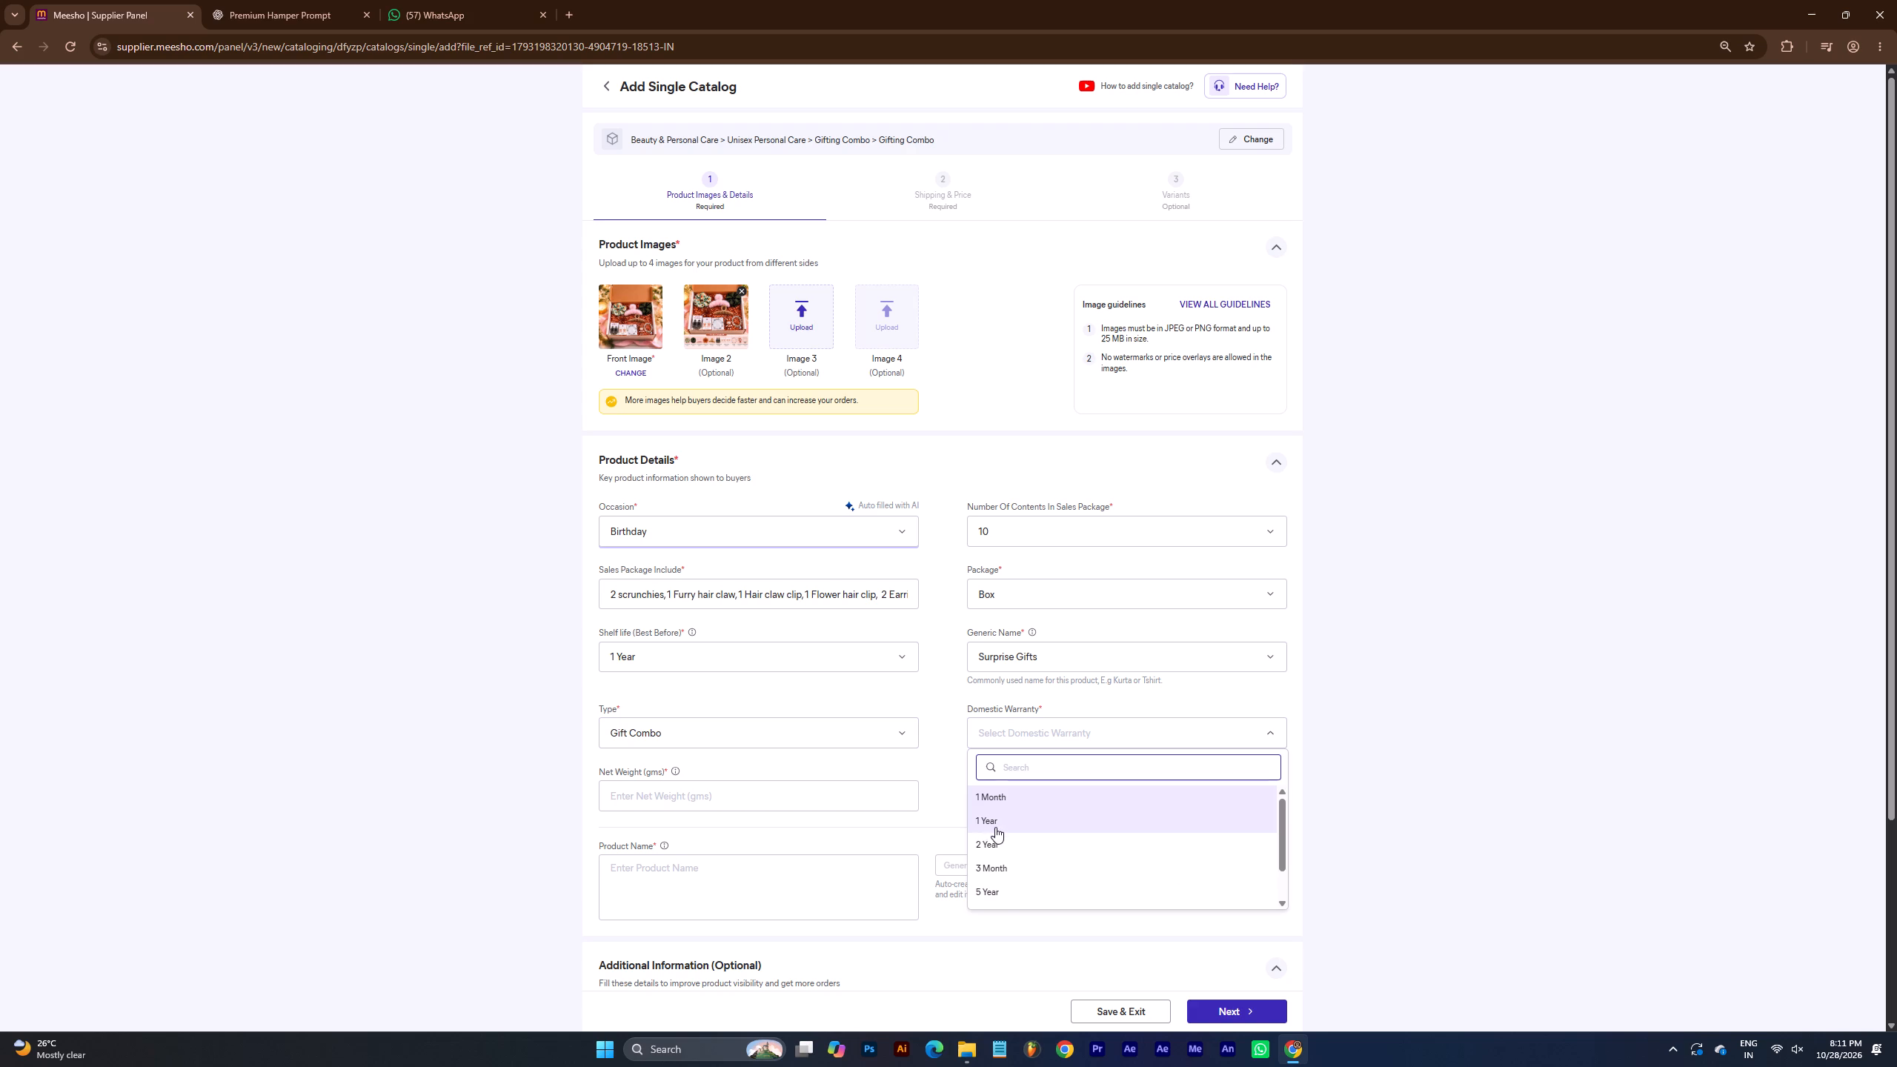
{"action": "left_click", "coordinate": [997, 822]}
Set the Net Weight to 170 grams in the Product Details.
{"action": "left_click", "coordinate": [666, 800]}
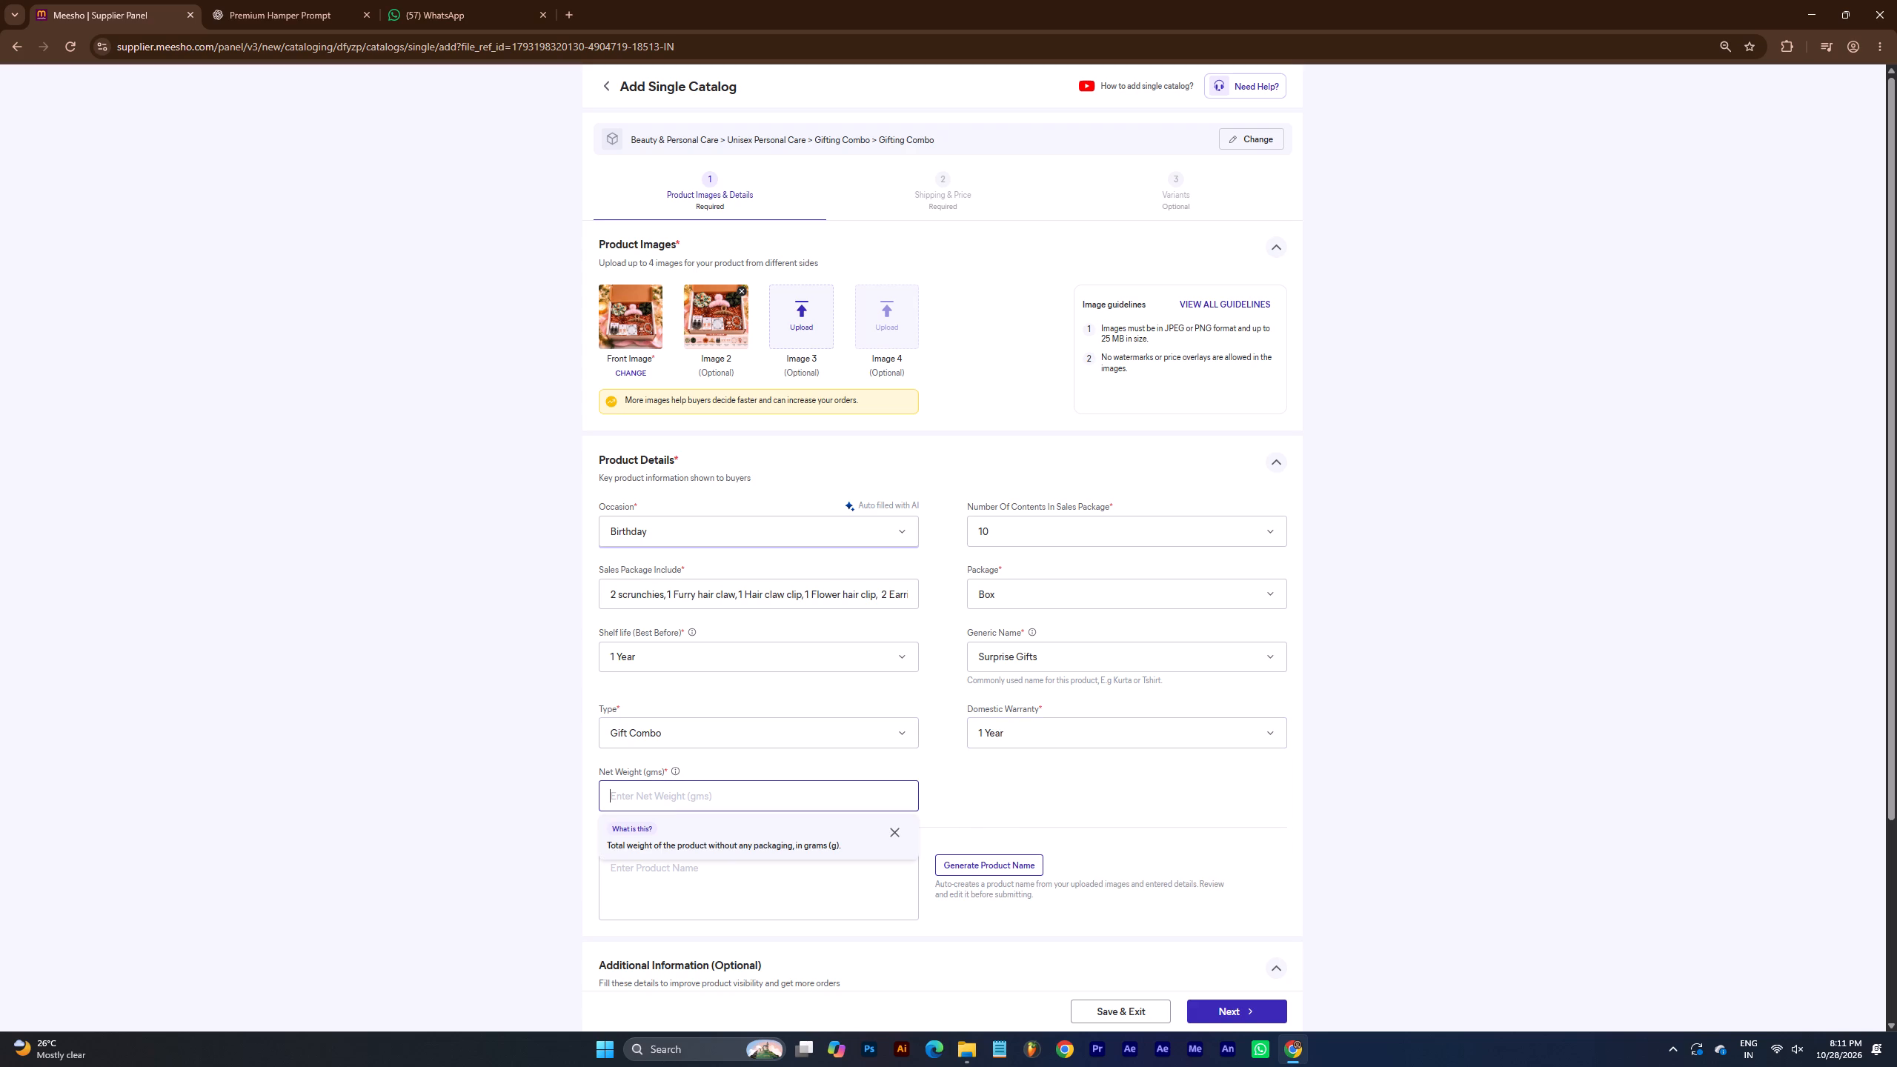
{"action": "key", "text": "1"}
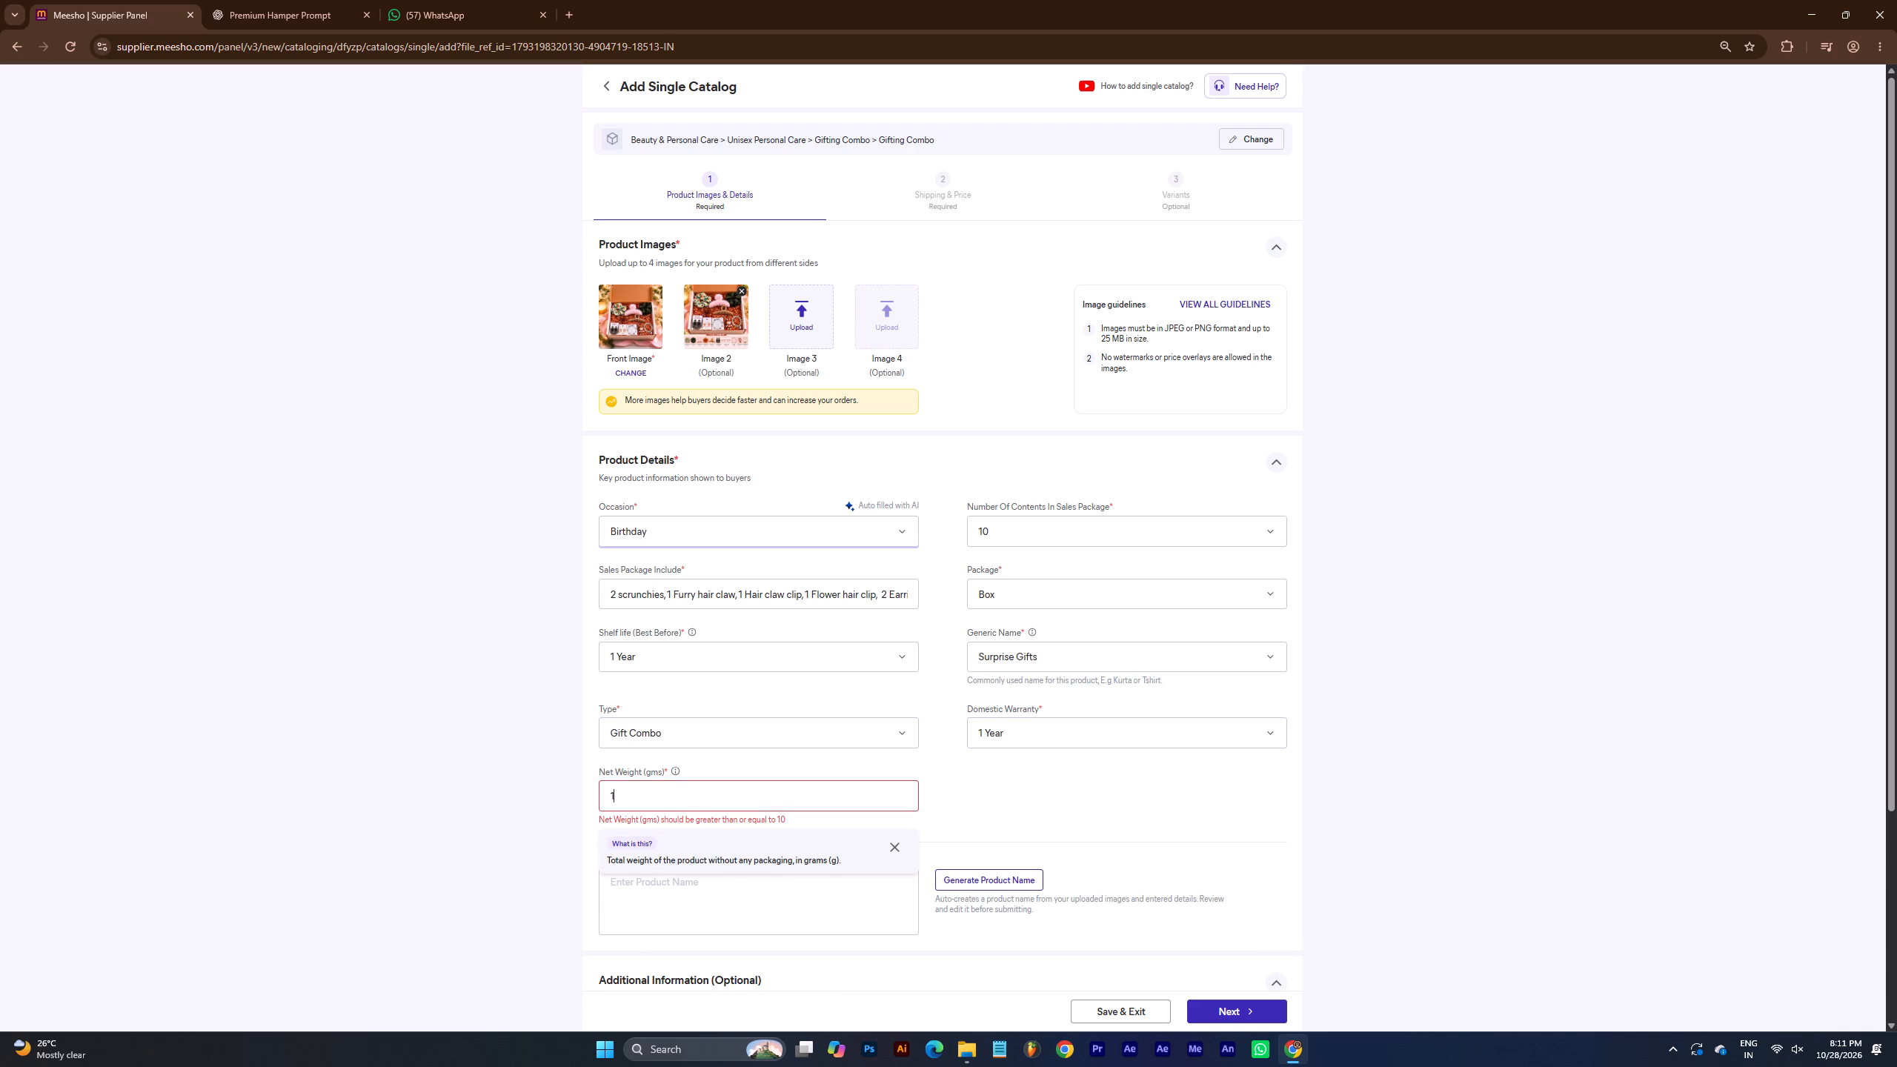
{"action": "type", "text": "70"}
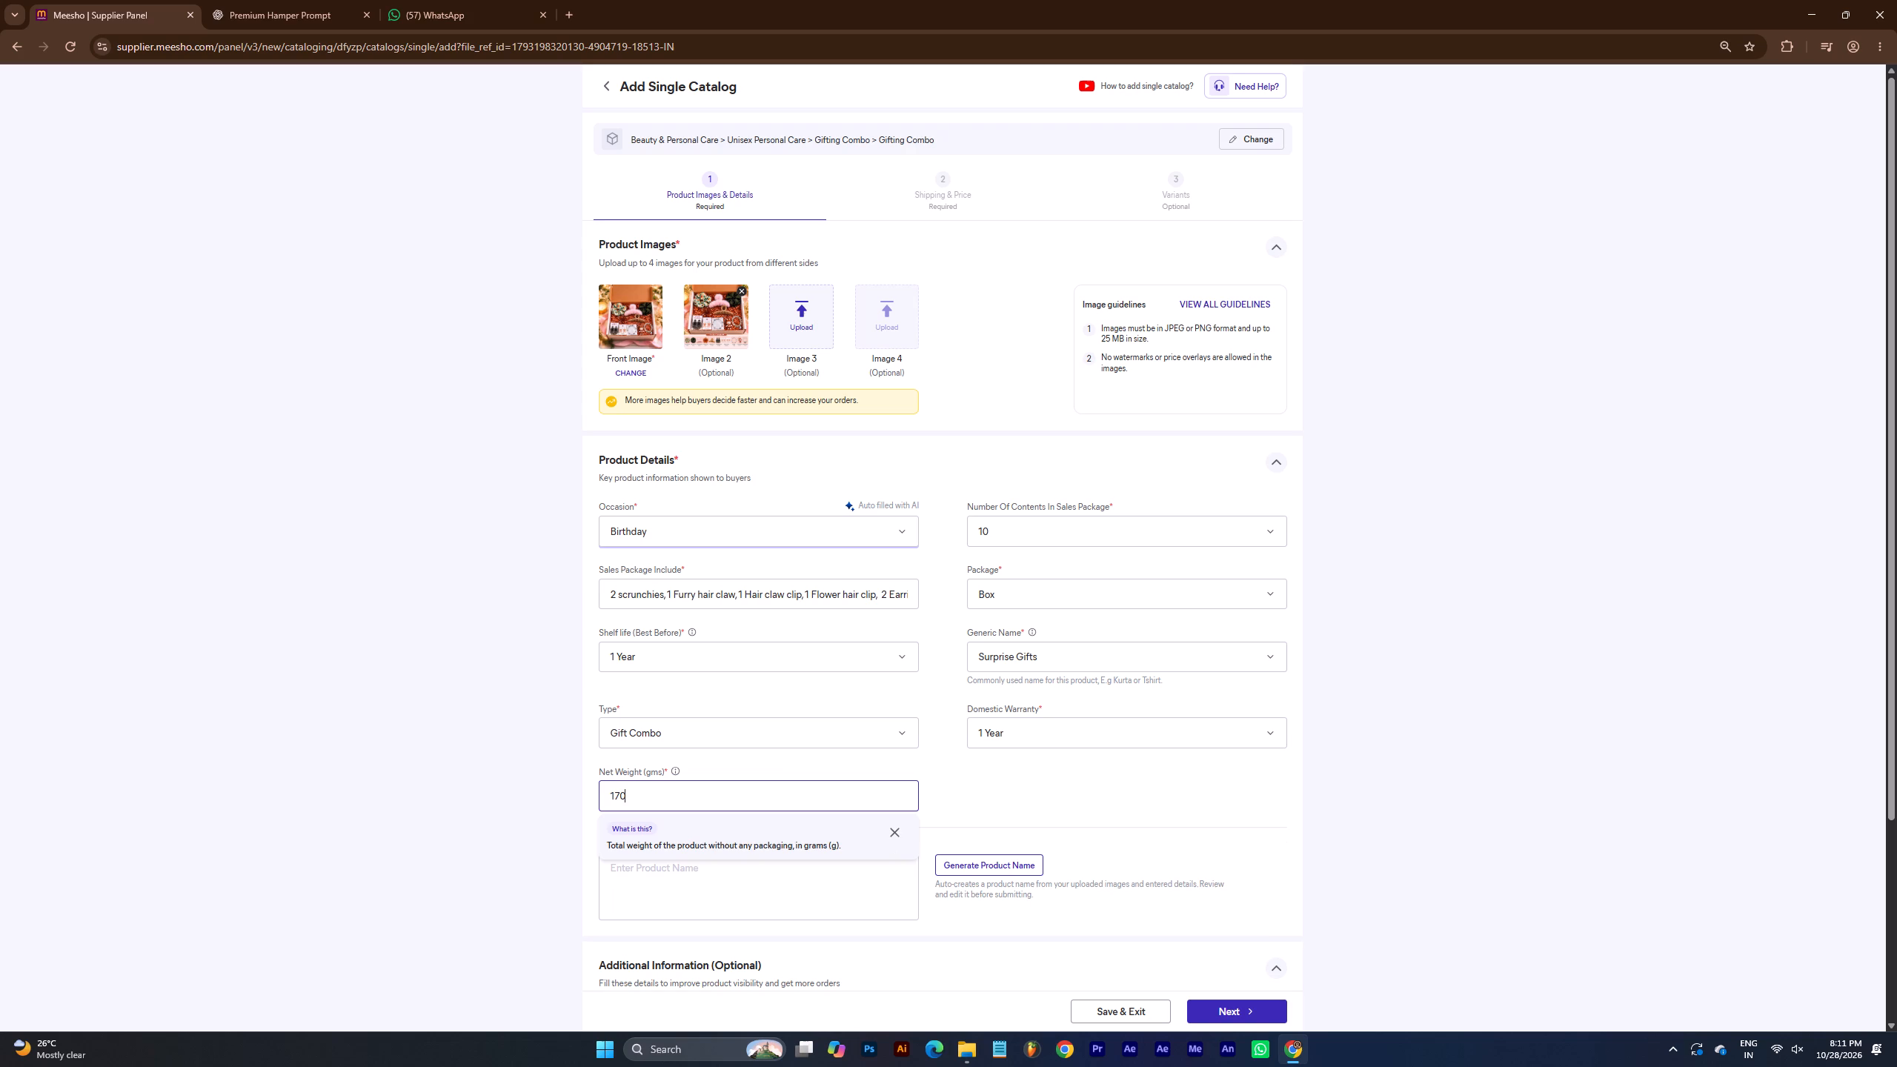
Start filling in the Product Name in the Product Details.
{"action": "left_click", "coordinate": [810, 880]}
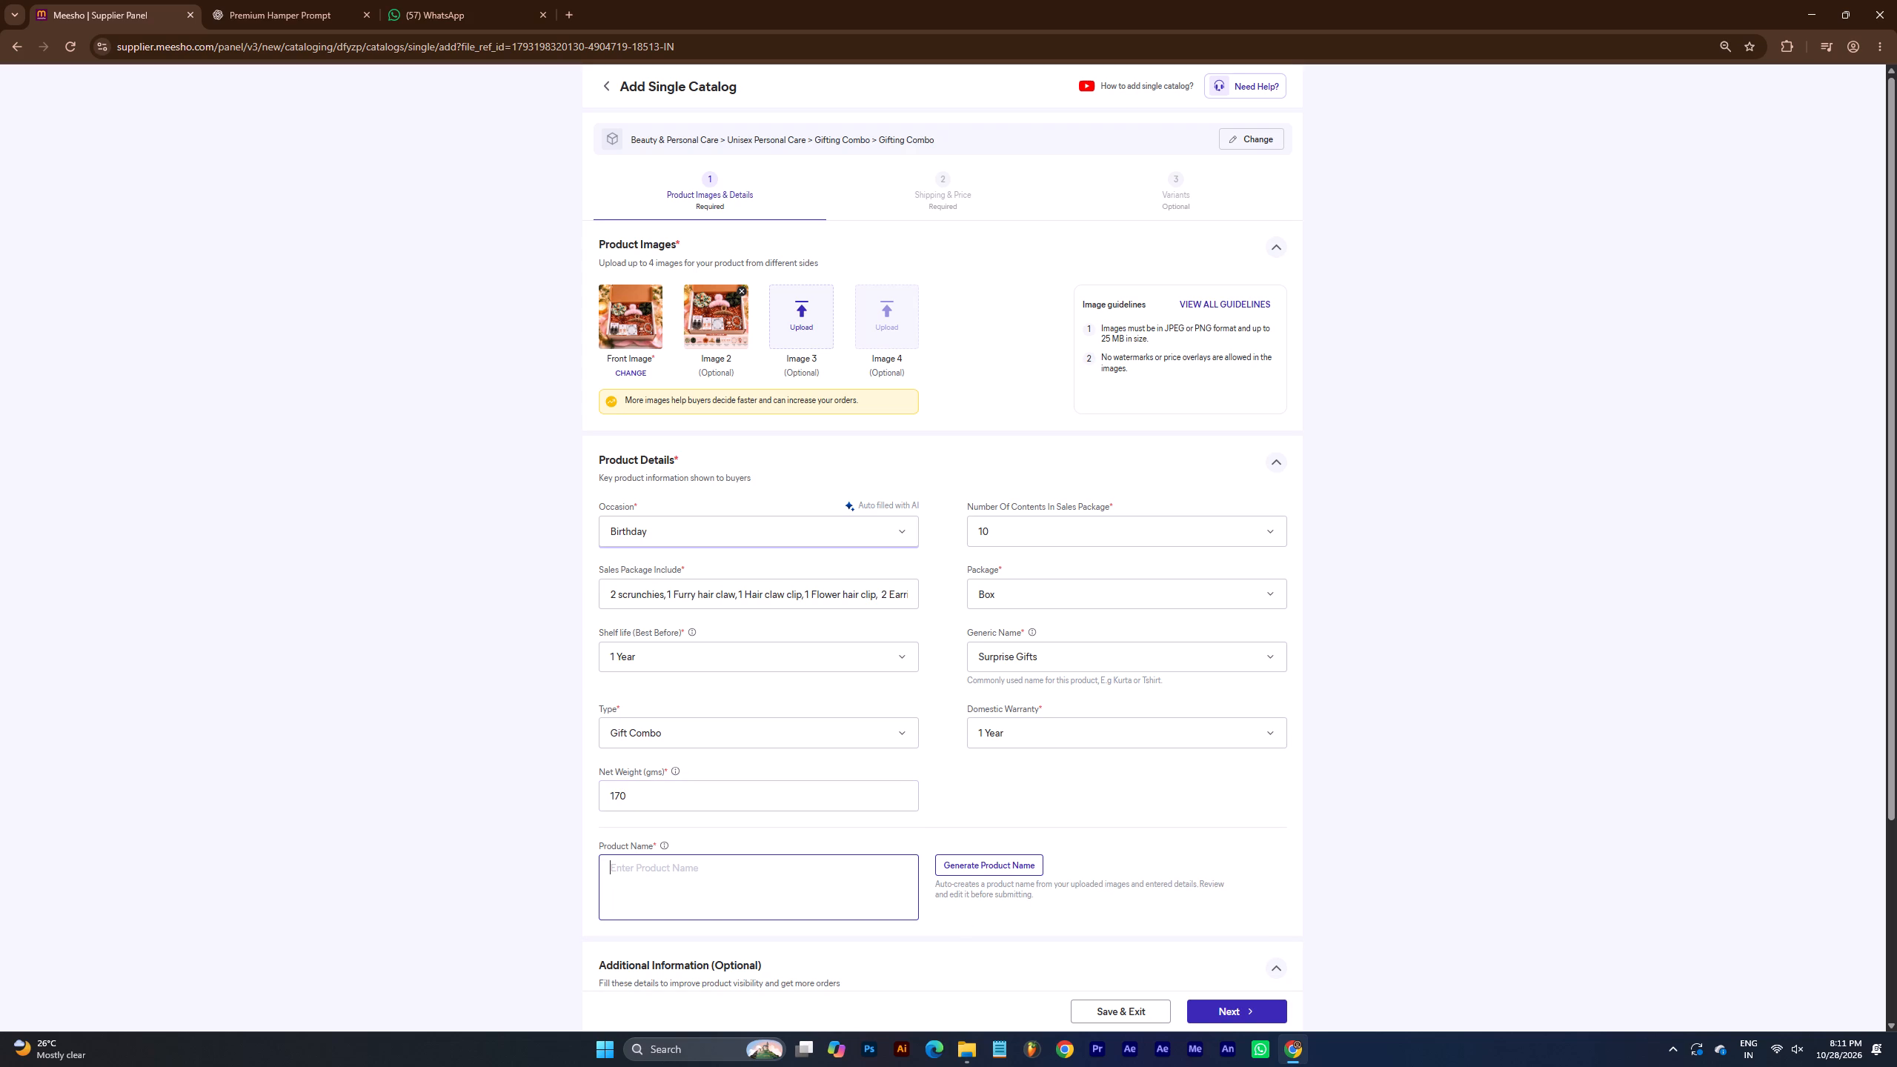
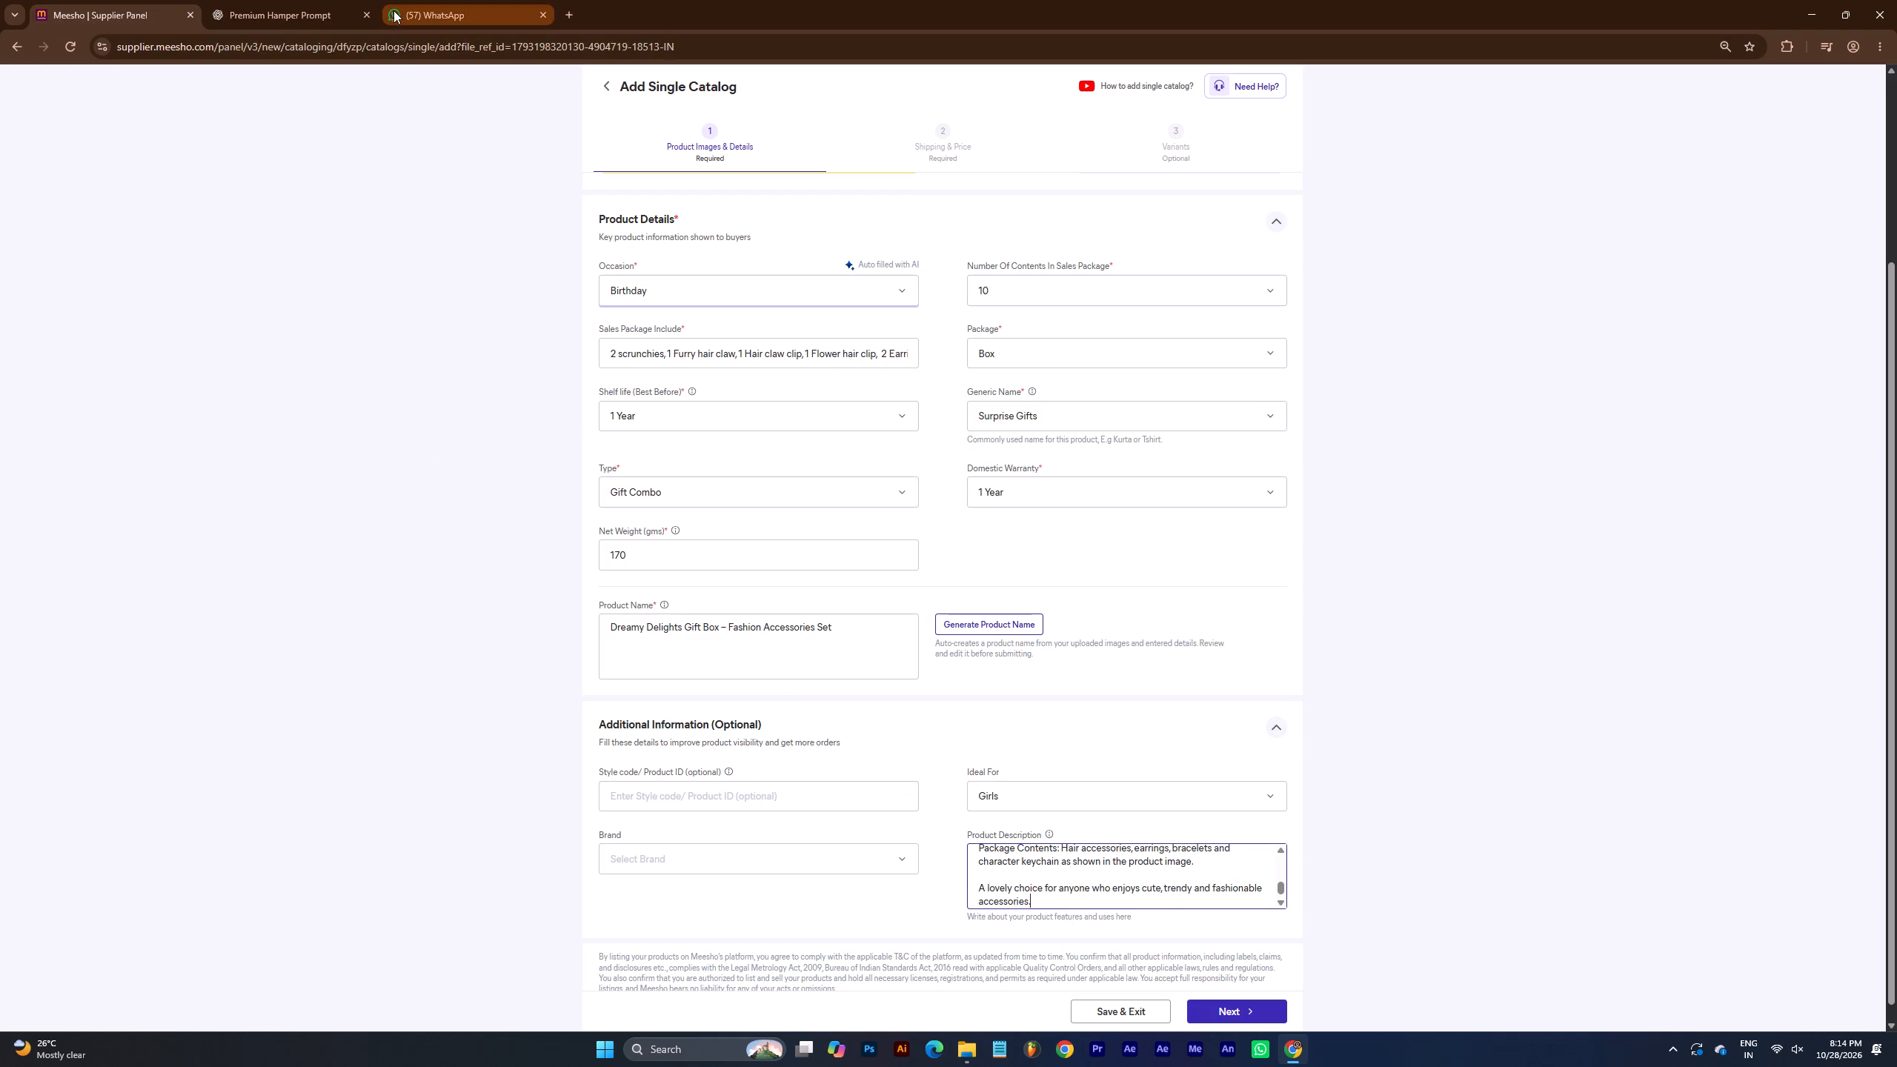
Append ChatGPT's keyword list for the hamper, starting with "girls gift hamper", on a new line of the Meesho Product Description.
{"action": "left_click", "coordinate": [270, 19]}
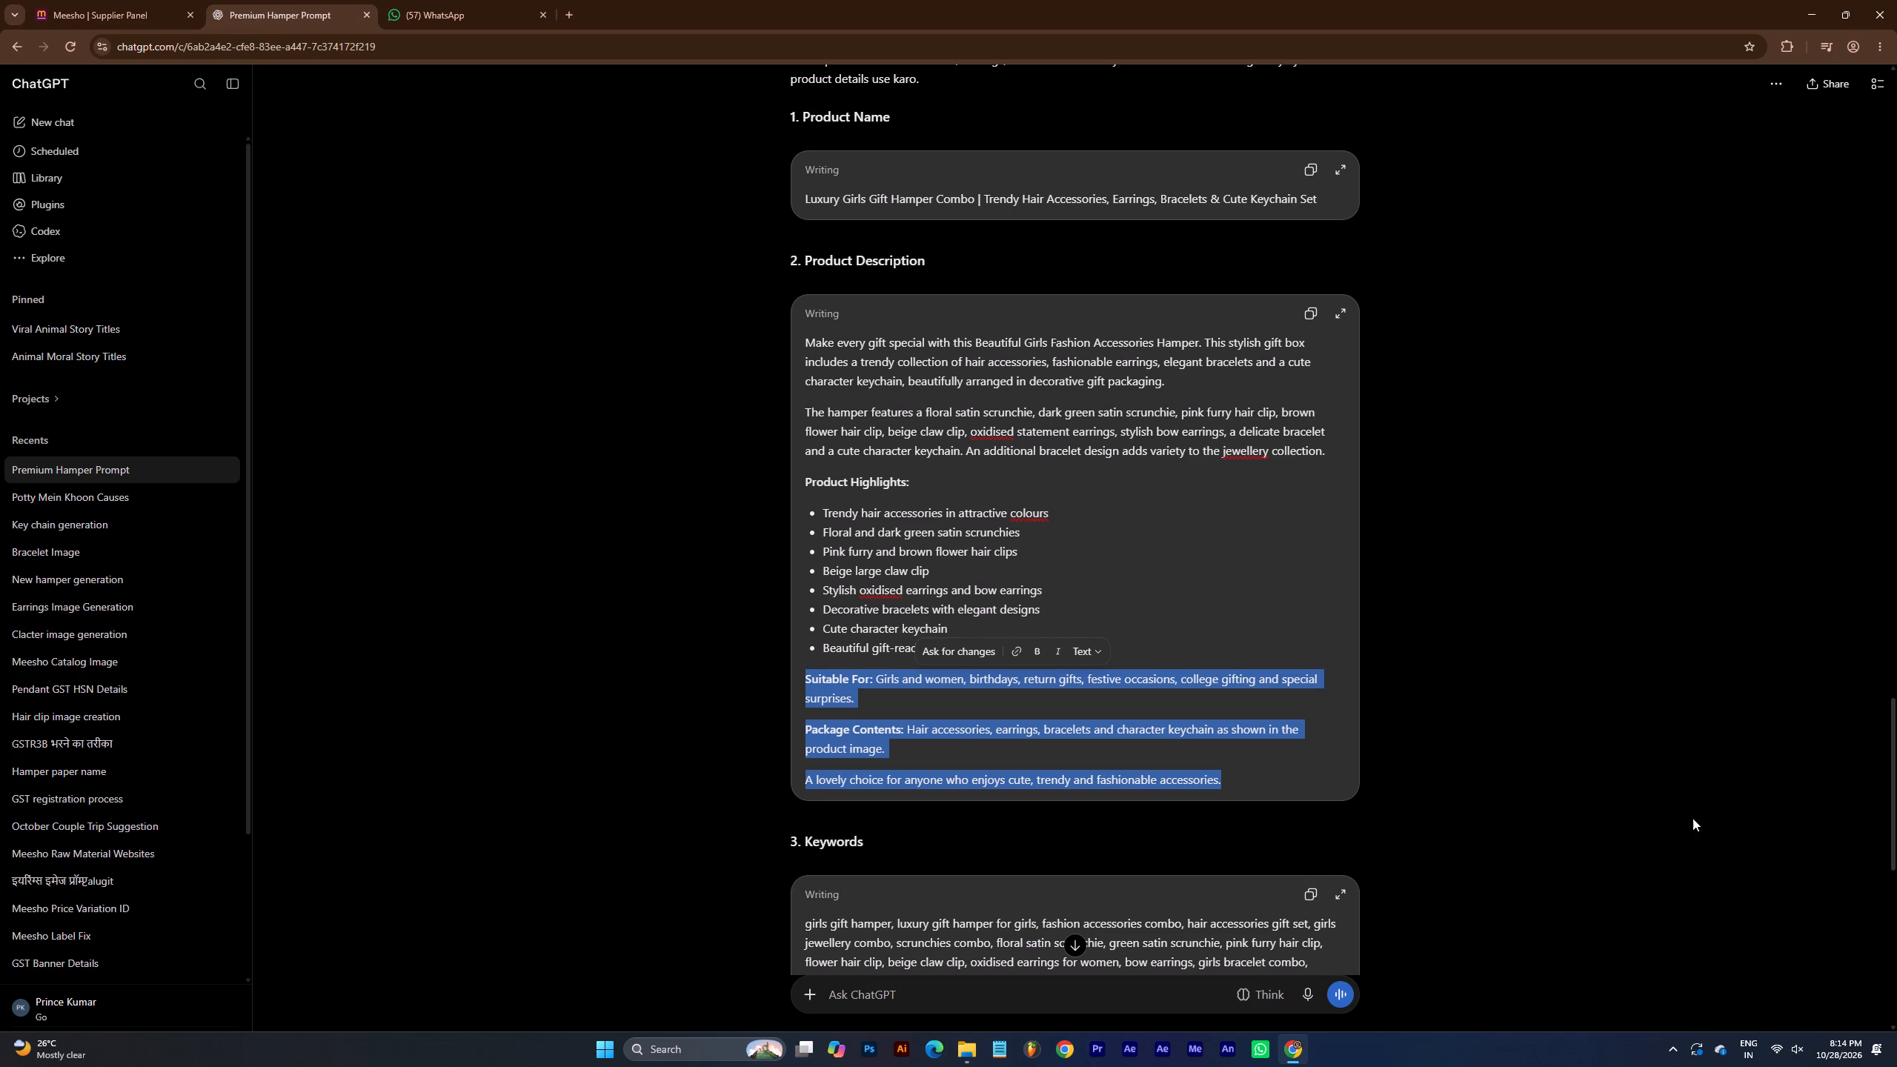
{"action": "left_click_drag", "start_coordinate": [1895, 839], "coordinate": [1896, 936]}
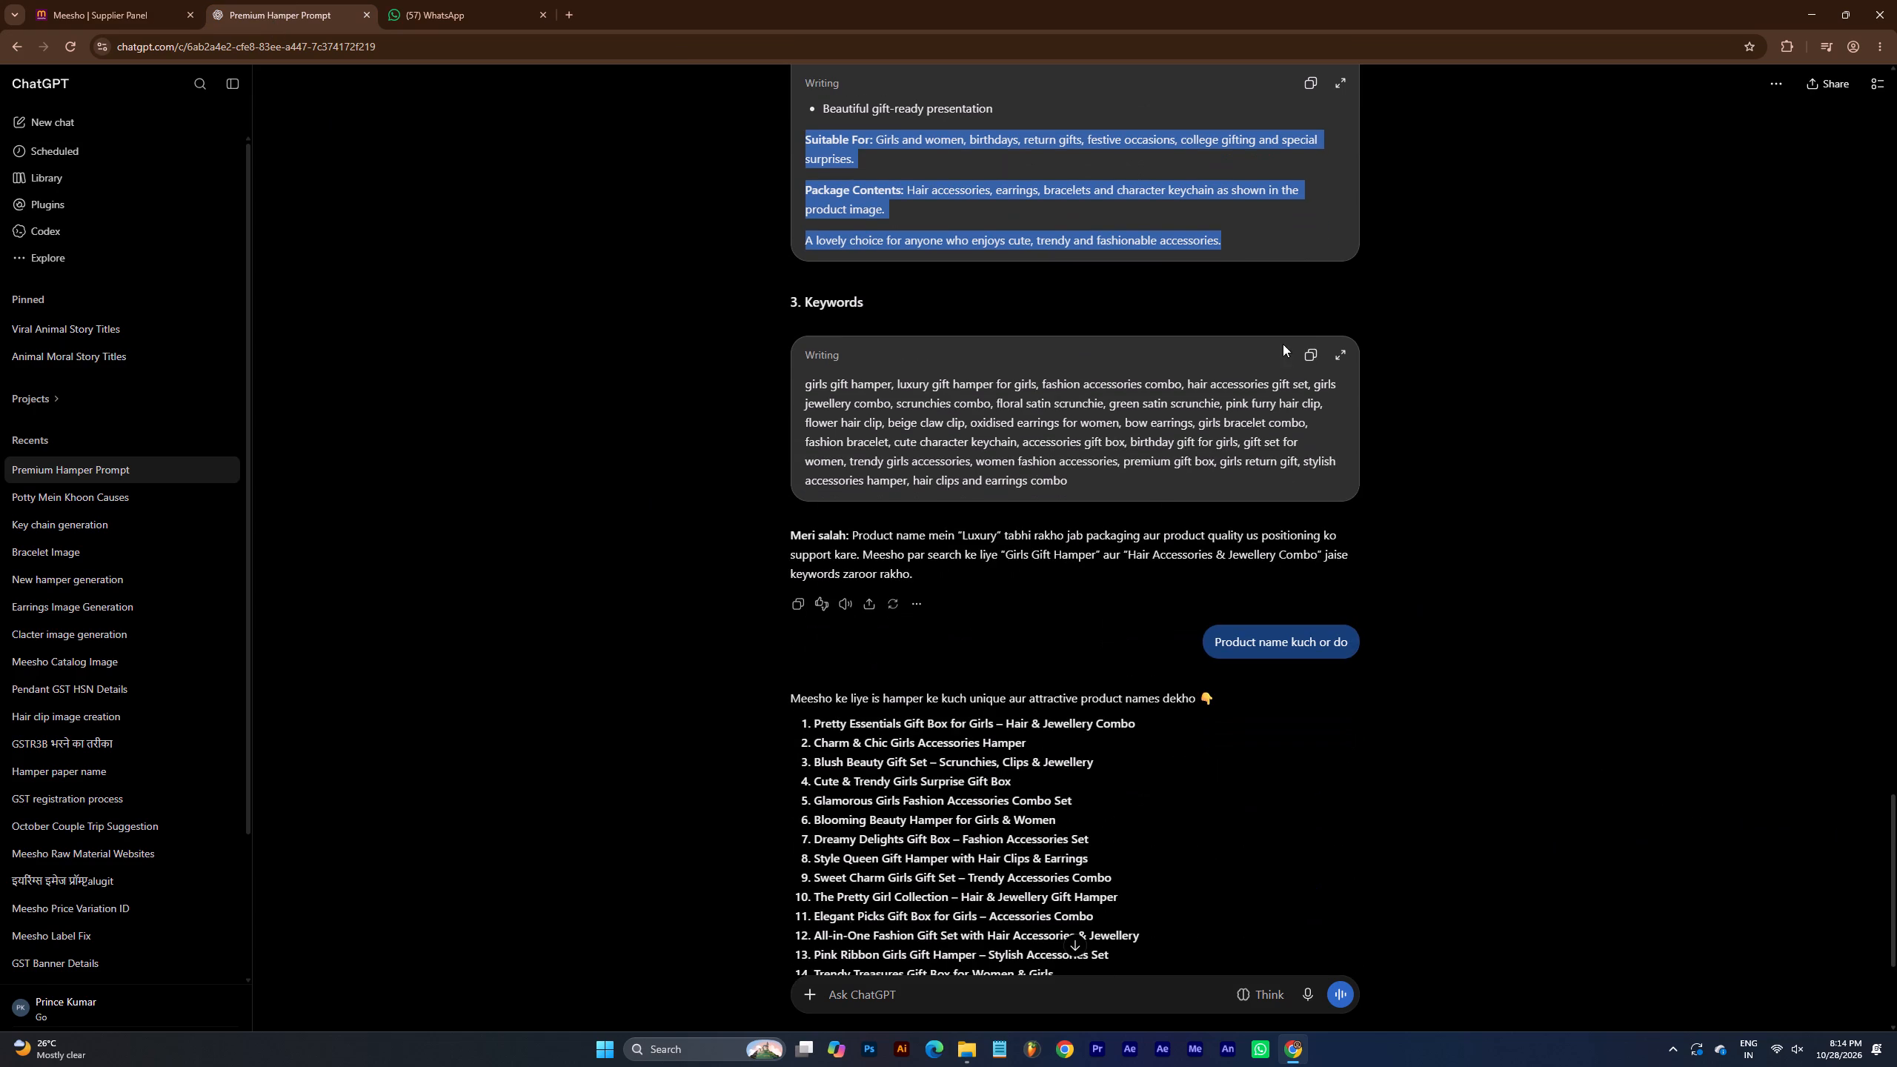
{"action": "left_click", "coordinate": [1309, 356]}
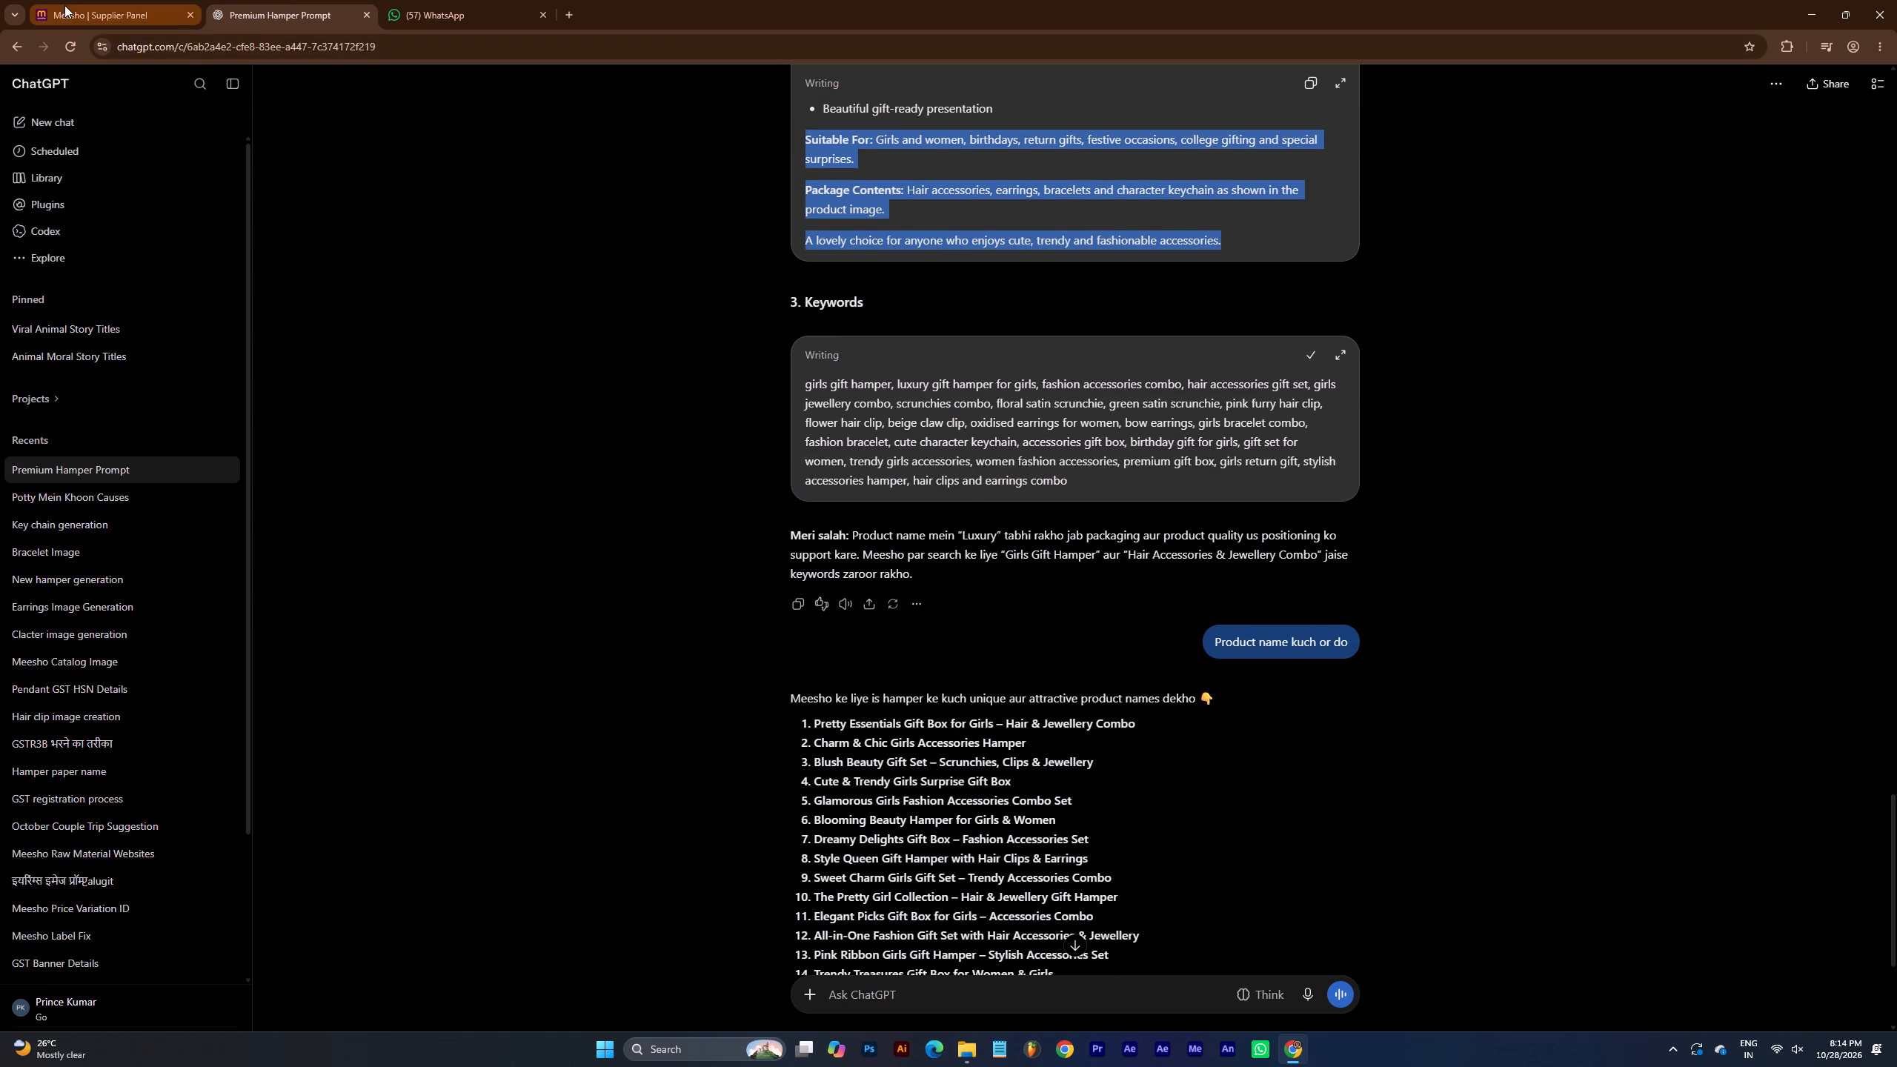
{"action": "left_click", "coordinate": [64, 5]}
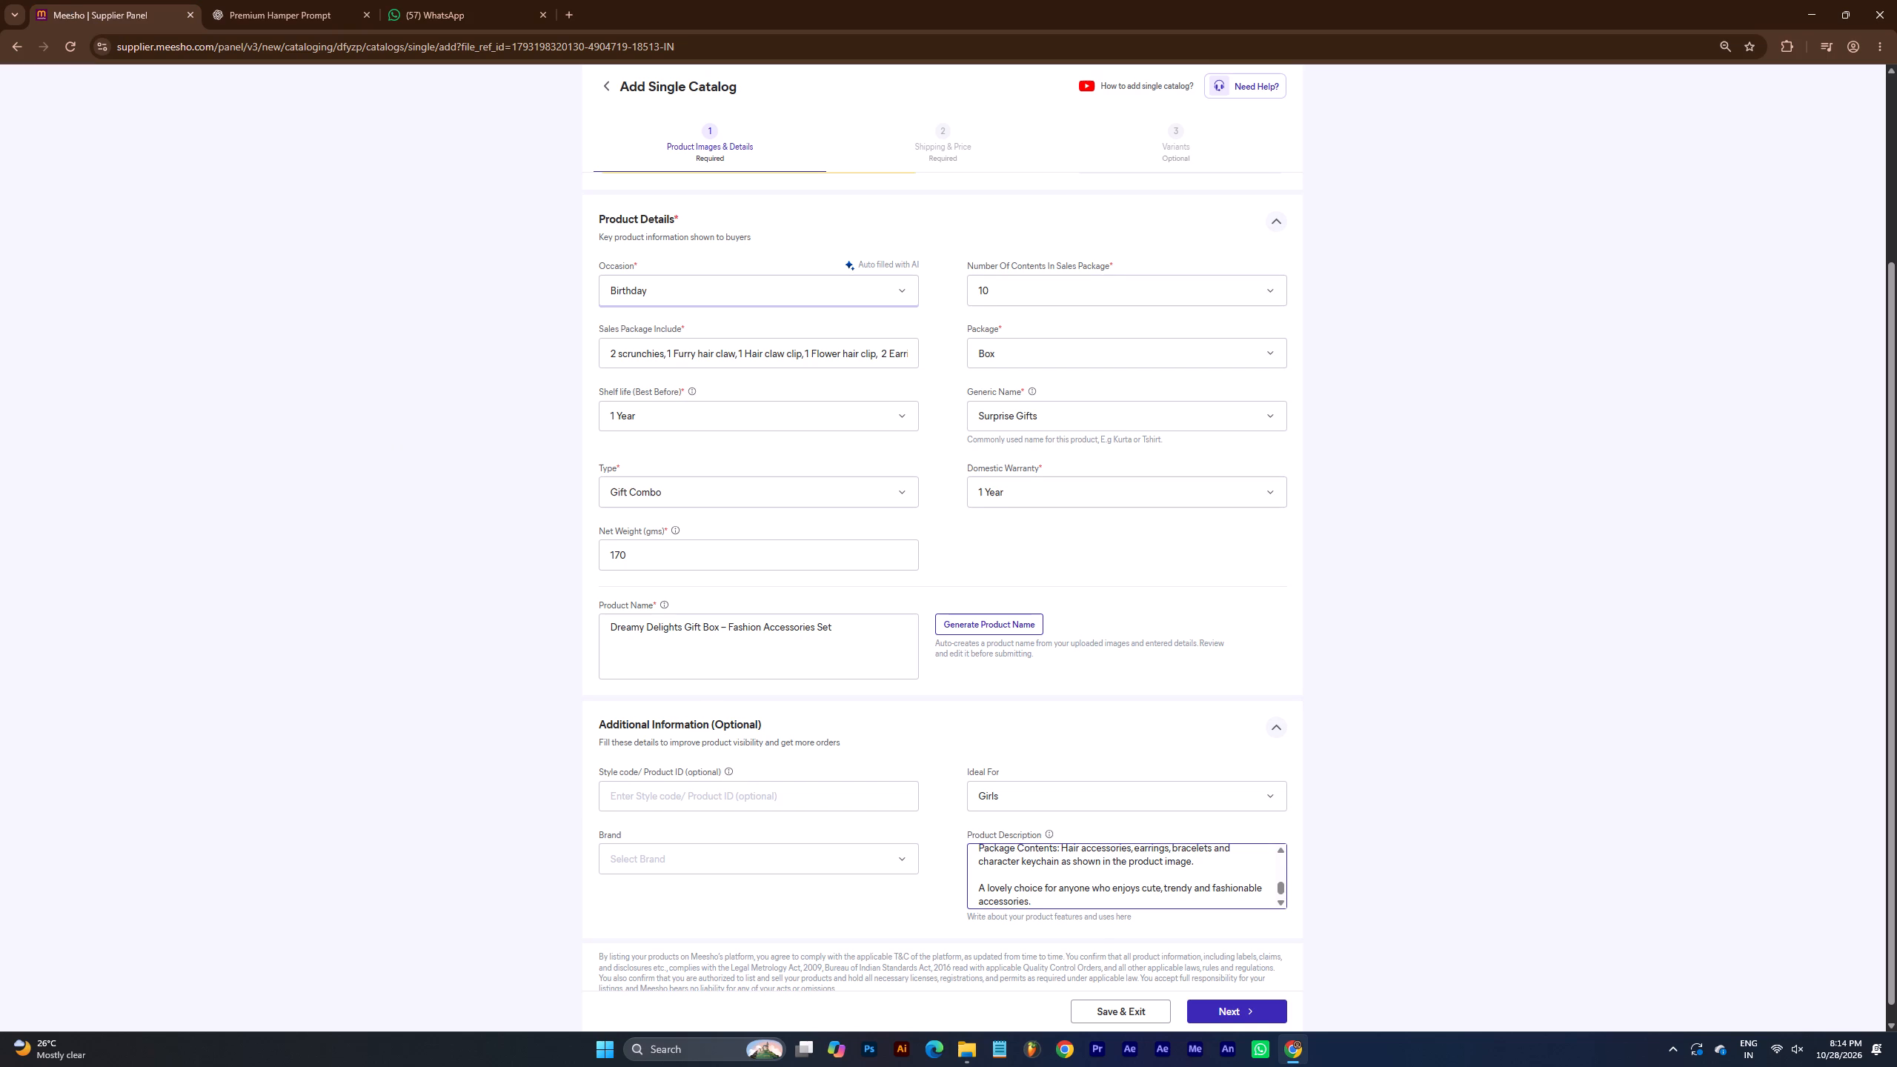
{"action": "key", "text": "Return"}
{"action": "key", "text": "ctrl+v"}
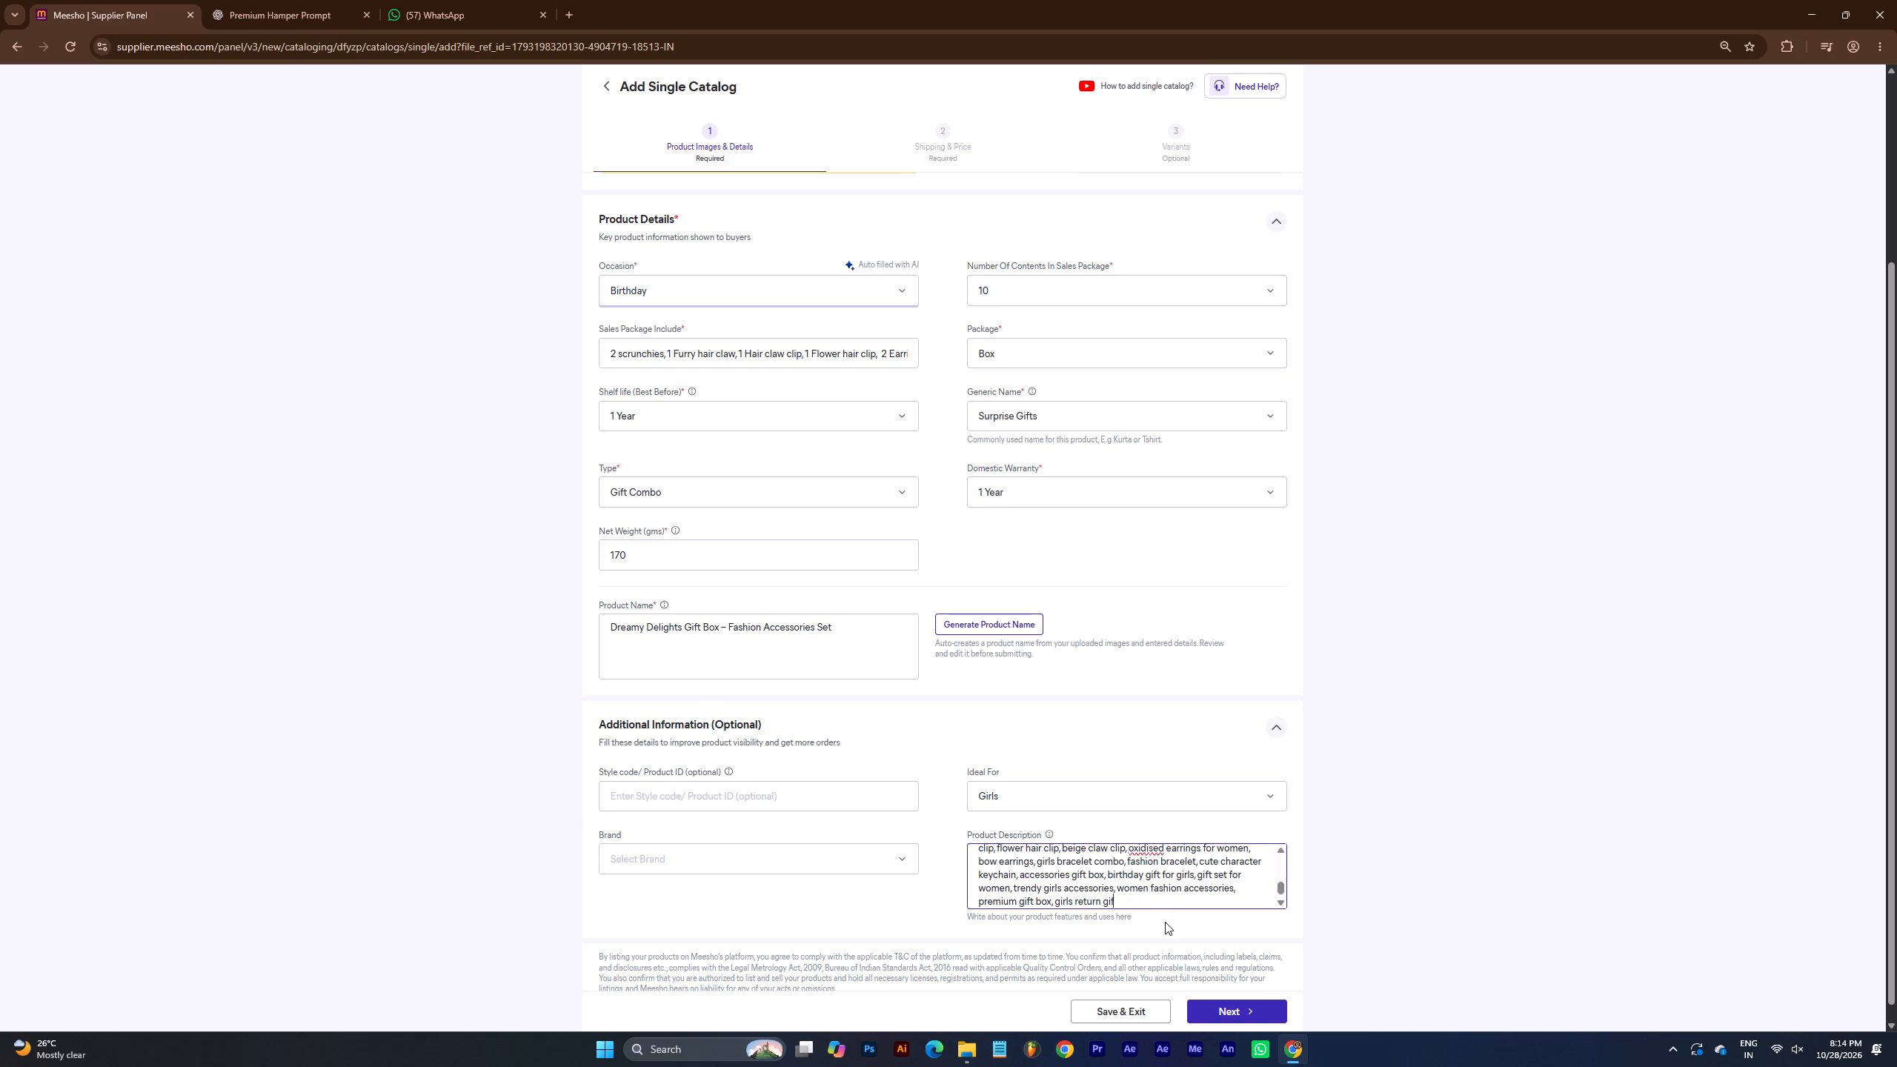
{"action": "type", "text": "tt"}
Delete the cut-off keyword "girls return gif" and its preceding separator from the end of the Product Description.
{"action": "left_click_drag", "start_coordinate": [1125, 901], "coordinate": [1057, 905]}
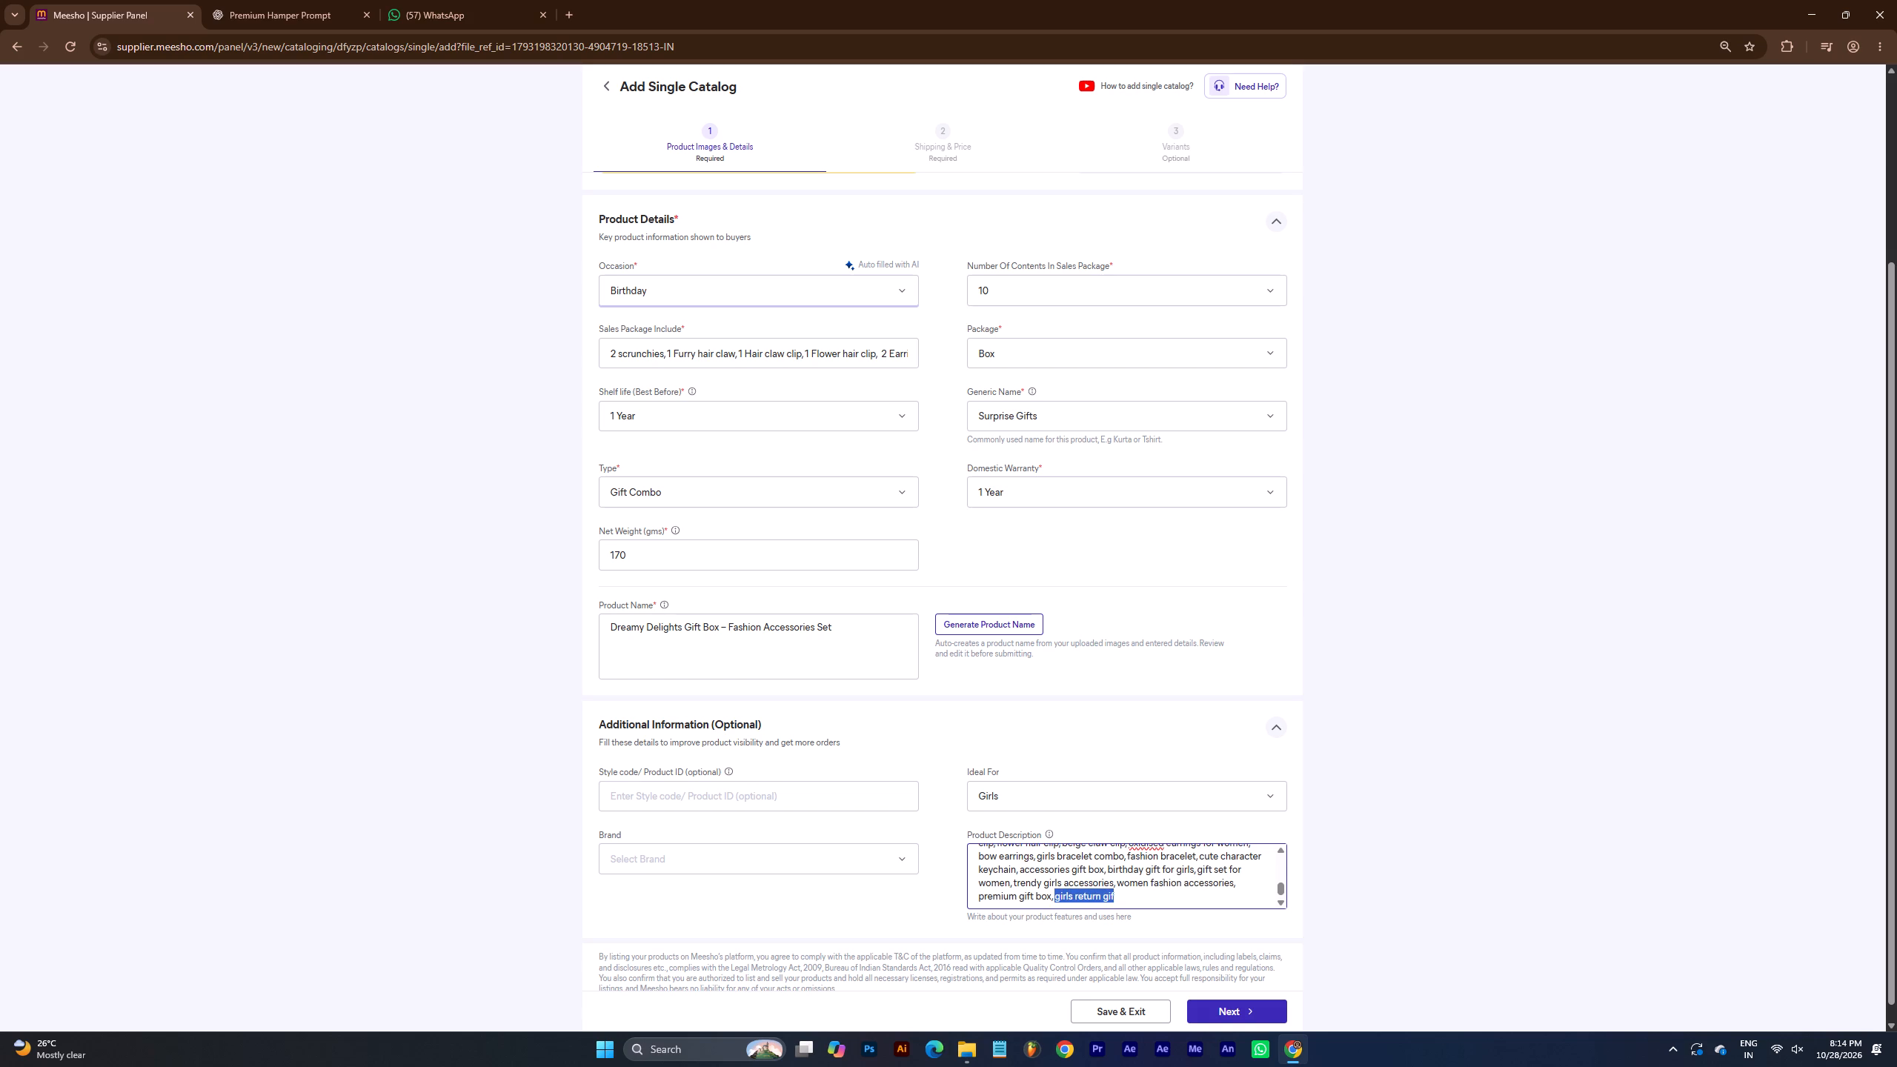
{"action": "left_click_drag", "start_coordinate": [1057, 905], "coordinate": [1052, 905]}
{"action": "key", "text": "BackSpace"}
{"action": "key", "text": "BackSpace"}
Continue to Shipping & Price and set HSN Code to 330499, GST Rate to 18 and Country of Origin to India.
{"action": "left_click", "coordinate": [1238, 1012]}
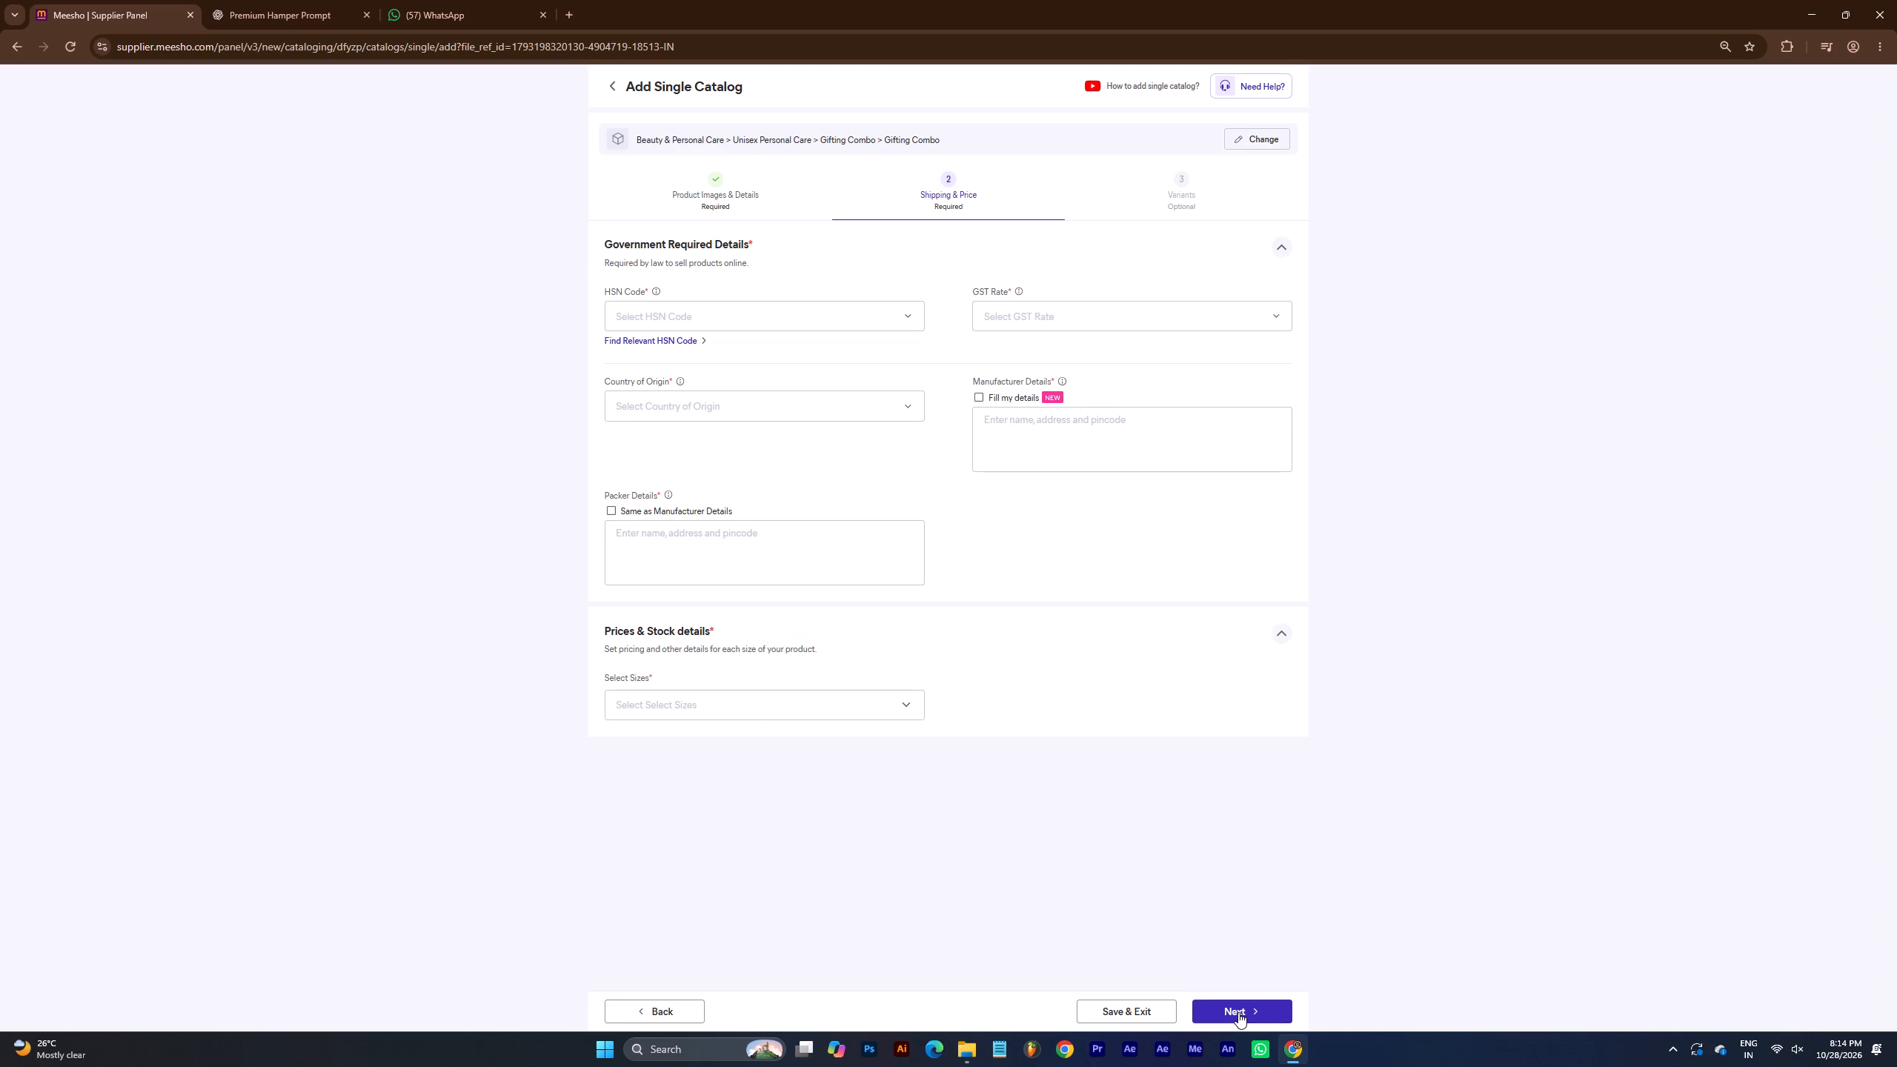
{"action": "left_click", "coordinate": [839, 319]}
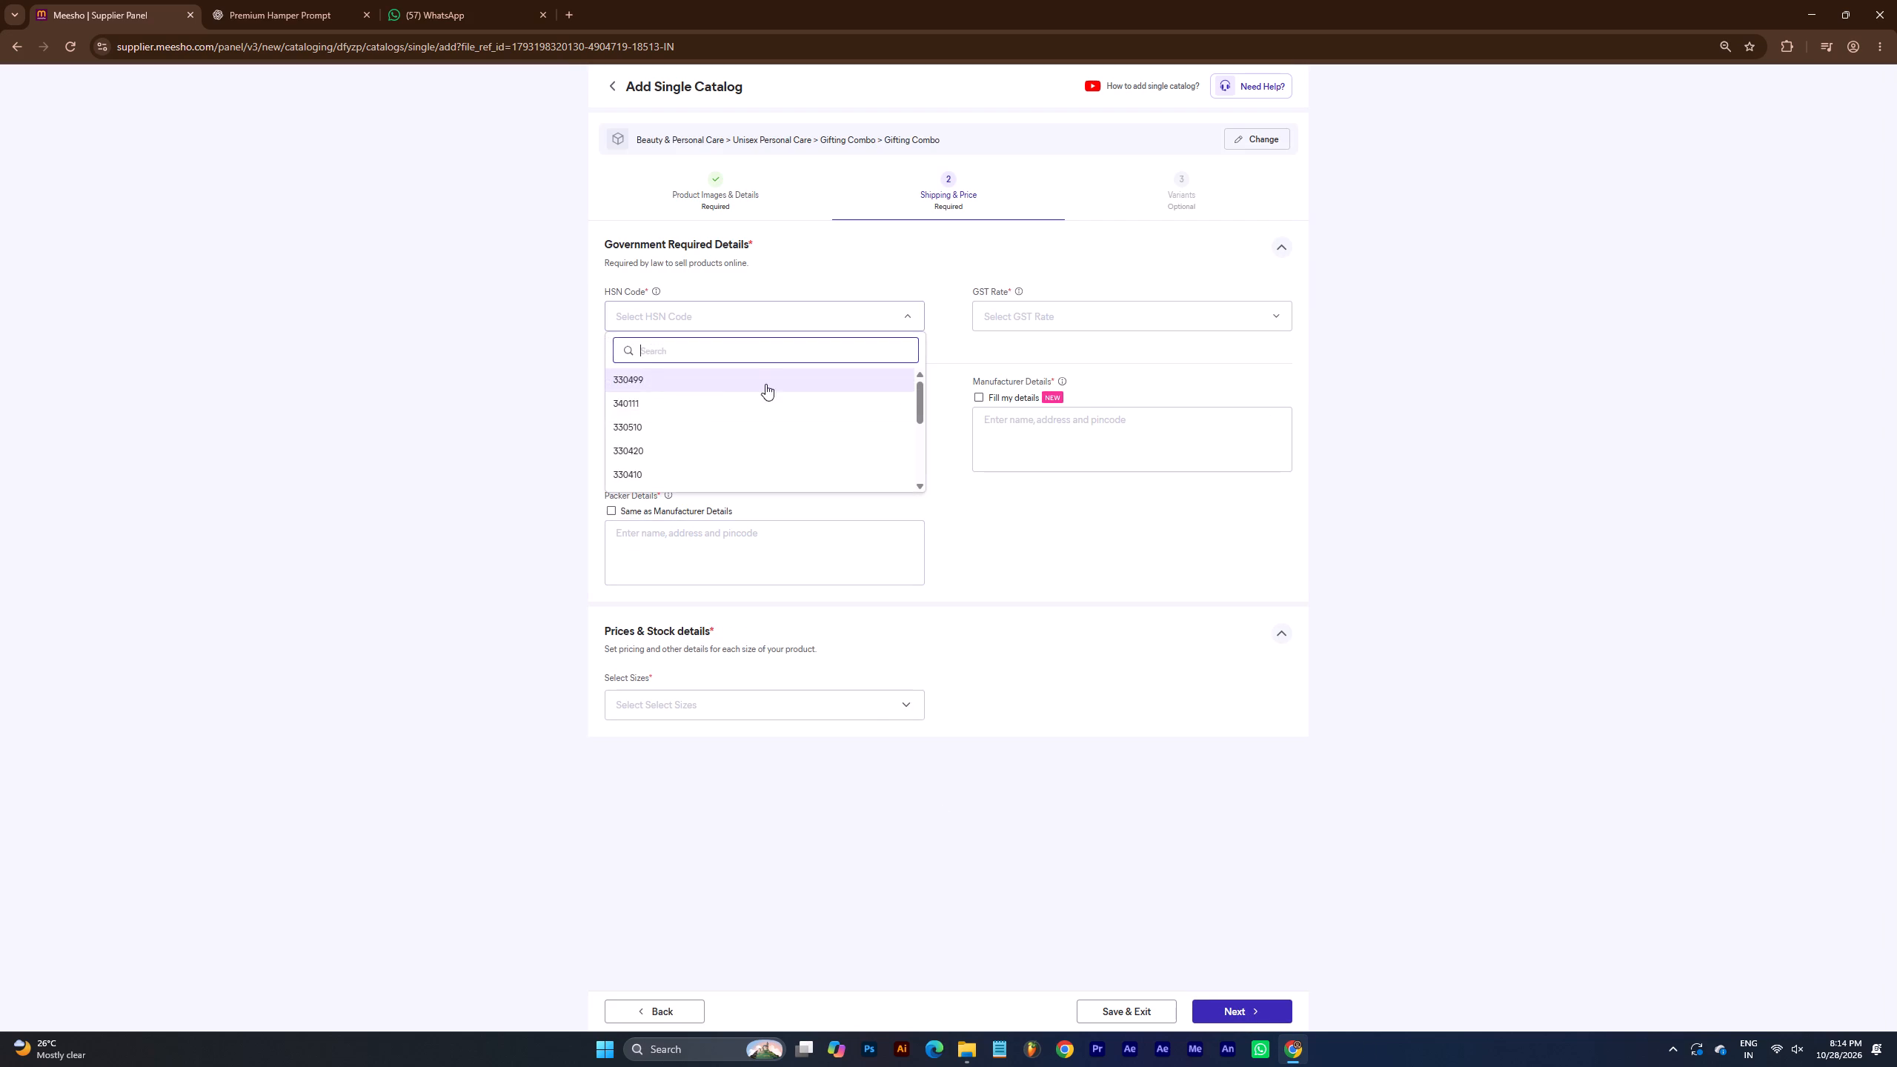
{"action": "left_click", "coordinate": [745, 373]}
{"action": "left_click", "coordinate": [1021, 309]}
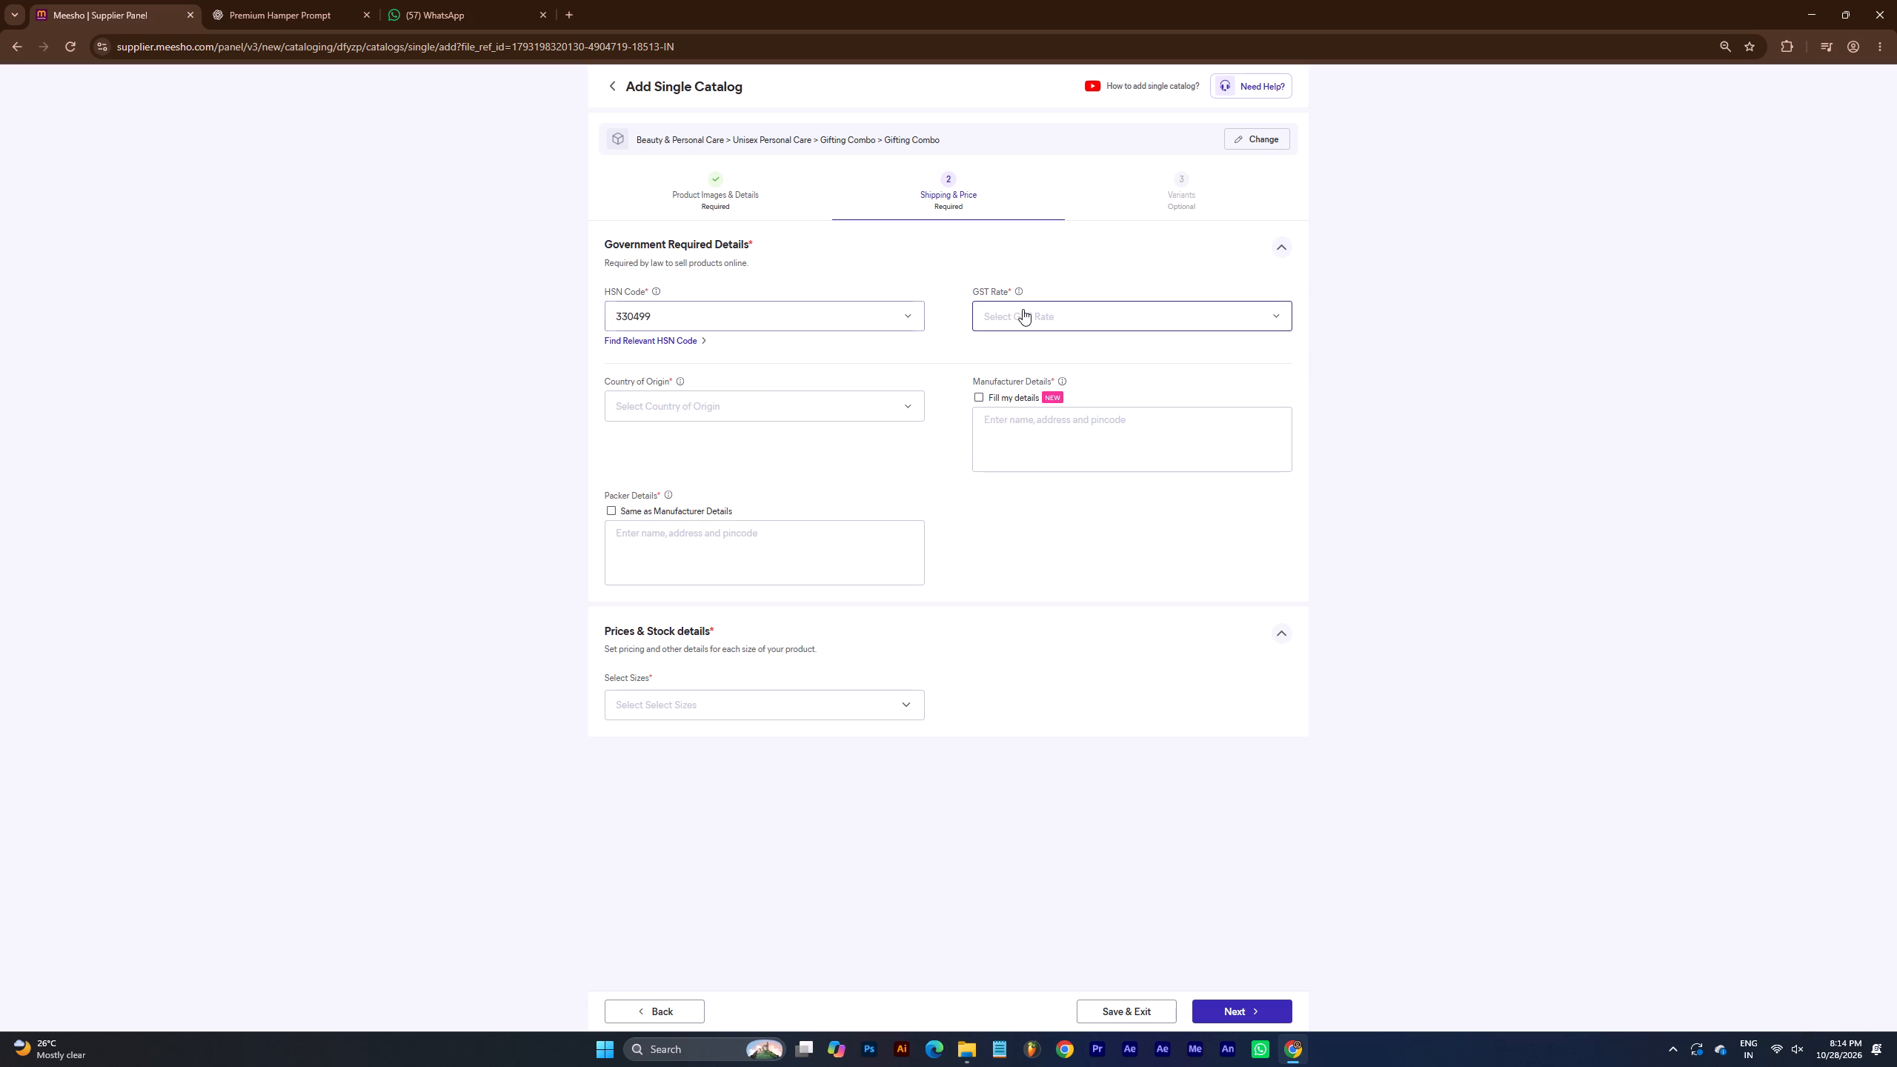
{"action": "left_click", "coordinate": [1013, 425]}
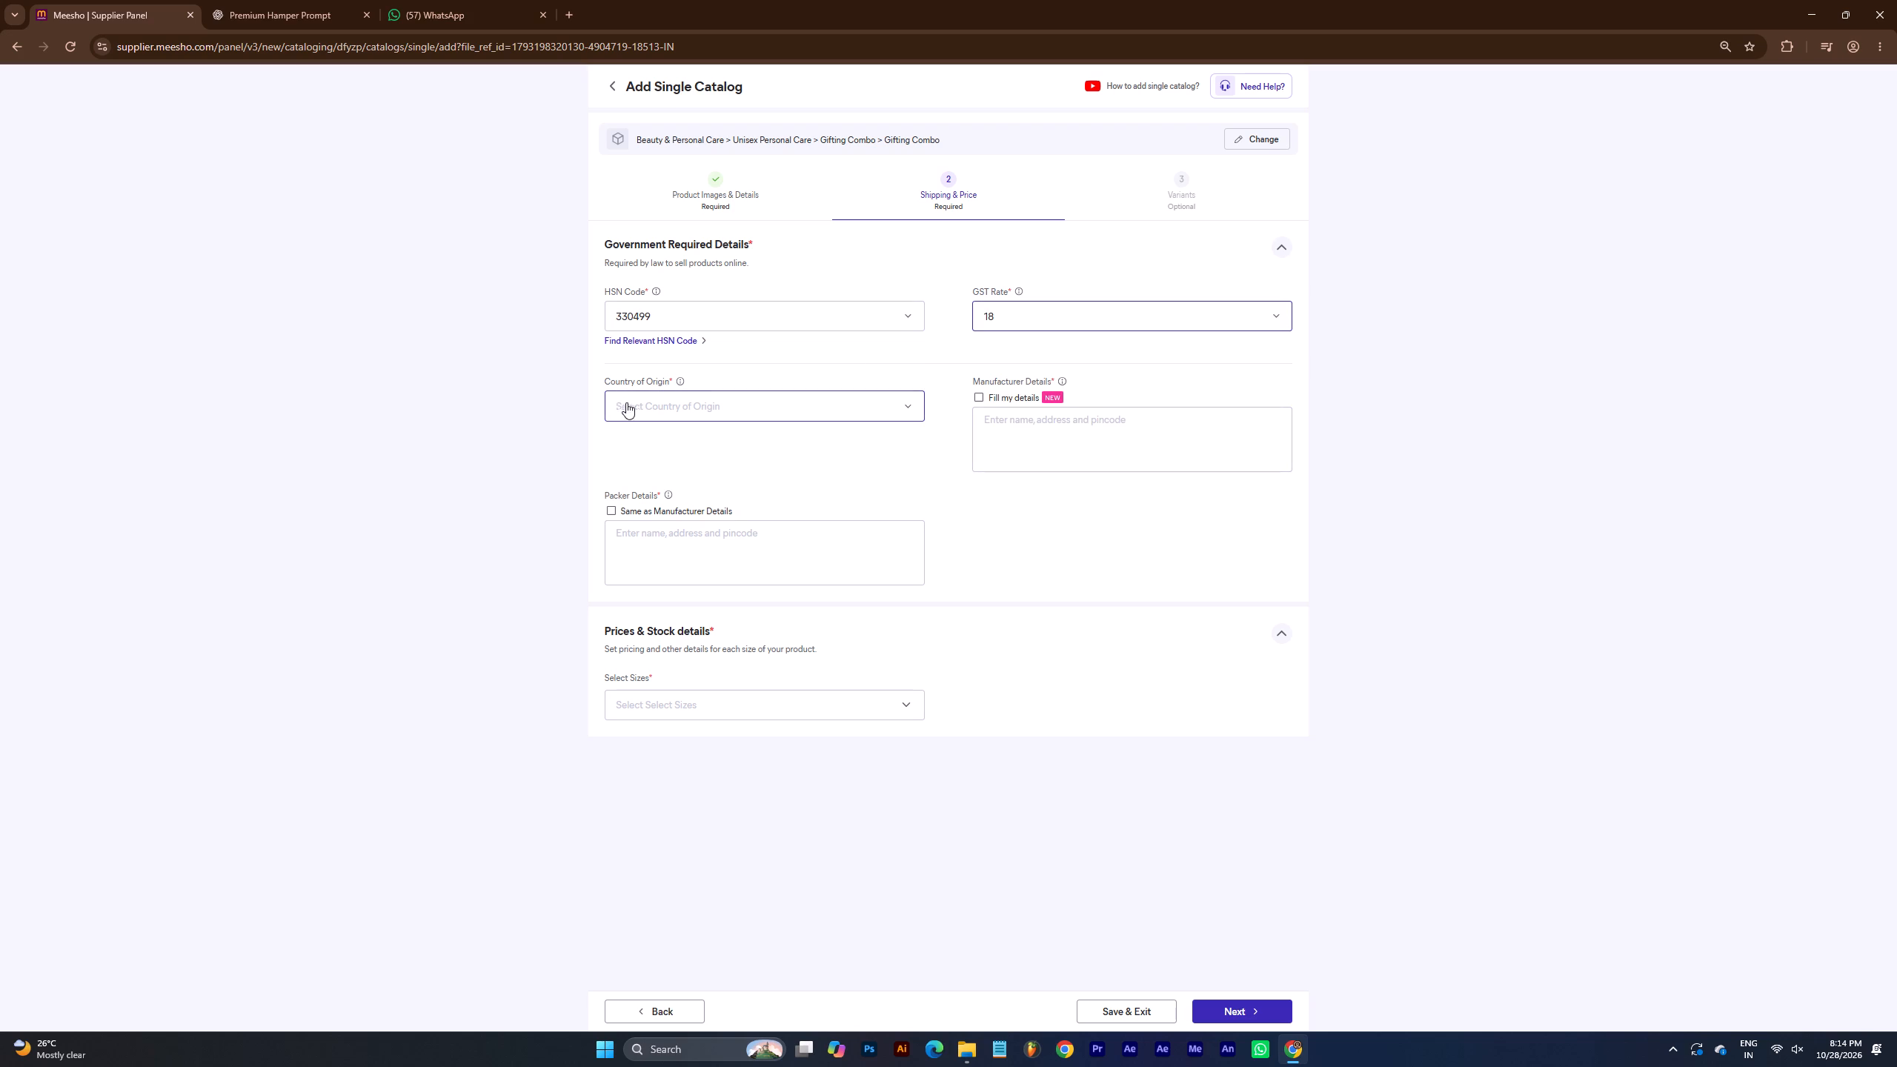
{"action": "left_click", "coordinate": [628, 402]}
{"action": "left_click", "coordinate": [640, 468]}
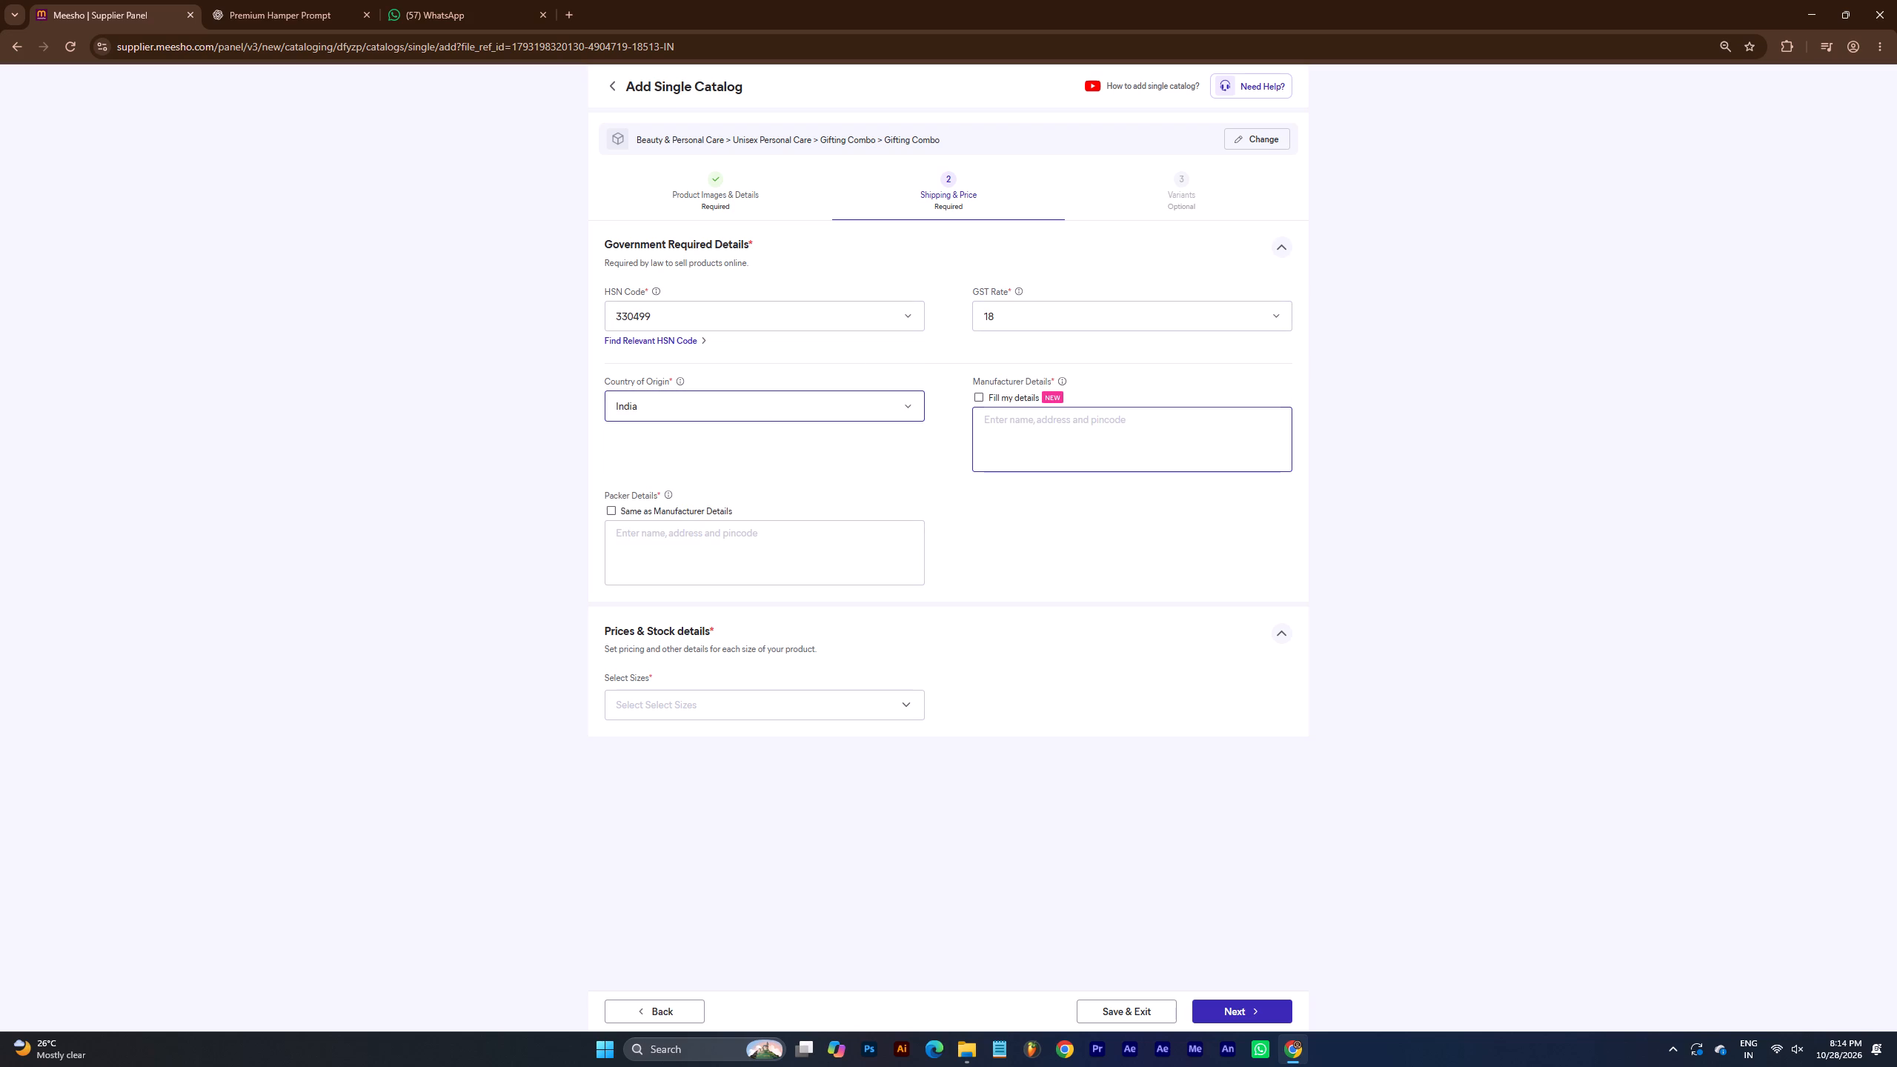
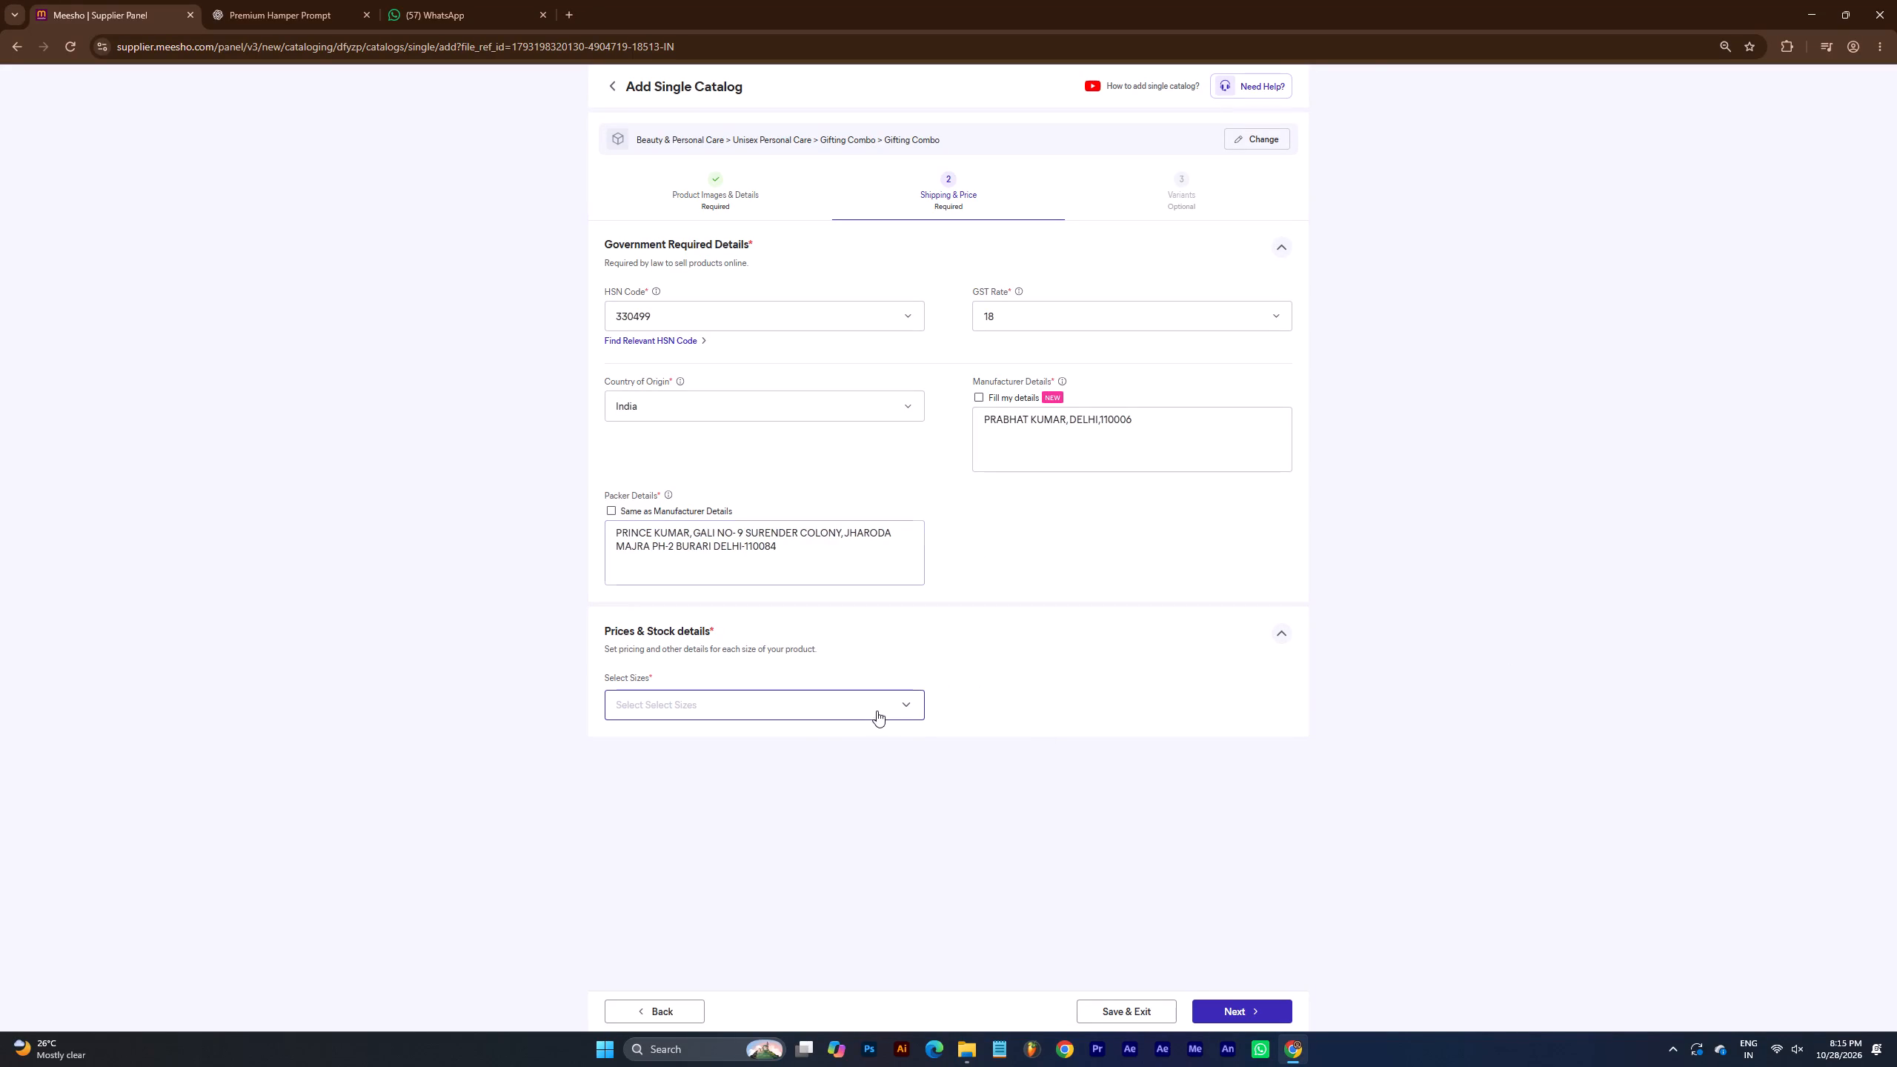
Select and apply Free Size as the product's size in the Prices & Stock details section.
{"action": "left_click", "coordinate": [625, 741]}
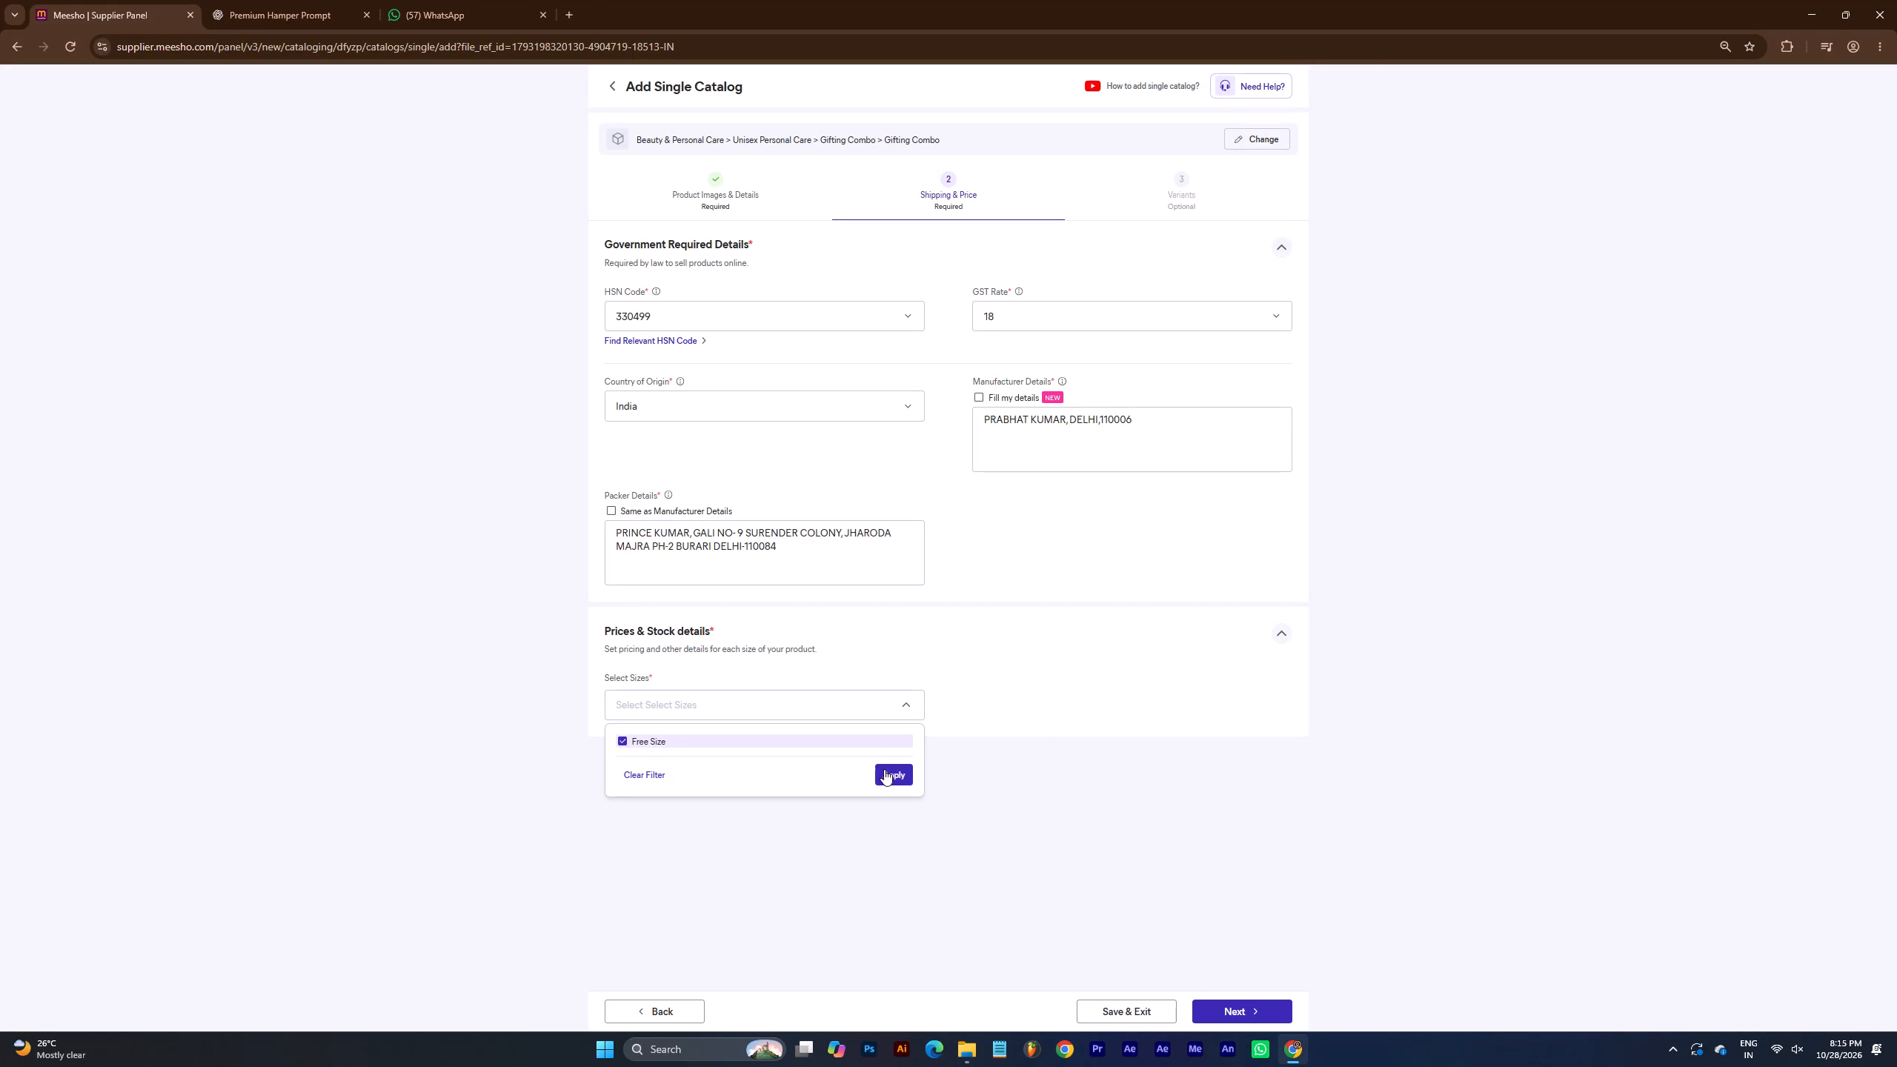
{"action": "left_click", "coordinate": [884, 777]}
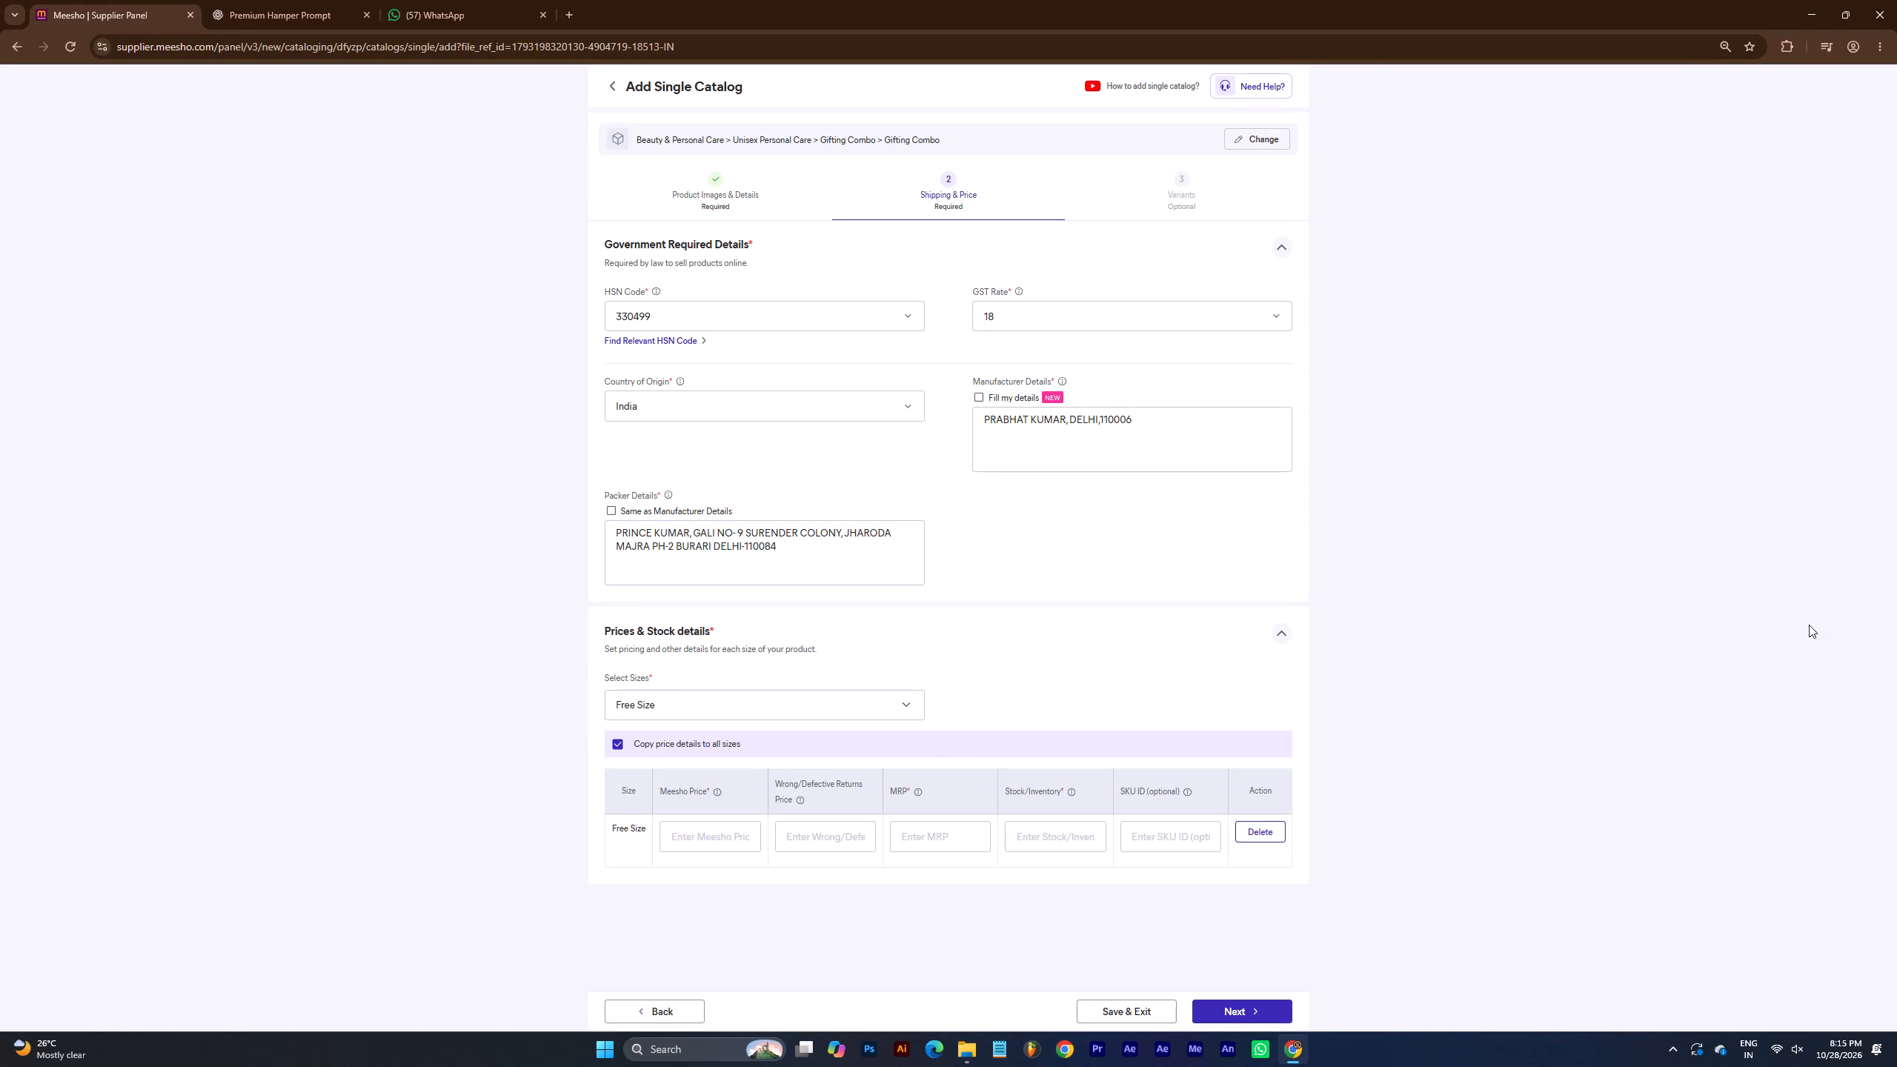
Open the Meesho Price of the Free Size row for entry in the Prices & Stock details.
{"action": "left_click", "coordinate": [704, 832]}
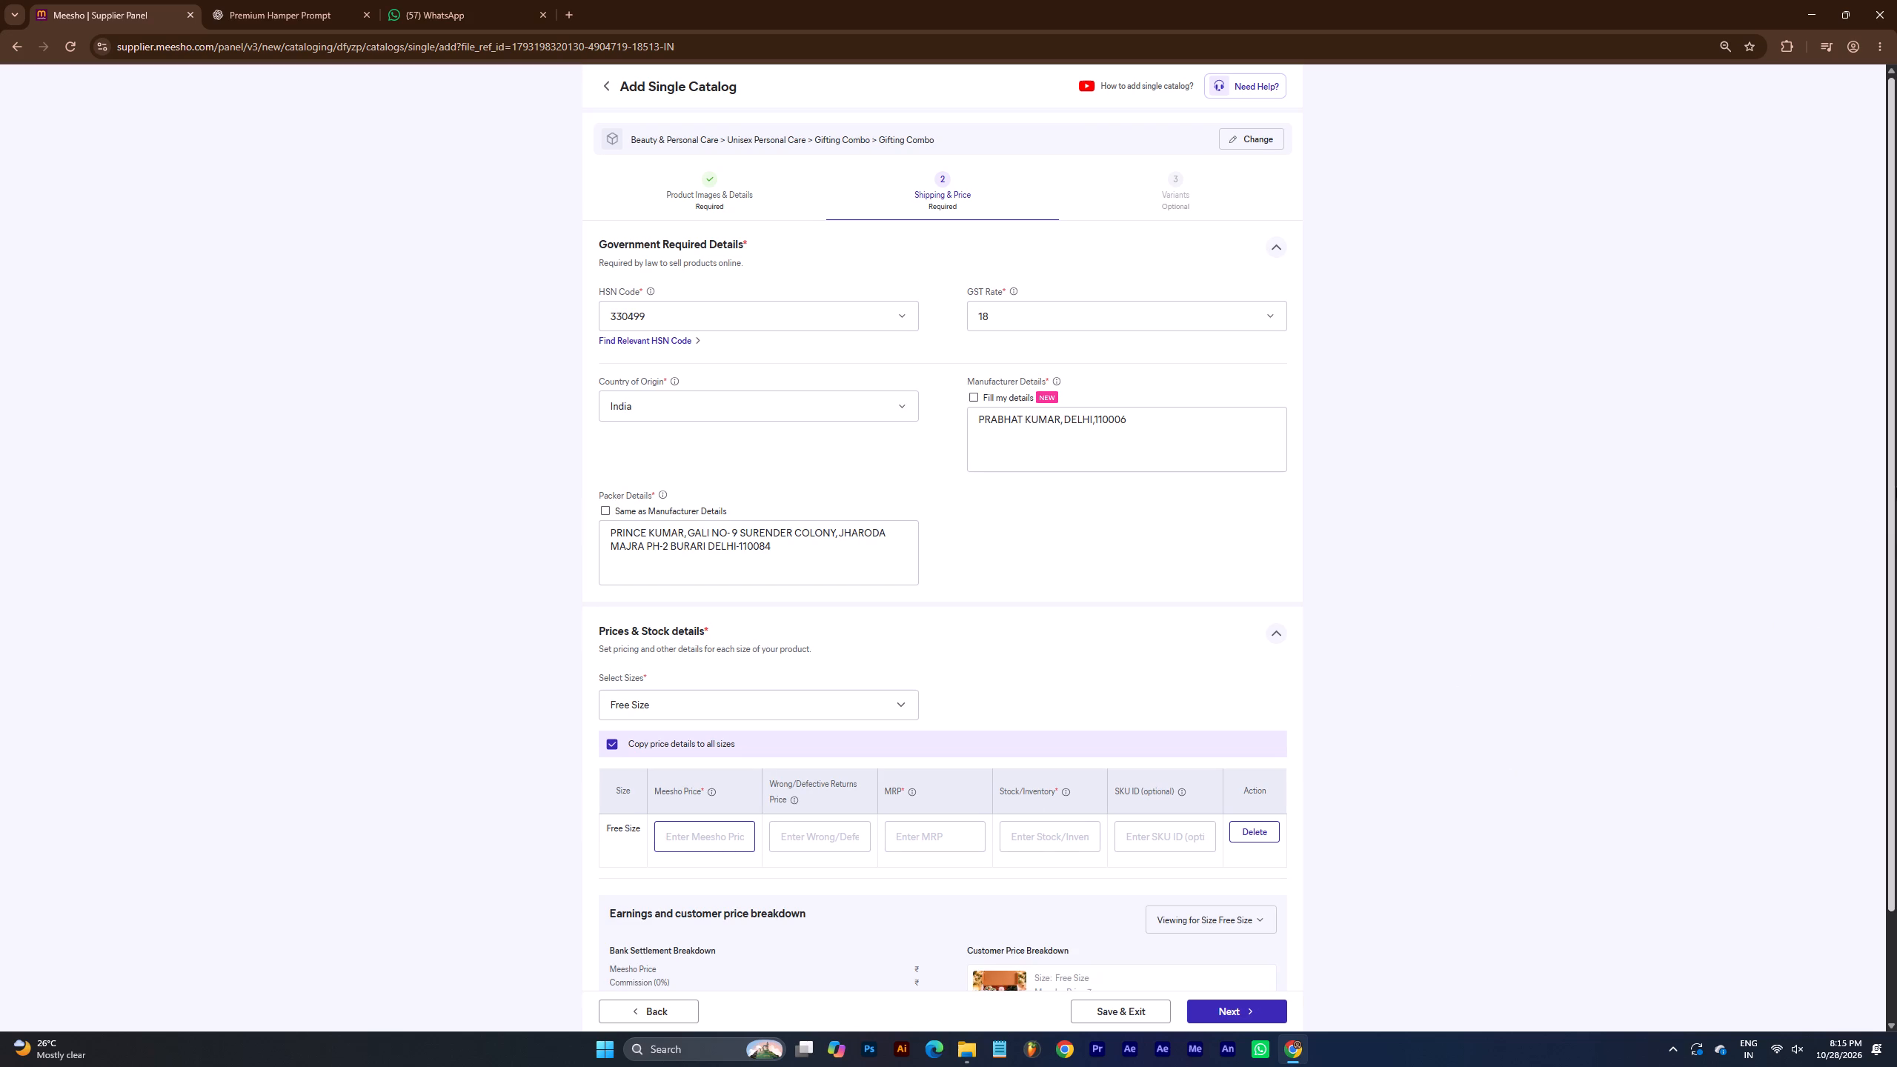
{"action": "left_click_drag", "start_coordinate": [1890, 585], "coordinate": [1896, 702]}
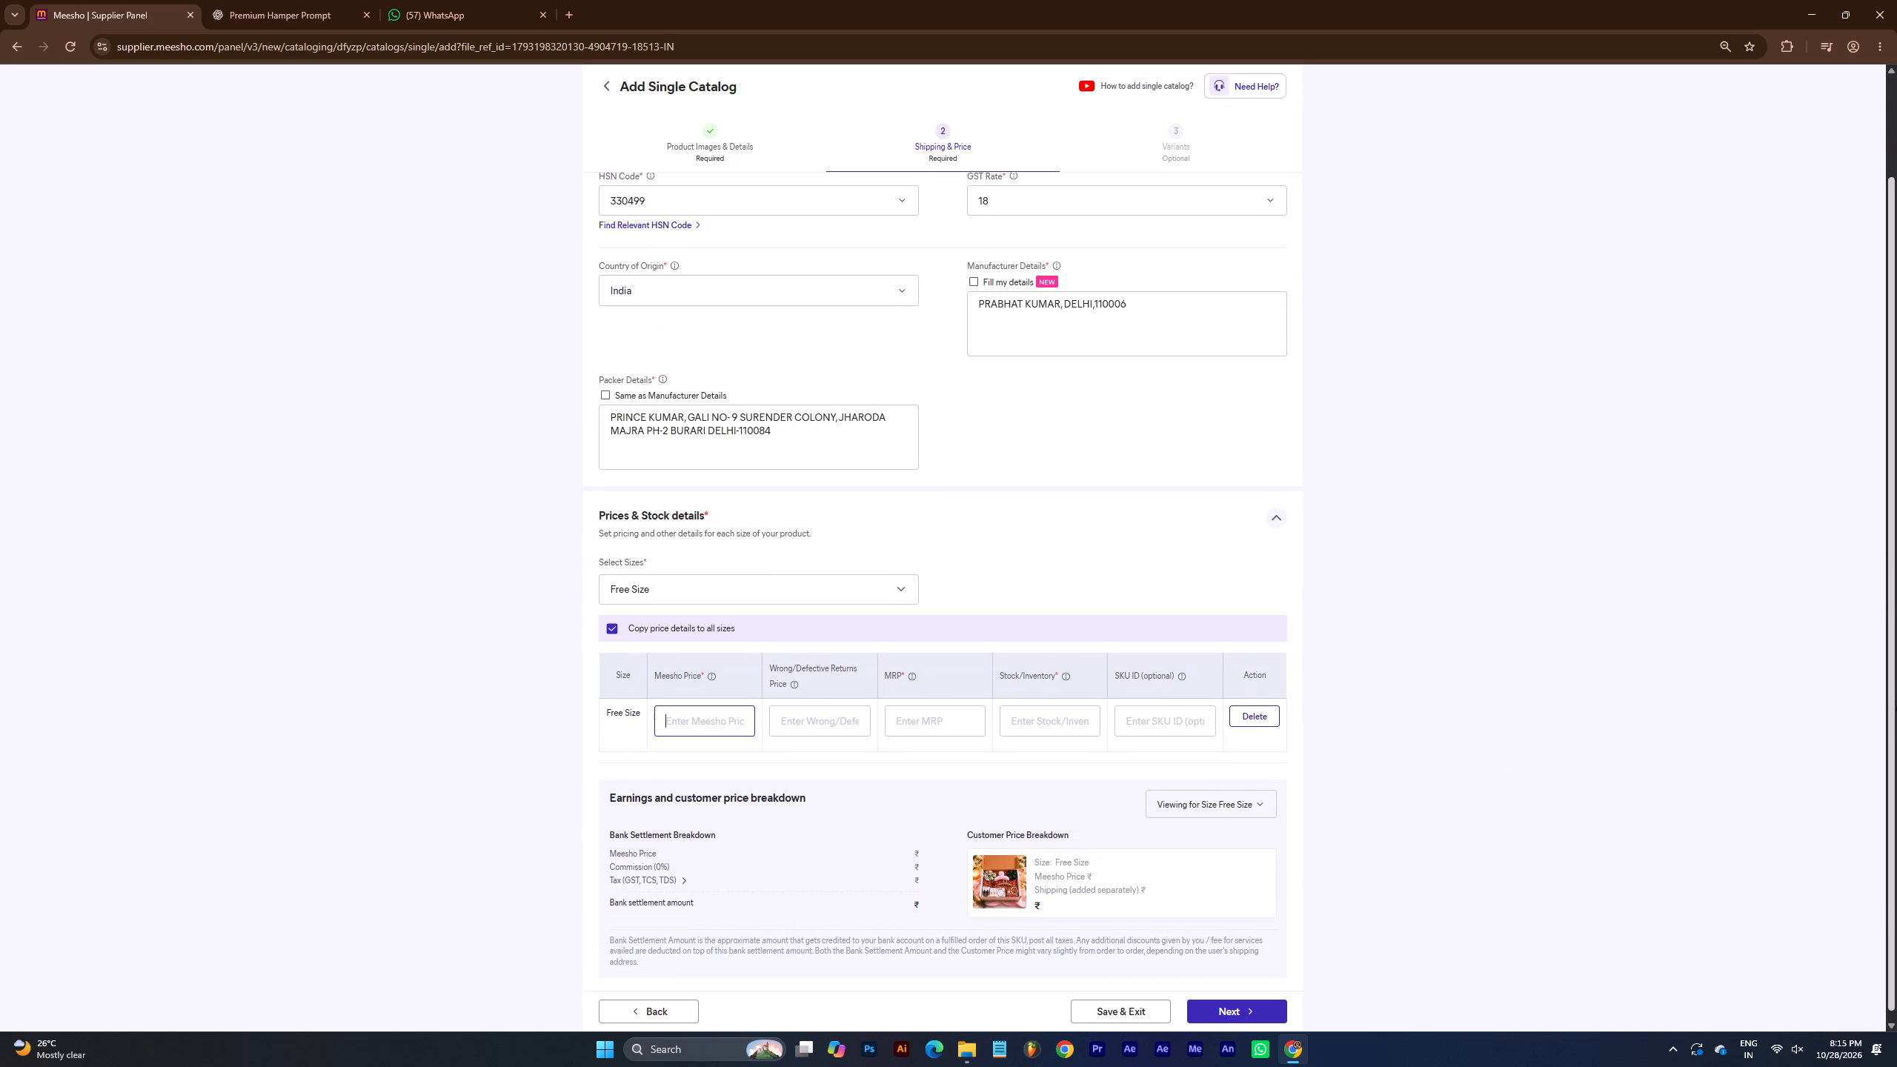
{"action": "left_click_drag", "start_coordinate": [1896, 702], "coordinate": [1891, 740]}
{"action": "left_click", "coordinate": [685, 714]}
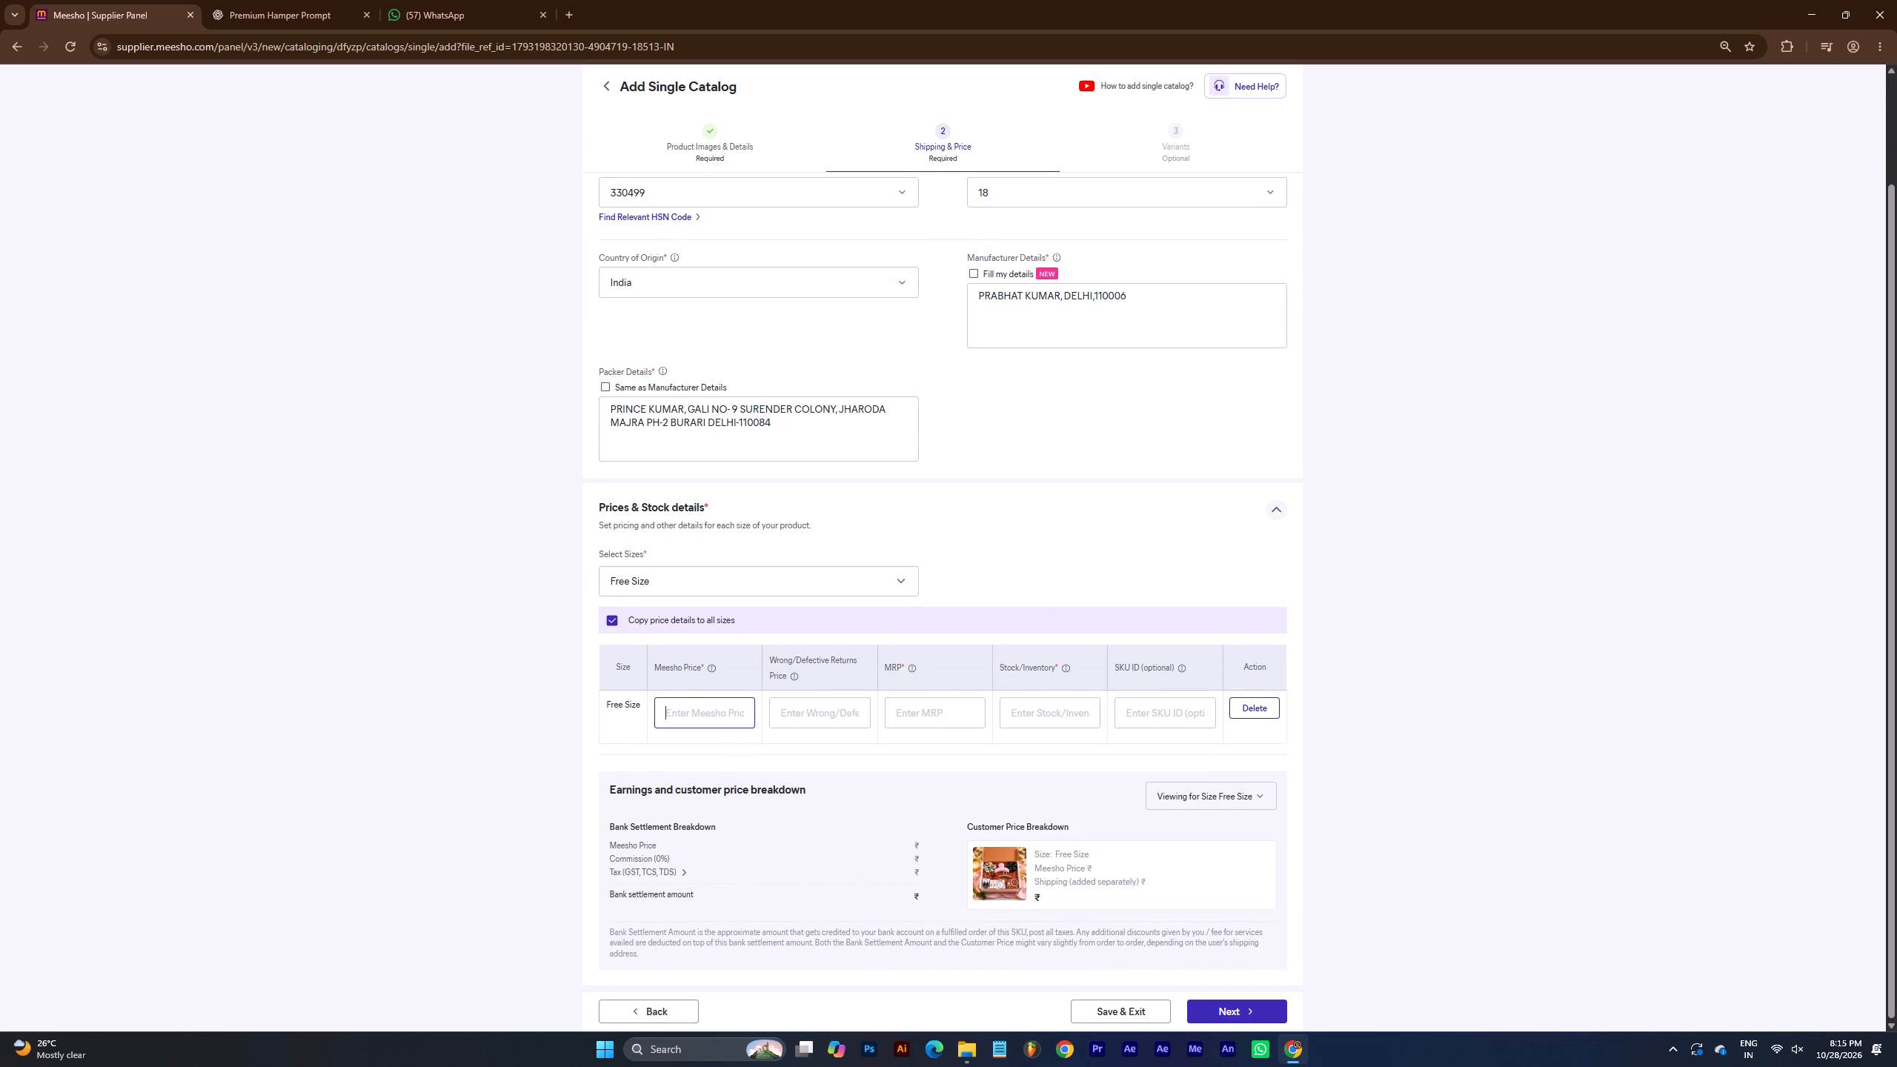
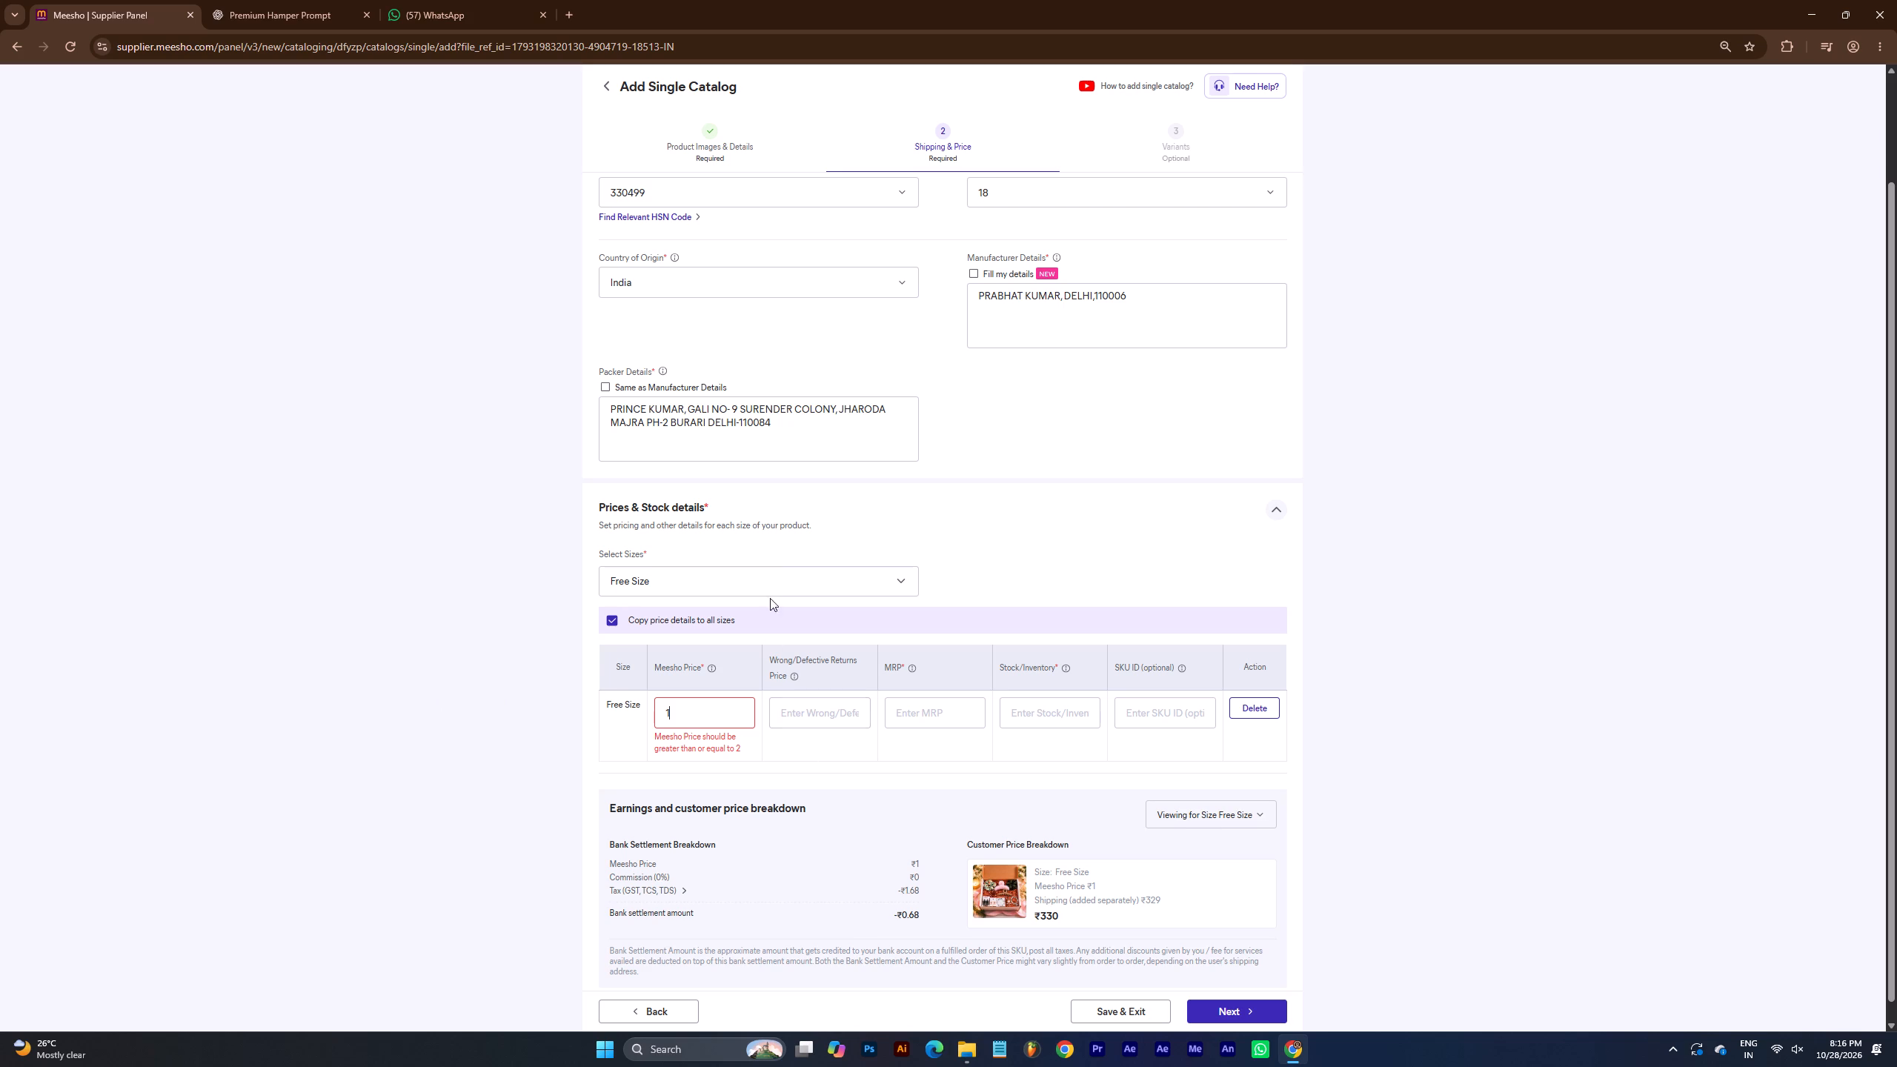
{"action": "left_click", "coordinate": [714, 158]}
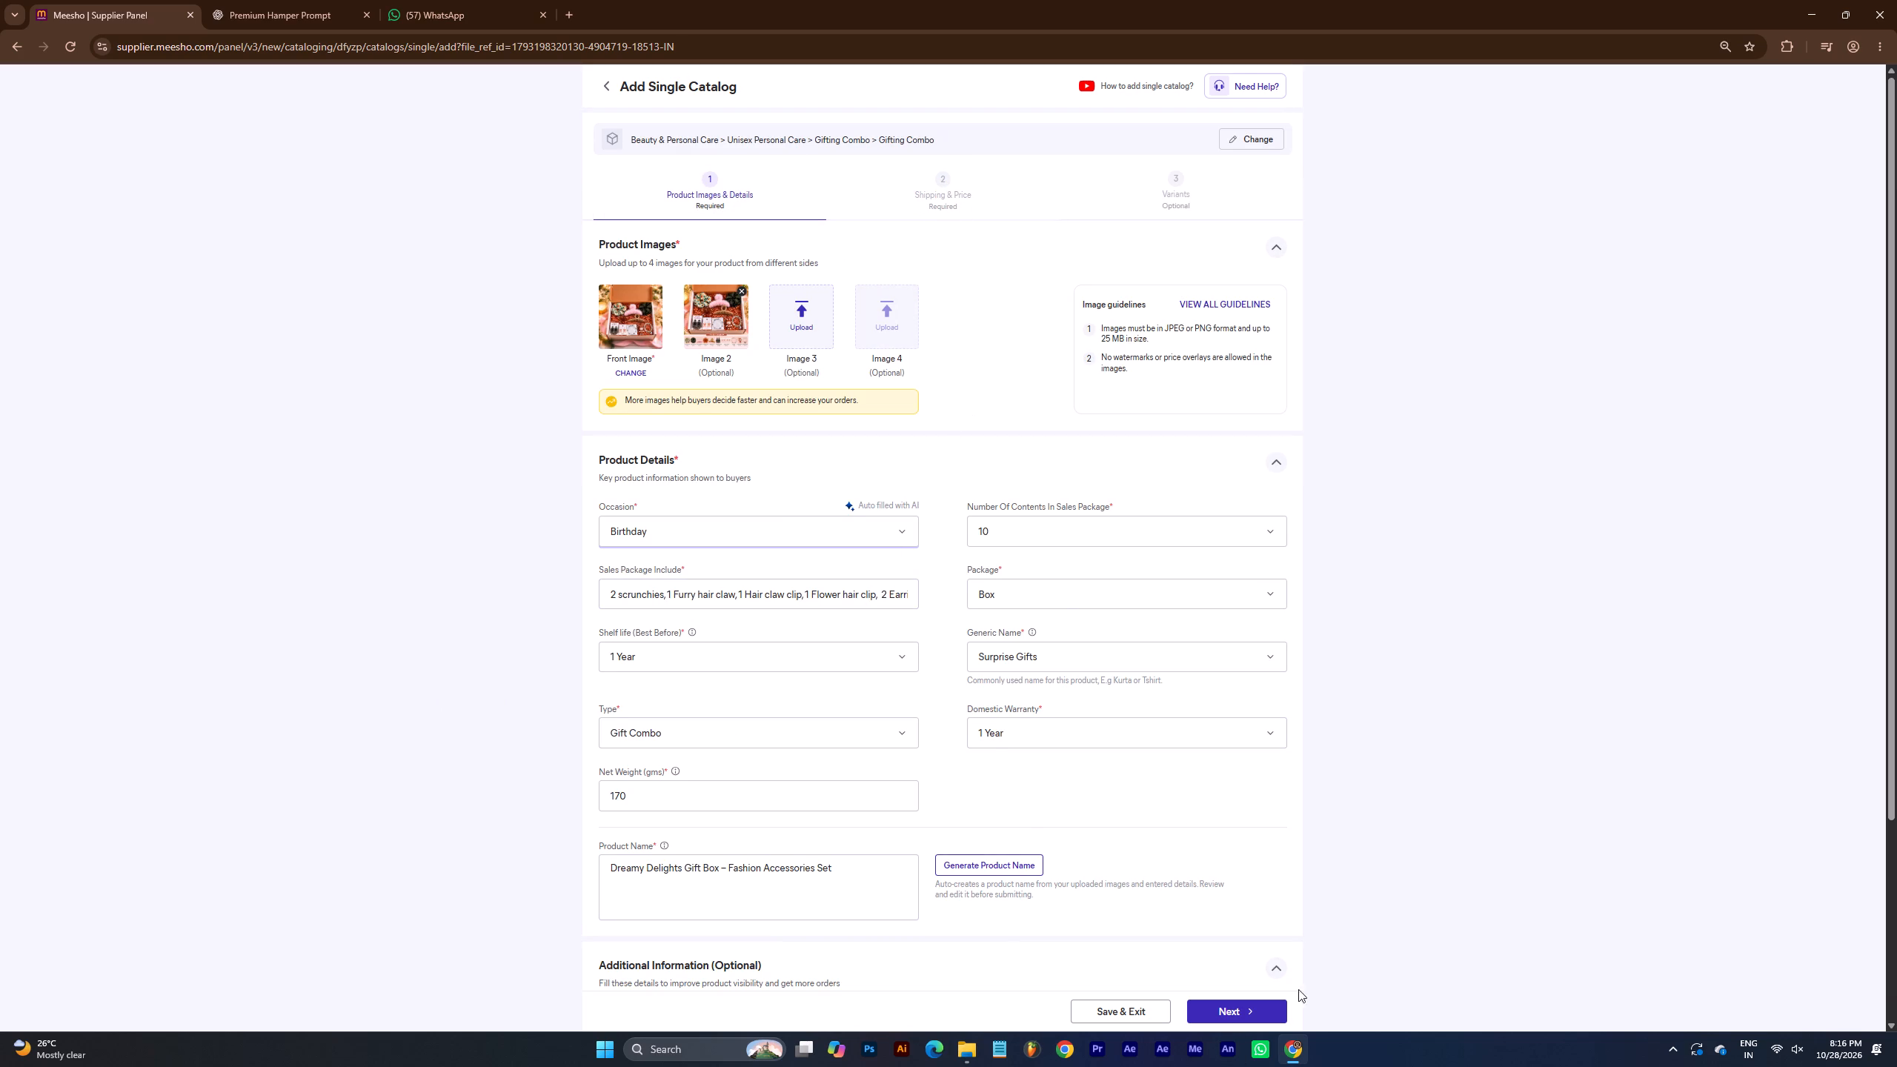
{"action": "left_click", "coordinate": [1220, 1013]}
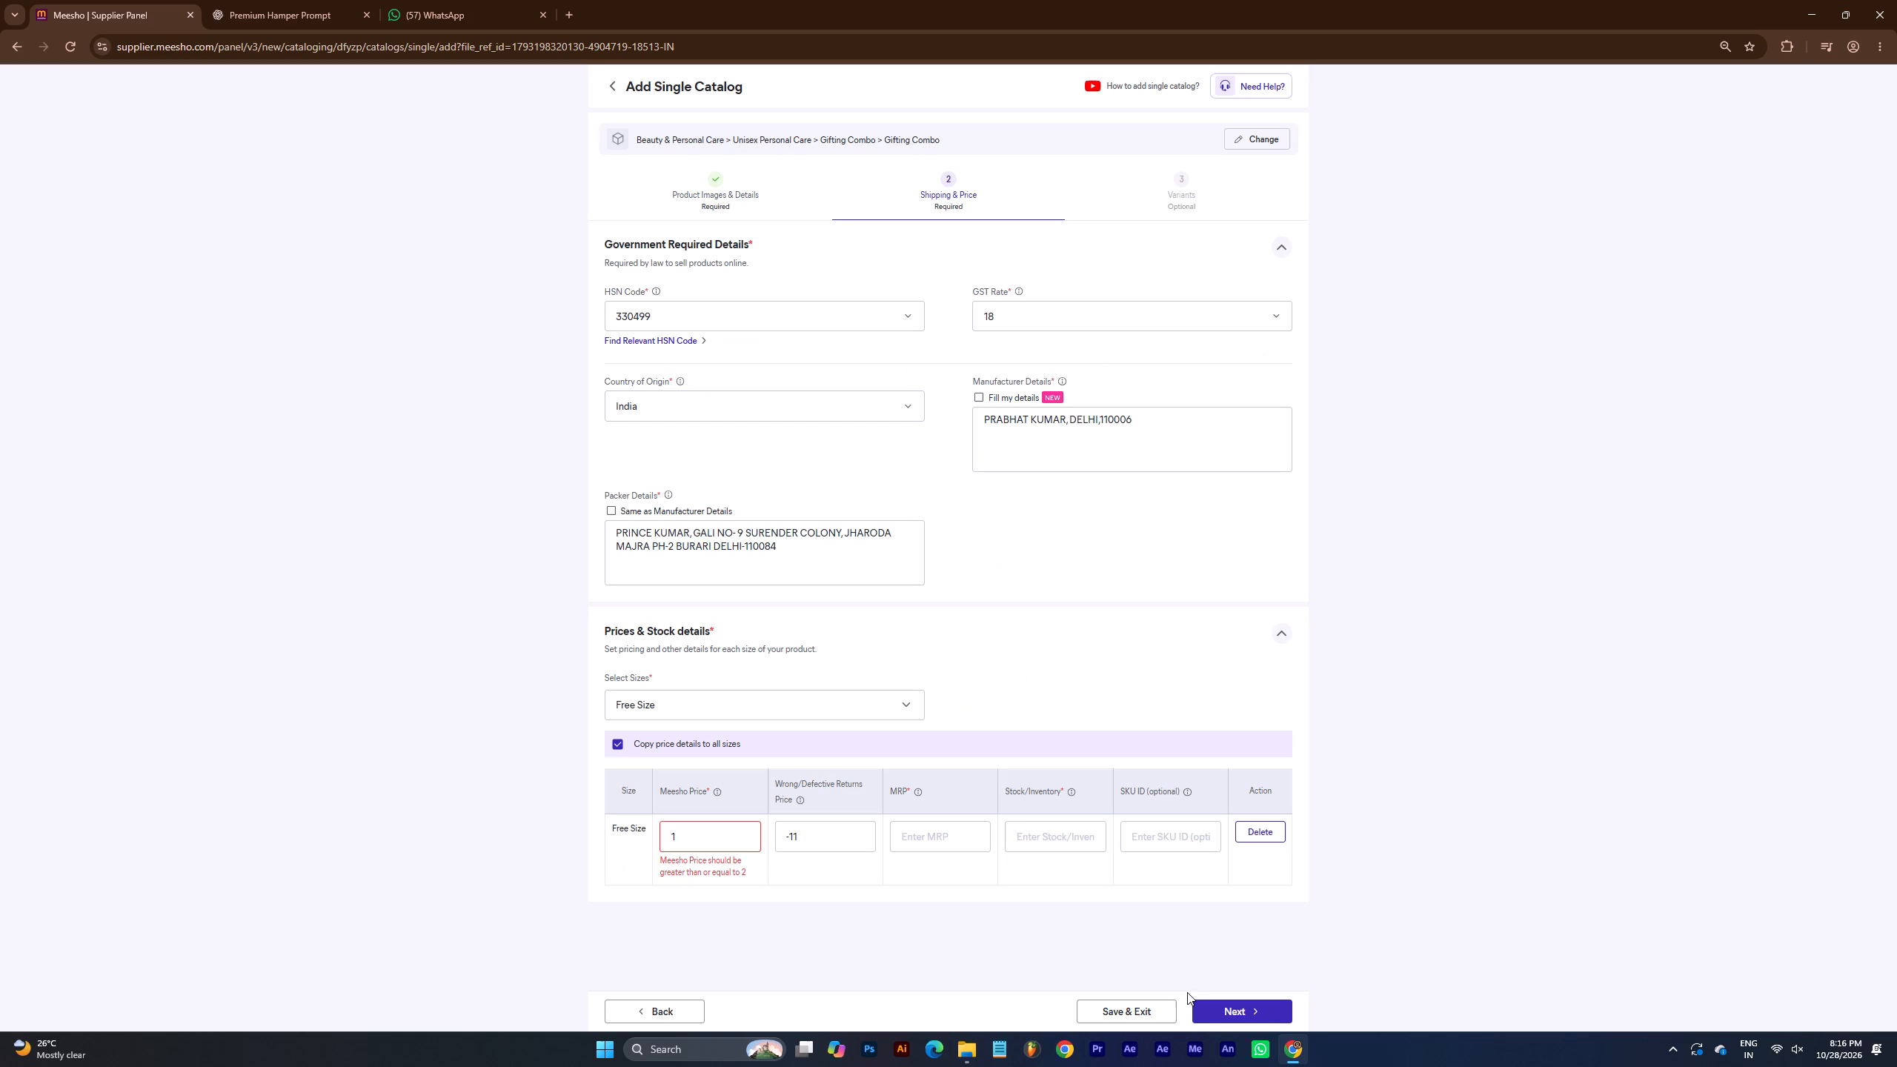
Deselect Free Size in the Prices & Stock details size selection and apply the change.
{"action": "left_click", "coordinate": [777, 707]}
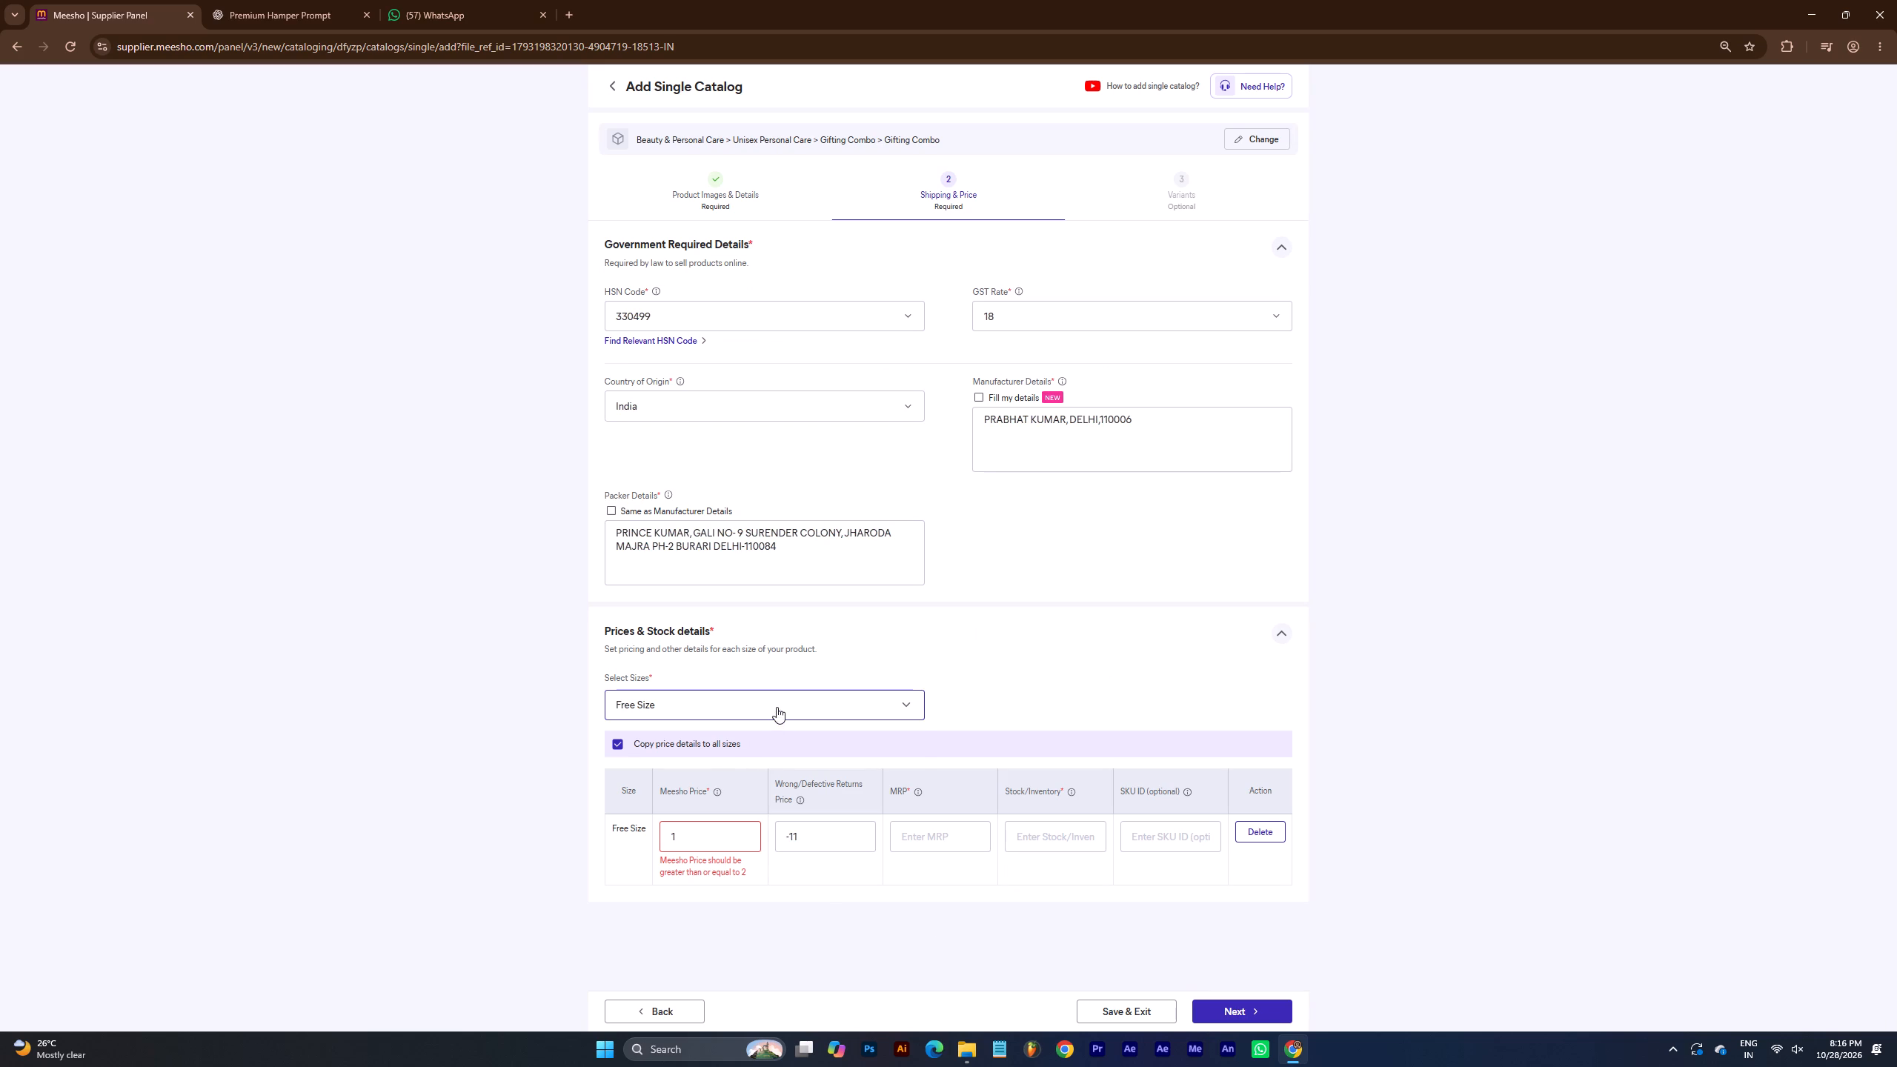
{"action": "left_click", "coordinate": [629, 740]}
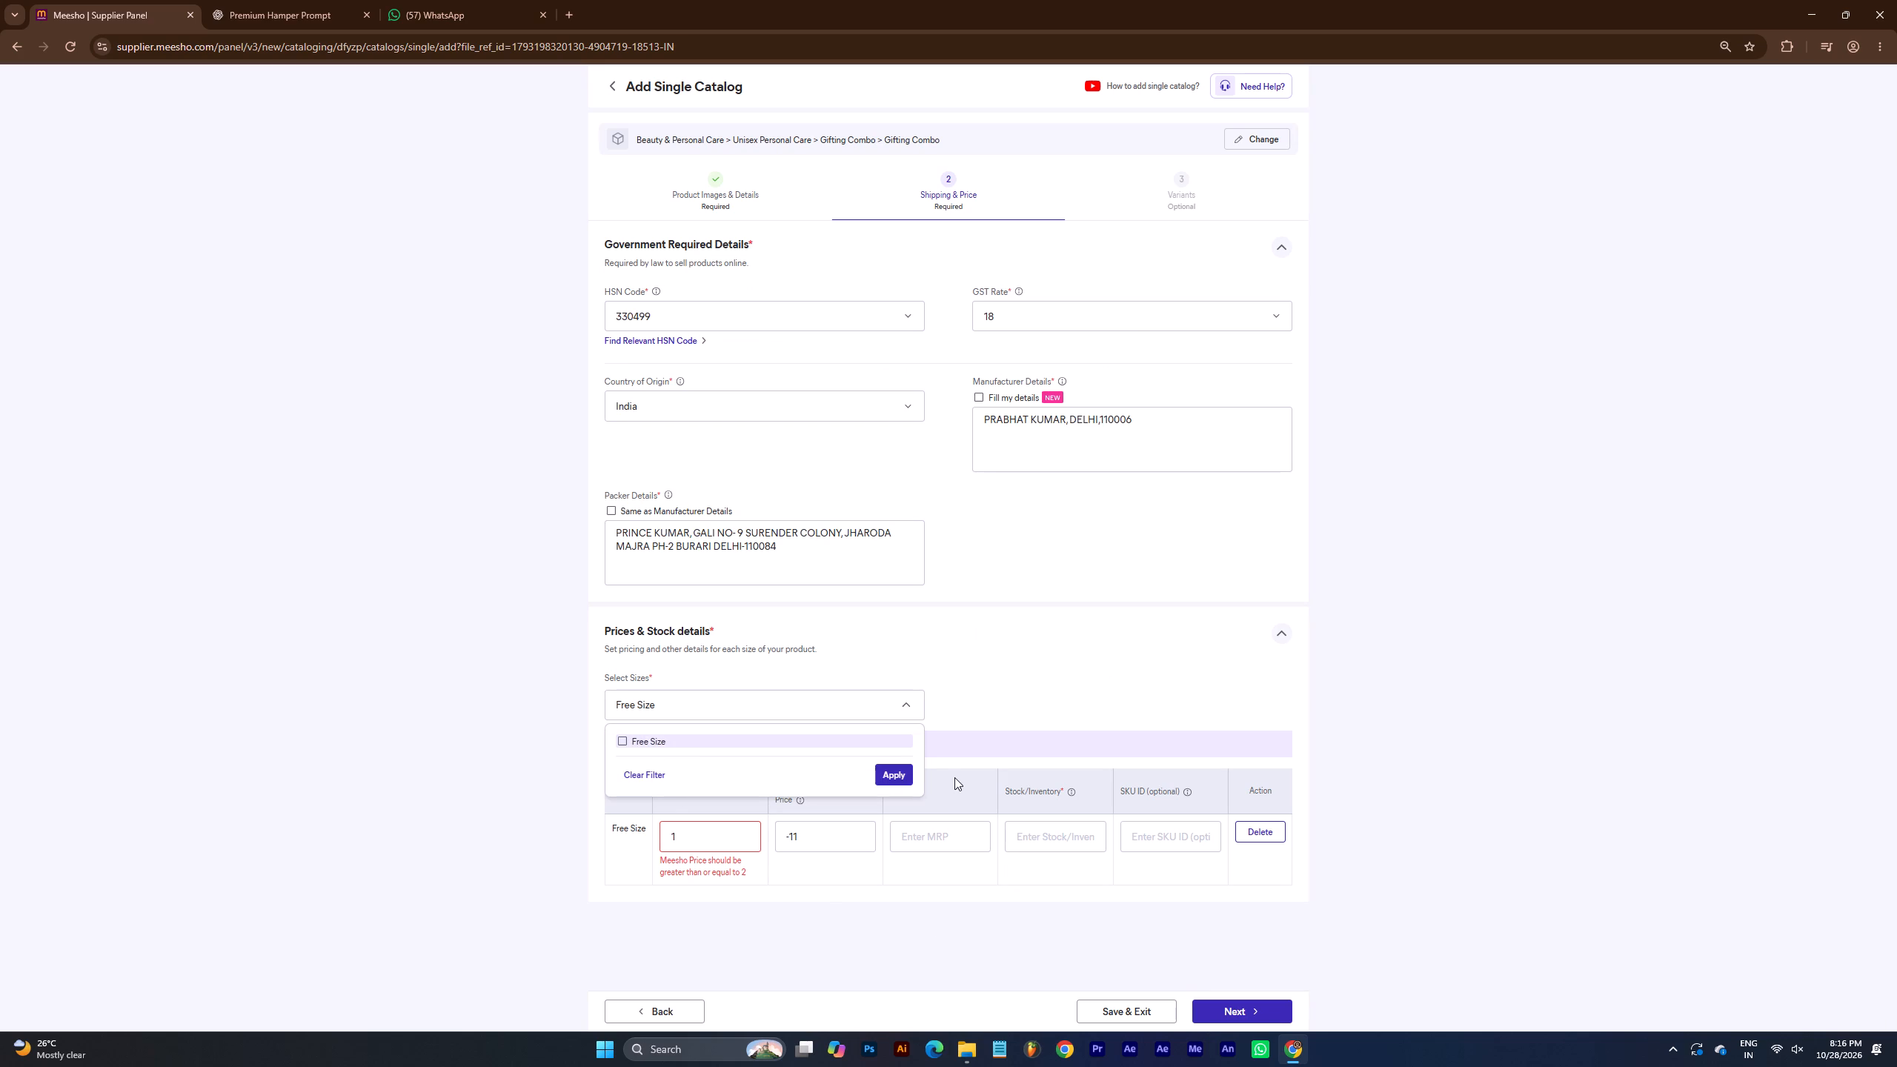
{"action": "left_click", "coordinate": [893, 773]}
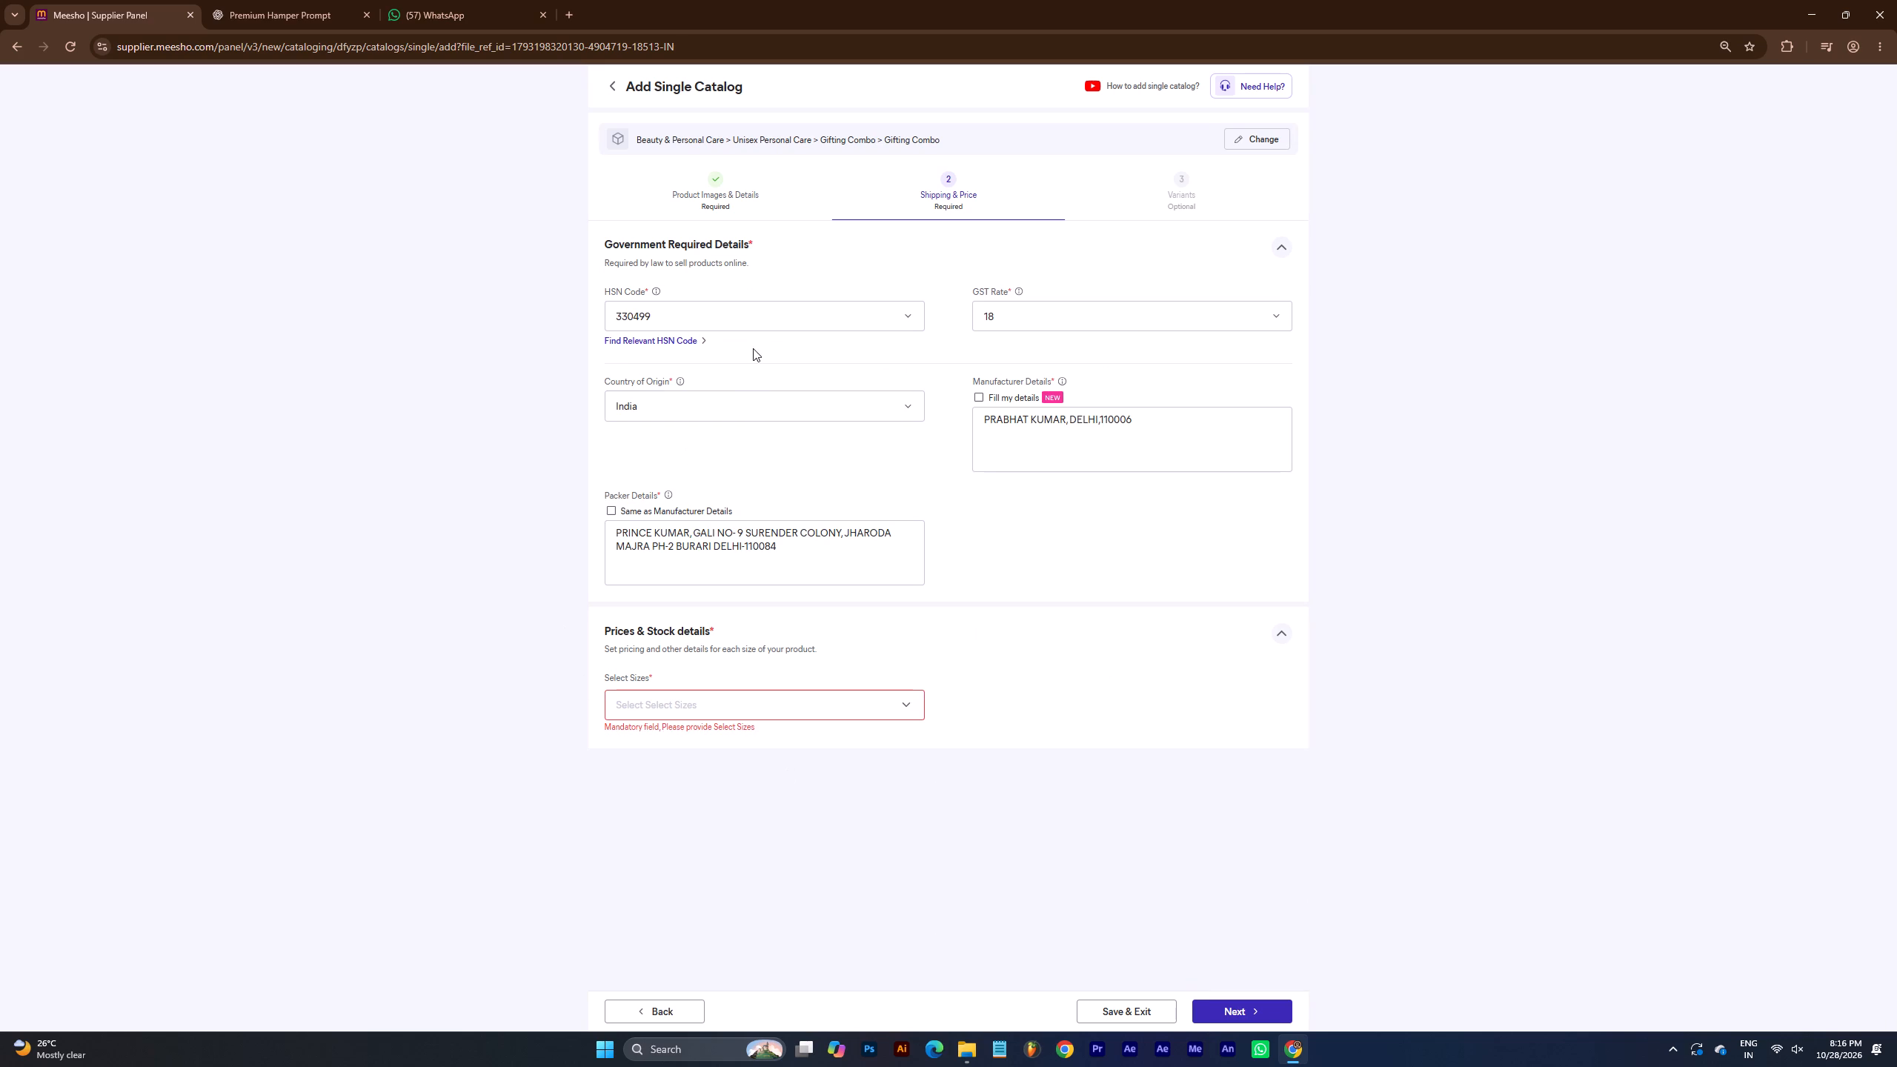
Return to Product Images & Details and open the file selection for replacing the front image.
{"action": "left_click", "coordinate": [732, 182]}
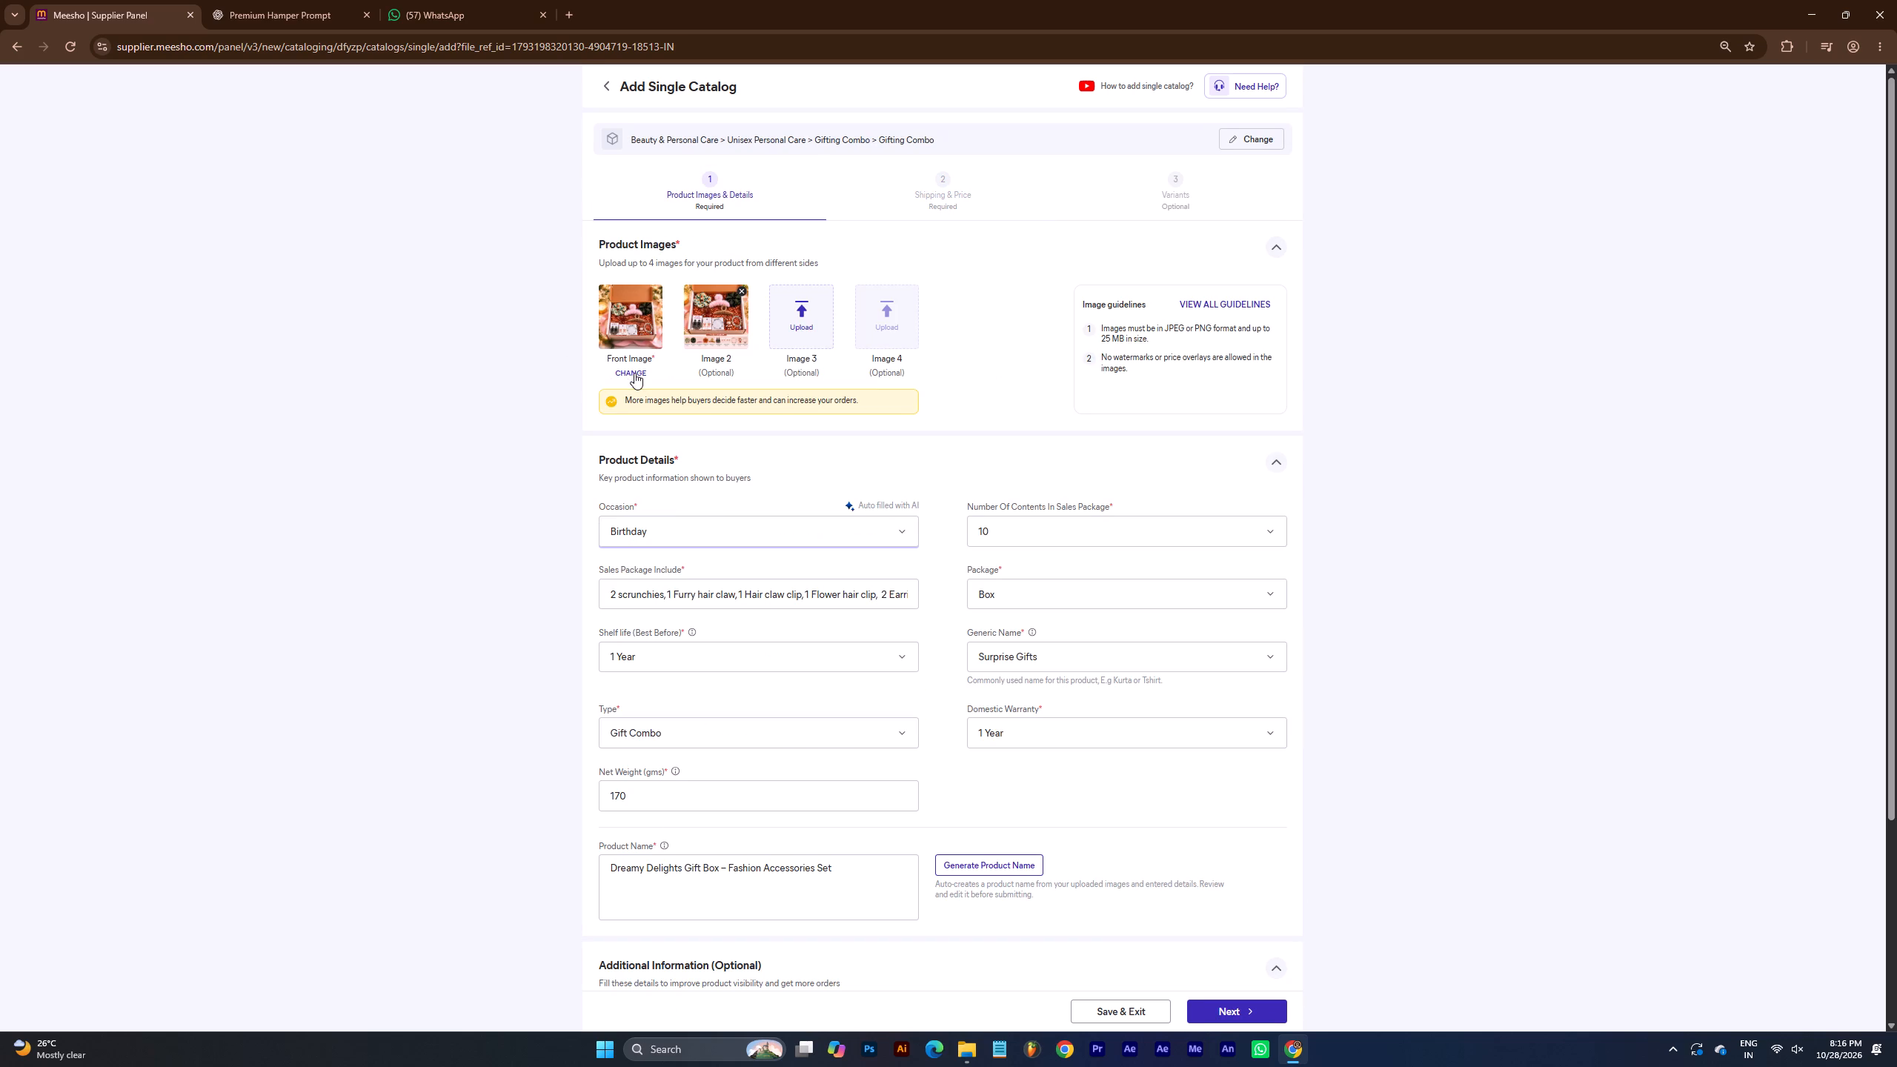
{"action": "left_click", "coordinate": [634, 373]}
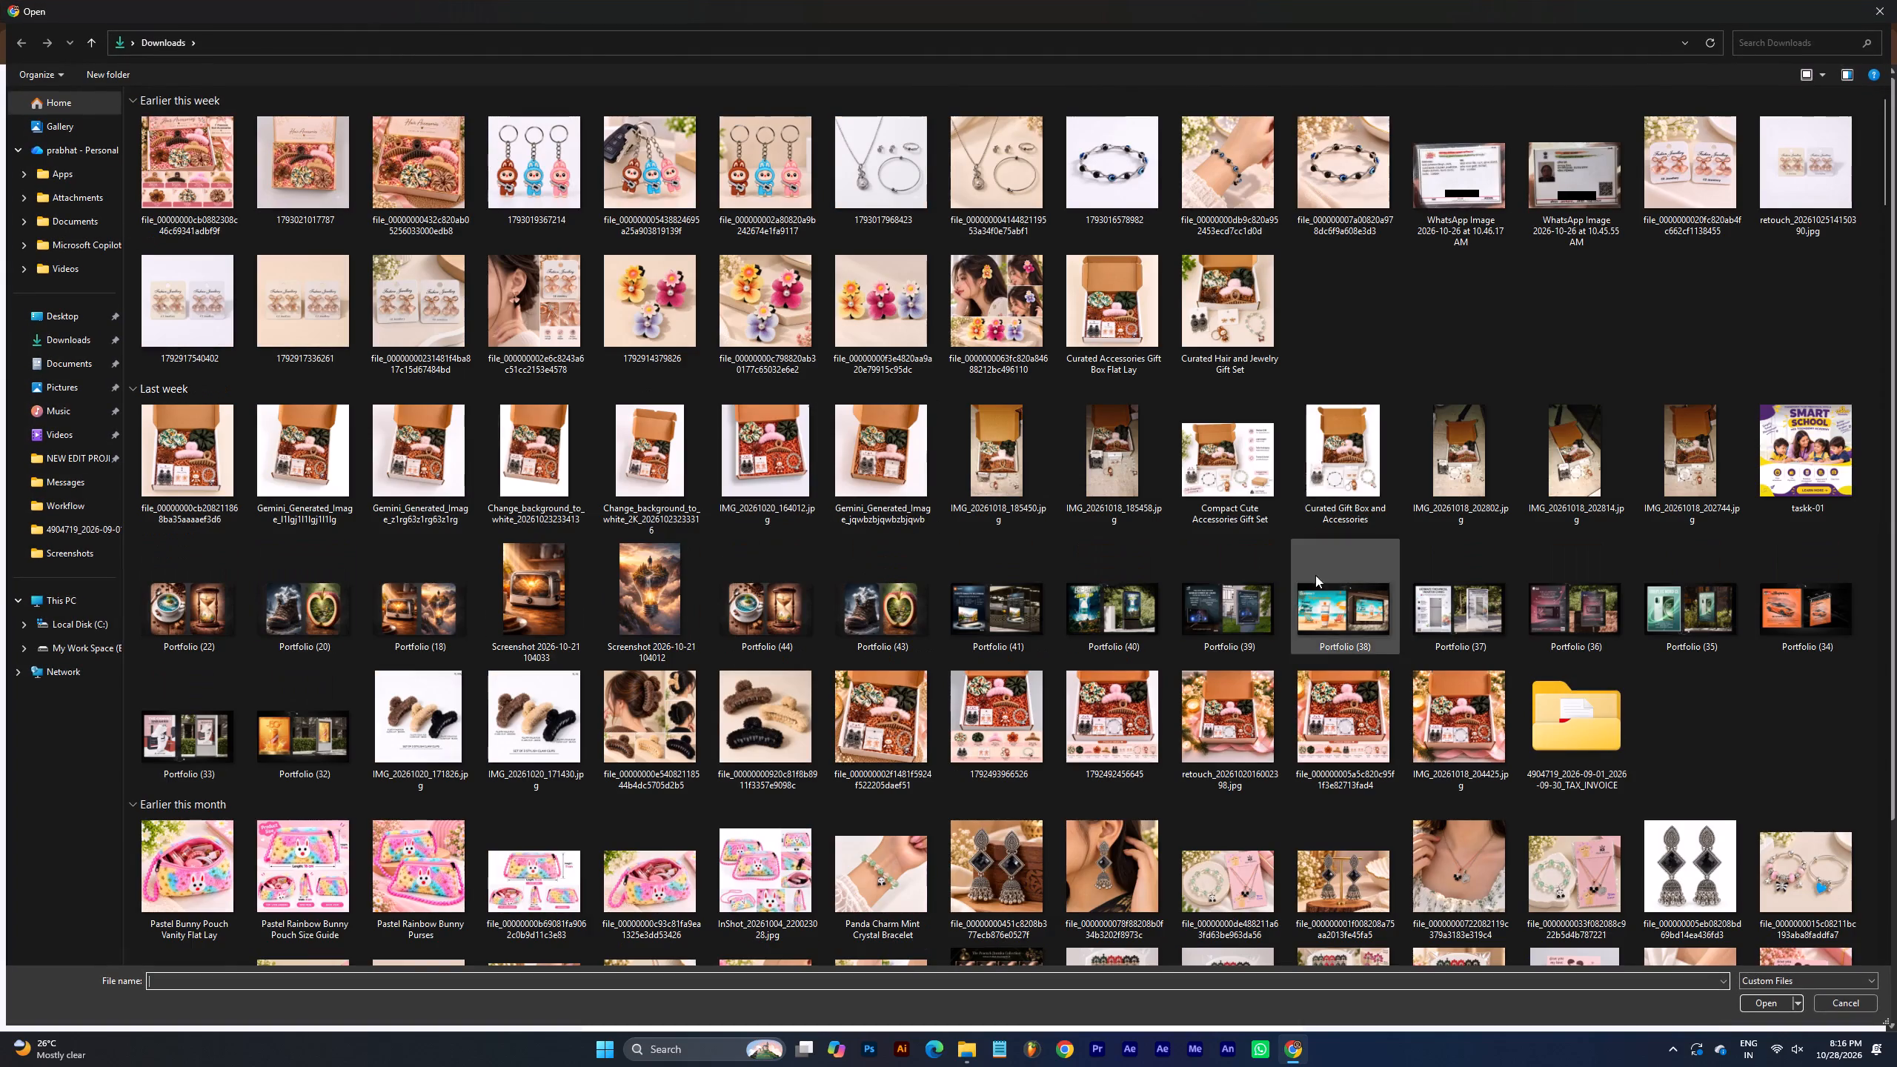
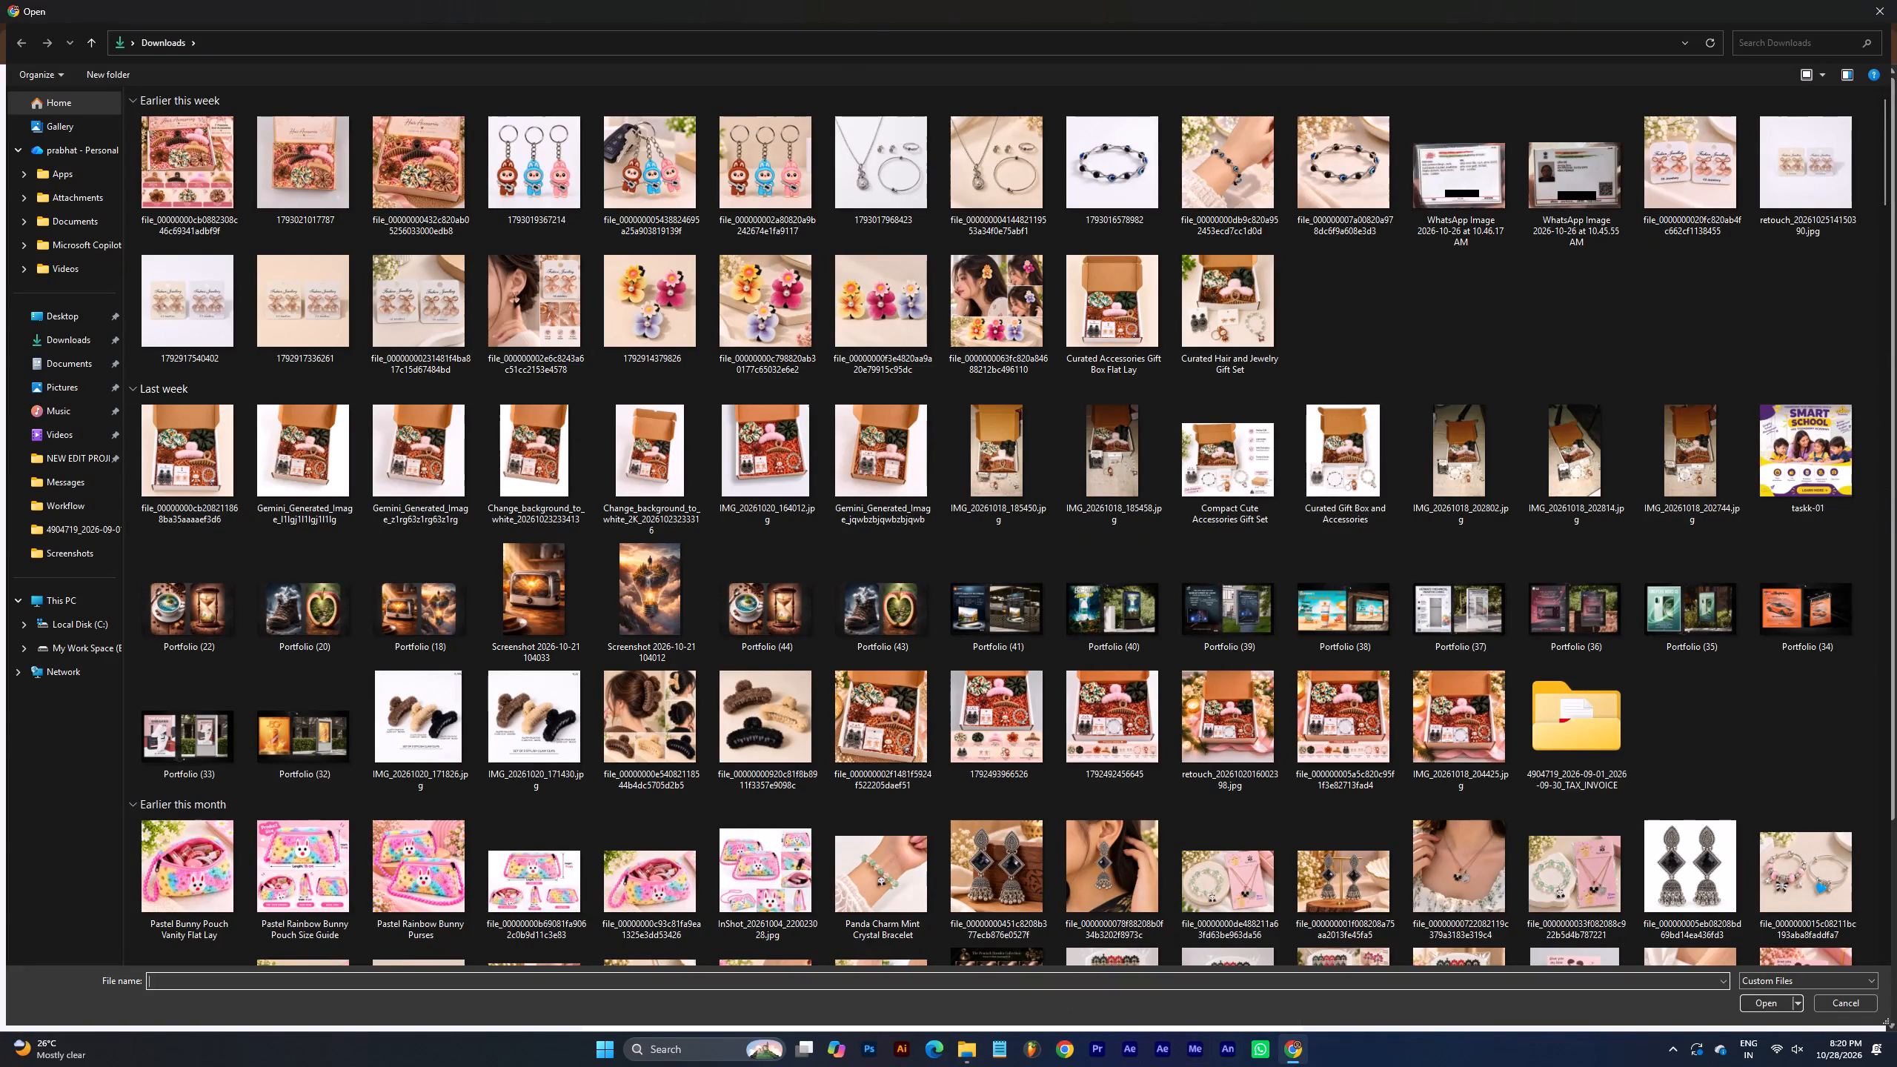
Switch to the File Explorer window showing the Downloads folder and close it.
{"action": "left_click", "coordinate": [972, 1054]}
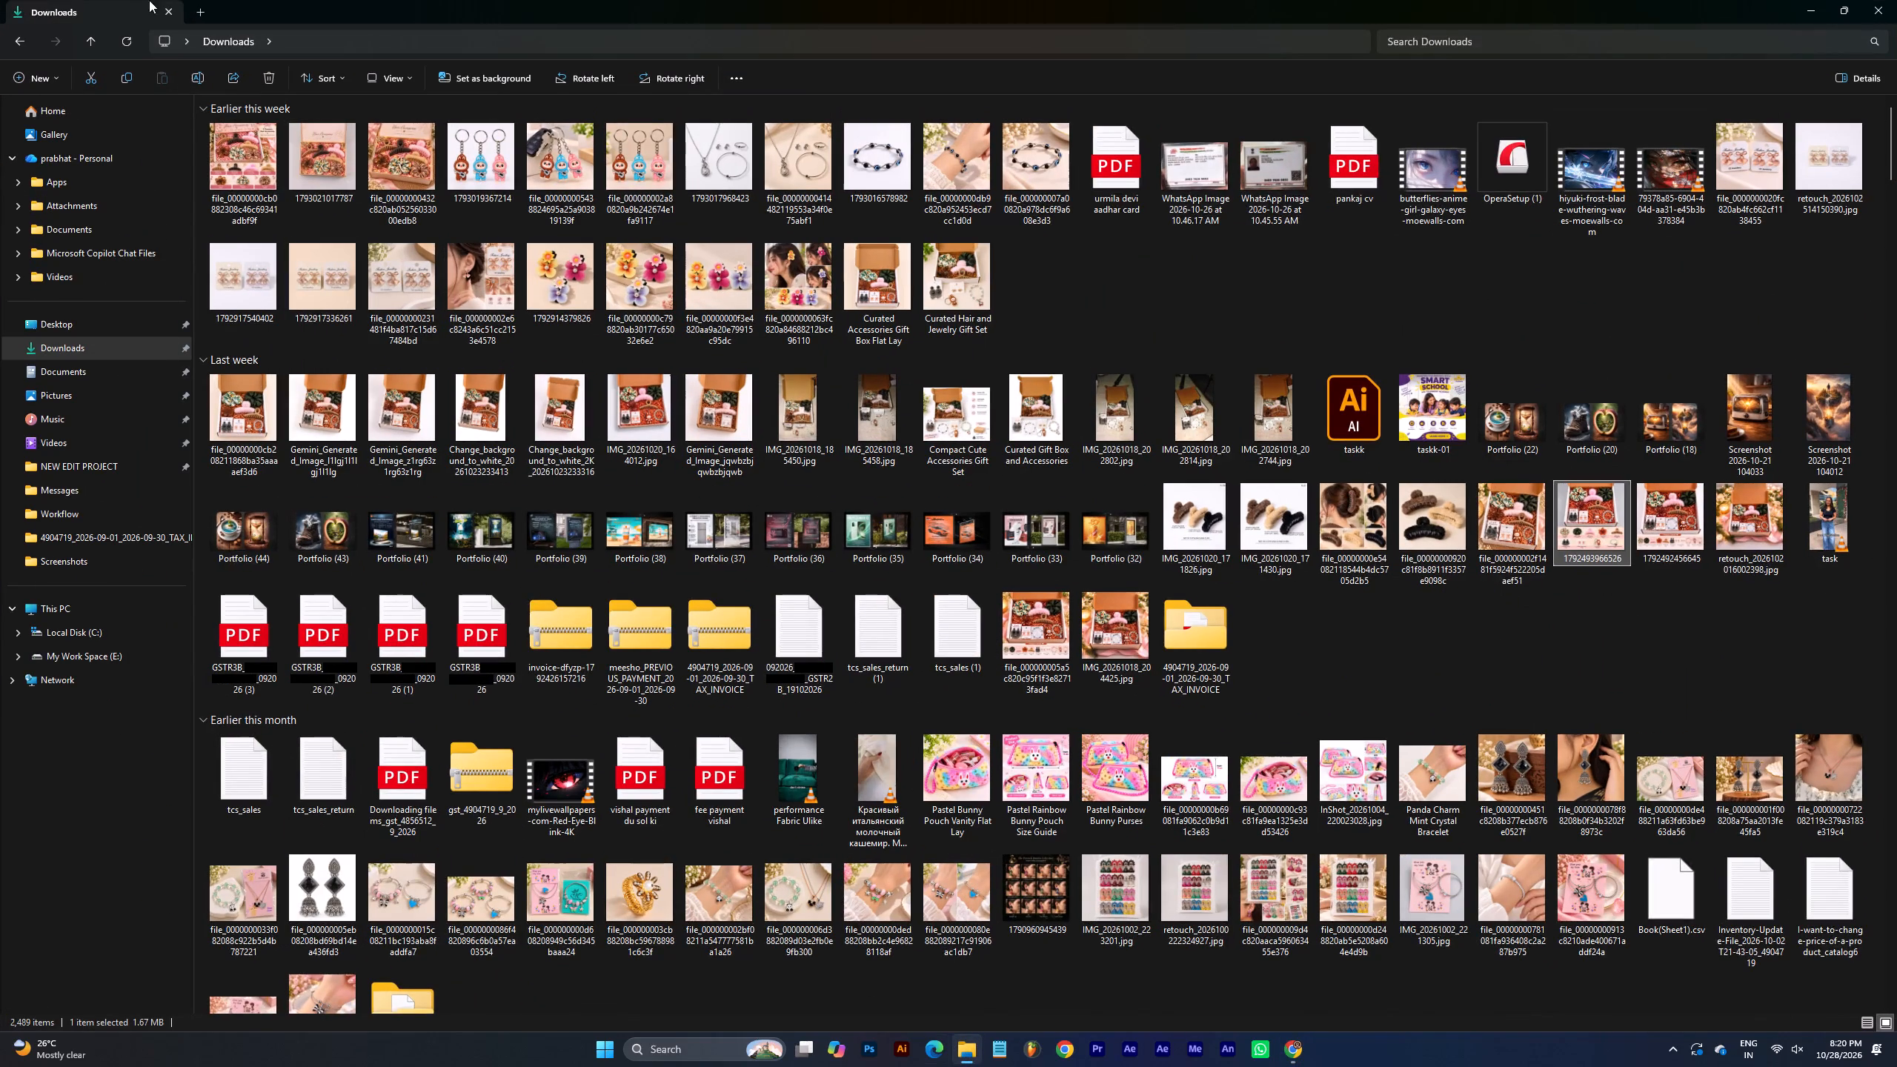
{"action": "left_click", "coordinate": [1882, 7]}
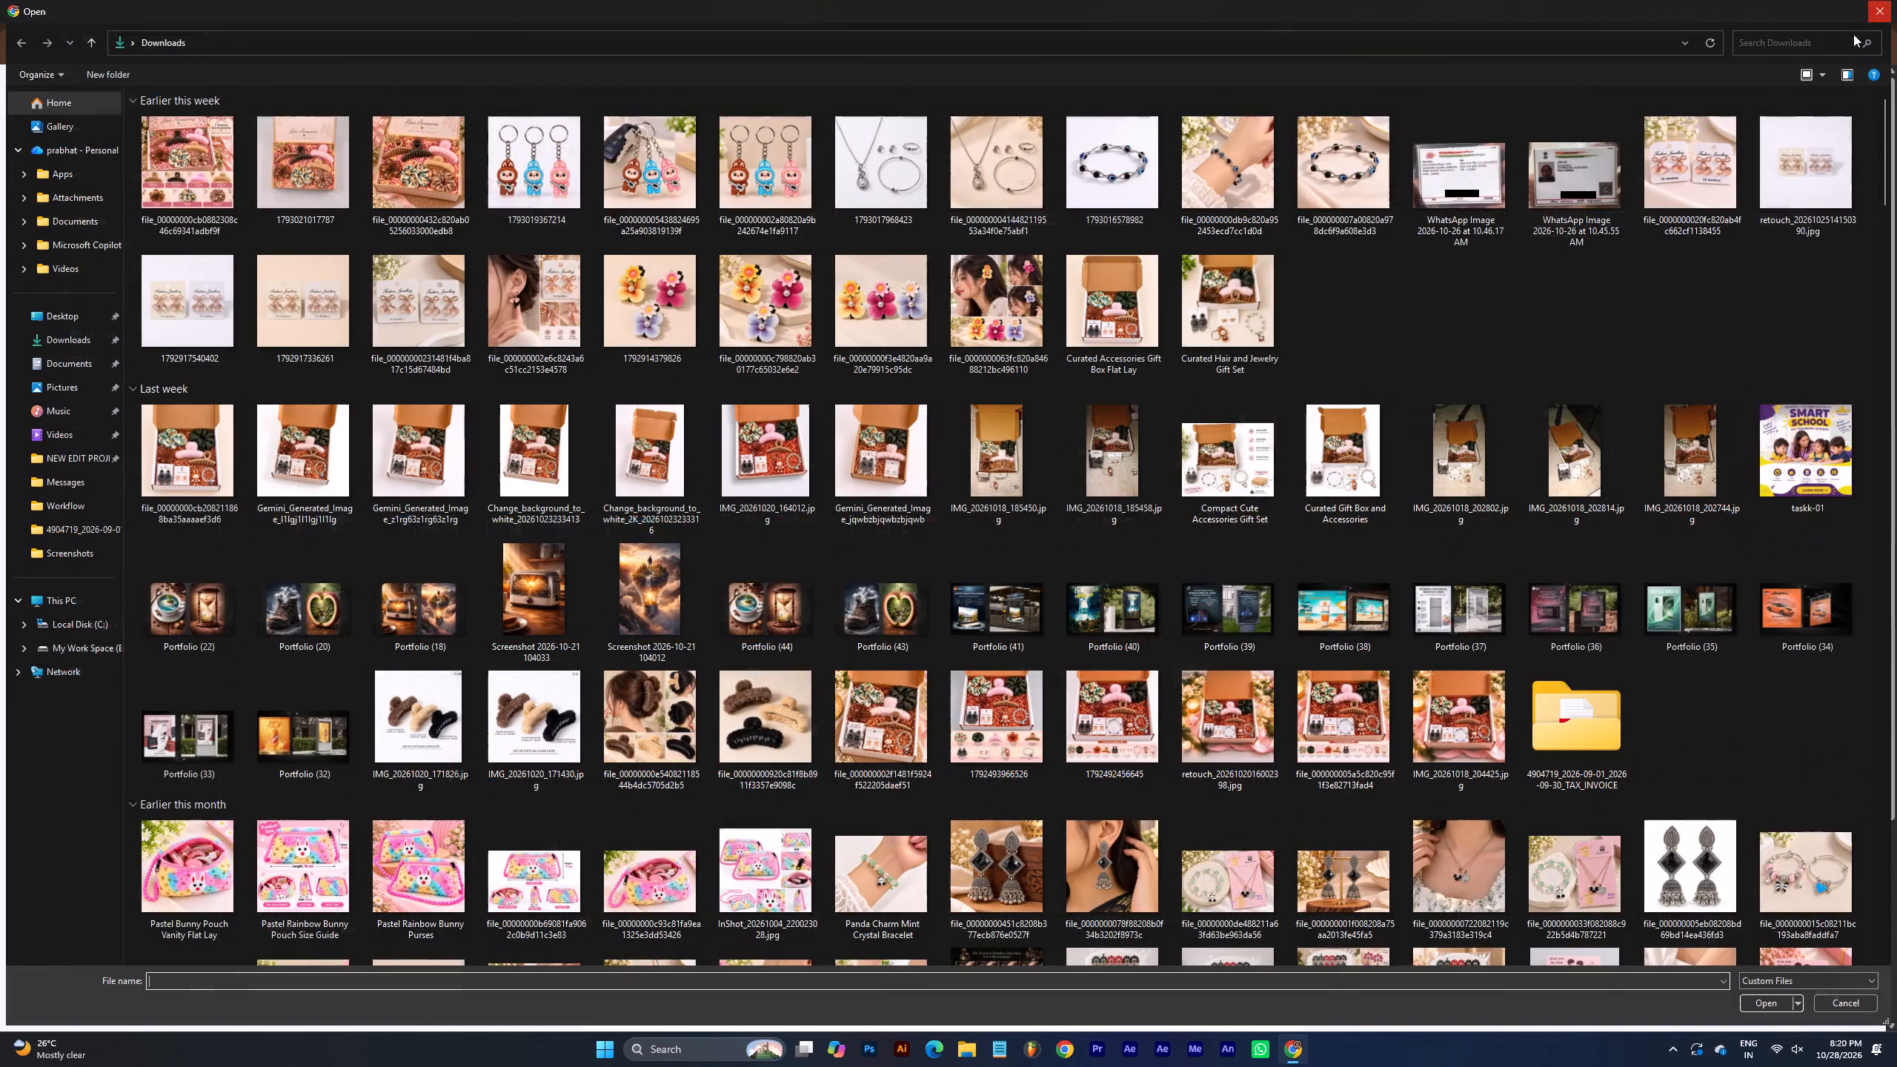
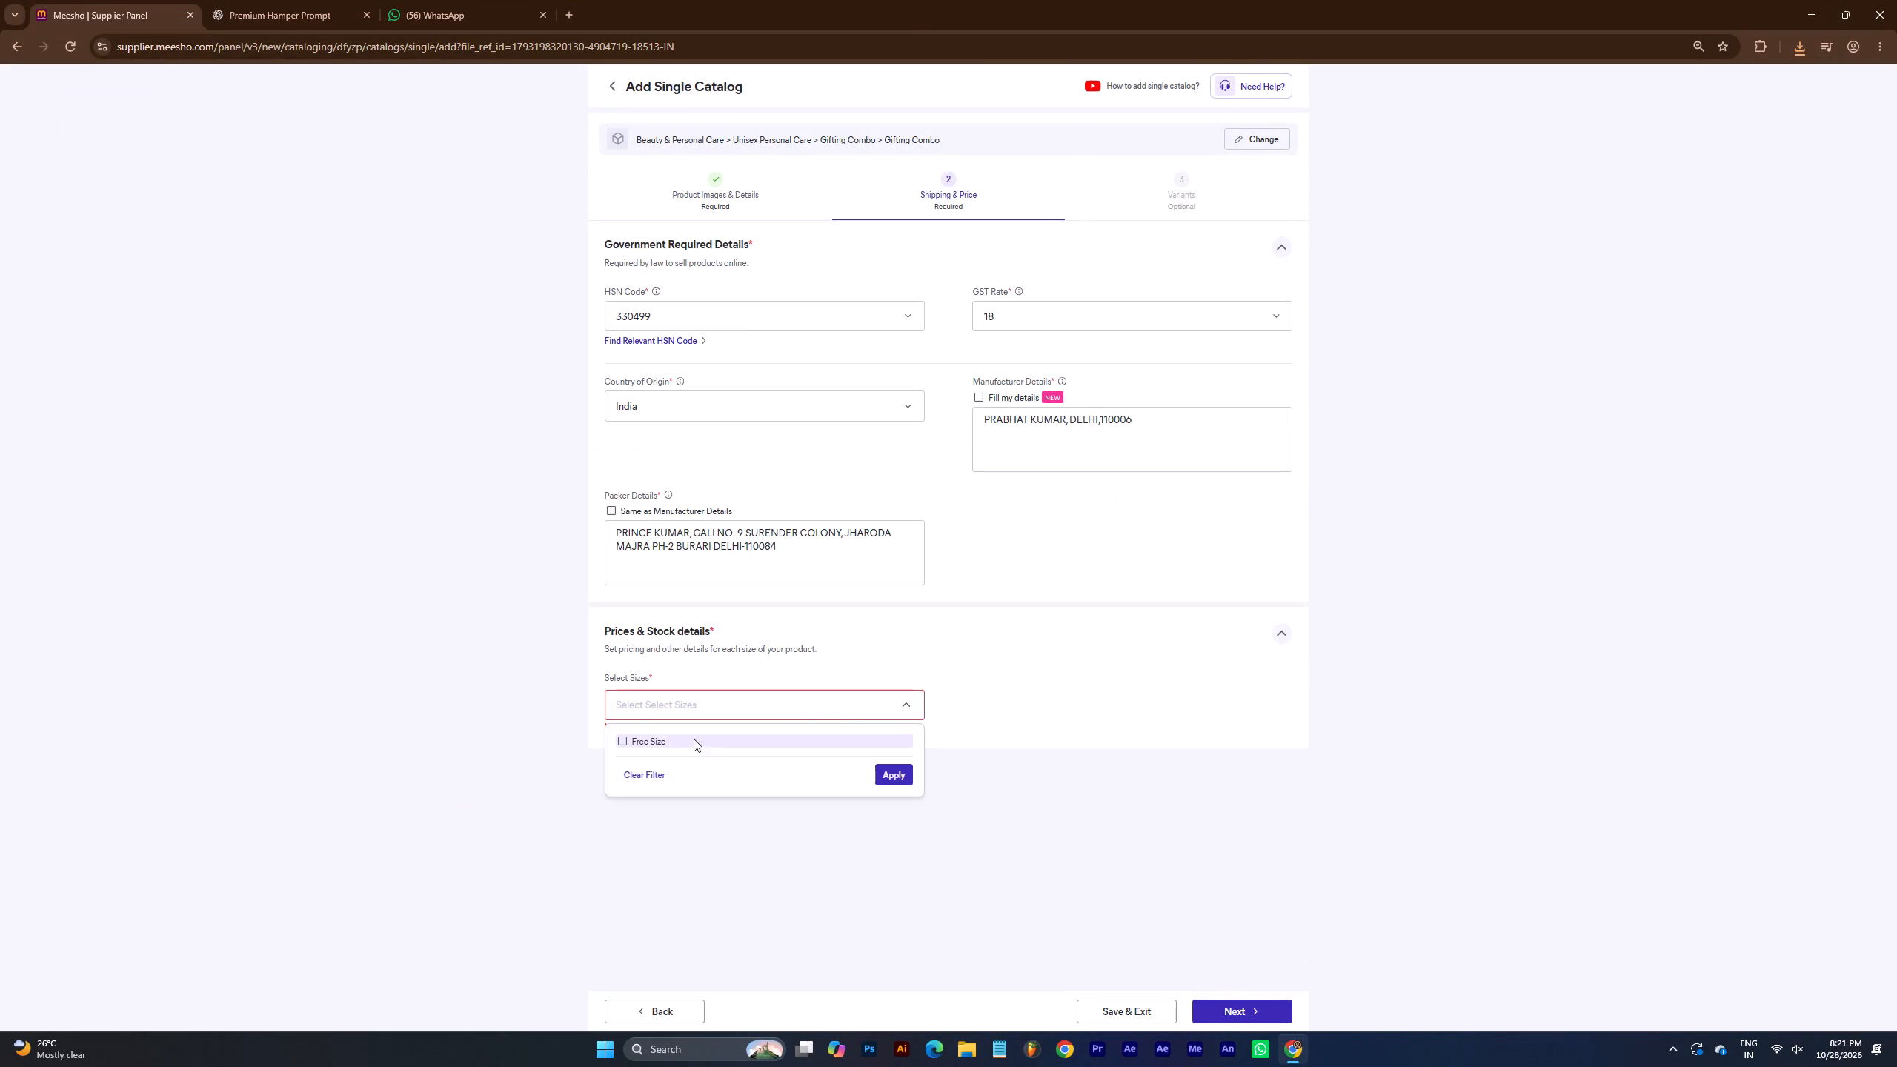
Select Free Size as the product size in the Prices & Stock details and apply it.
{"action": "left_click", "coordinate": [673, 737]}
{"action": "left_click", "coordinate": [903, 771]}
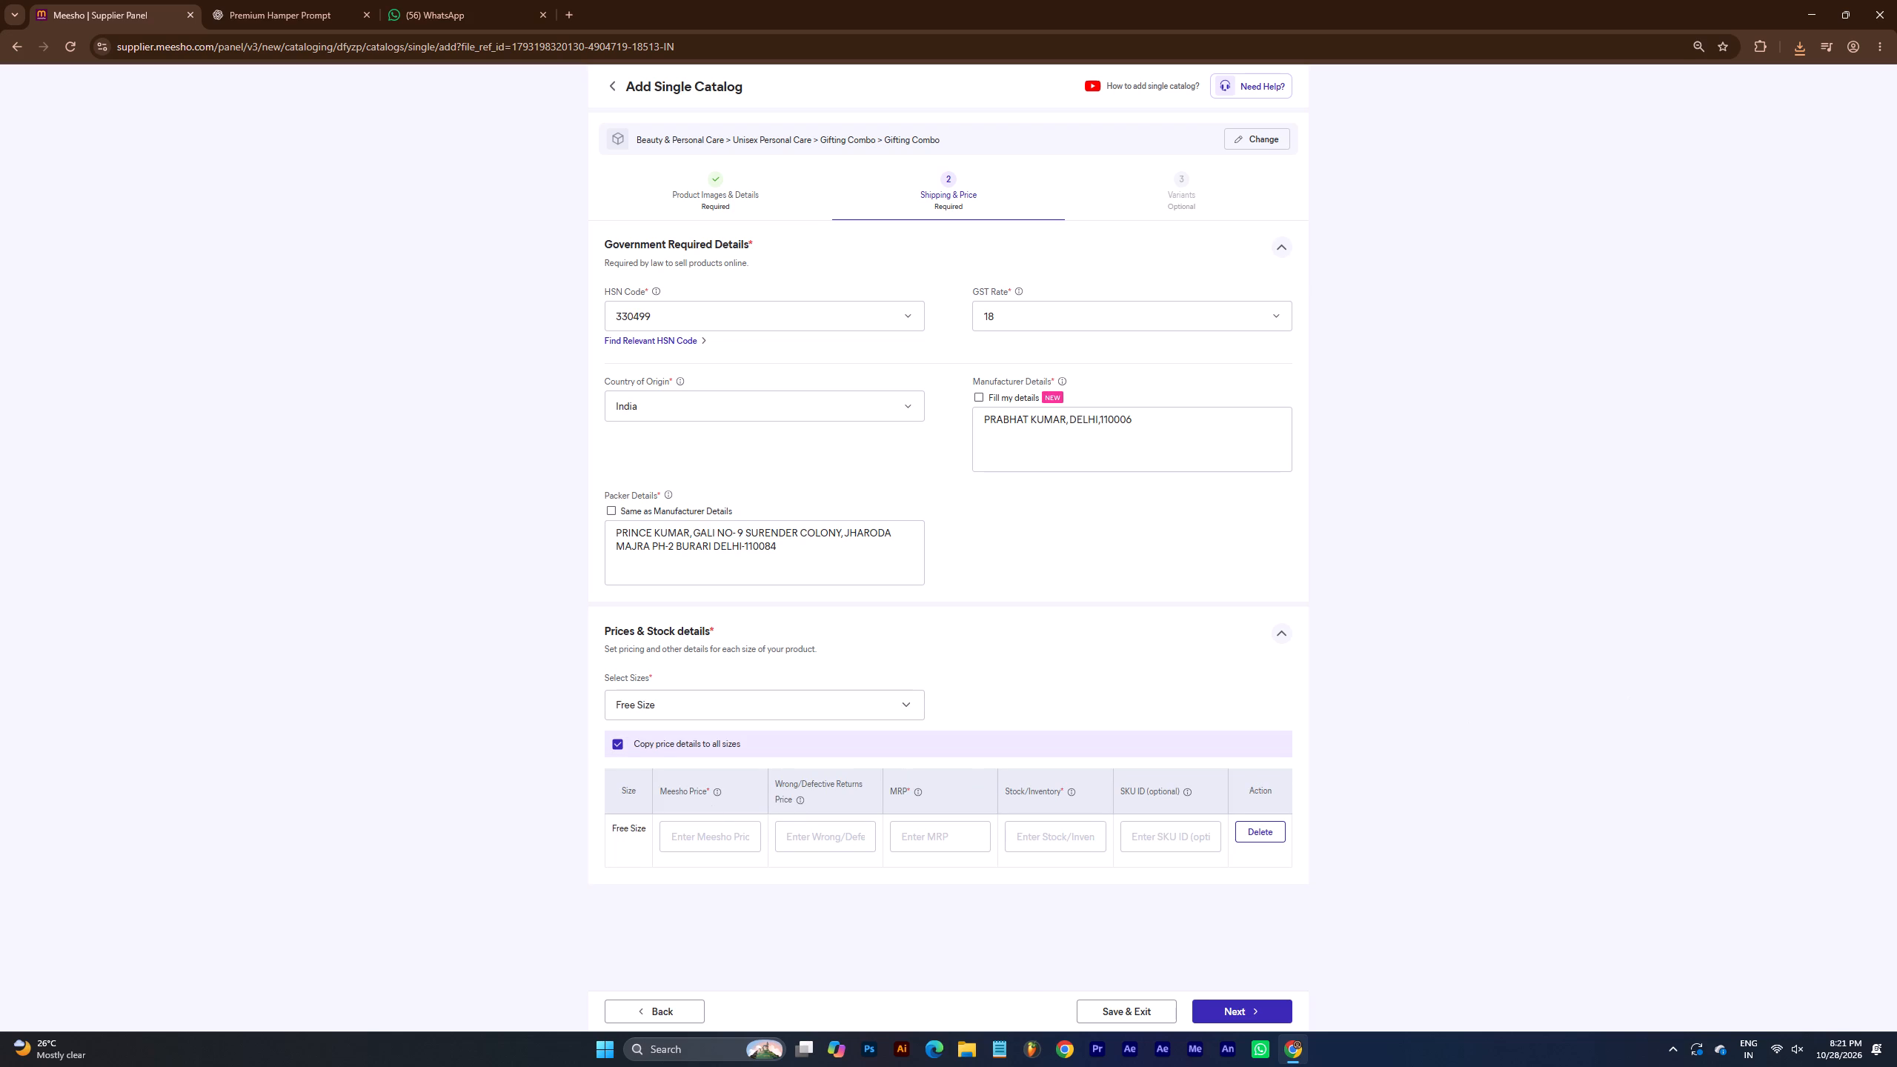
Fill in the Free Size row with Meesho Price 147, Wrong/Defective Returns Price 144, MRP 400 and stock 996.
{"action": "left_click", "coordinate": [720, 823]}
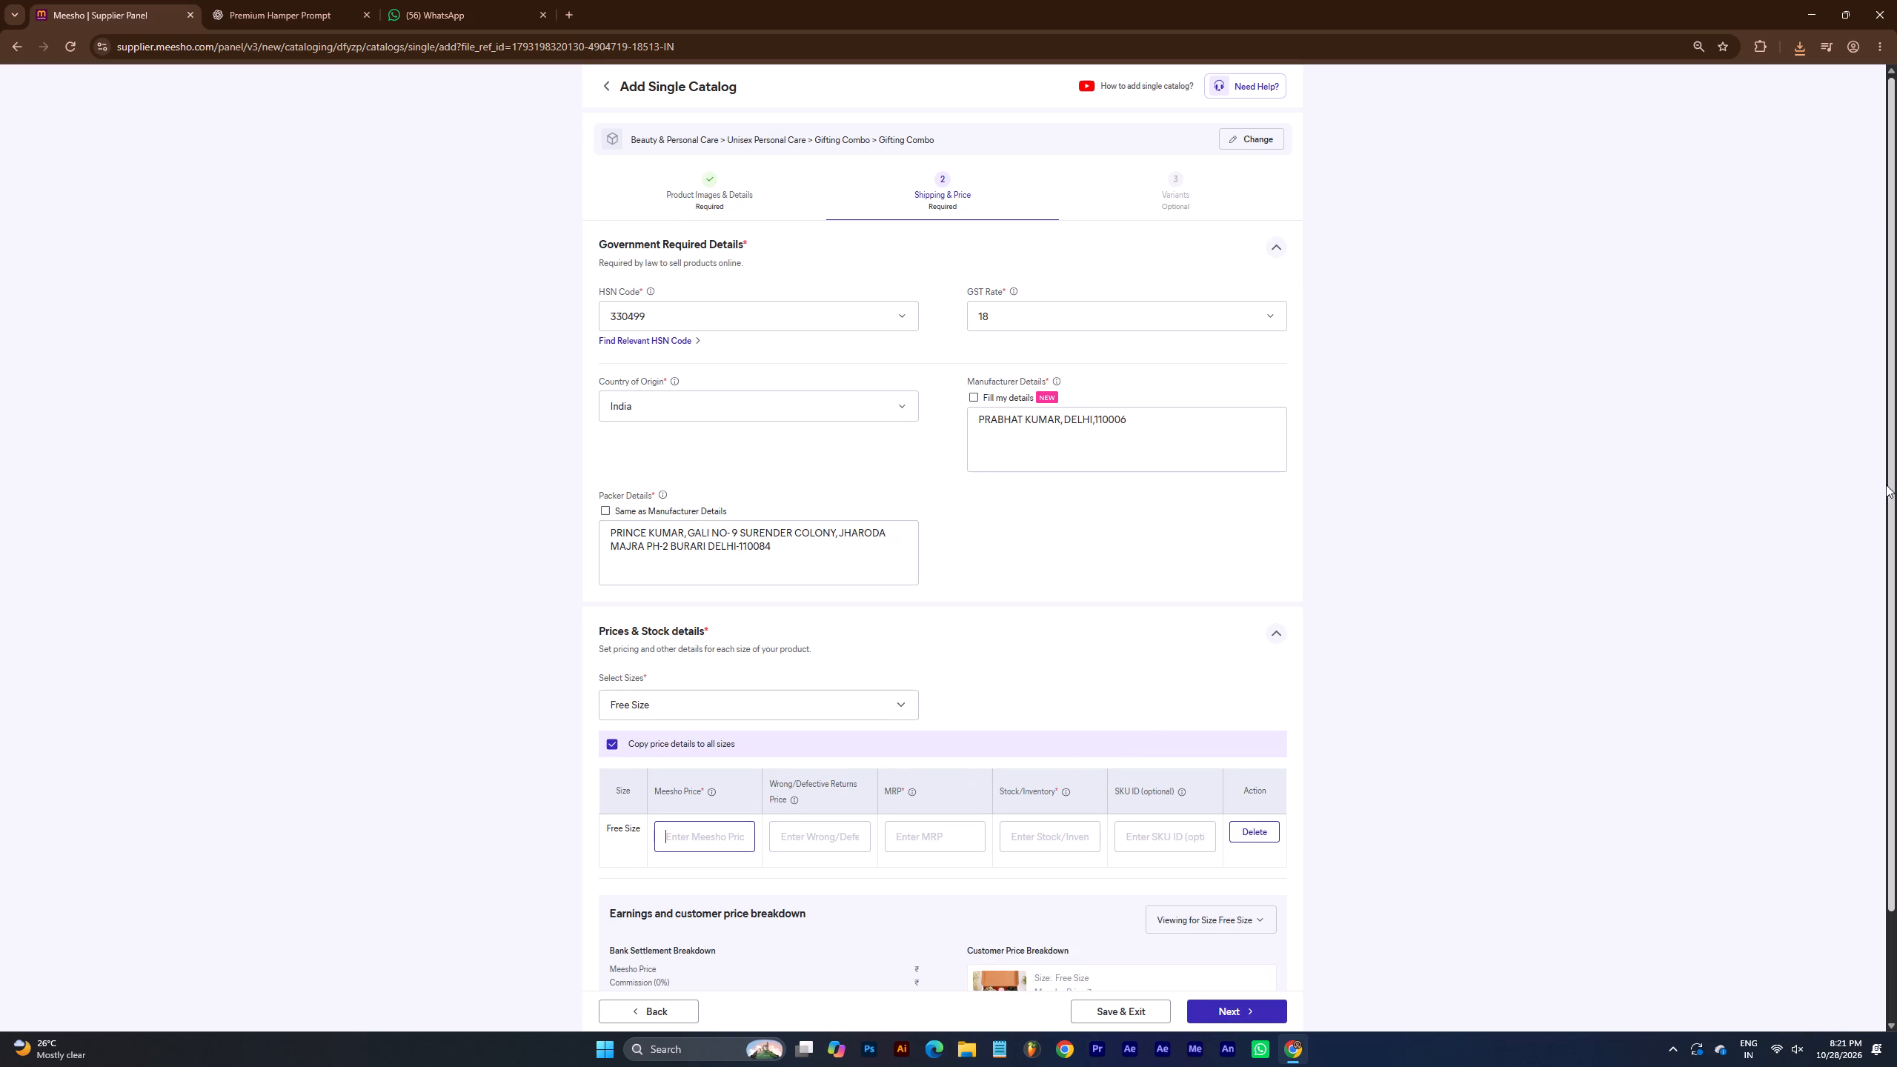
{"action": "left_click_drag", "start_coordinate": [1893, 492], "coordinate": [1884, 738]}
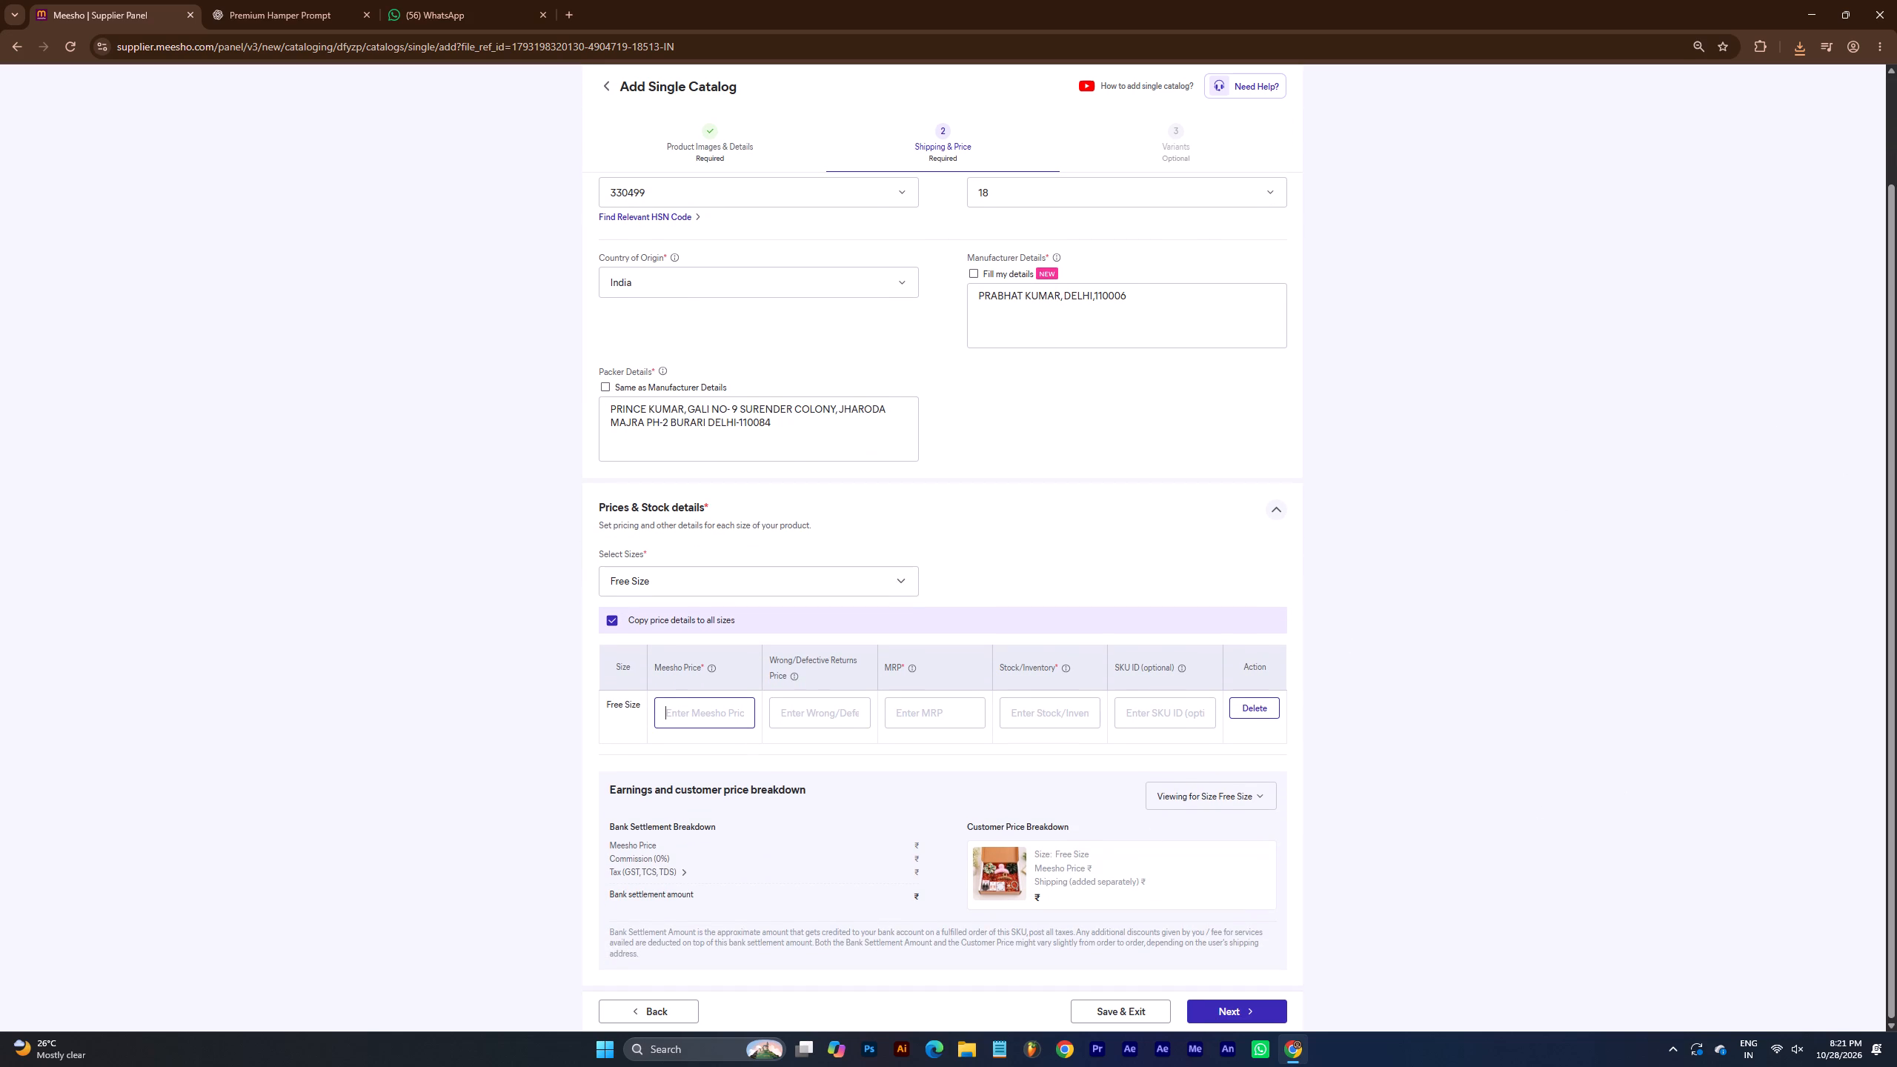
{"action": "key", "text": "1"}
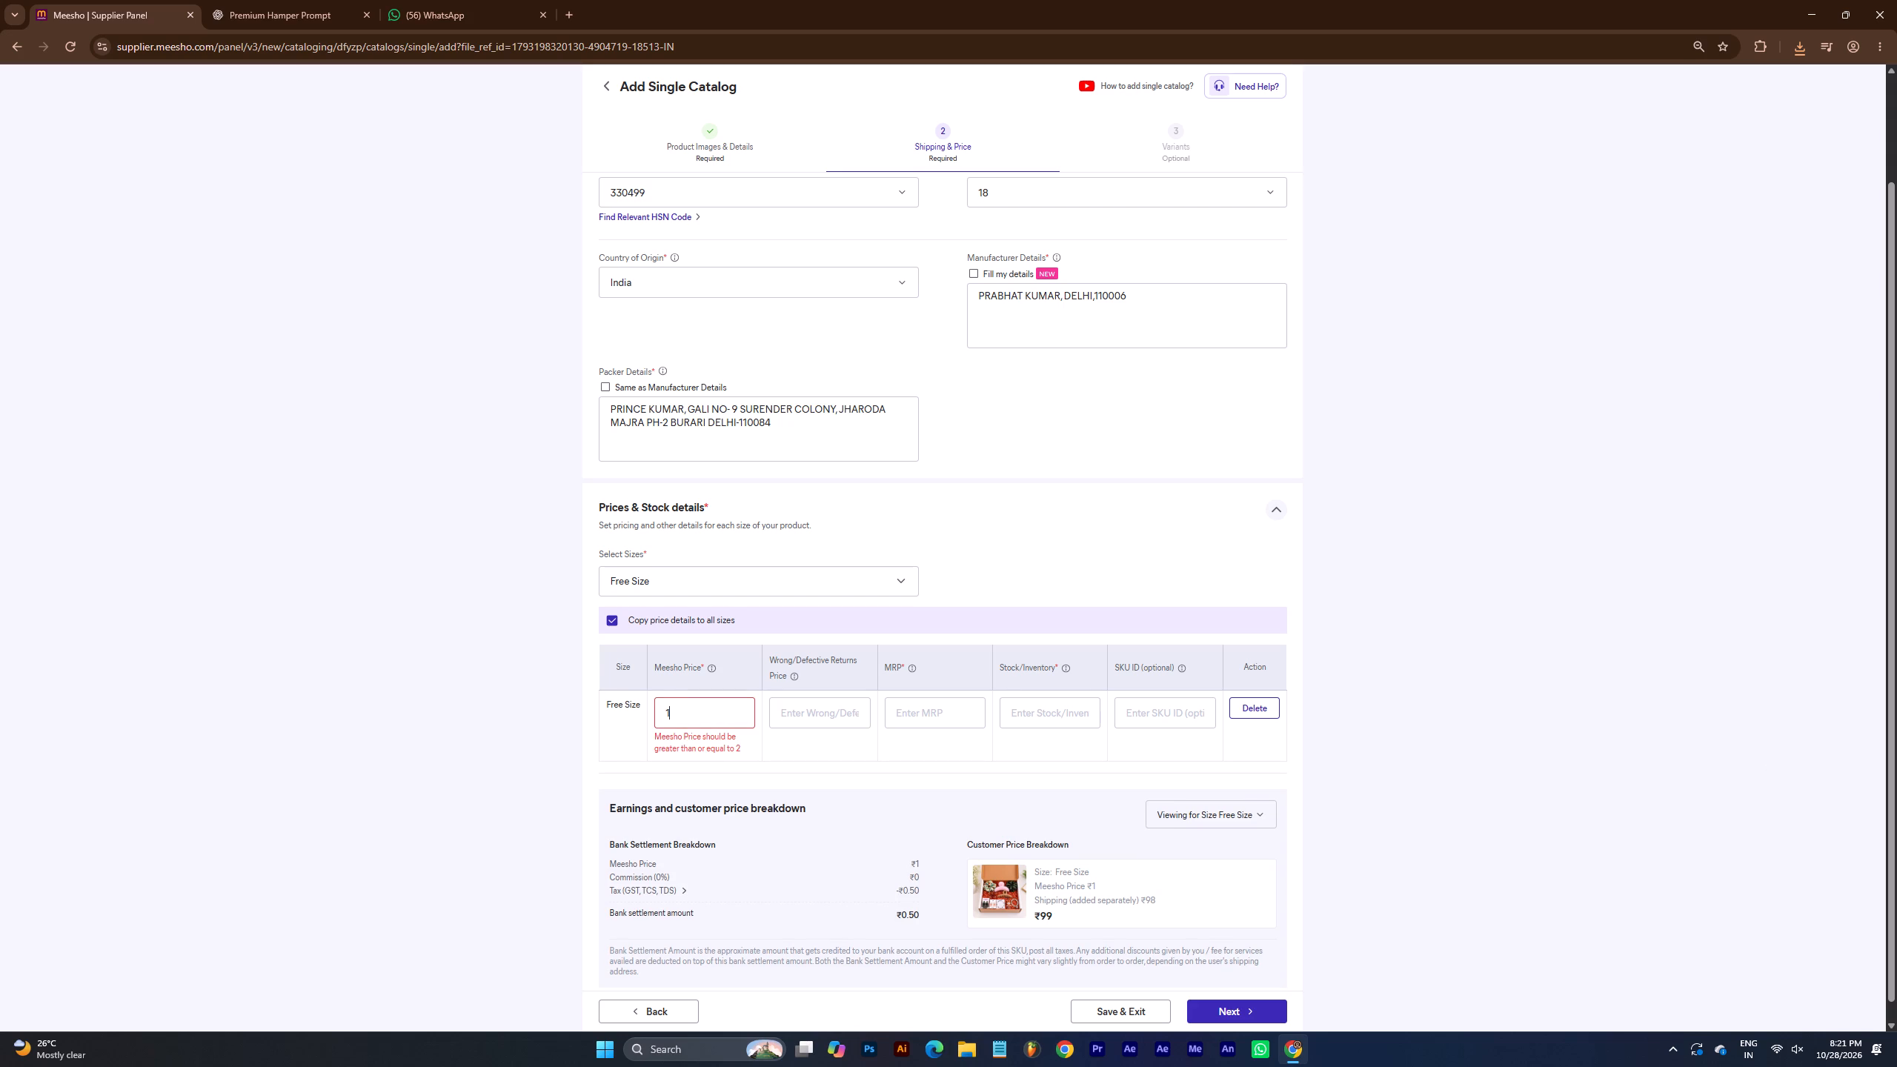
{"action": "type", "text": "47"}
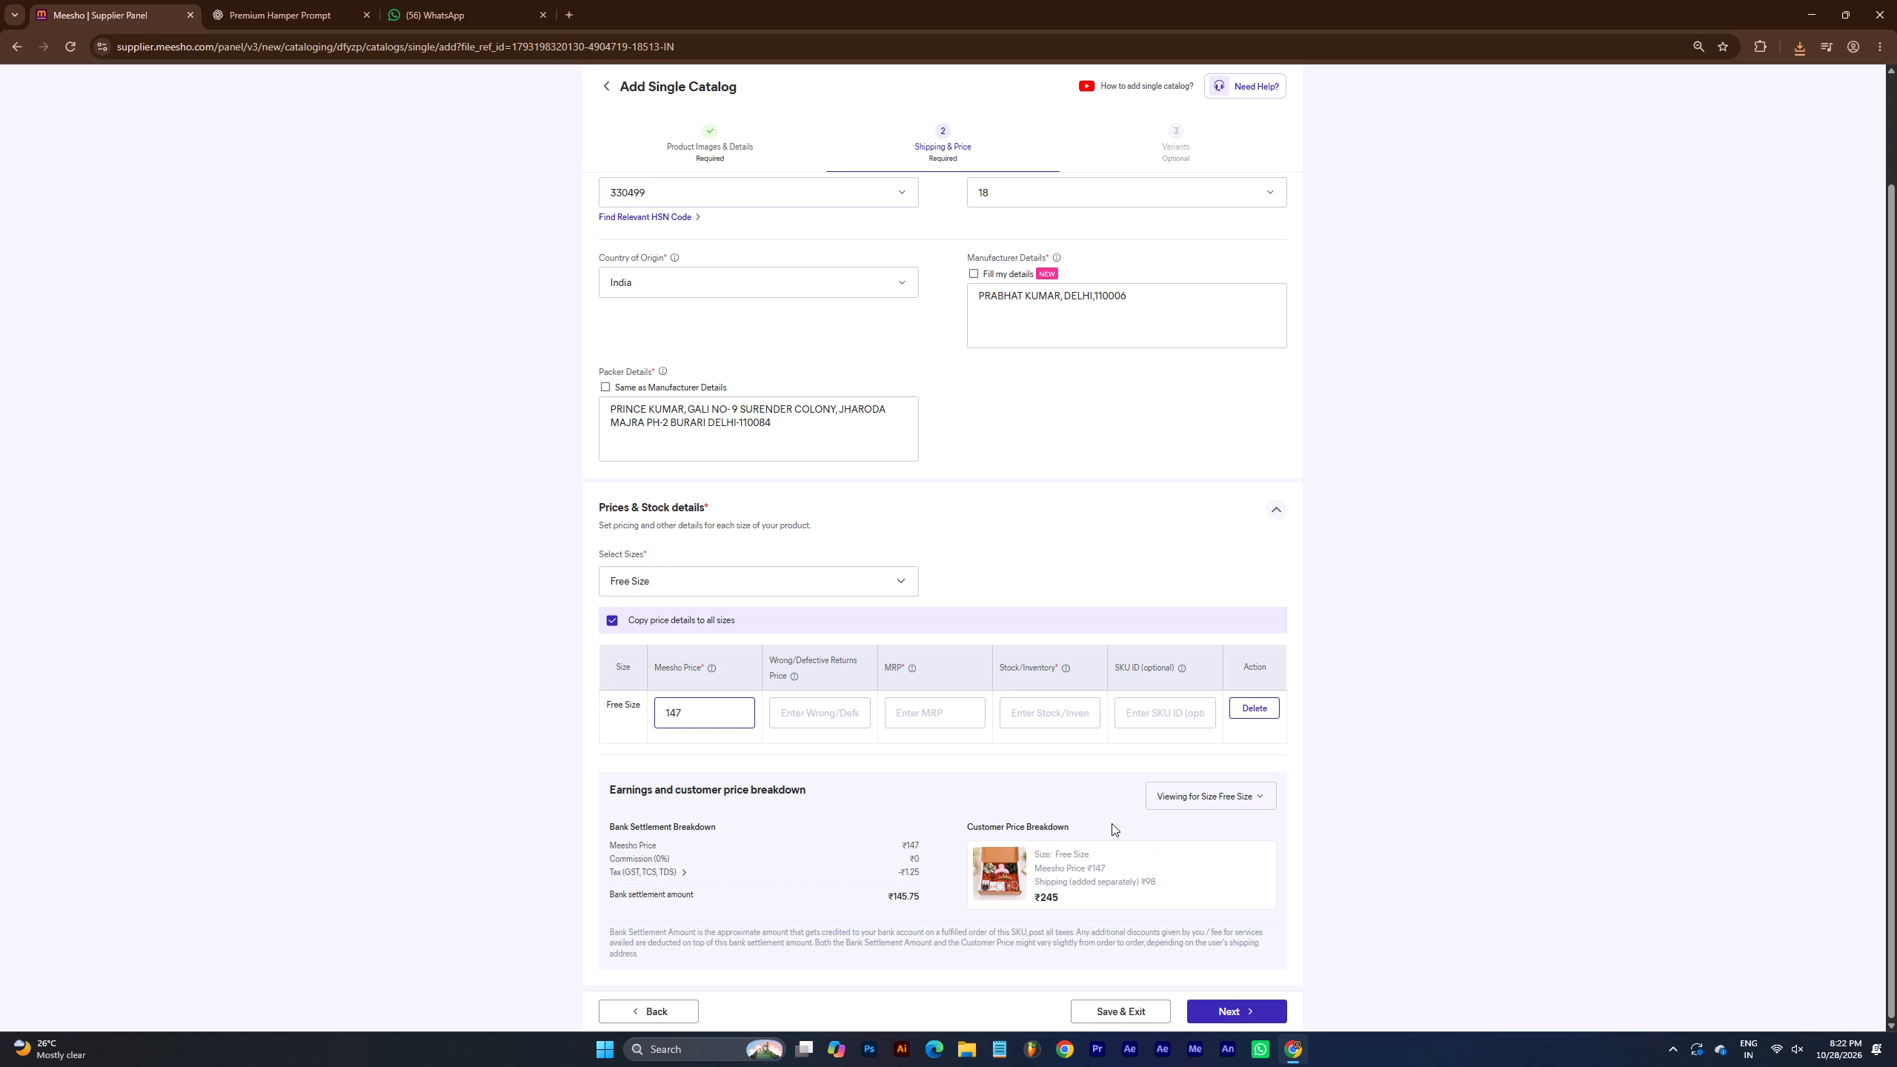
{"action": "left_click", "coordinate": [797, 717]}
{"action": "left_click_drag", "start_coordinate": [803, 711], "coordinate": [787, 716]}
{"action": "type", "text": "44"}
{"action": "left_click", "coordinate": [919, 721]}
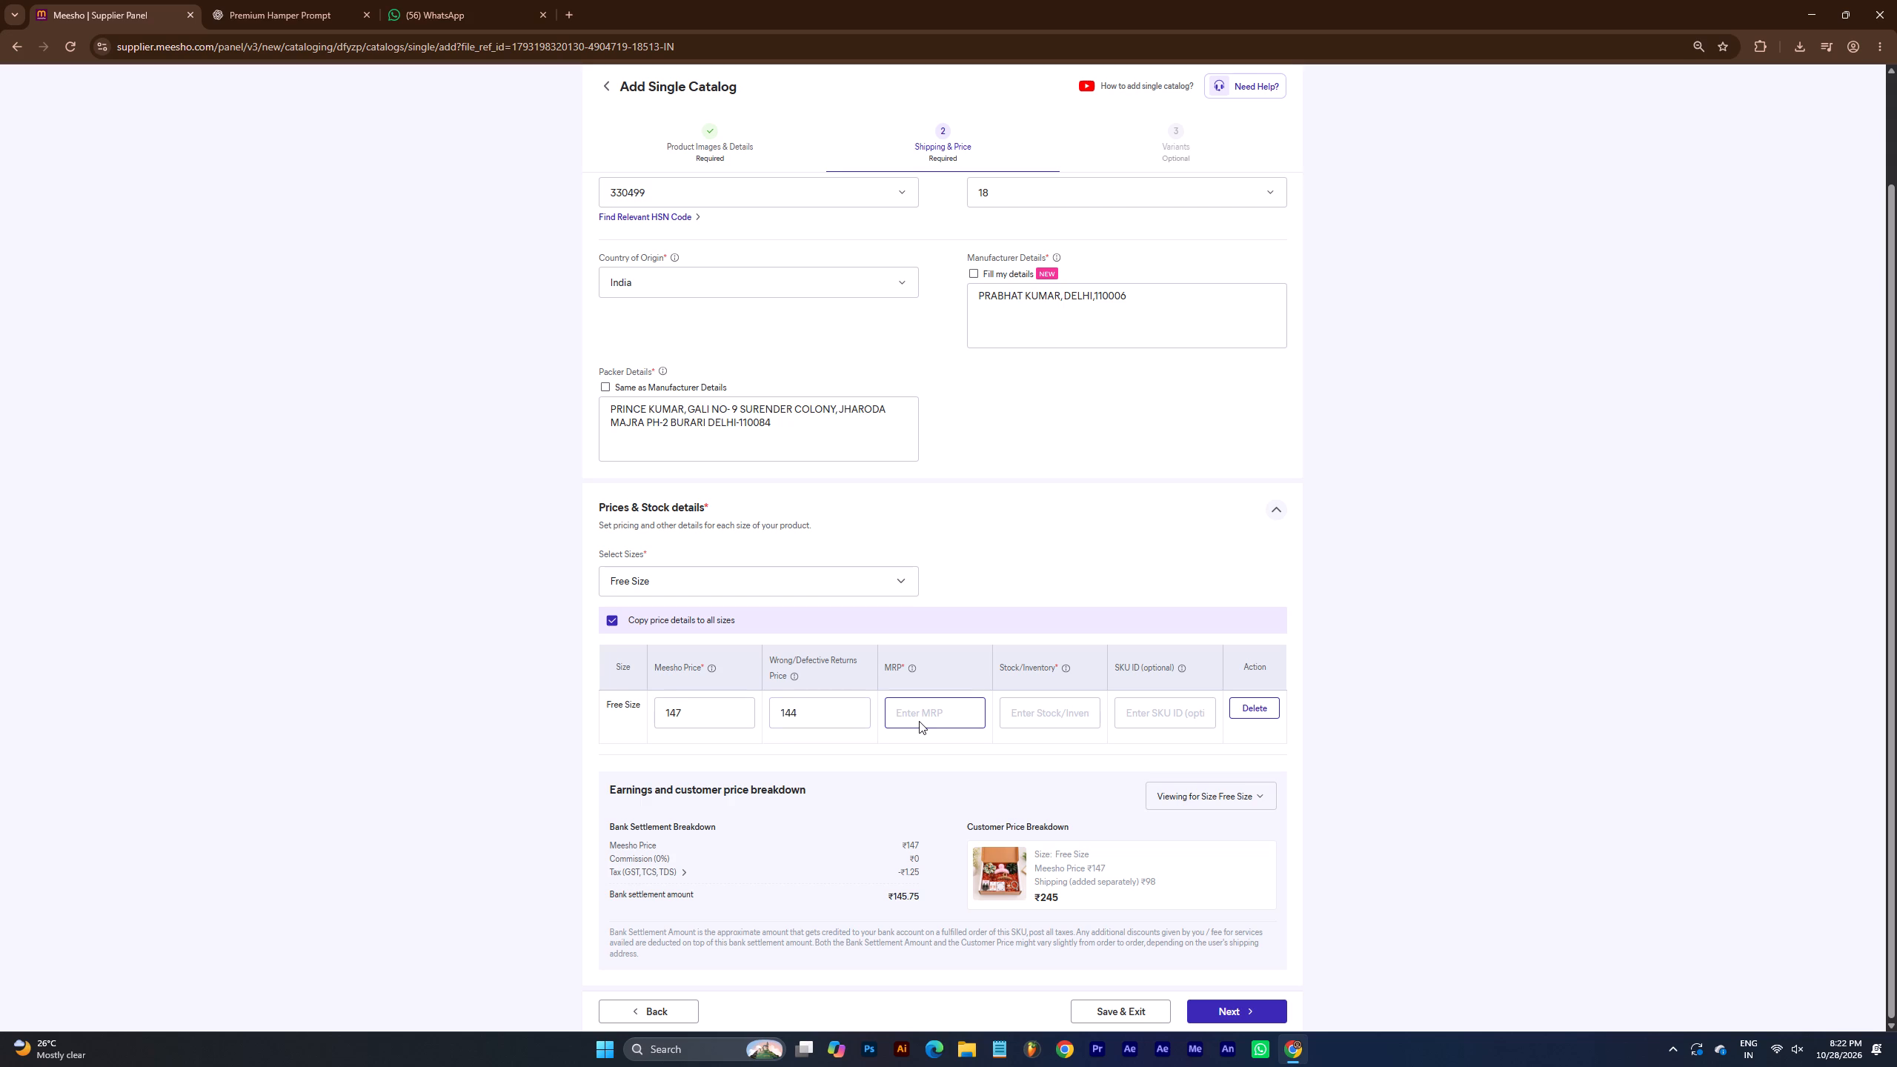
{"action": "type", "text": "400"}
{"action": "left_click", "coordinate": [1035, 725]}
{"action": "key", "text": "9"}
{"action": "type", "text": "96"}
Recheck the product details and the shipping and price entries, submit the catalog without variants, and dismiss the follow-up pop-ups.
{"action": "left_click", "coordinate": [699, 133]}
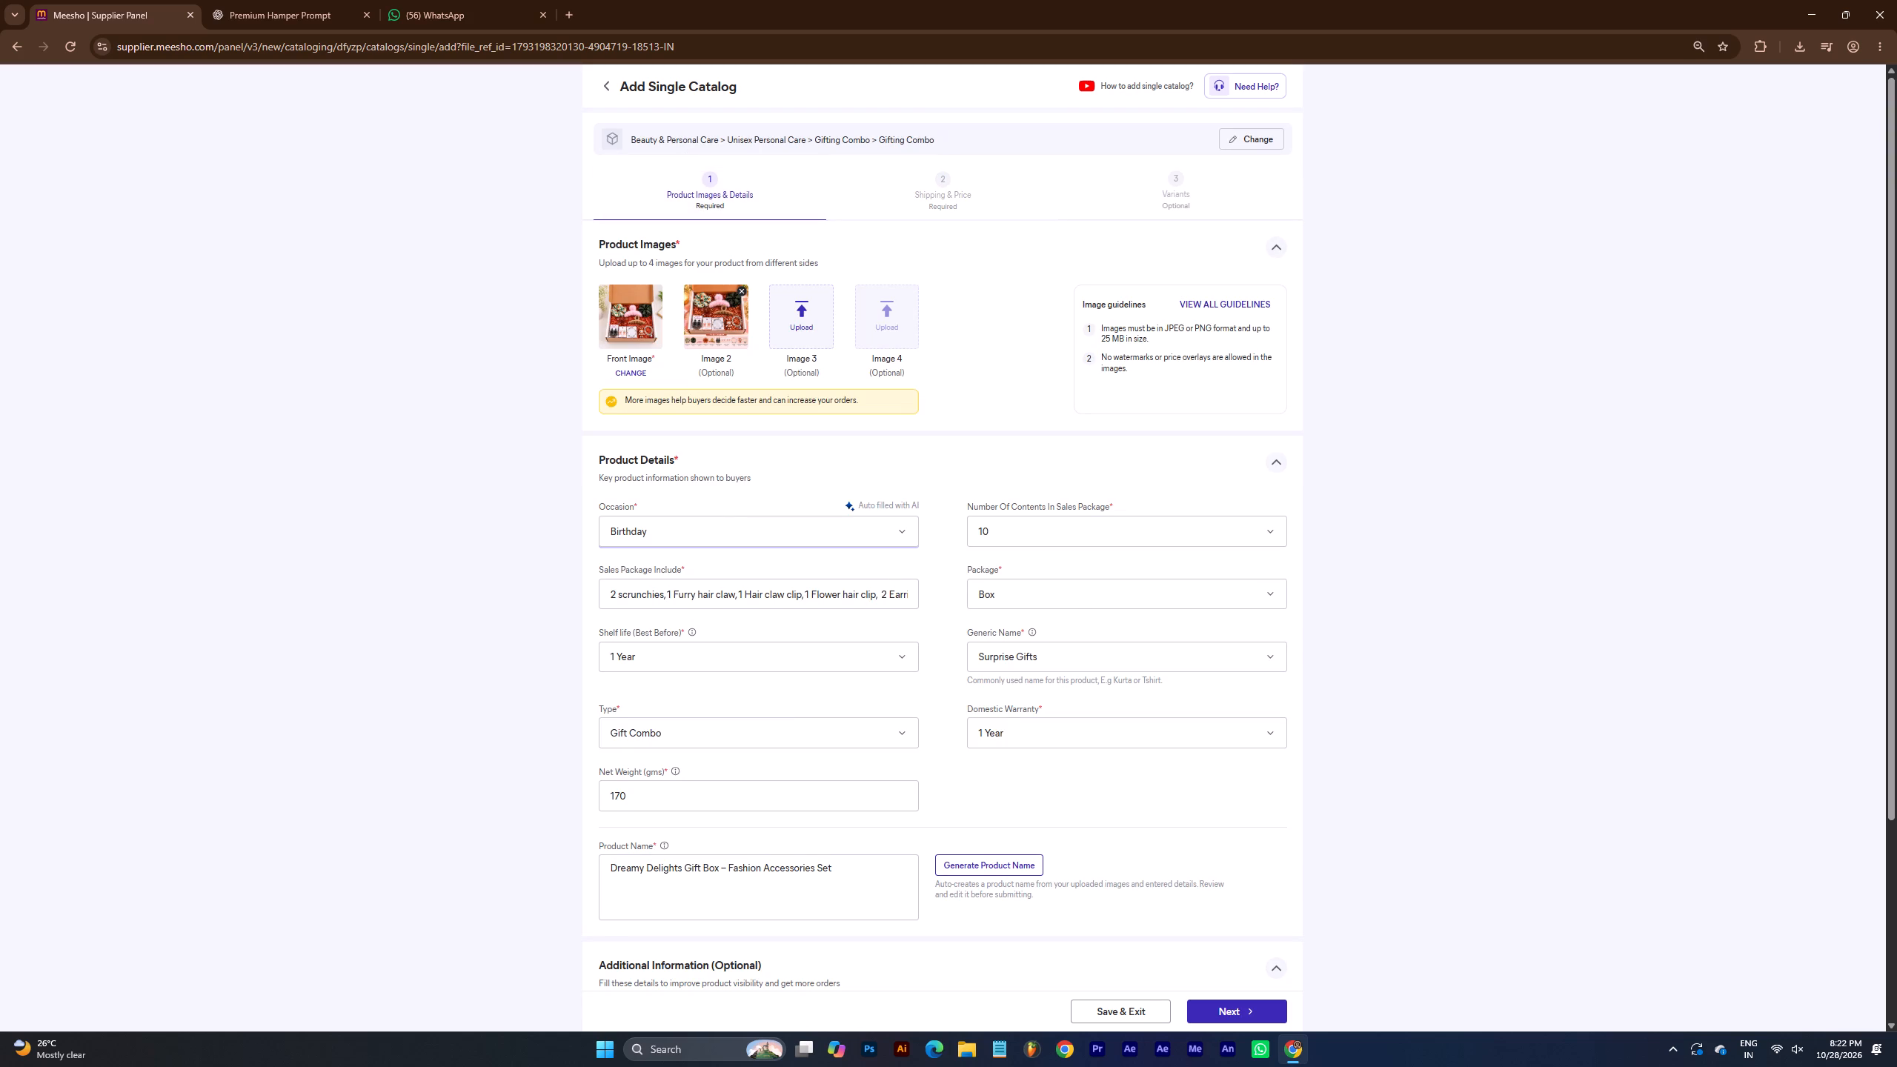
{"action": "left_click", "coordinate": [1245, 1011]}
{"action": "left_click", "coordinate": [1234, 1008]}
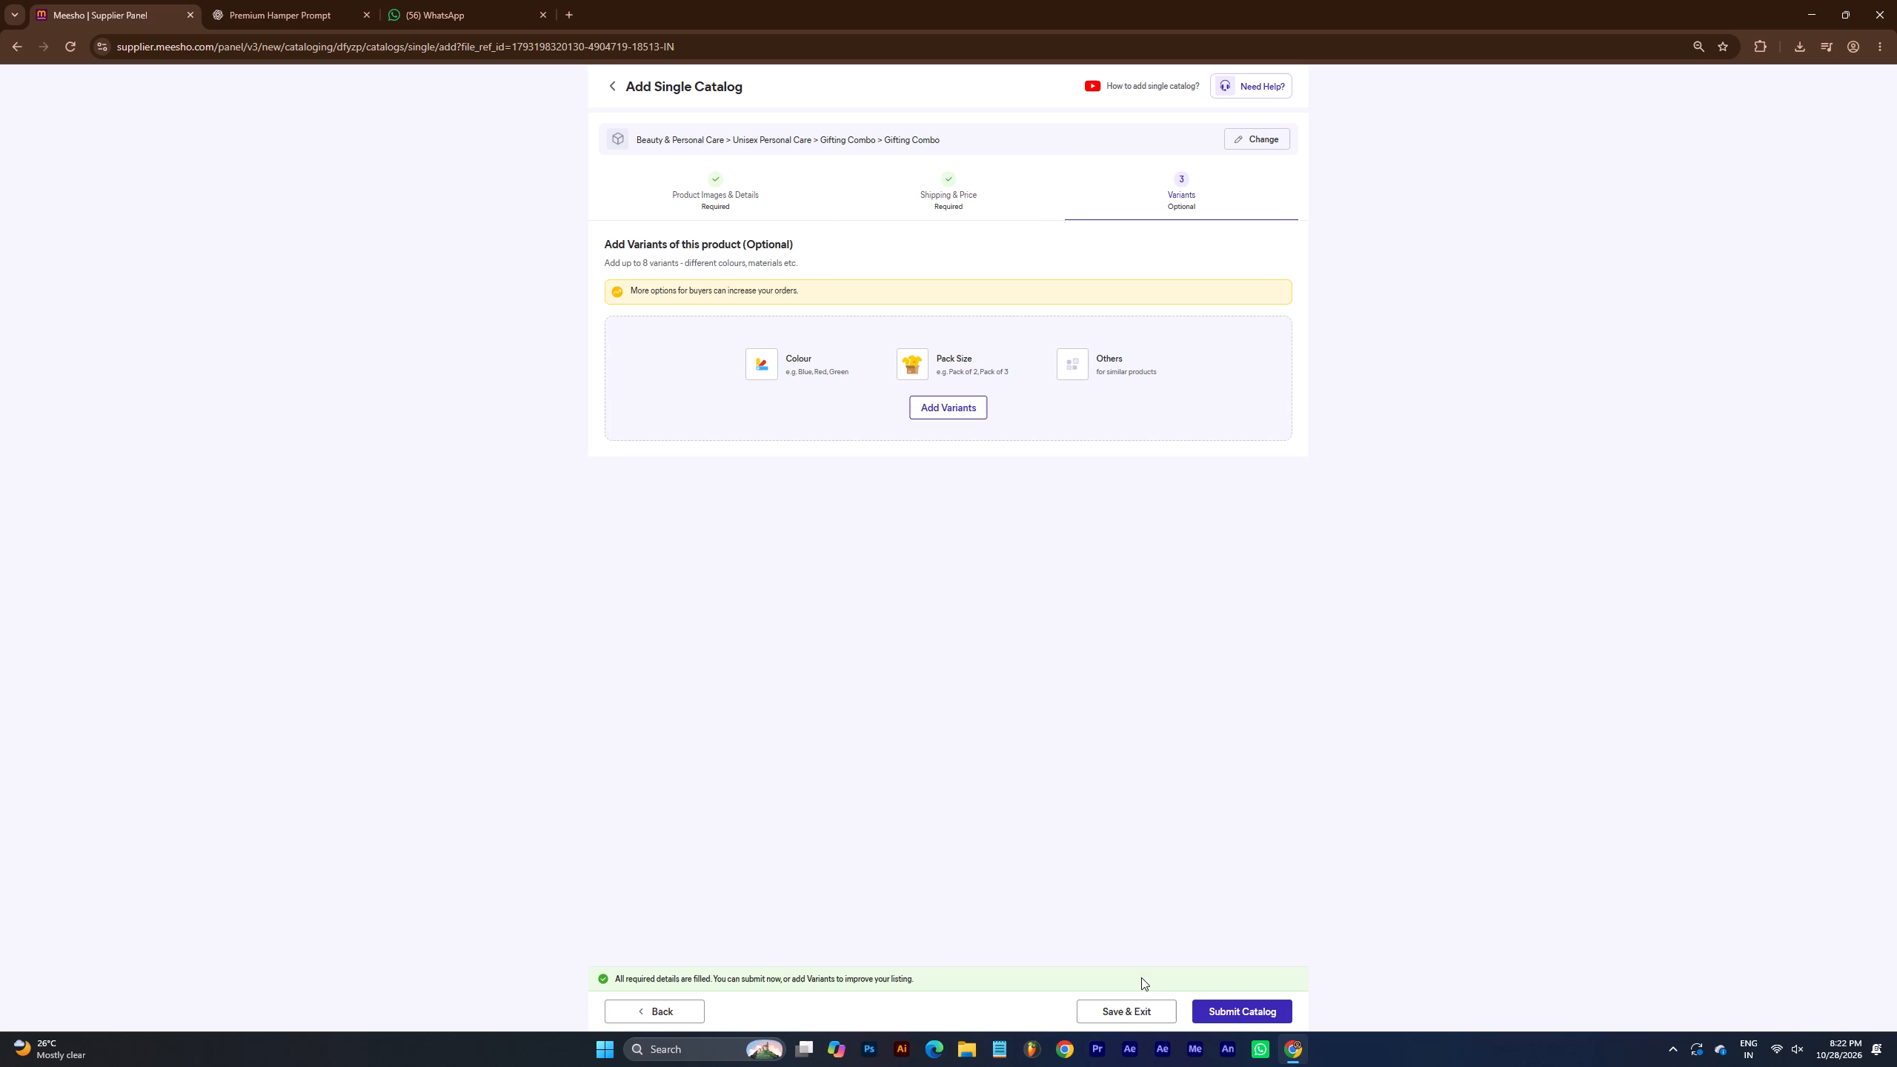
{"action": "left_click", "coordinate": [957, 200]}
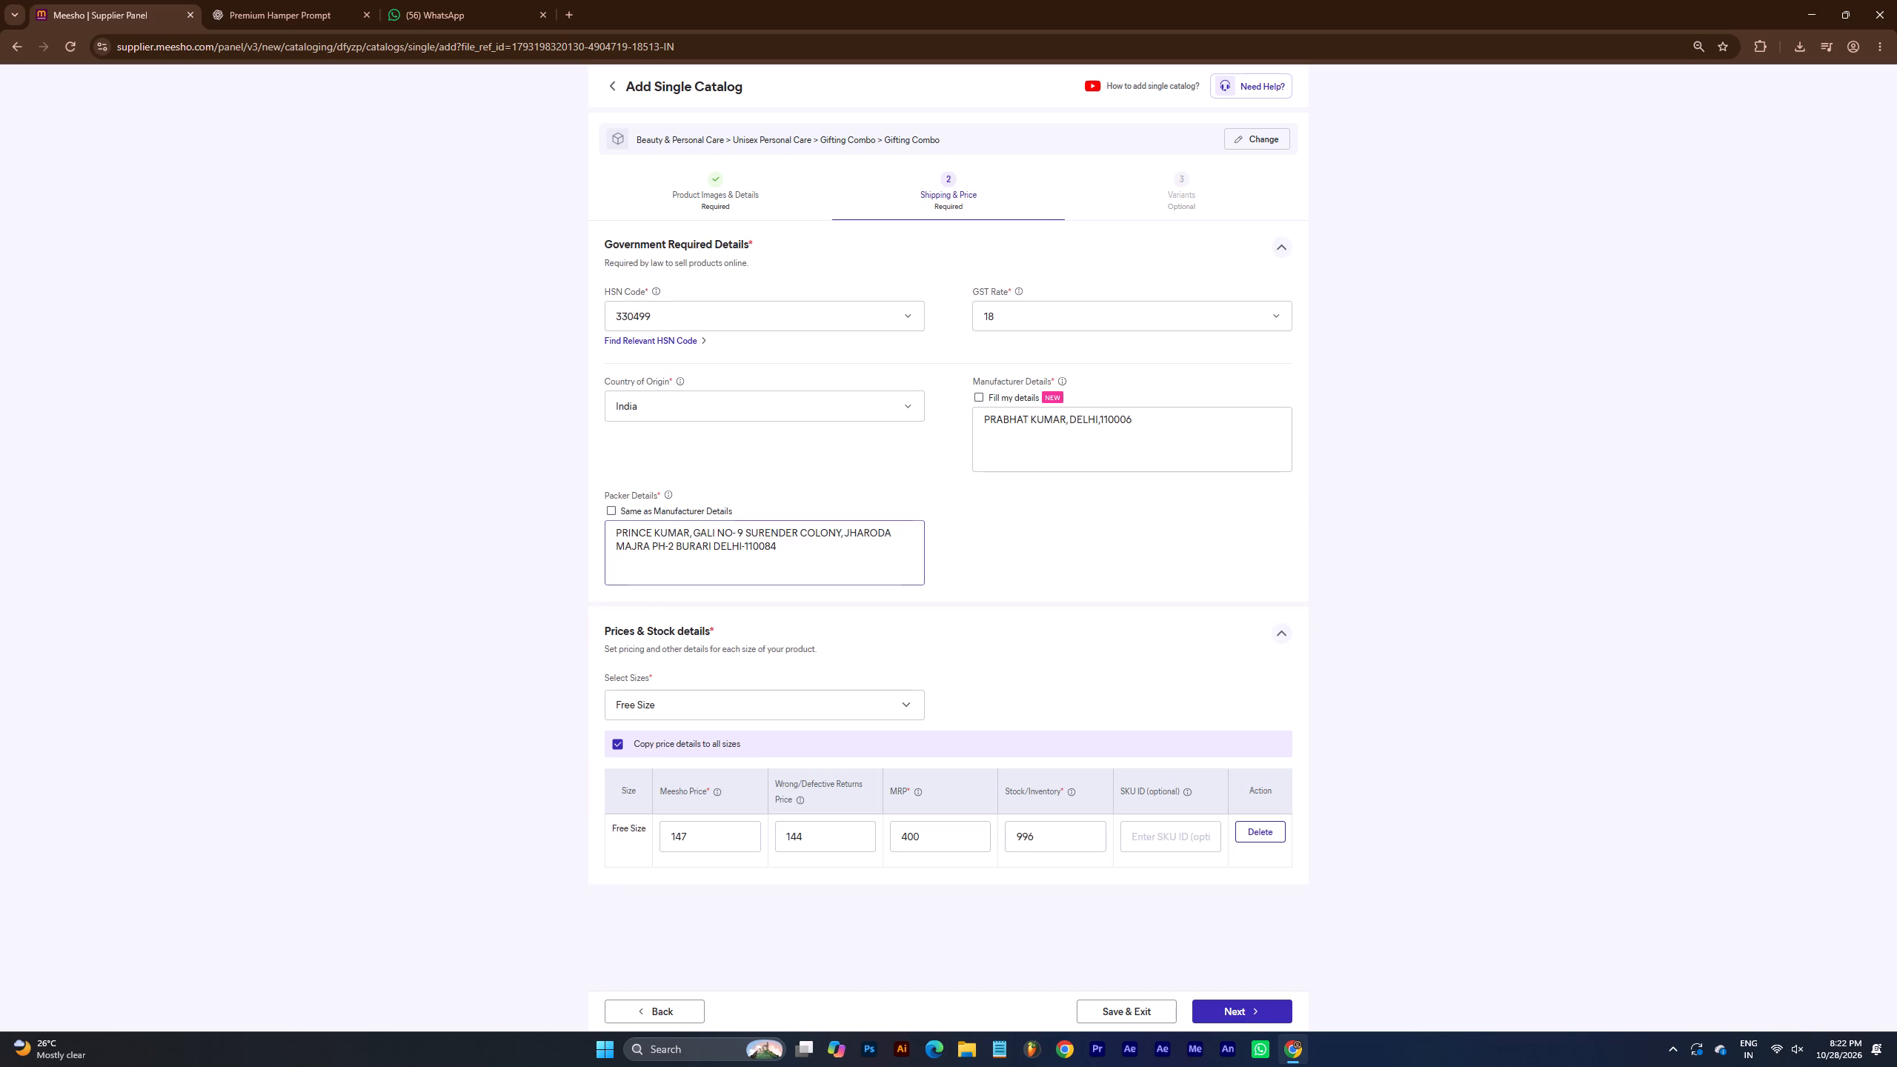
{"action": "left_click", "coordinate": [1237, 1014]}
{"action": "left_click", "coordinate": [1237, 1015]}
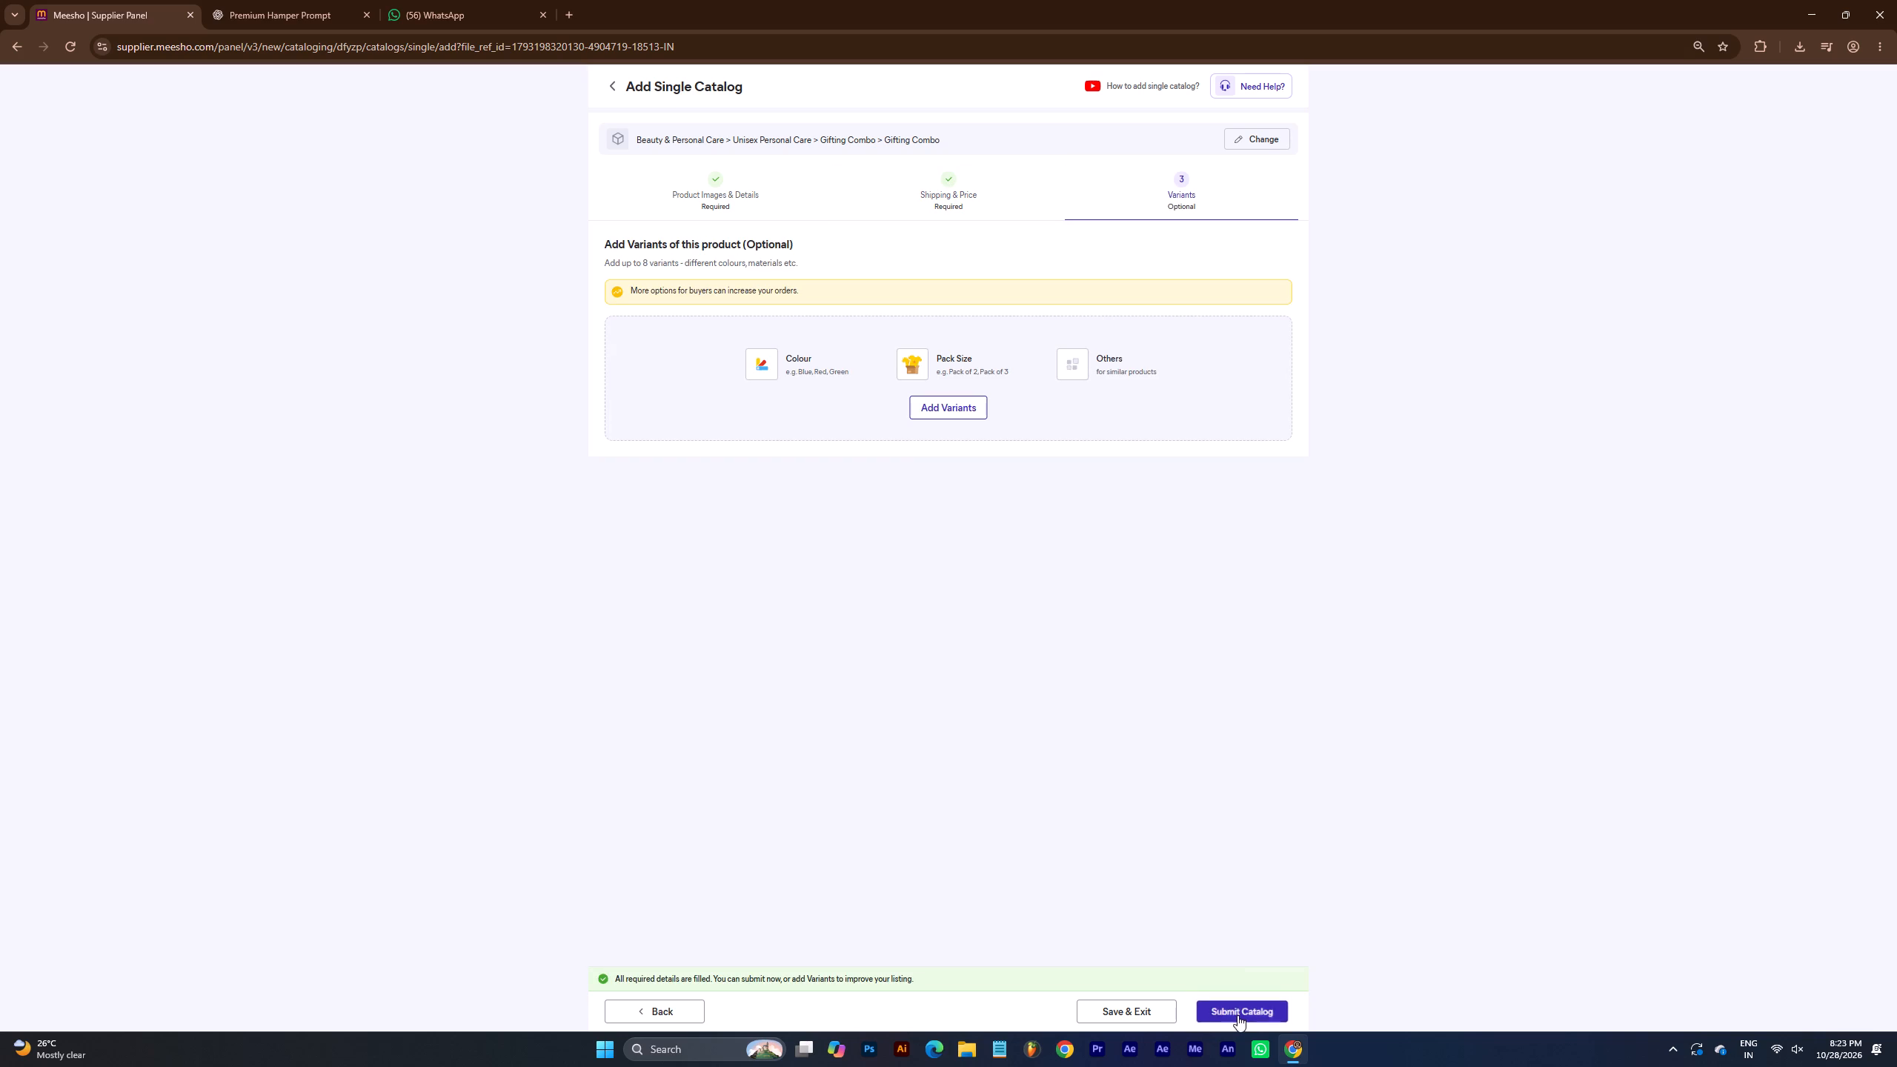
{"action": "left_click", "coordinate": [977, 625]}
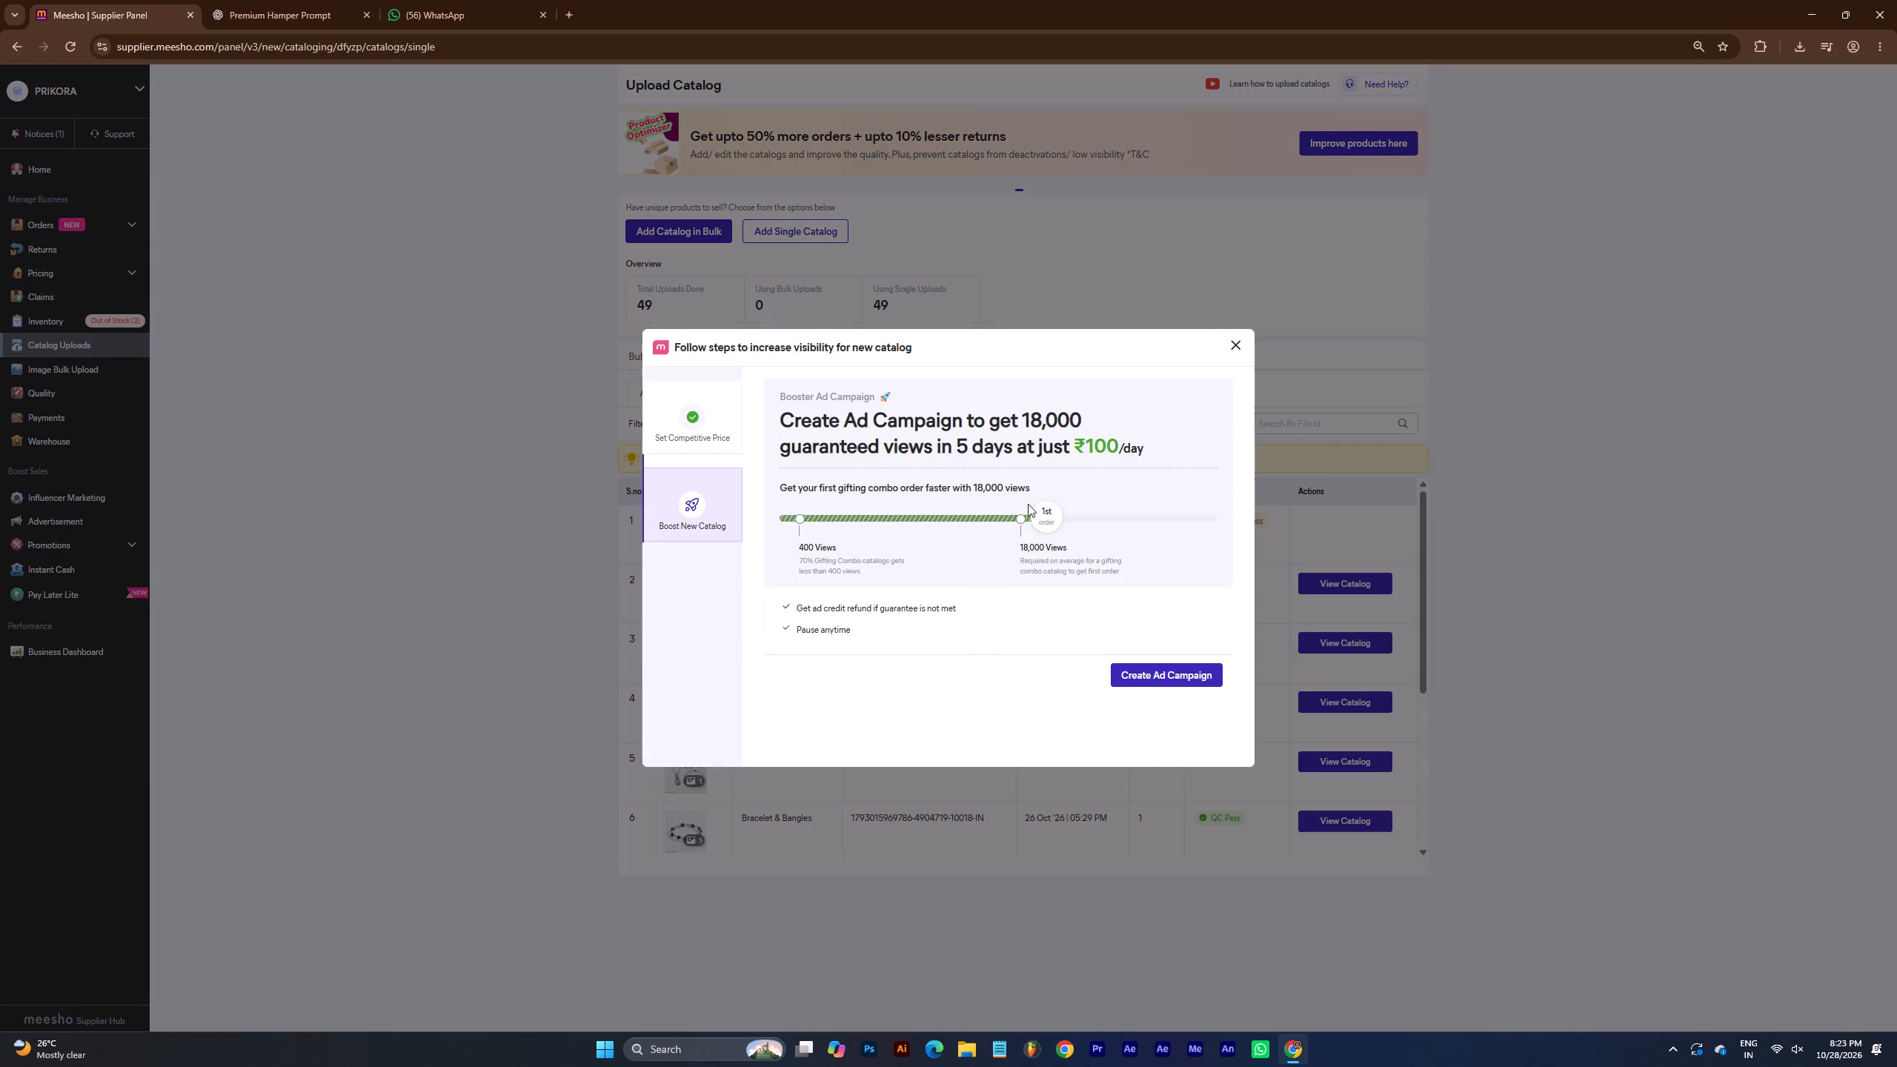
{"action": "left_click", "coordinate": [1240, 343]}
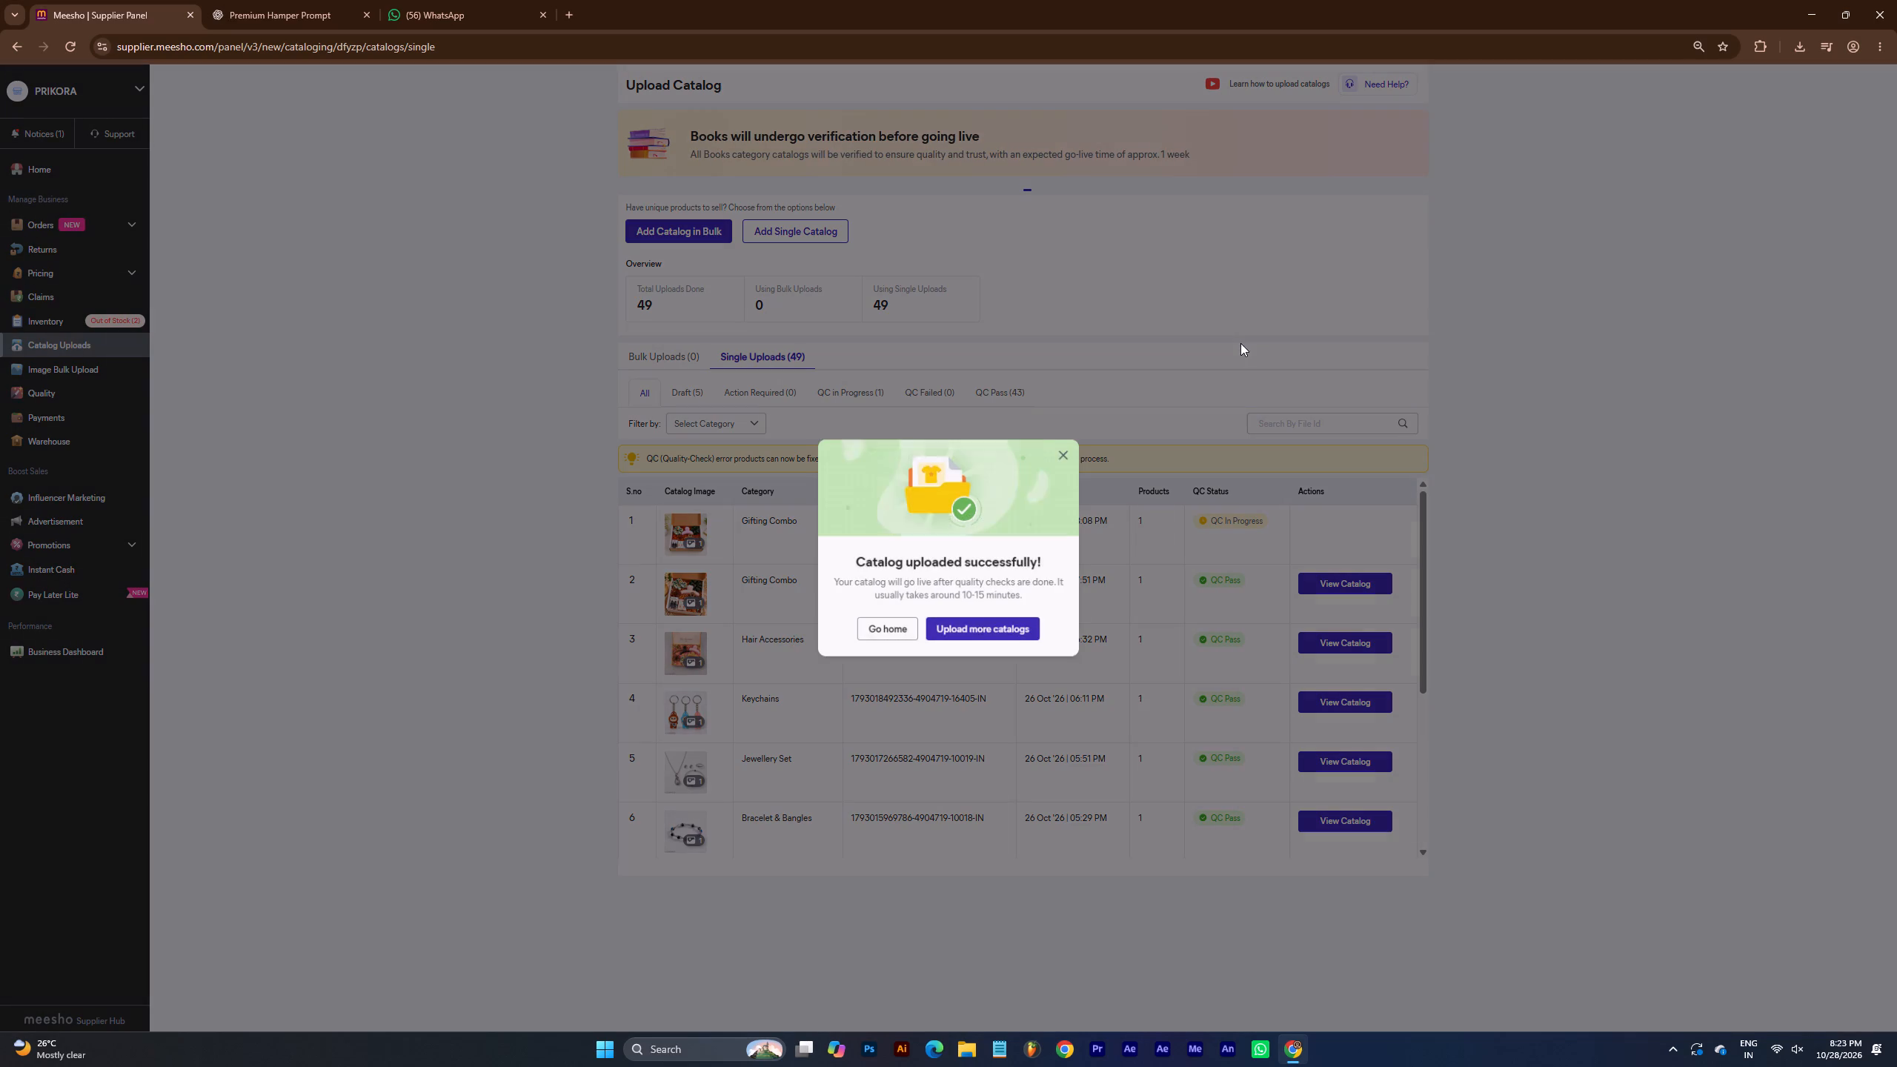
{"action": "left_click", "coordinate": [1066, 456]}
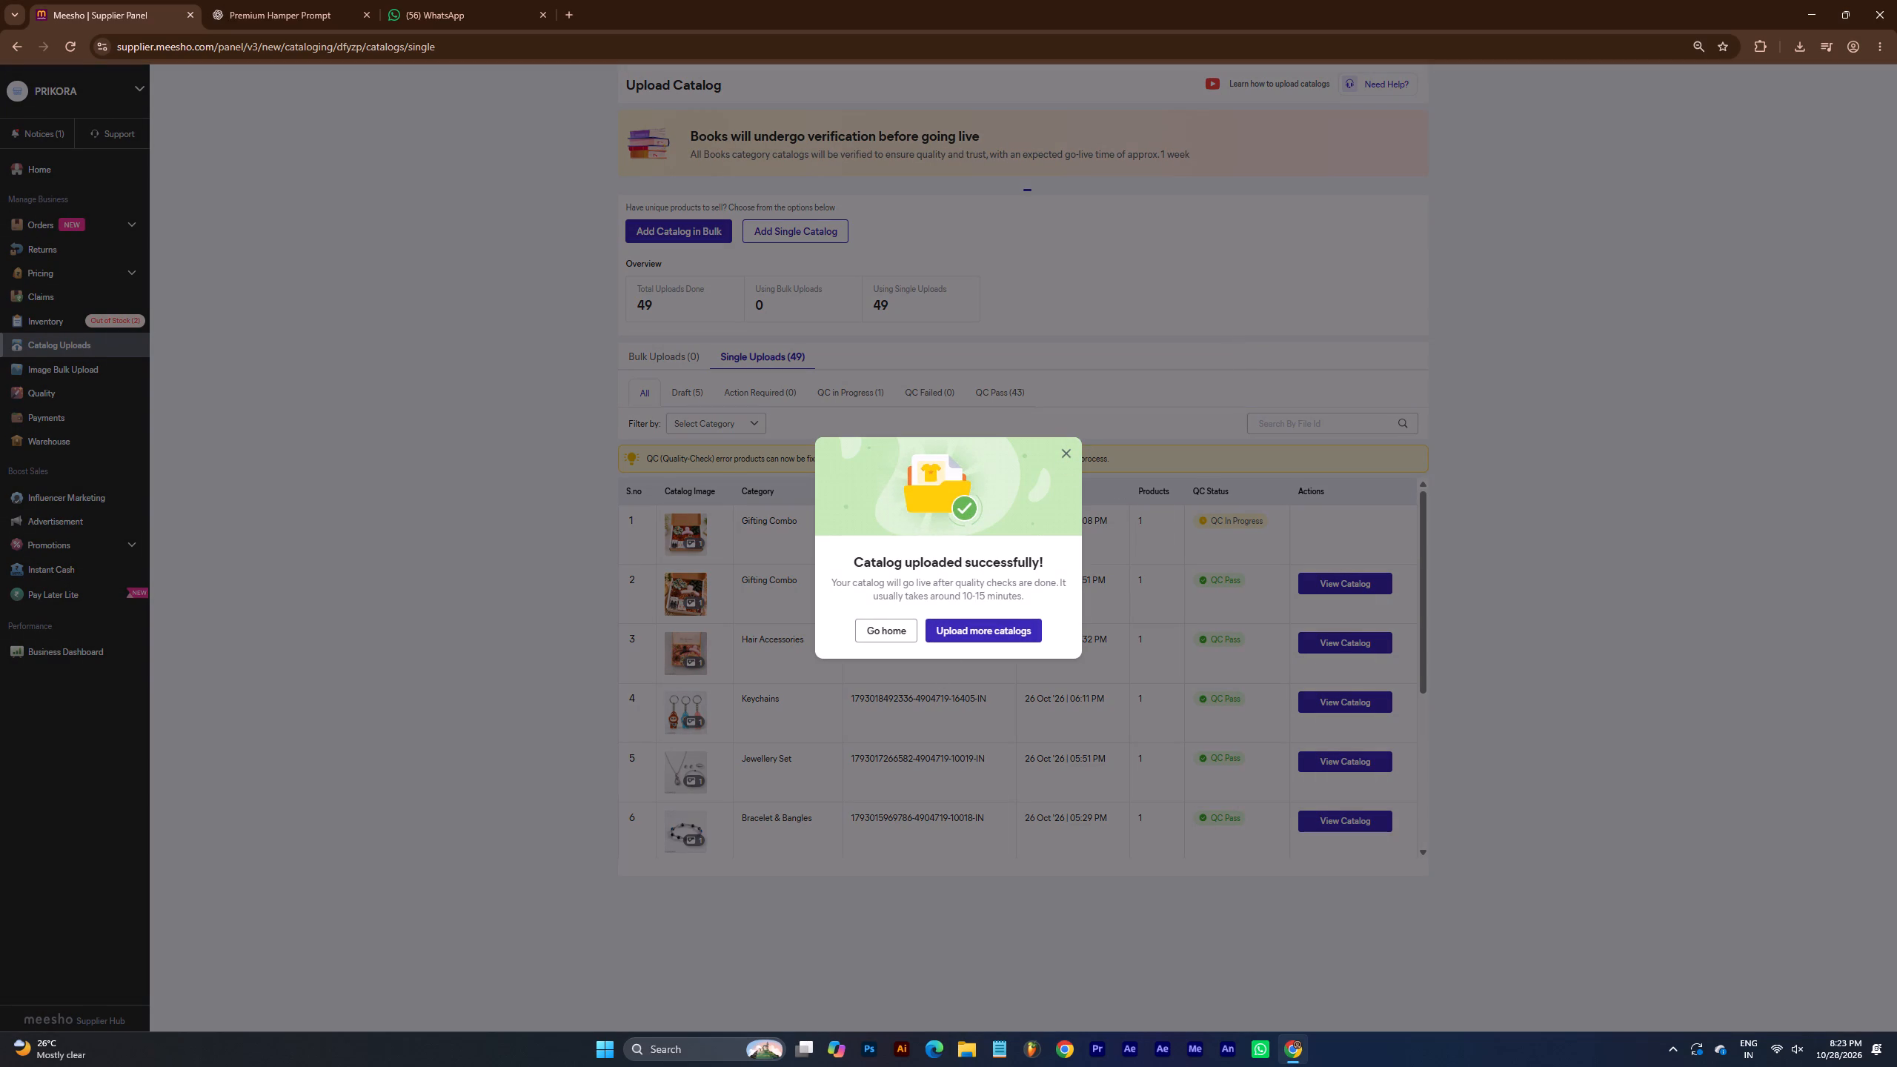
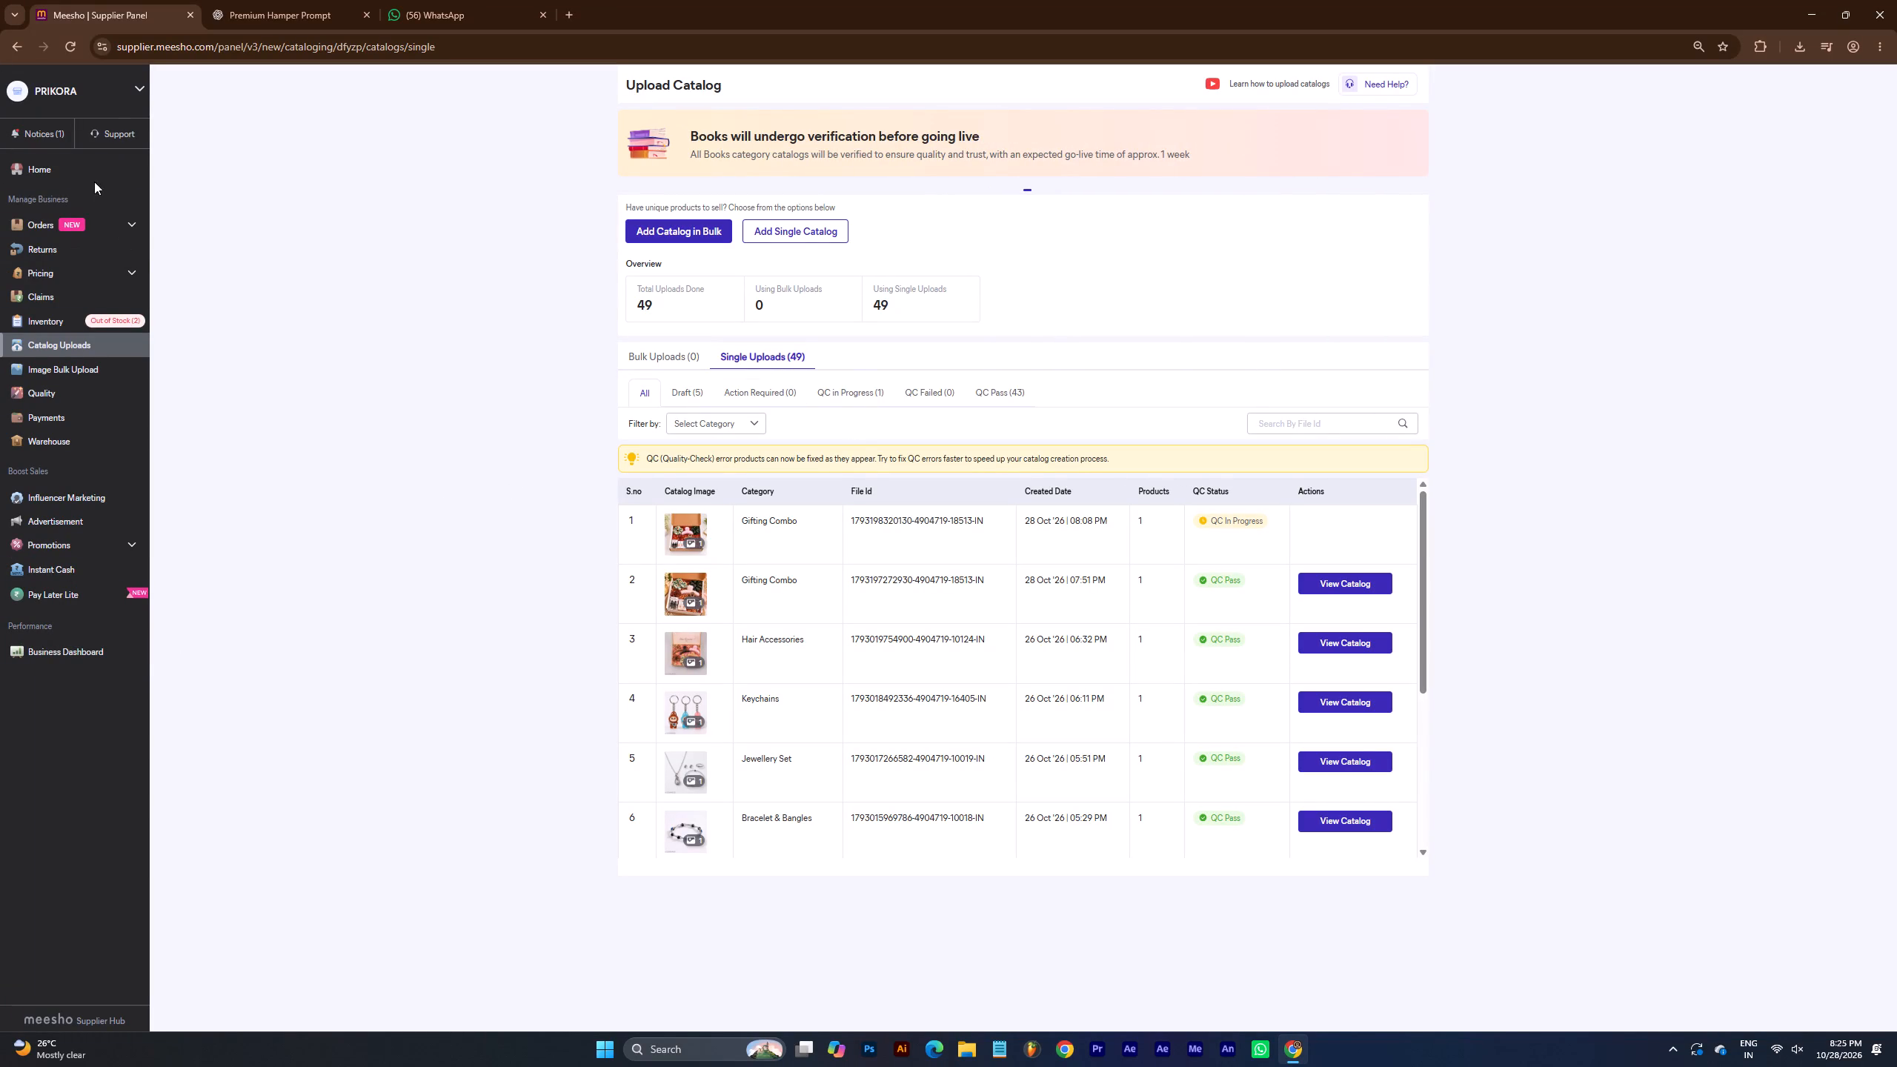
Return to the supplier panel's home dashboard.
{"action": "left_click", "coordinate": [72, 170]}
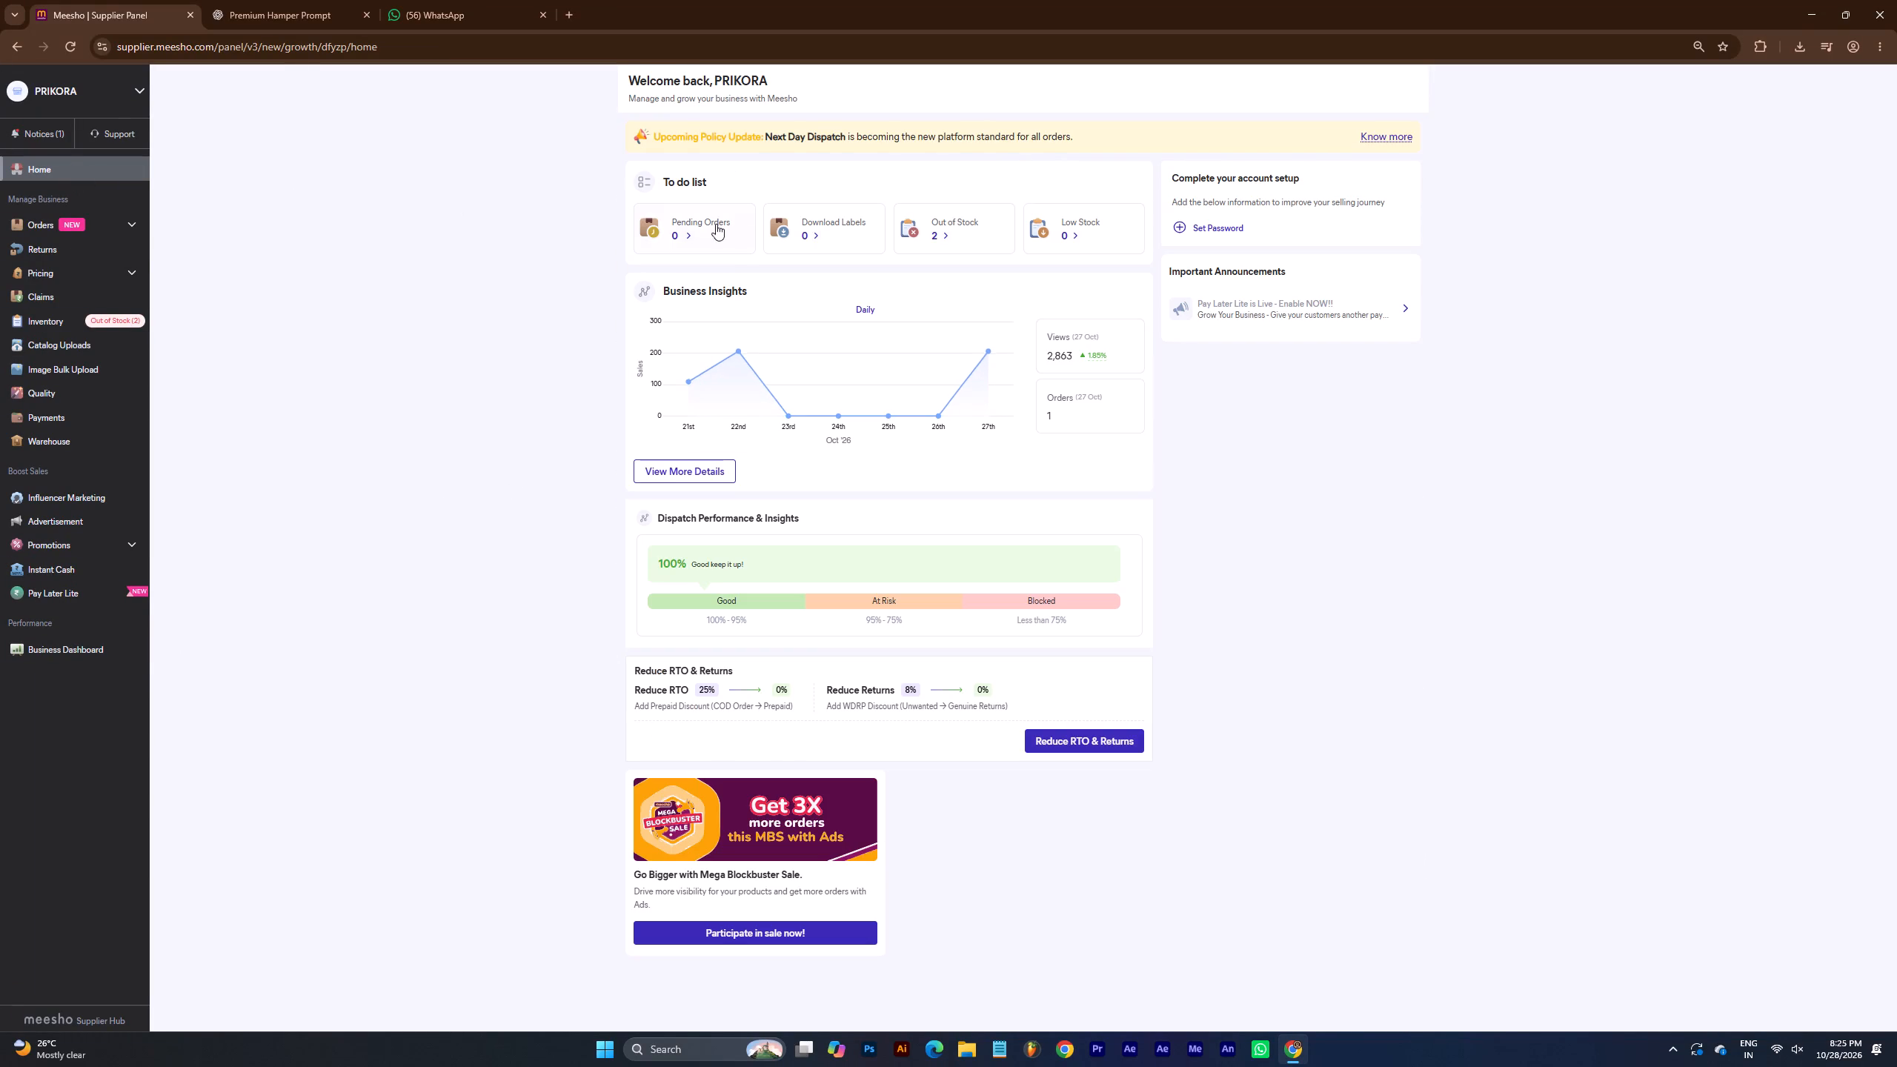
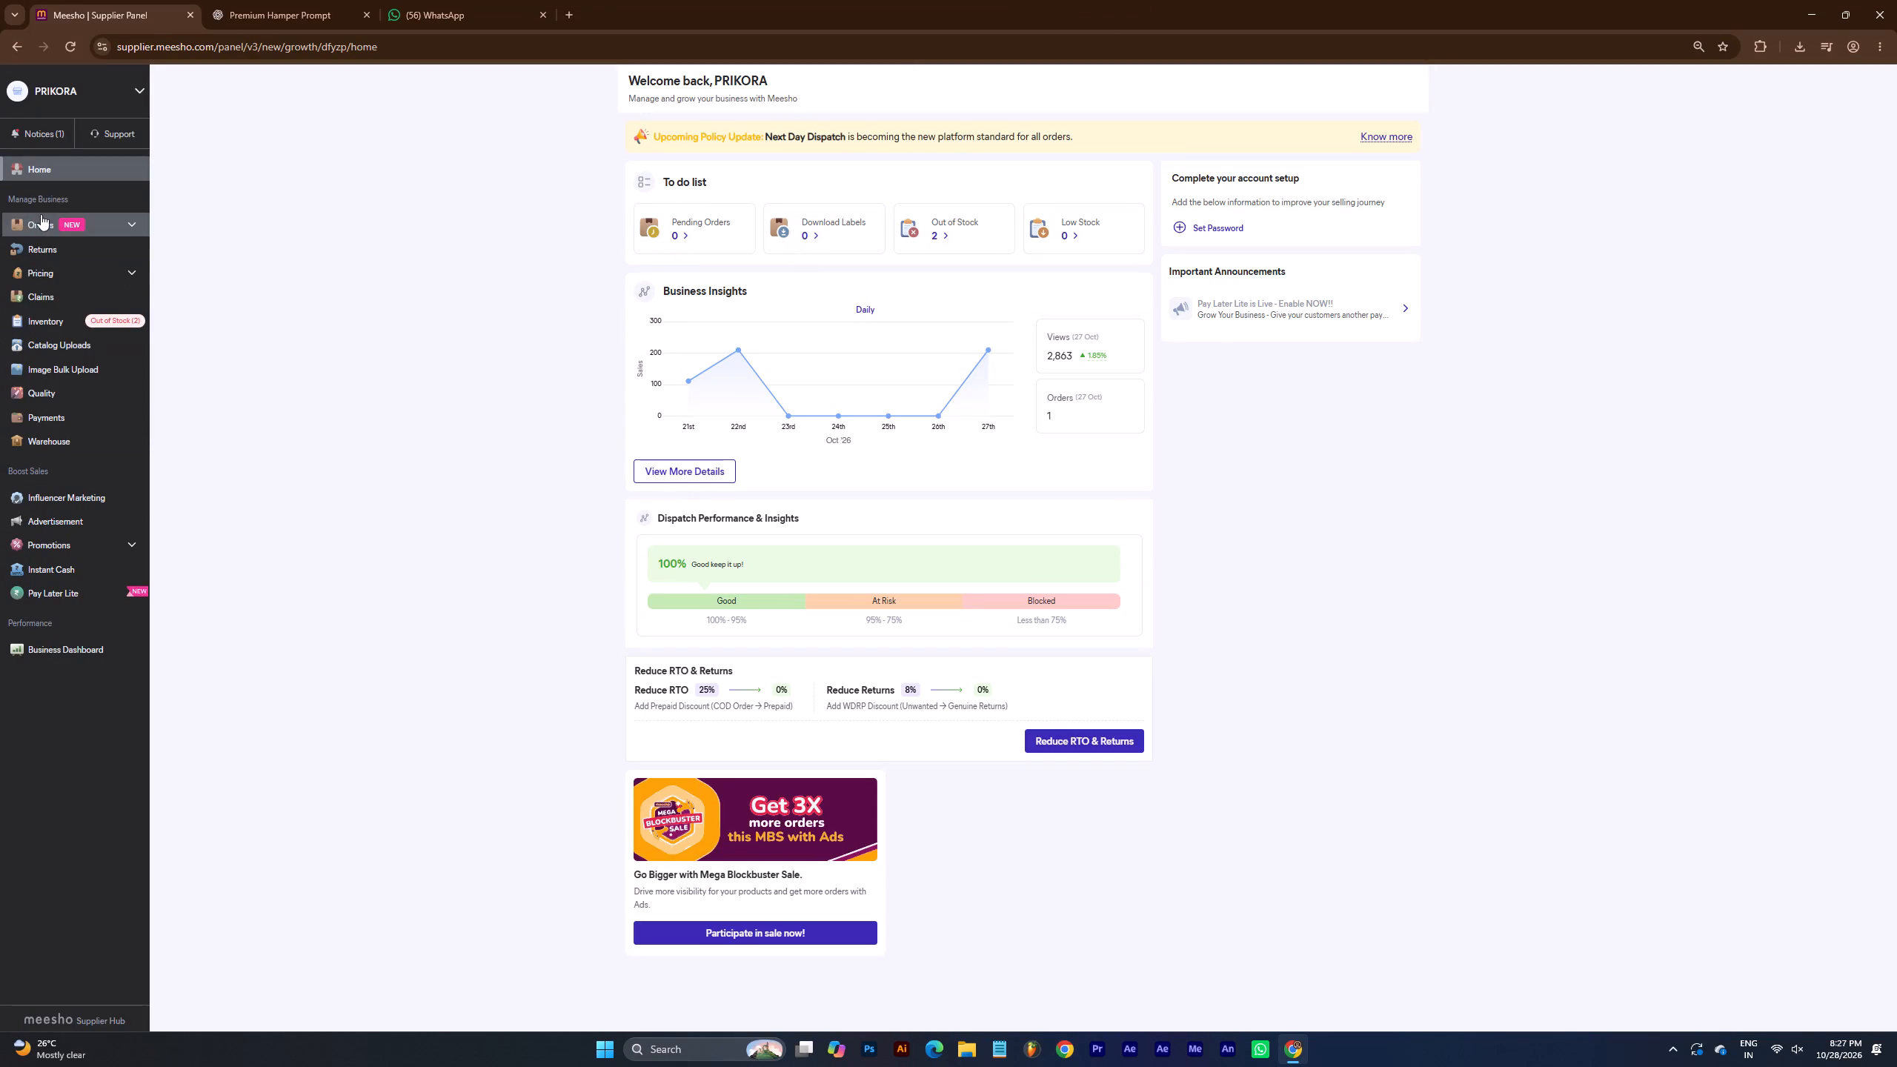
In the inventory, set the current stock of the Dreamy Delights Gift Box – Fashion Accessories Set to 996.
{"action": "left_click", "coordinate": [62, 325]}
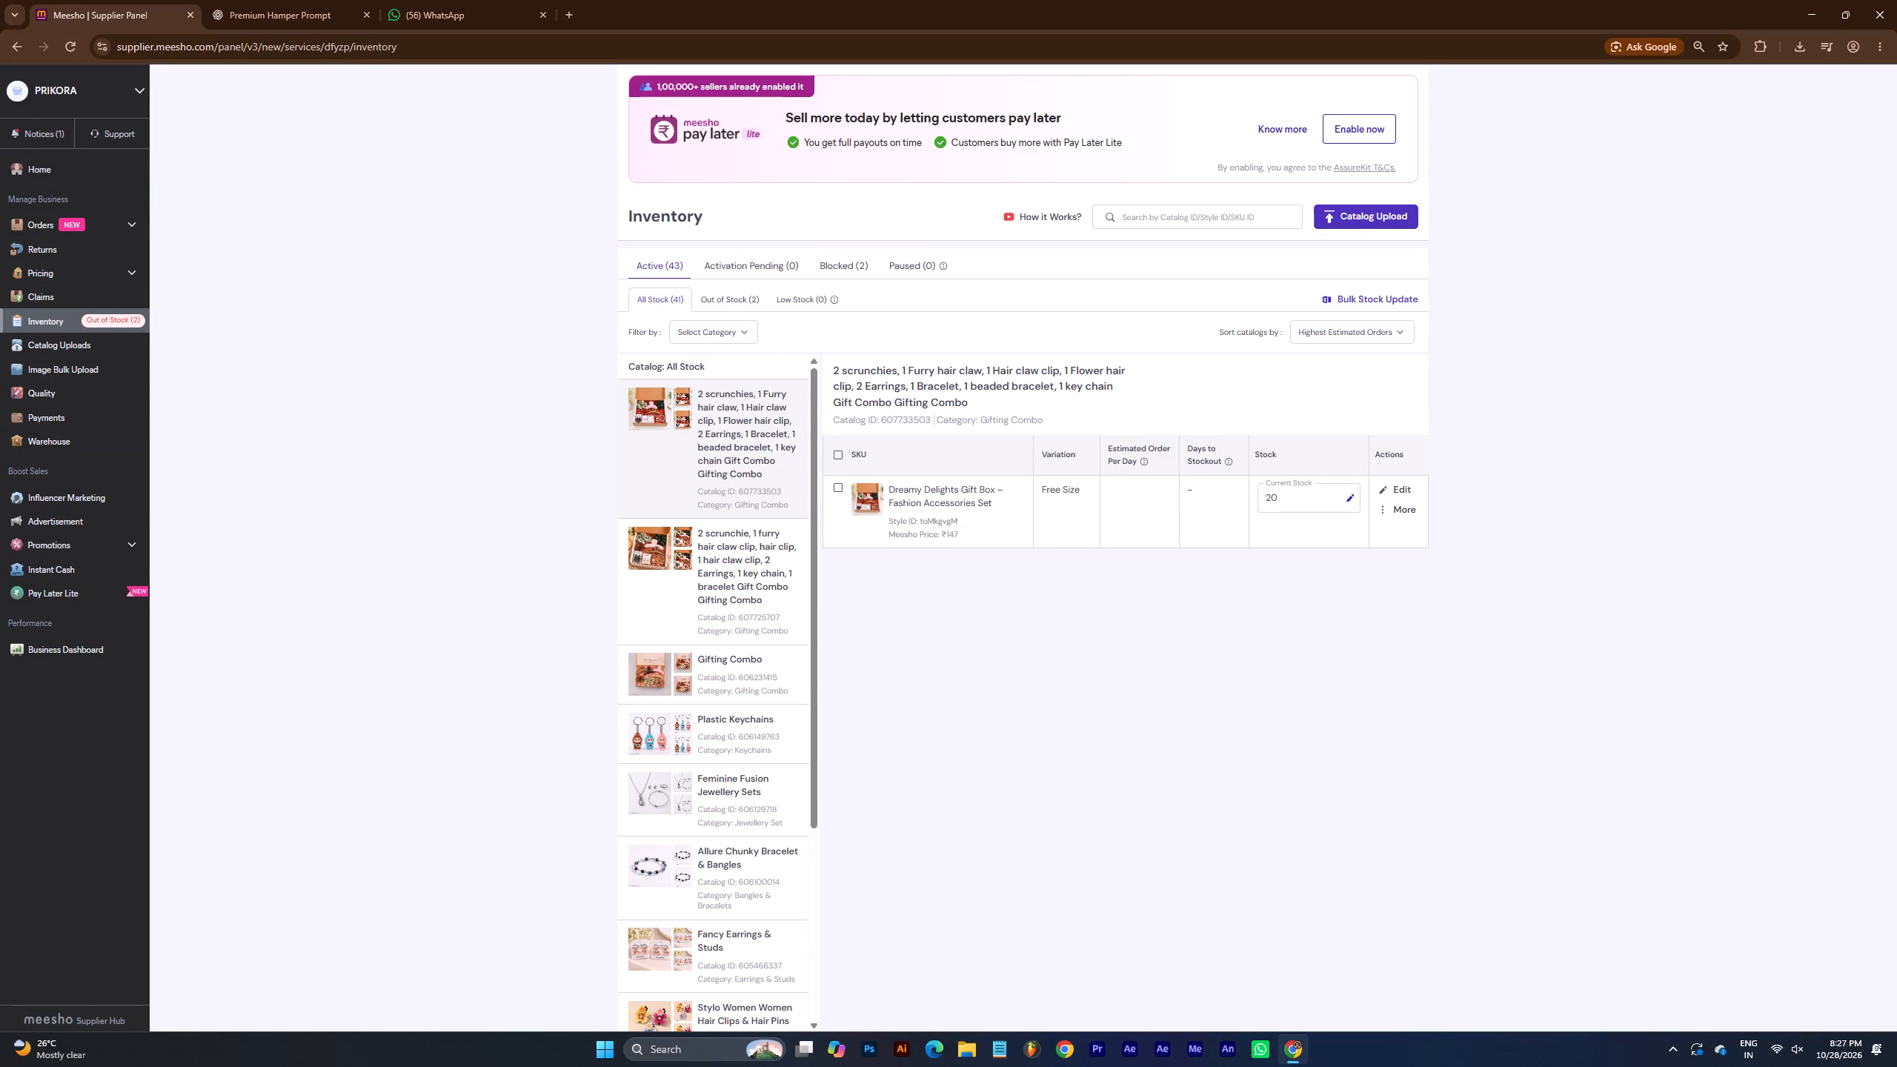
{"action": "left_click", "coordinate": [1290, 500]}
{"action": "key", "text": "BackSpace"}
{"action": "key", "text": "BackSpace"}
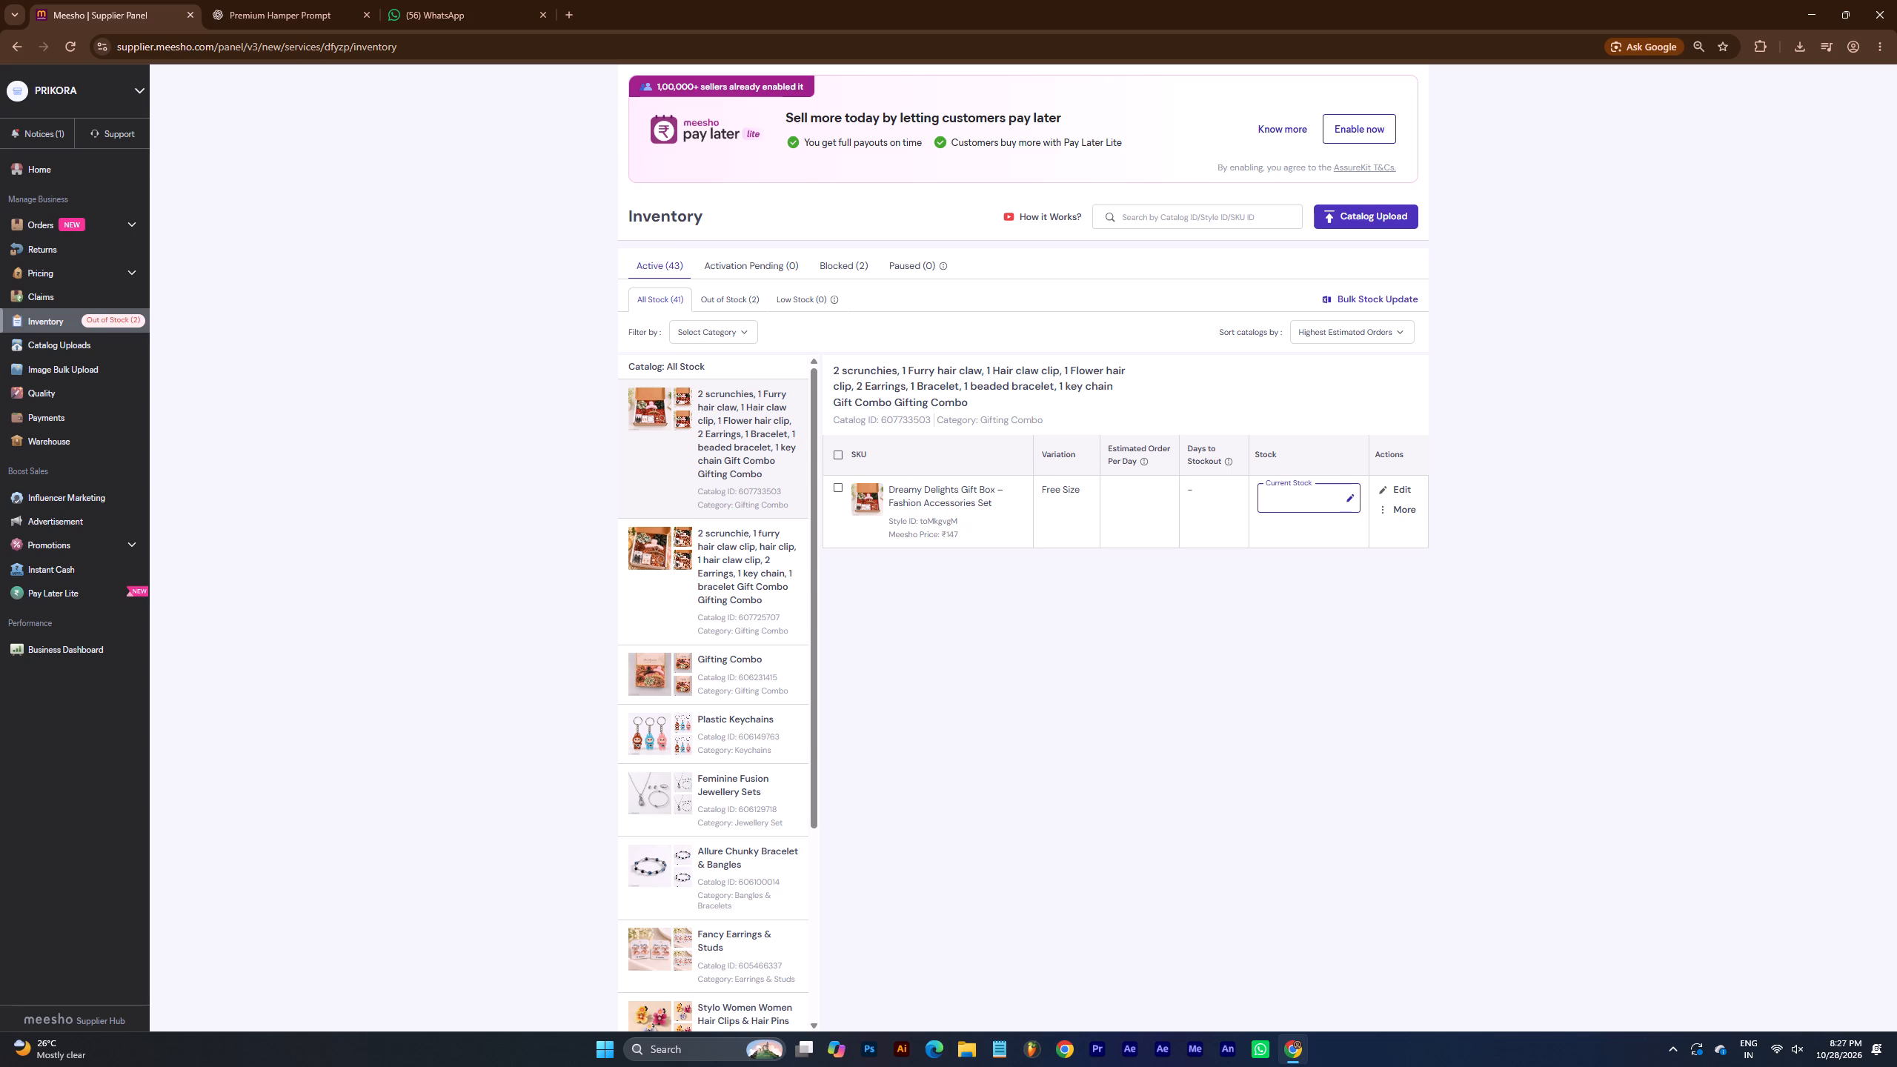
{"action": "key", "text": "9"}
{"action": "type", "text": "96"}
{"action": "left_click", "coordinate": [1350, 497]}
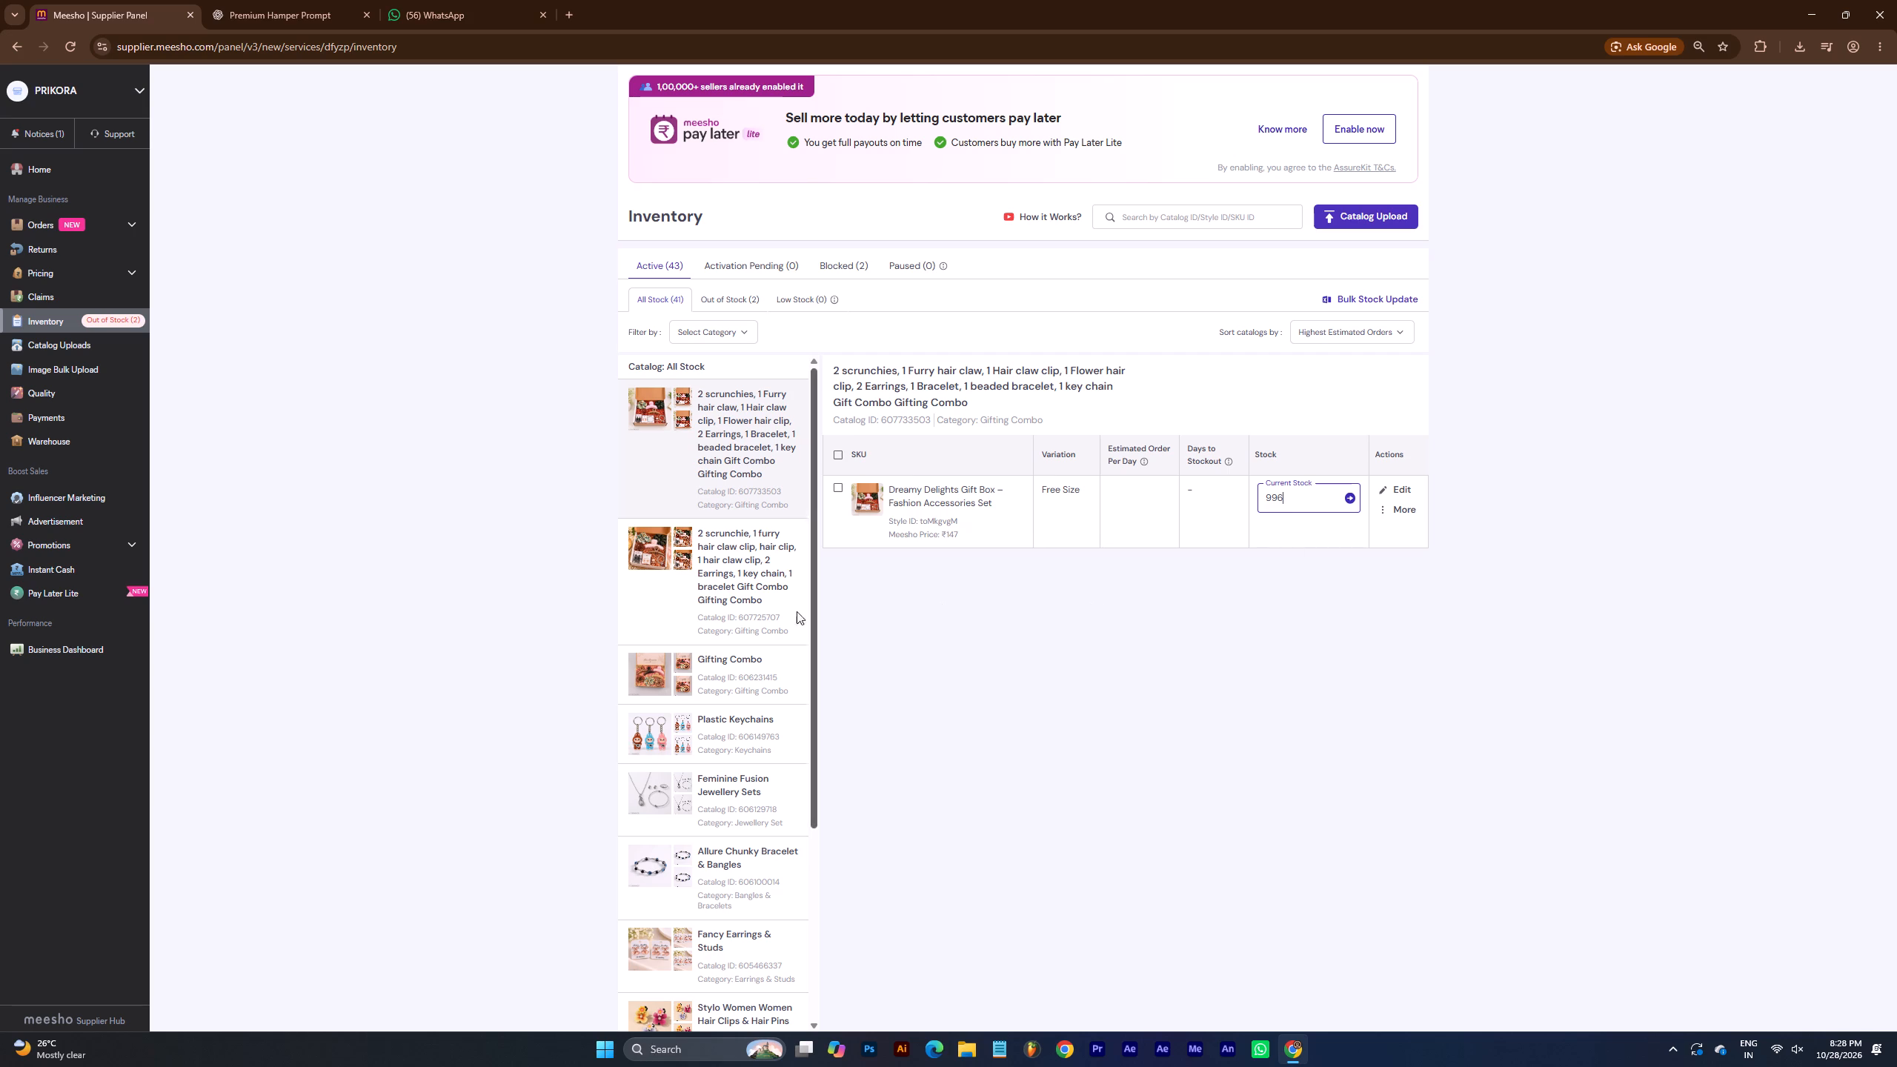
Open the inventory details of the second Gifting Combo catalog, containing the Trendy Girl Boss Gift Hamper.
{"action": "left_click", "coordinate": [752, 583]}
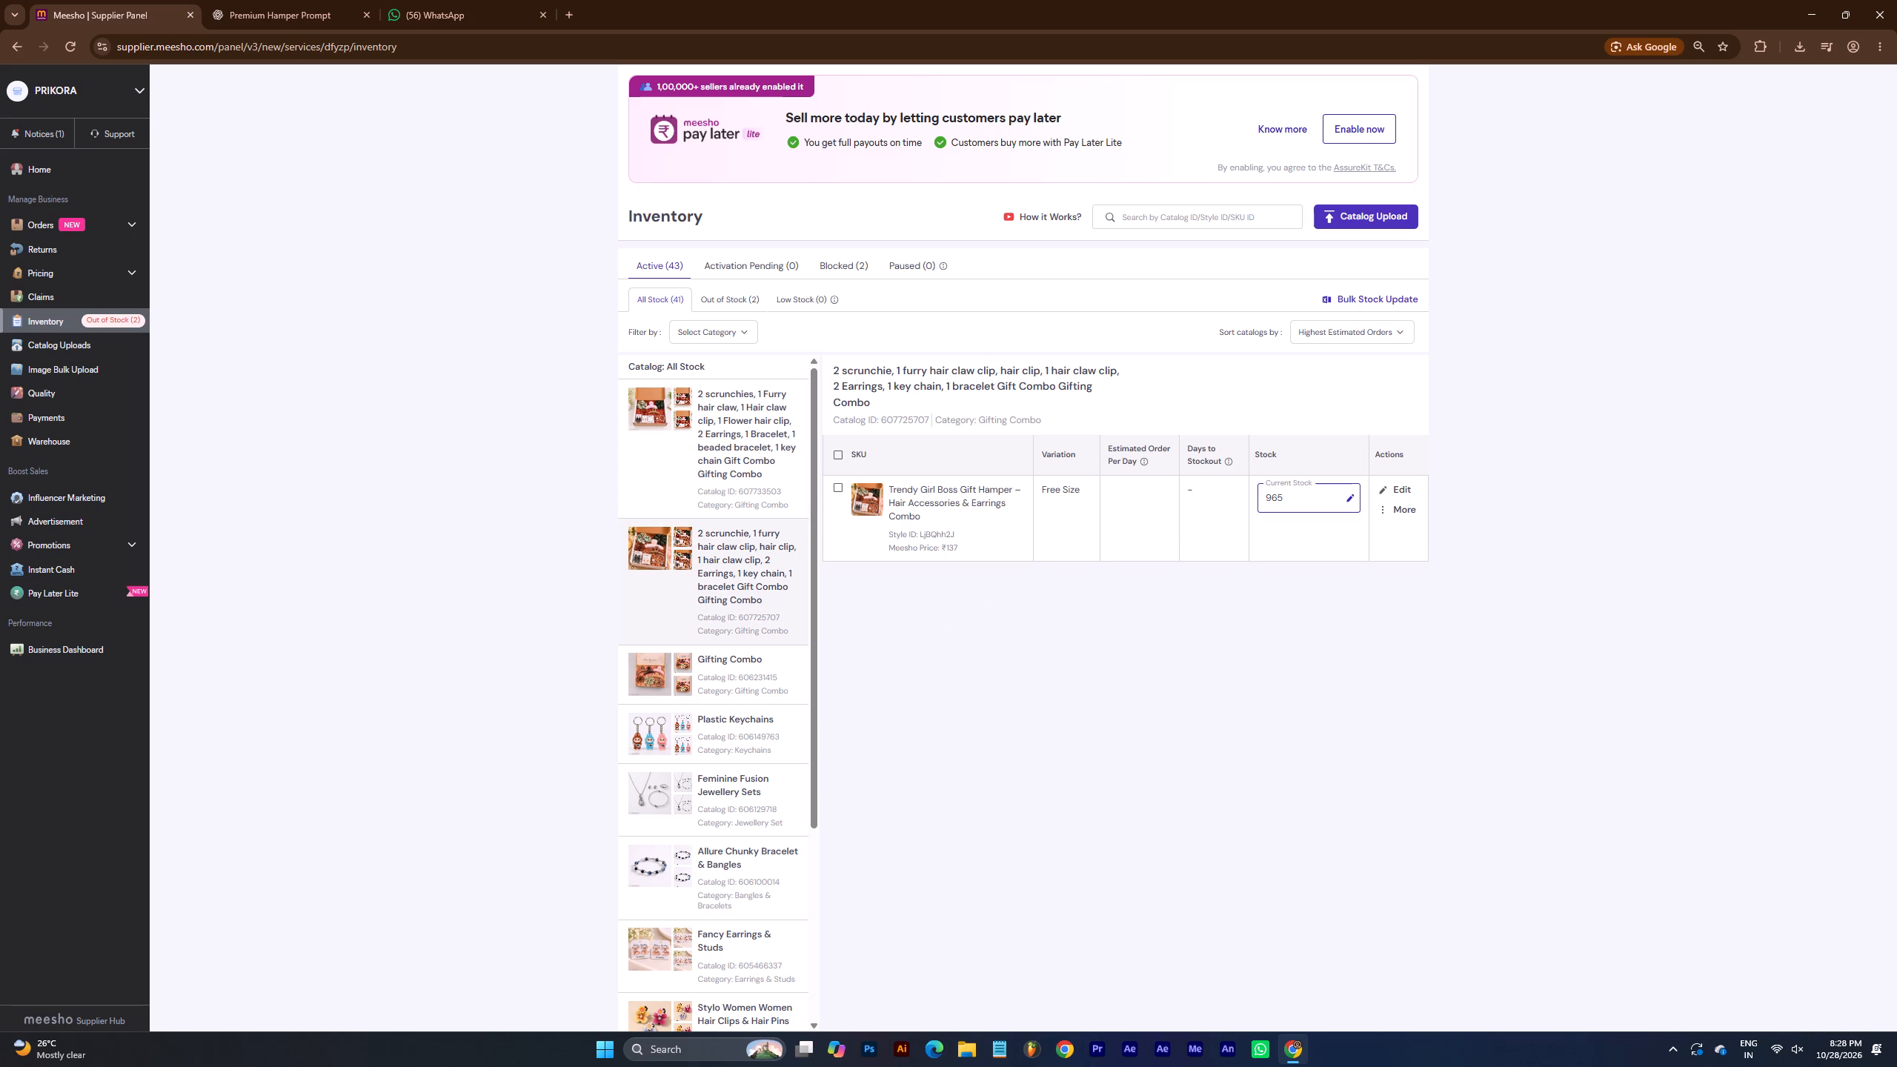
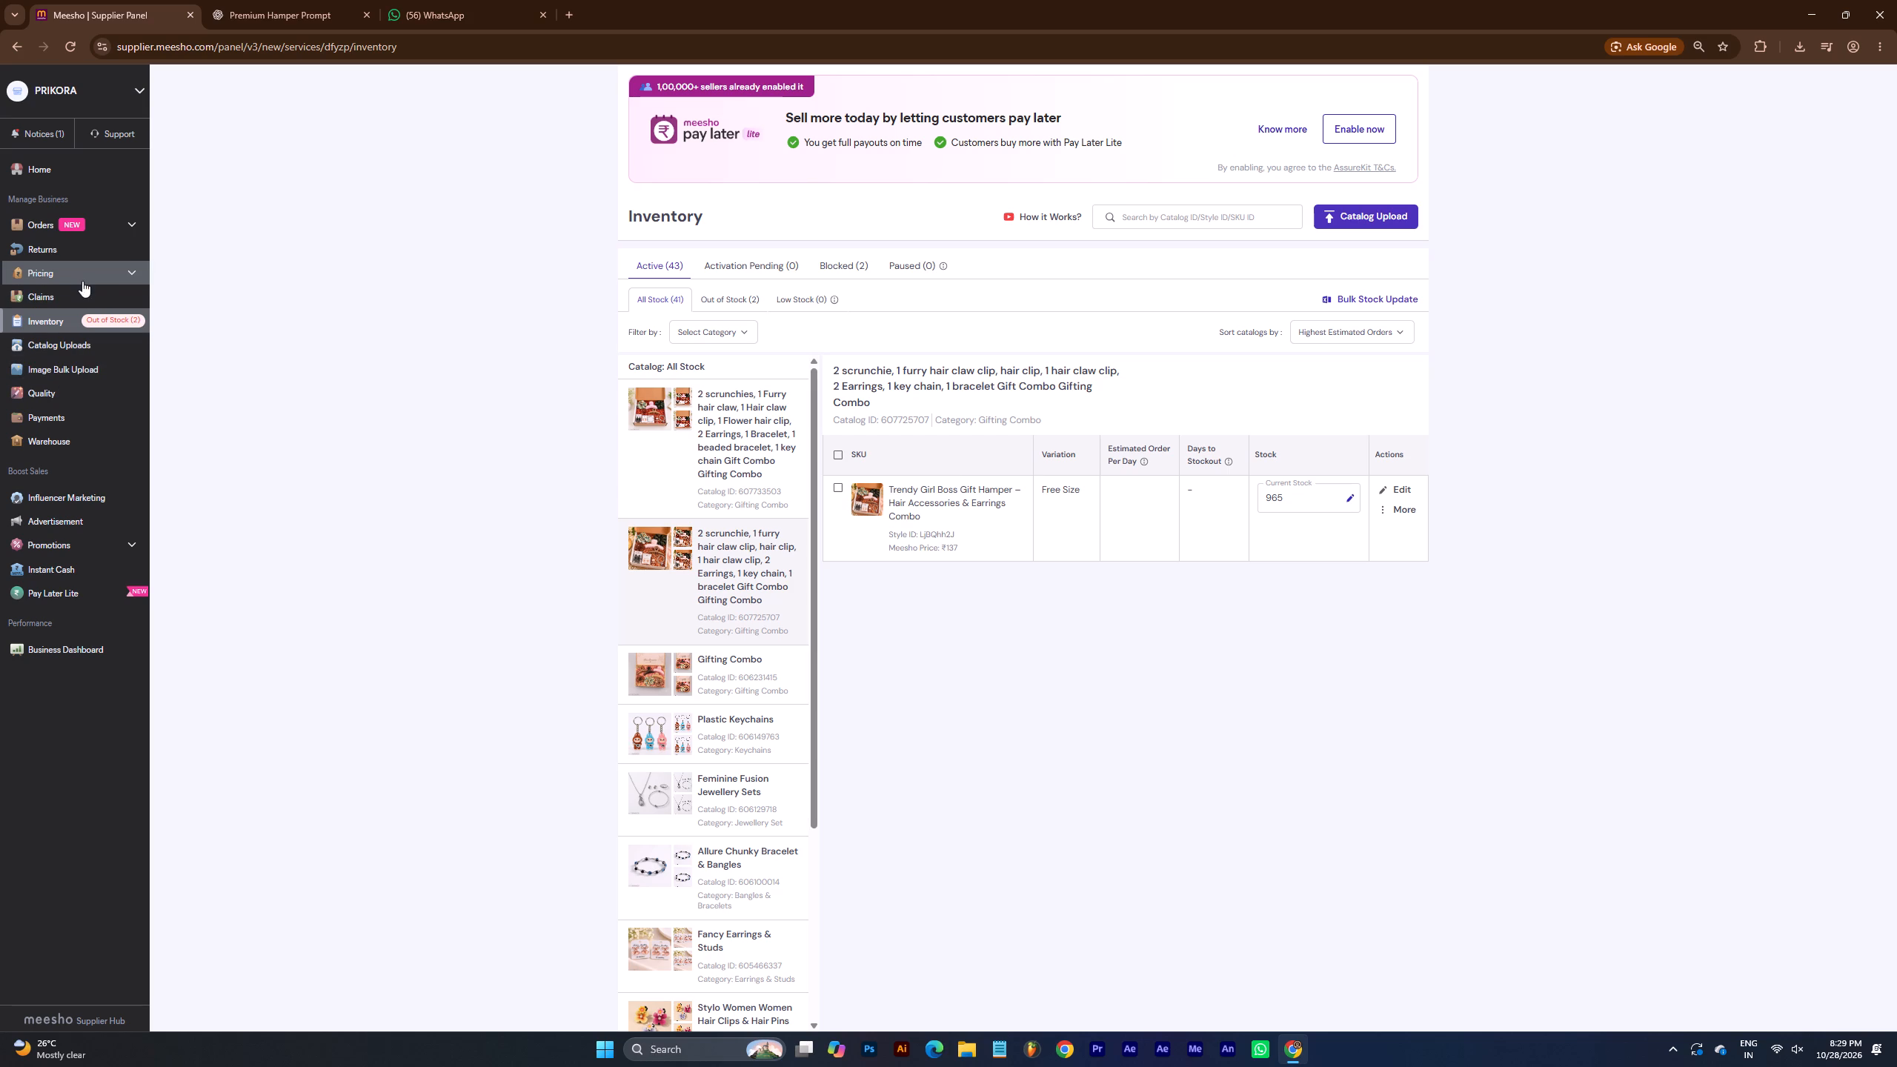
Open the Advertisement overview and dismiss the ROI Ads introduction pop-up.
{"action": "left_click", "coordinate": [62, 523]}
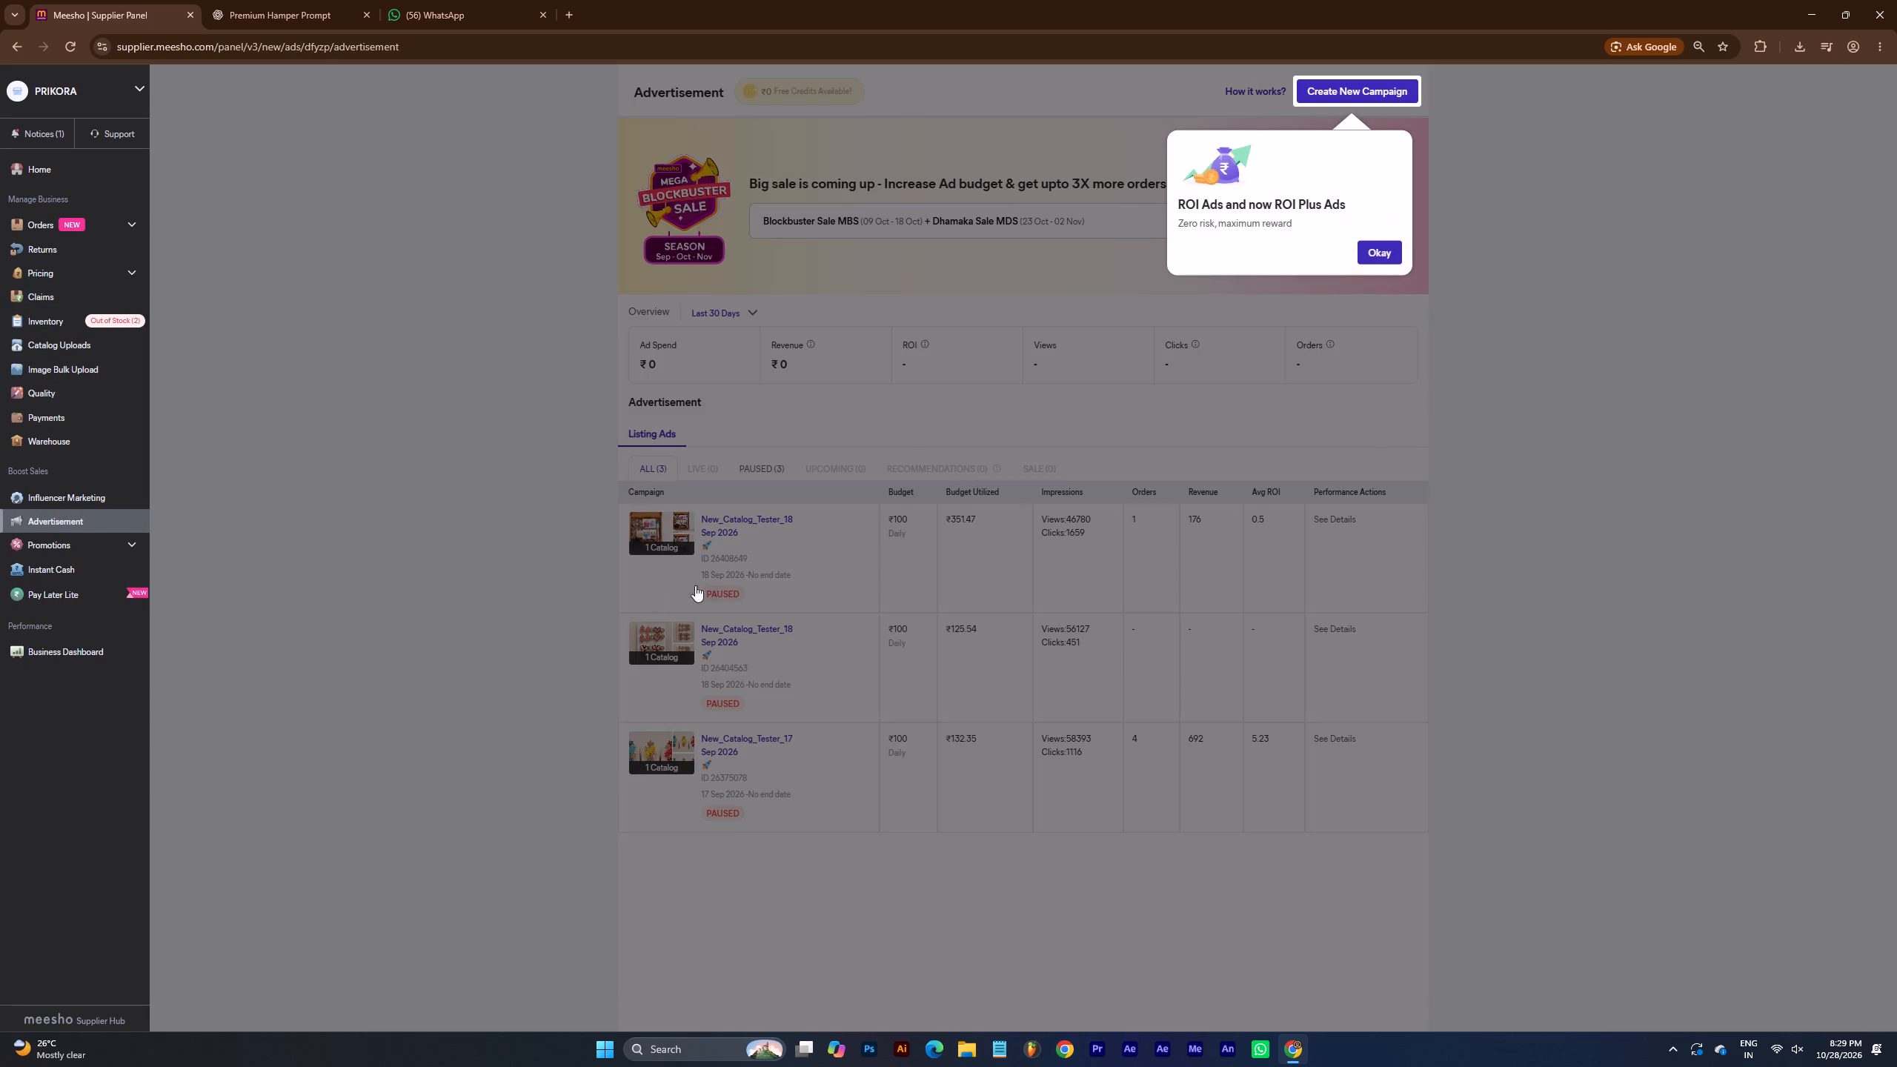
{"action": "left_click", "coordinate": [1379, 254]}
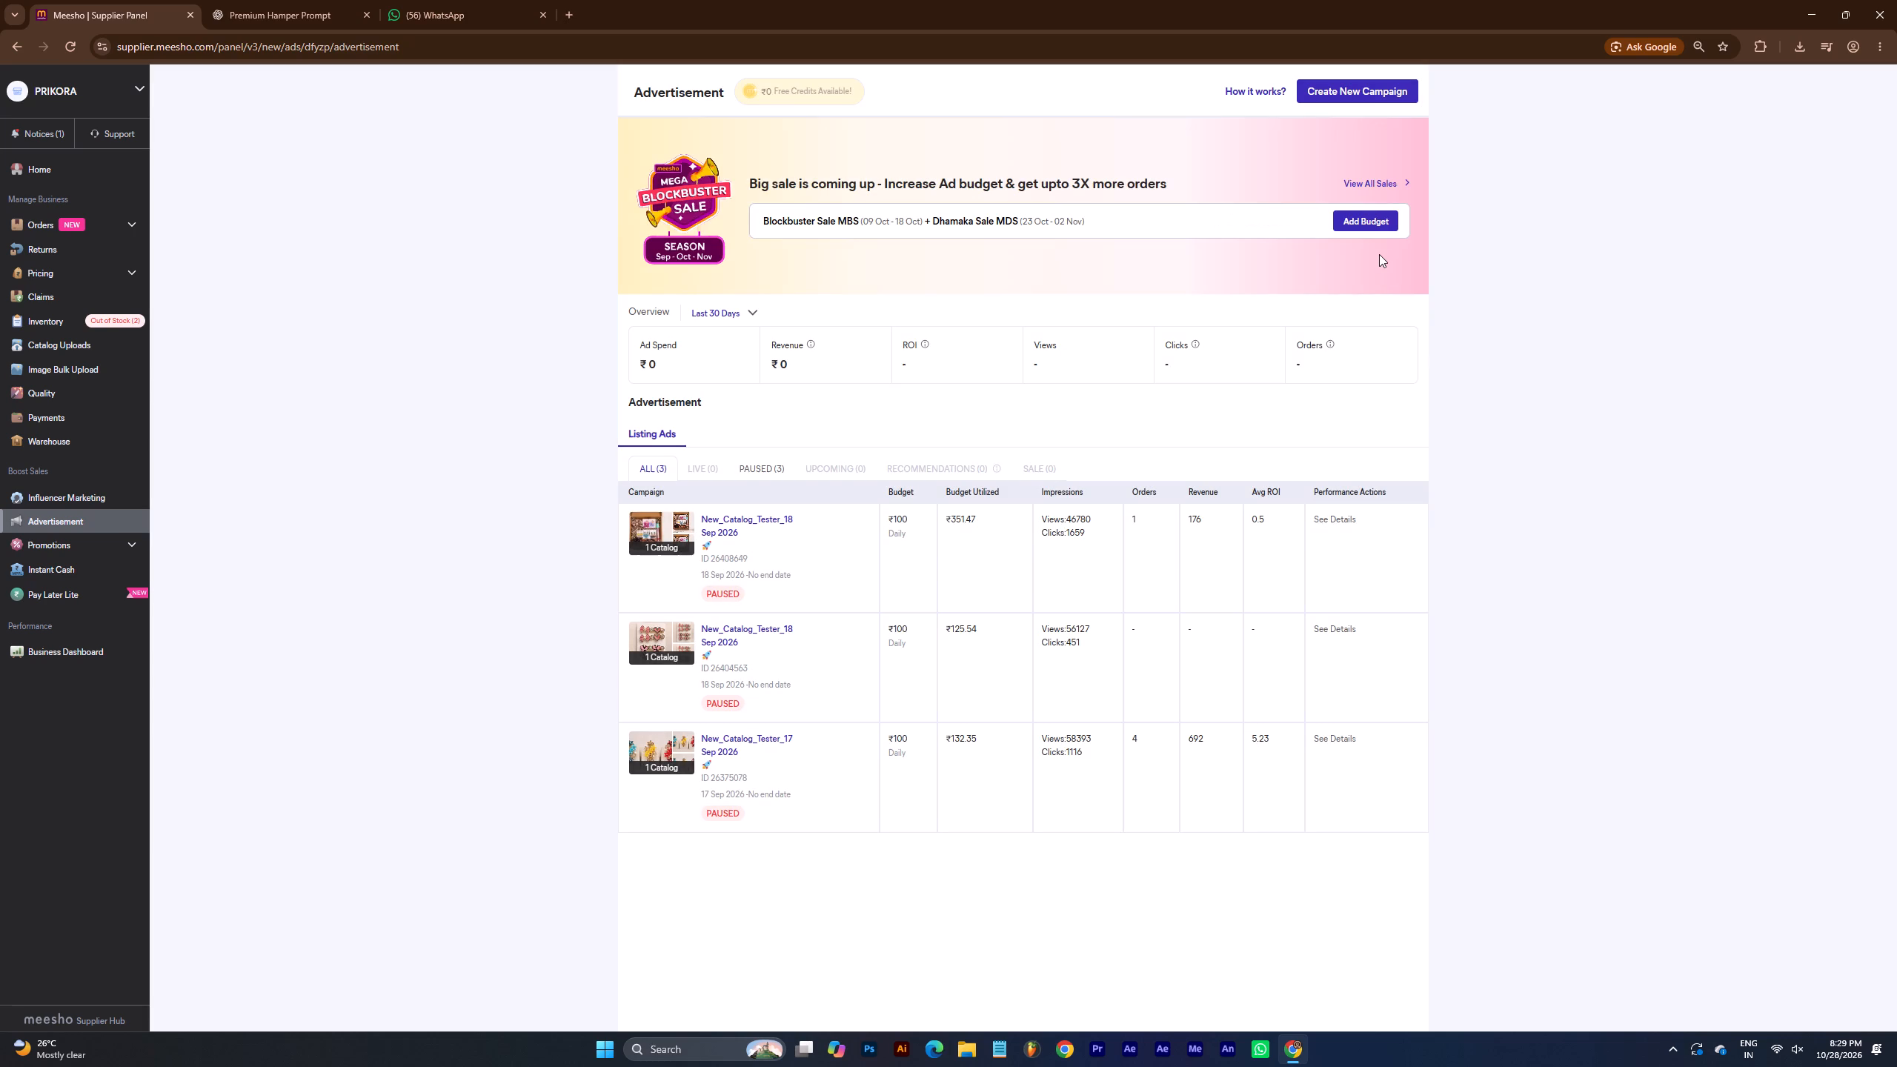
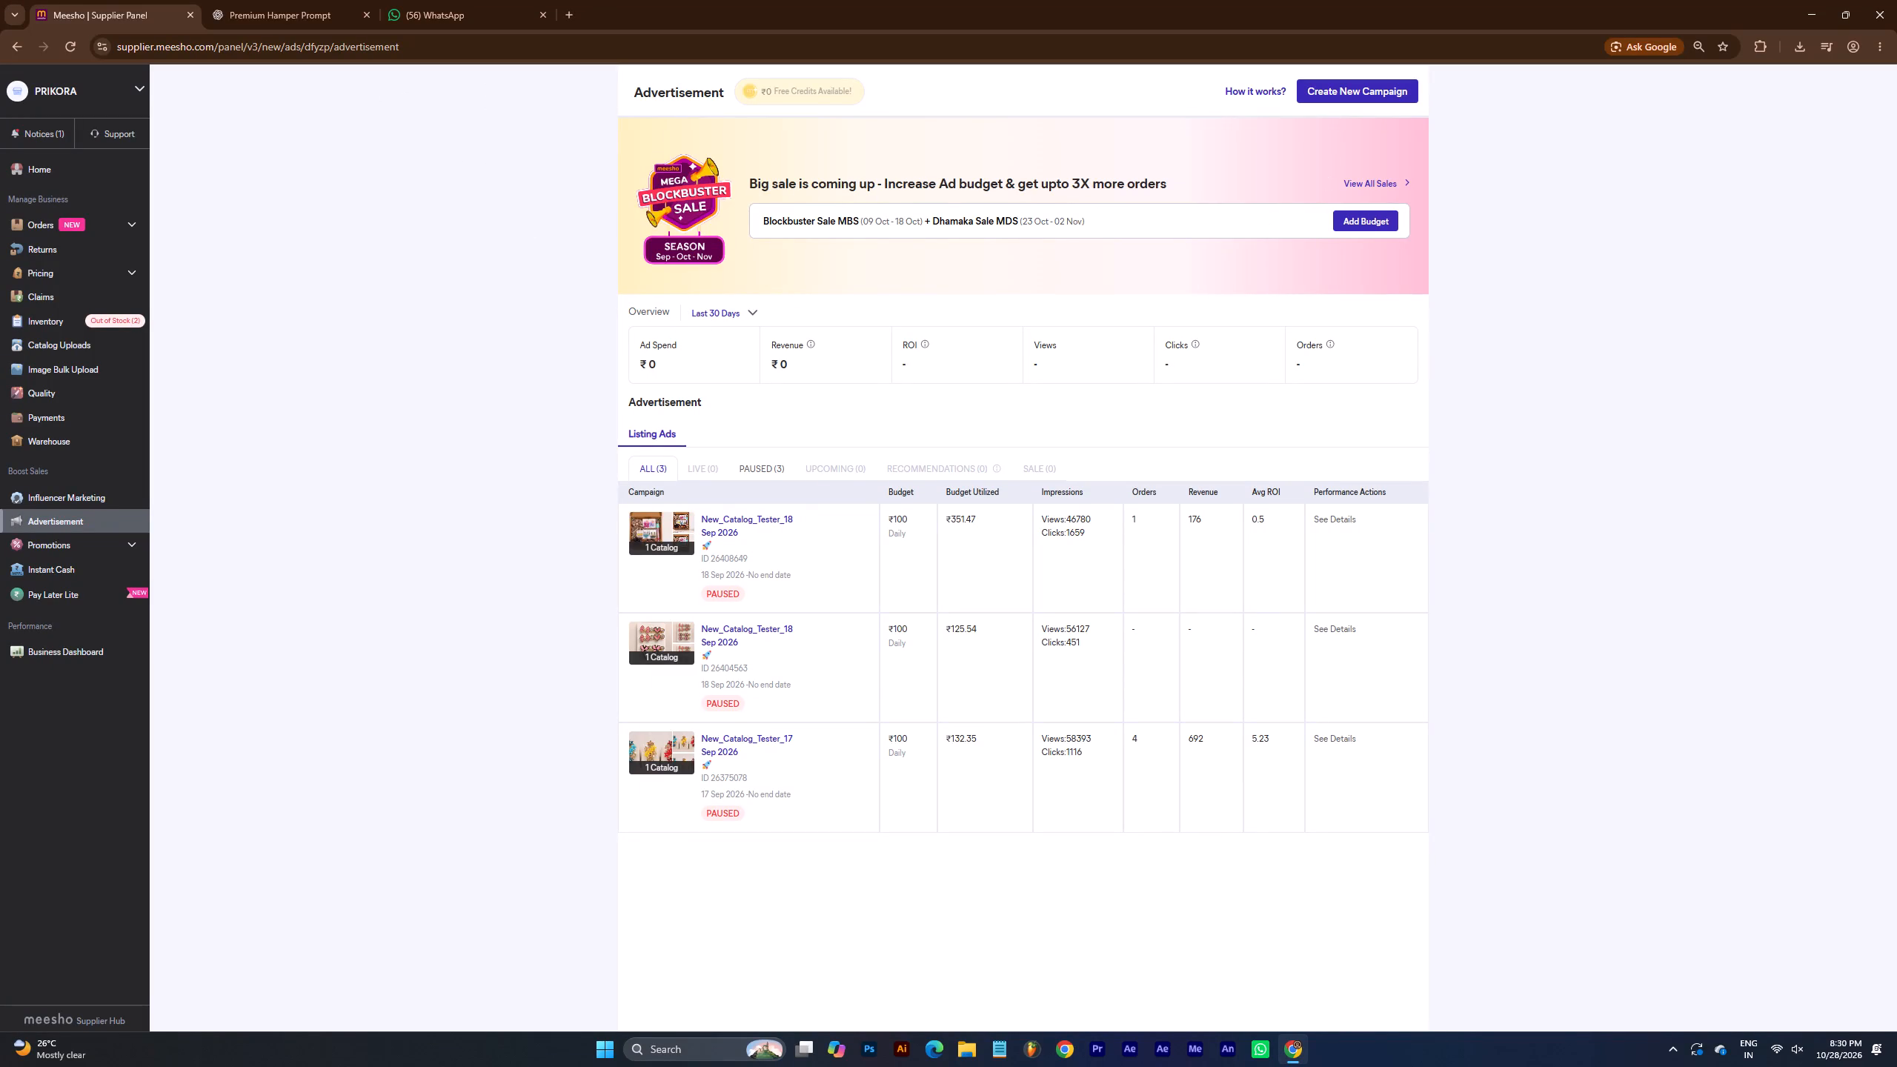
View the ad budget setup for the Blockbuster Sale MBS and Dhamaka Sale MDS campaigns, and return to the advertisement overview.
{"action": "left_click", "coordinate": [1361, 225]}
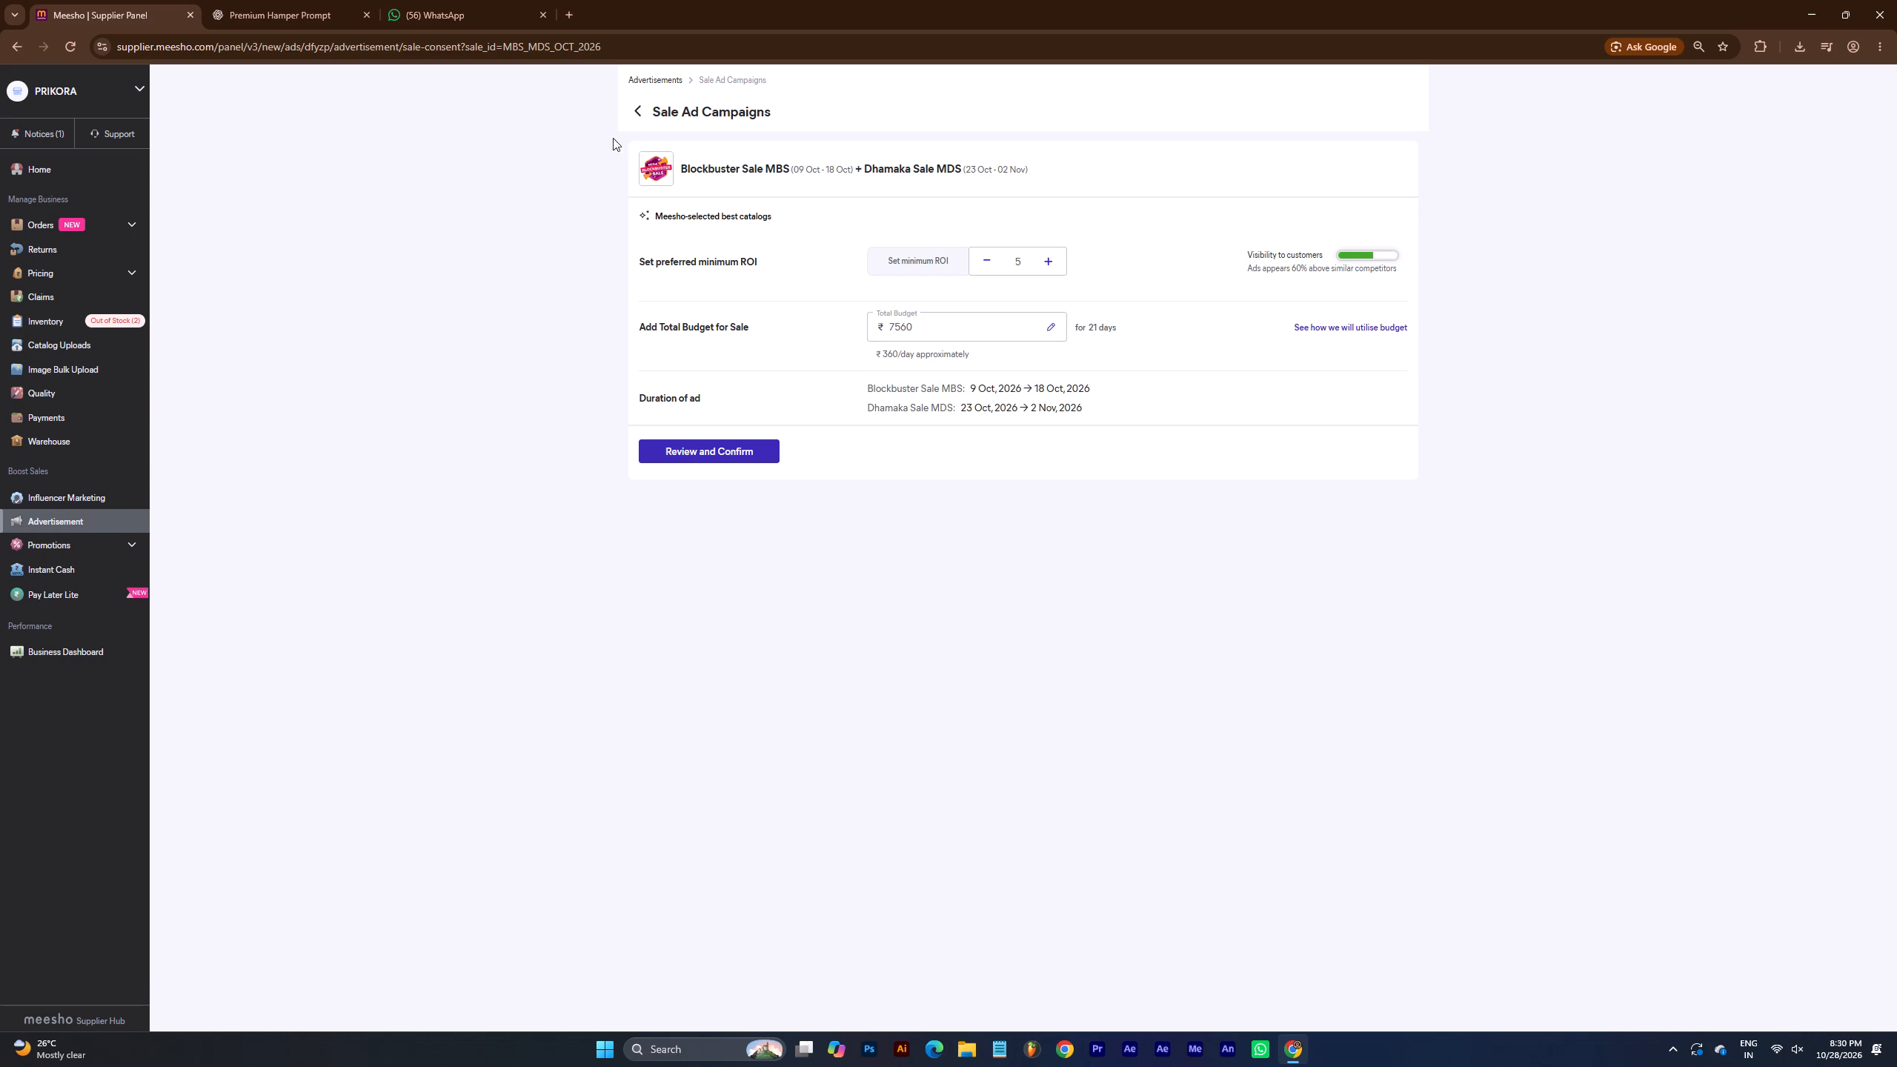
{"action": "left_click", "coordinate": [642, 113]}
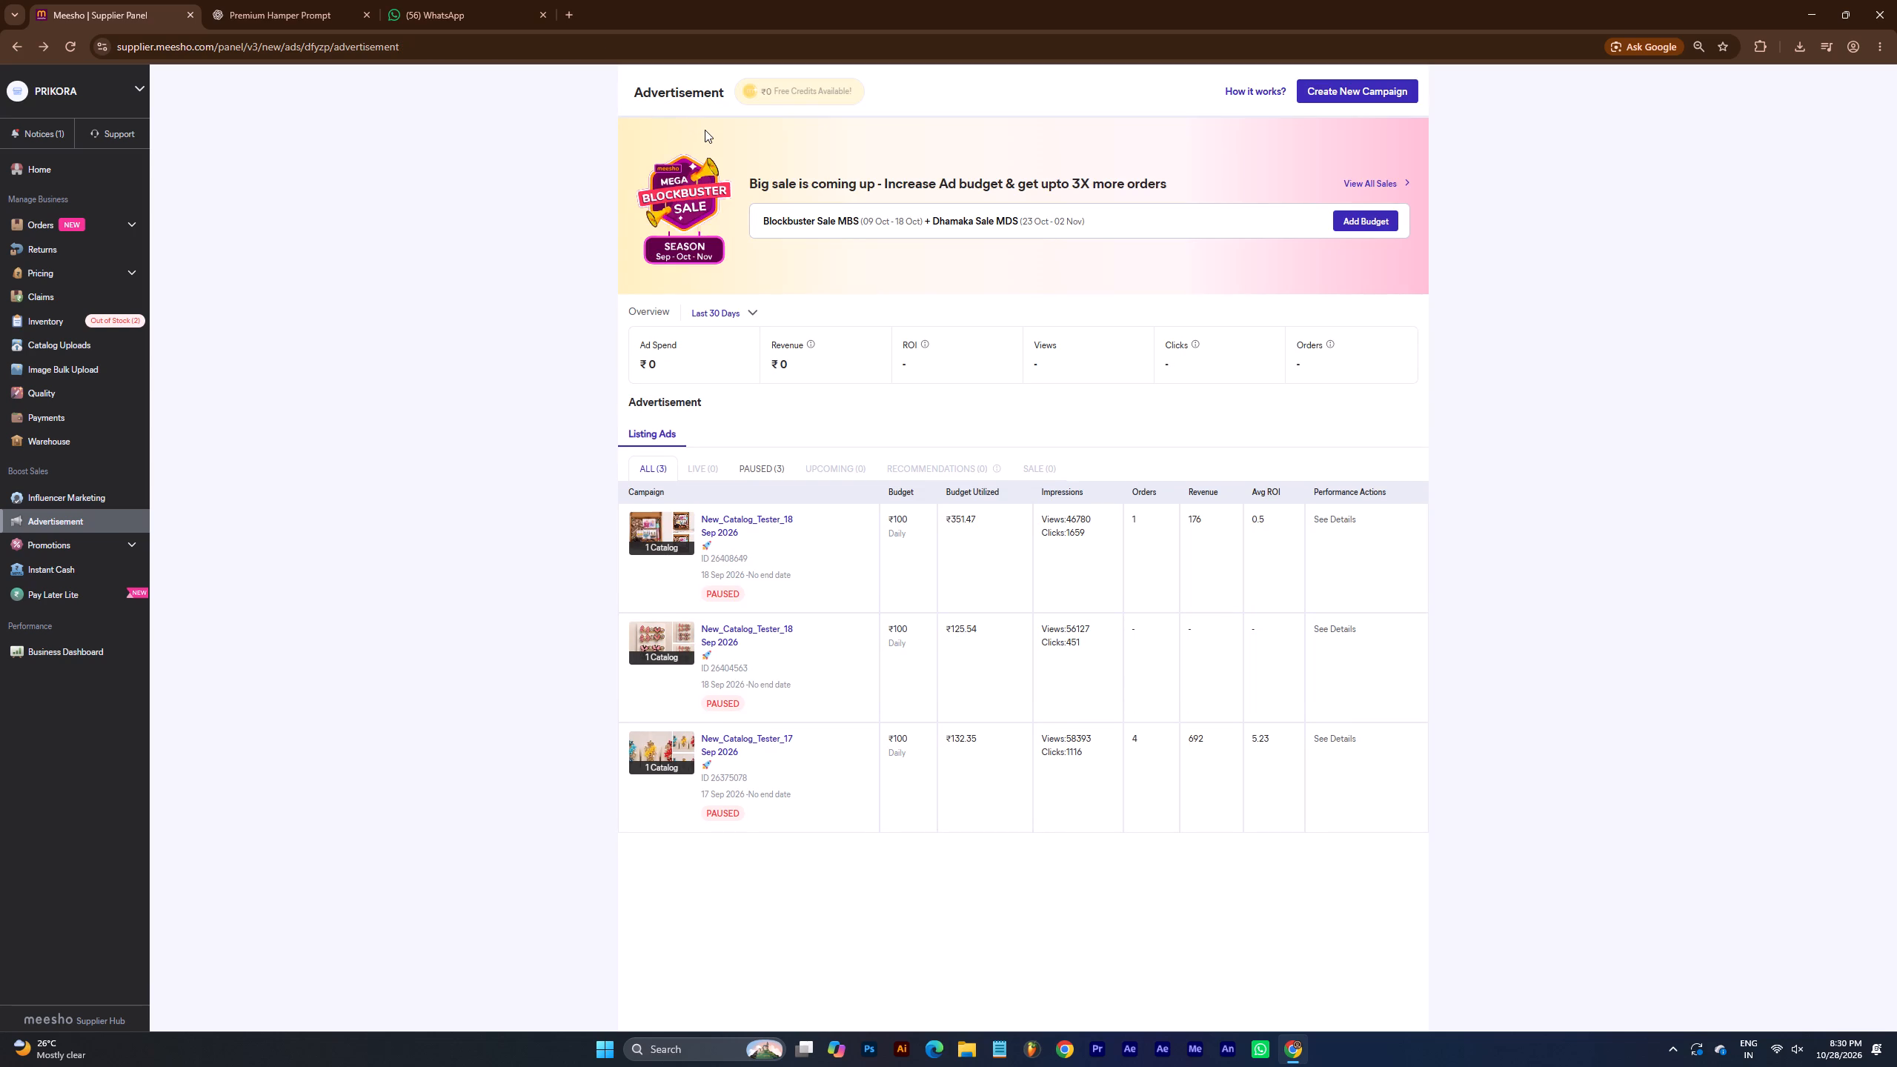
Start creating a new advertisement campaign.
{"action": "left_click", "coordinate": [1339, 94]}
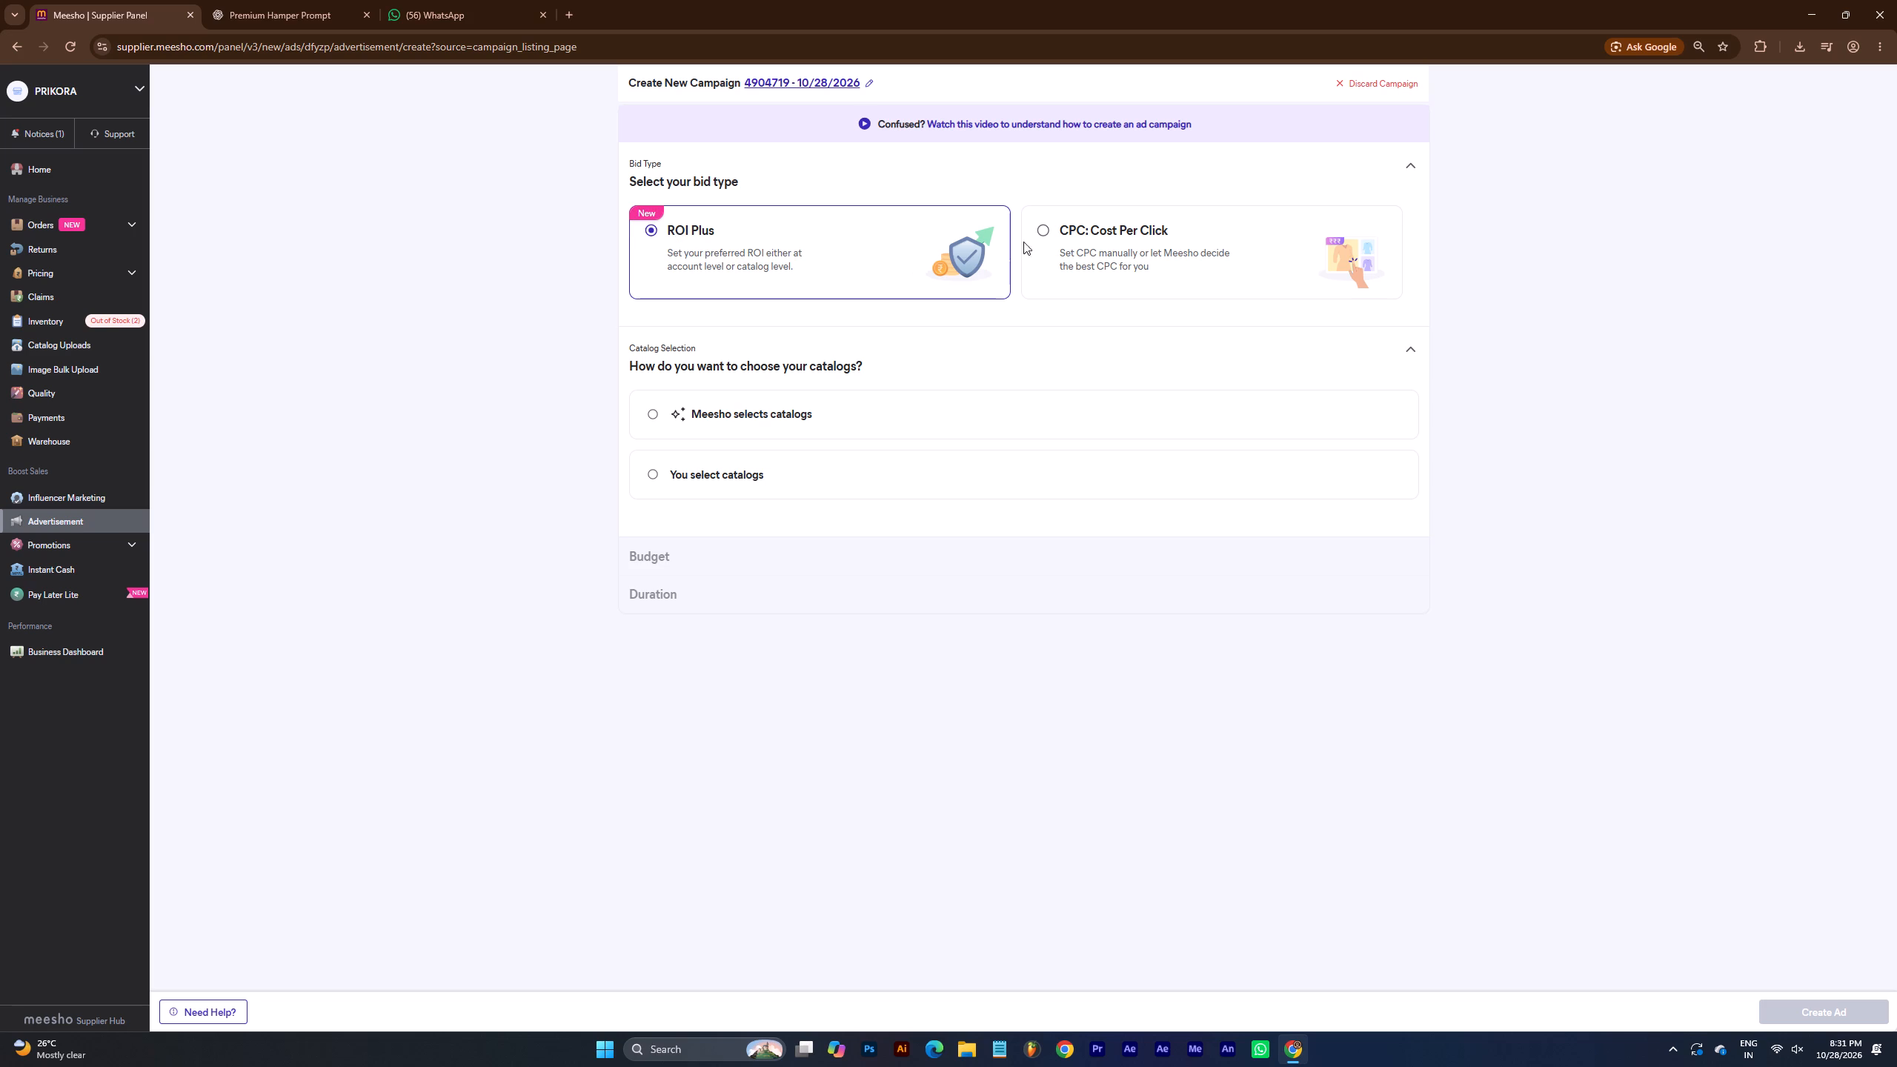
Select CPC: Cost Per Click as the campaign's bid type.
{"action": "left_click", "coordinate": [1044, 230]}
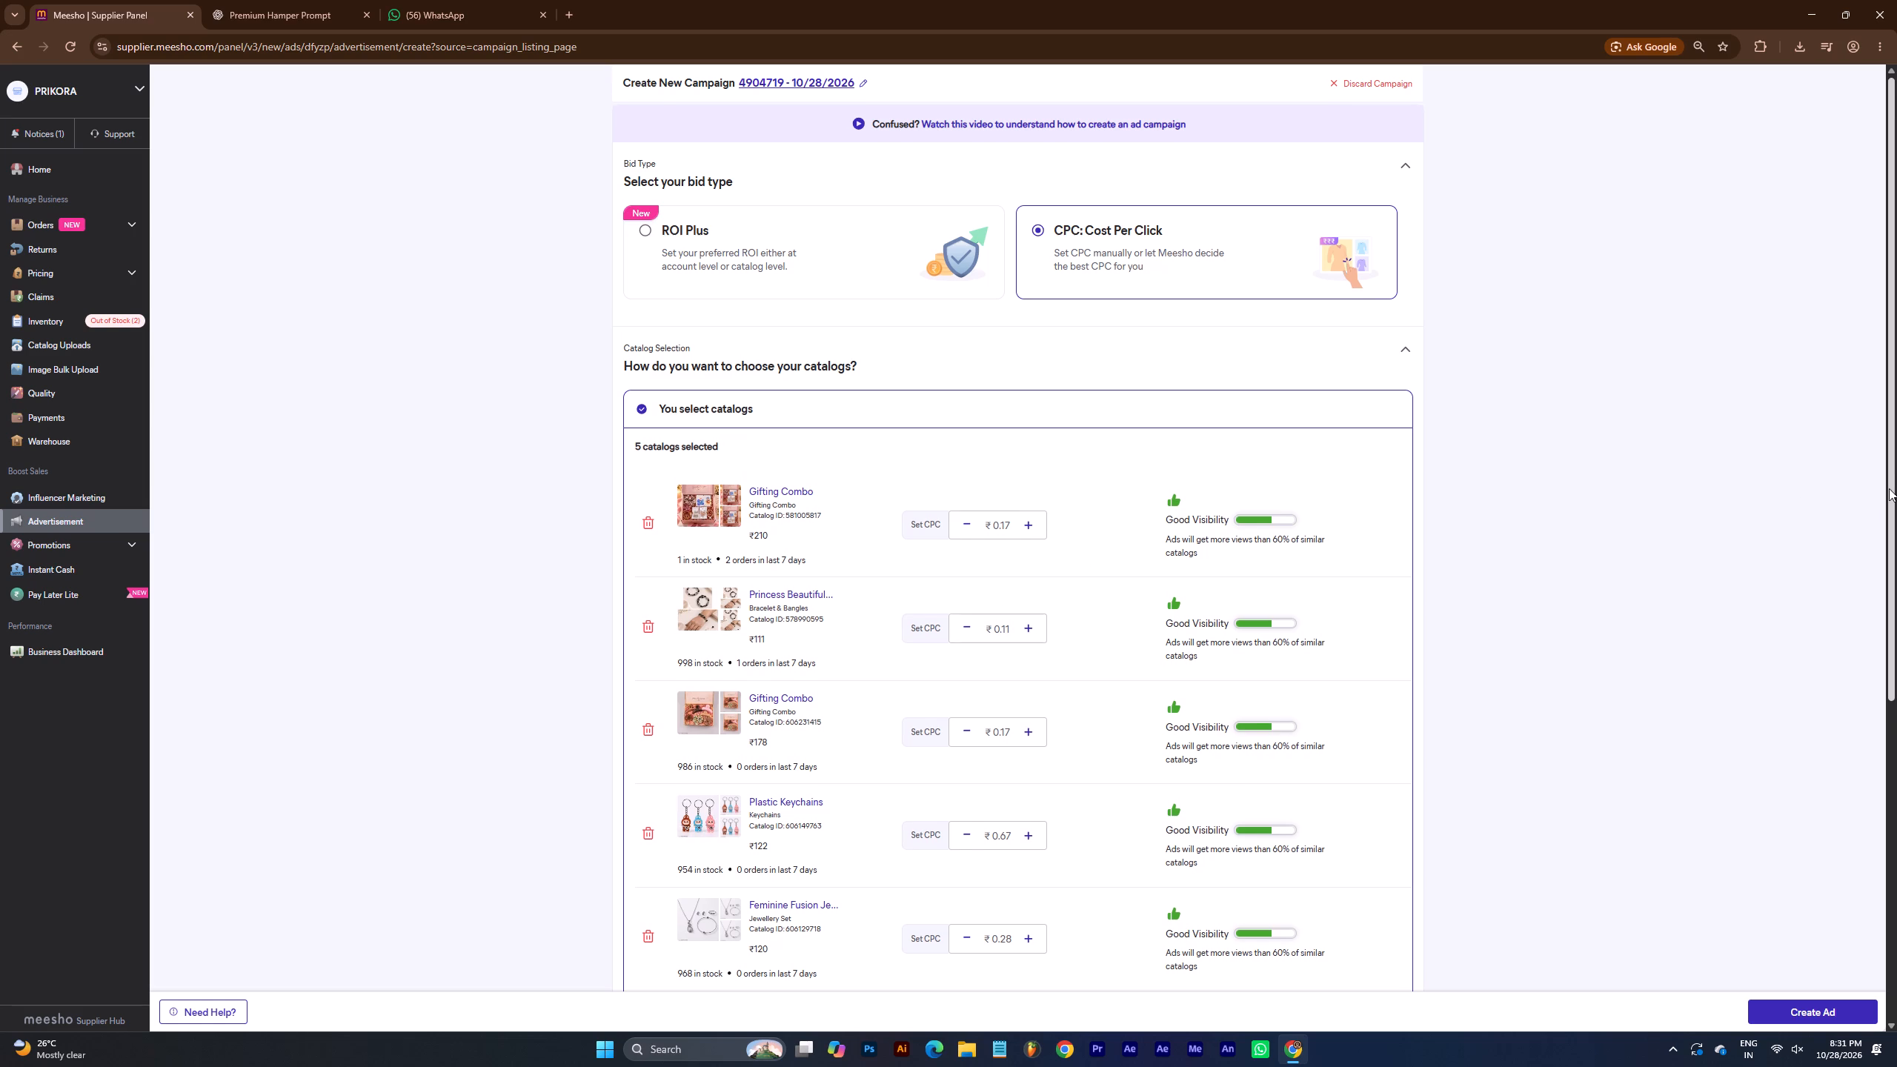
Try ₹100 as the daily campaign budget and replace it with ₹200.
{"action": "left_click_drag", "start_coordinate": [1889, 488], "coordinate": [1896, 626]}
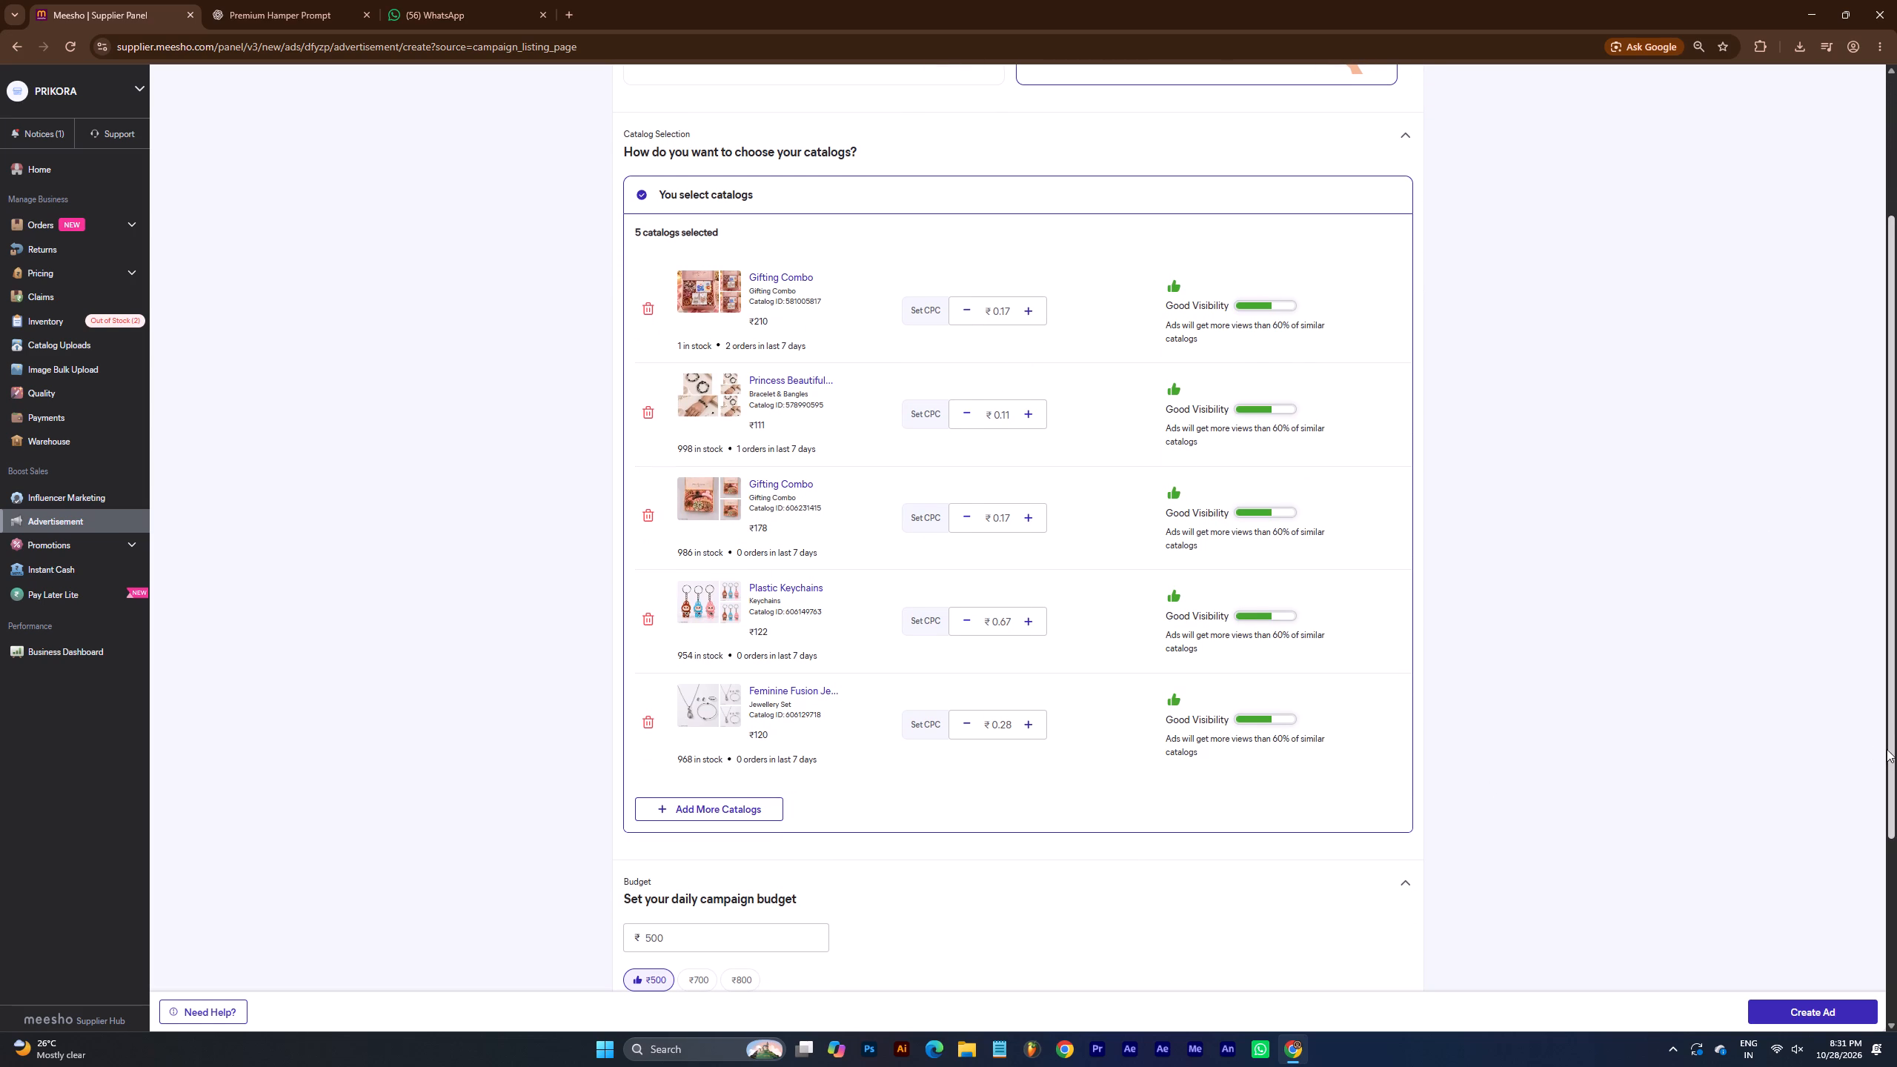
{"action": "left_click_drag", "start_coordinate": [1890, 750], "coordinate": [1896, 860]}
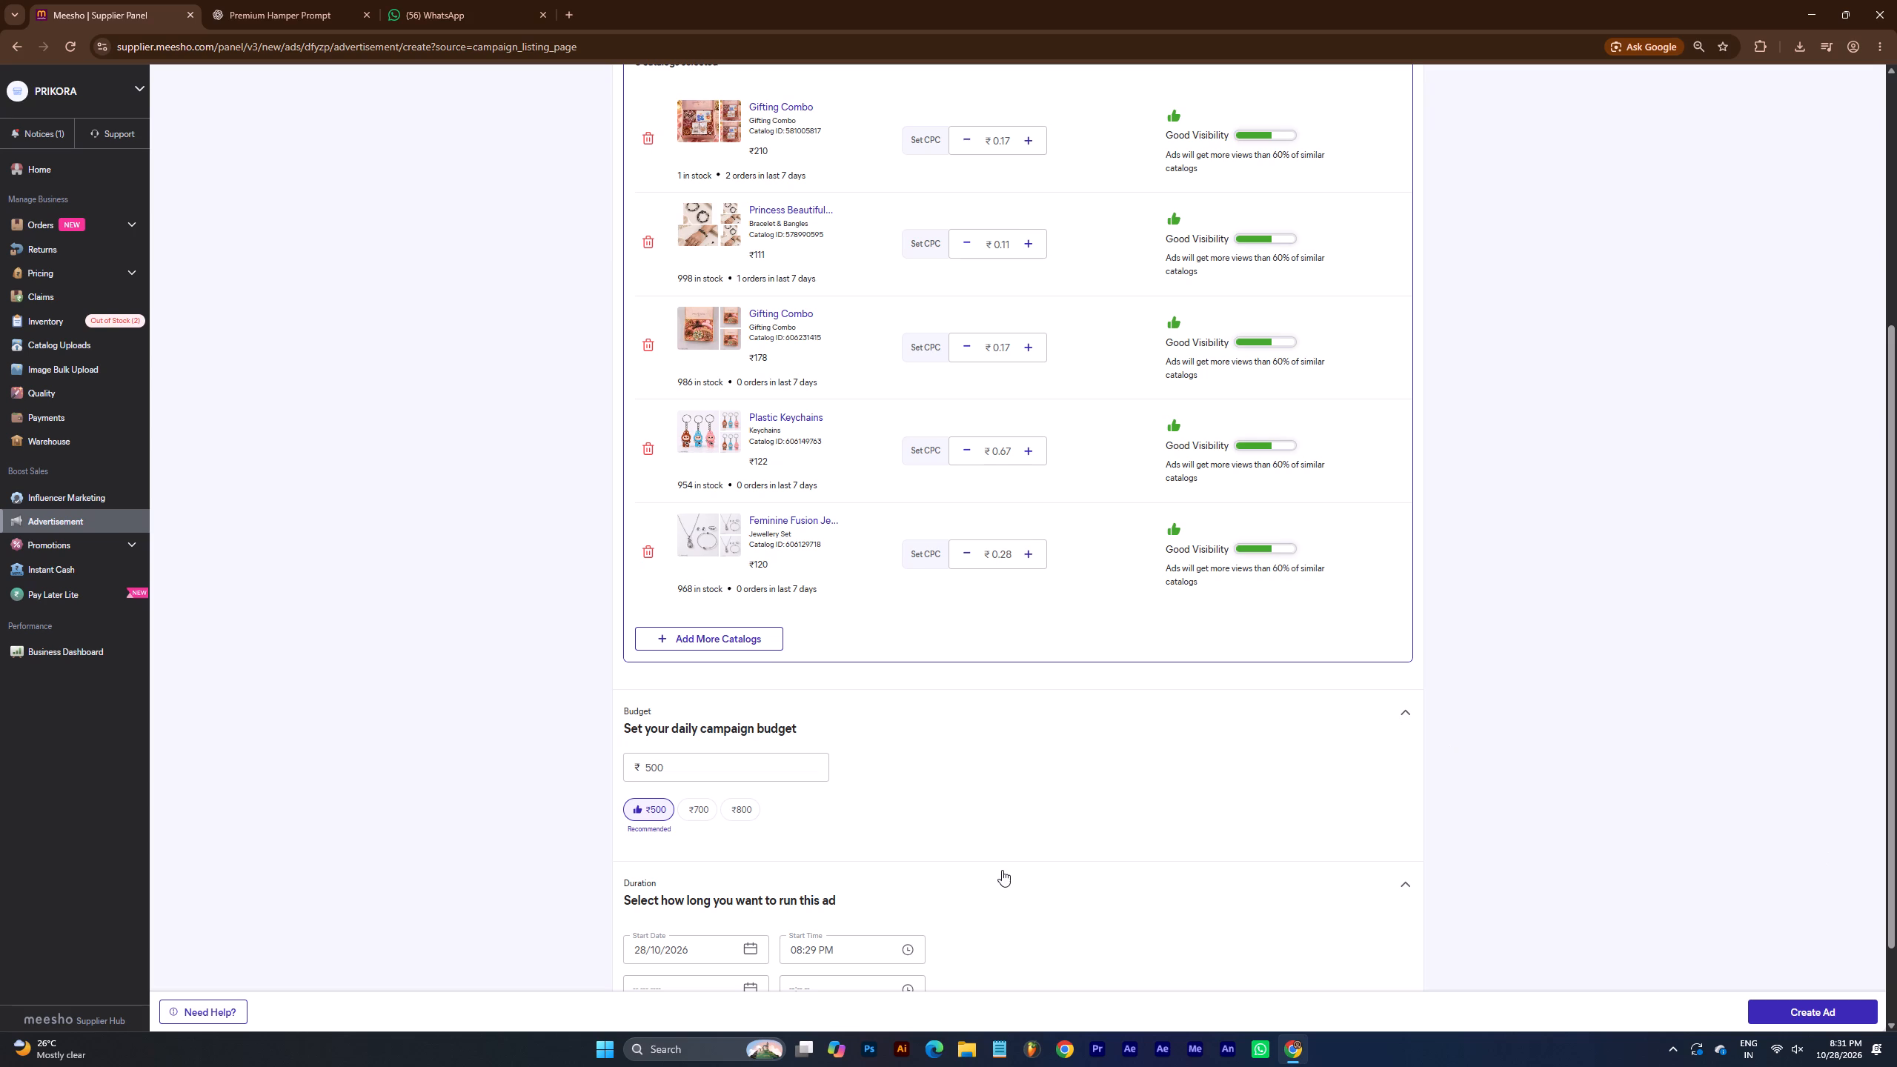
{"action": "left_click_drag", "start_coordinate": [1890, 746], "coordinate": [1896, 826]}
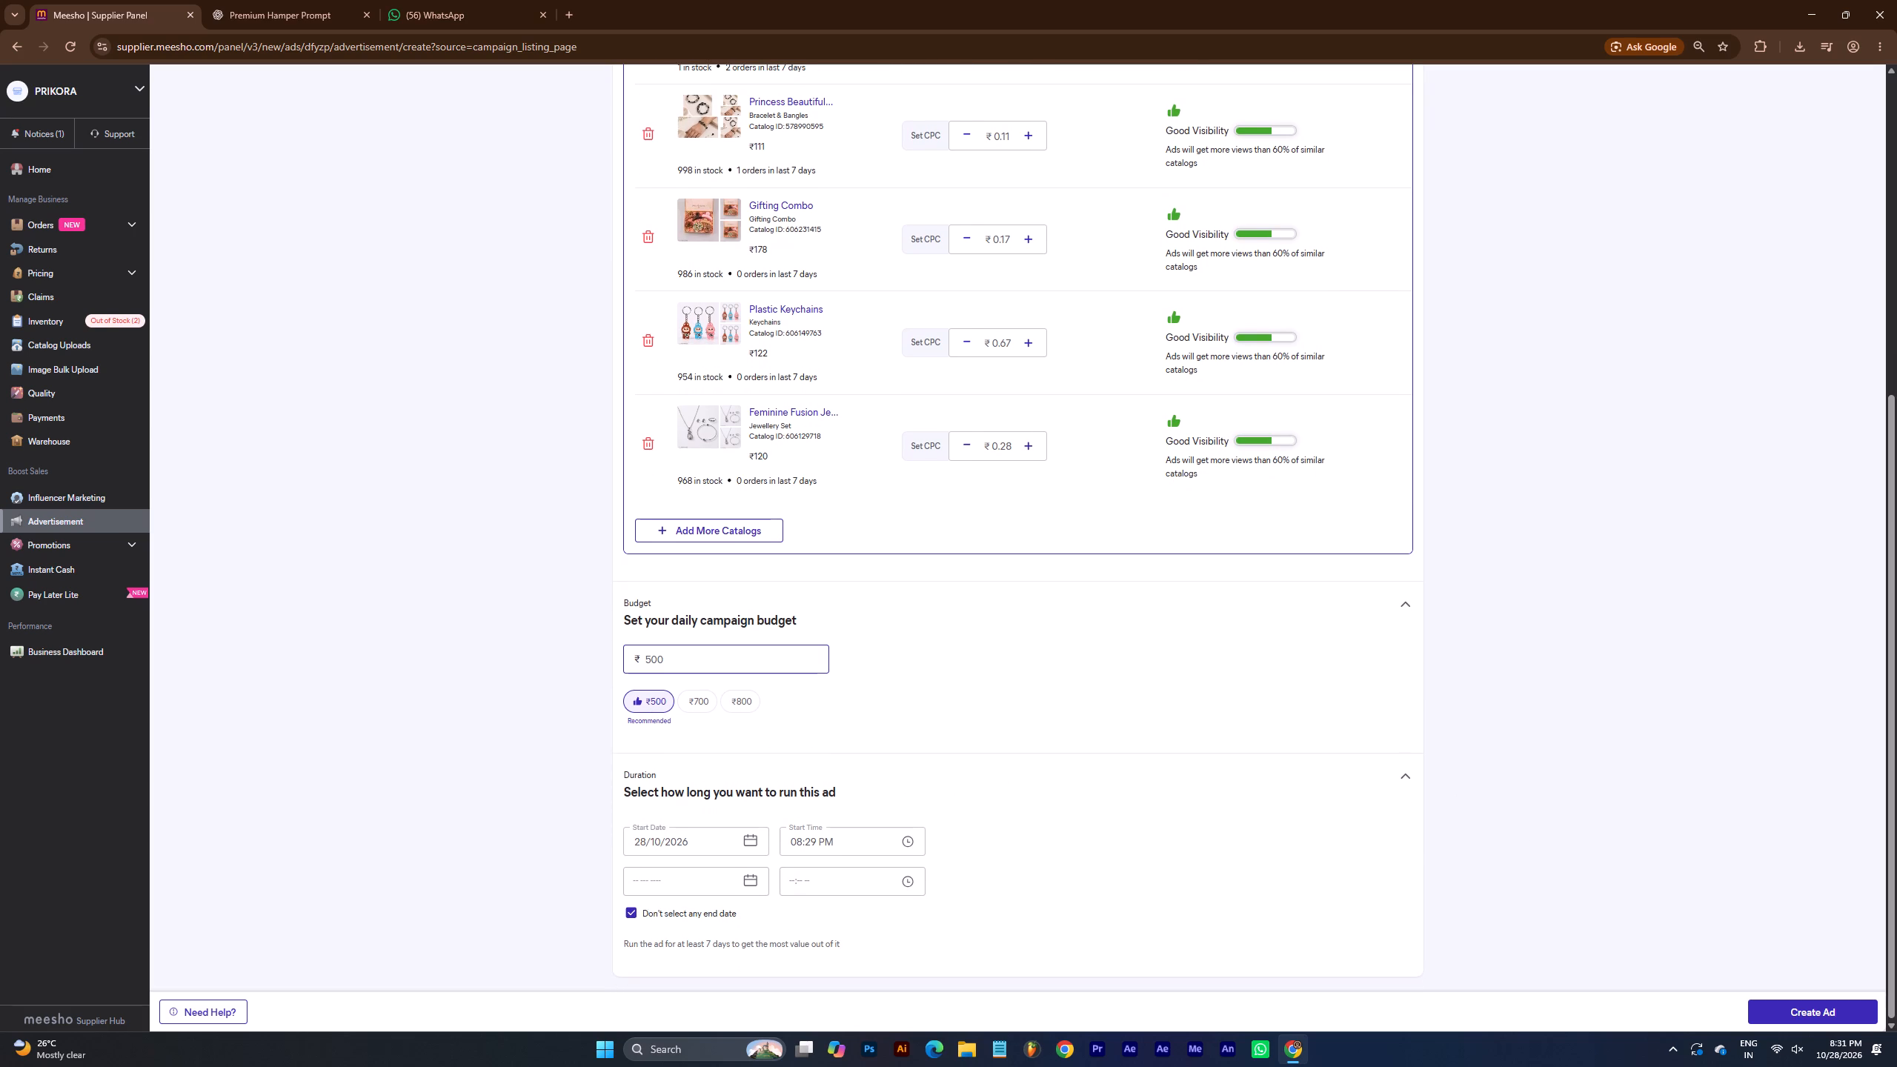
{"action": "left_click_drag", "start_coordinate": [671, 661], "coordinate": [644, 660]}
{"action": "type", "text": "100"}
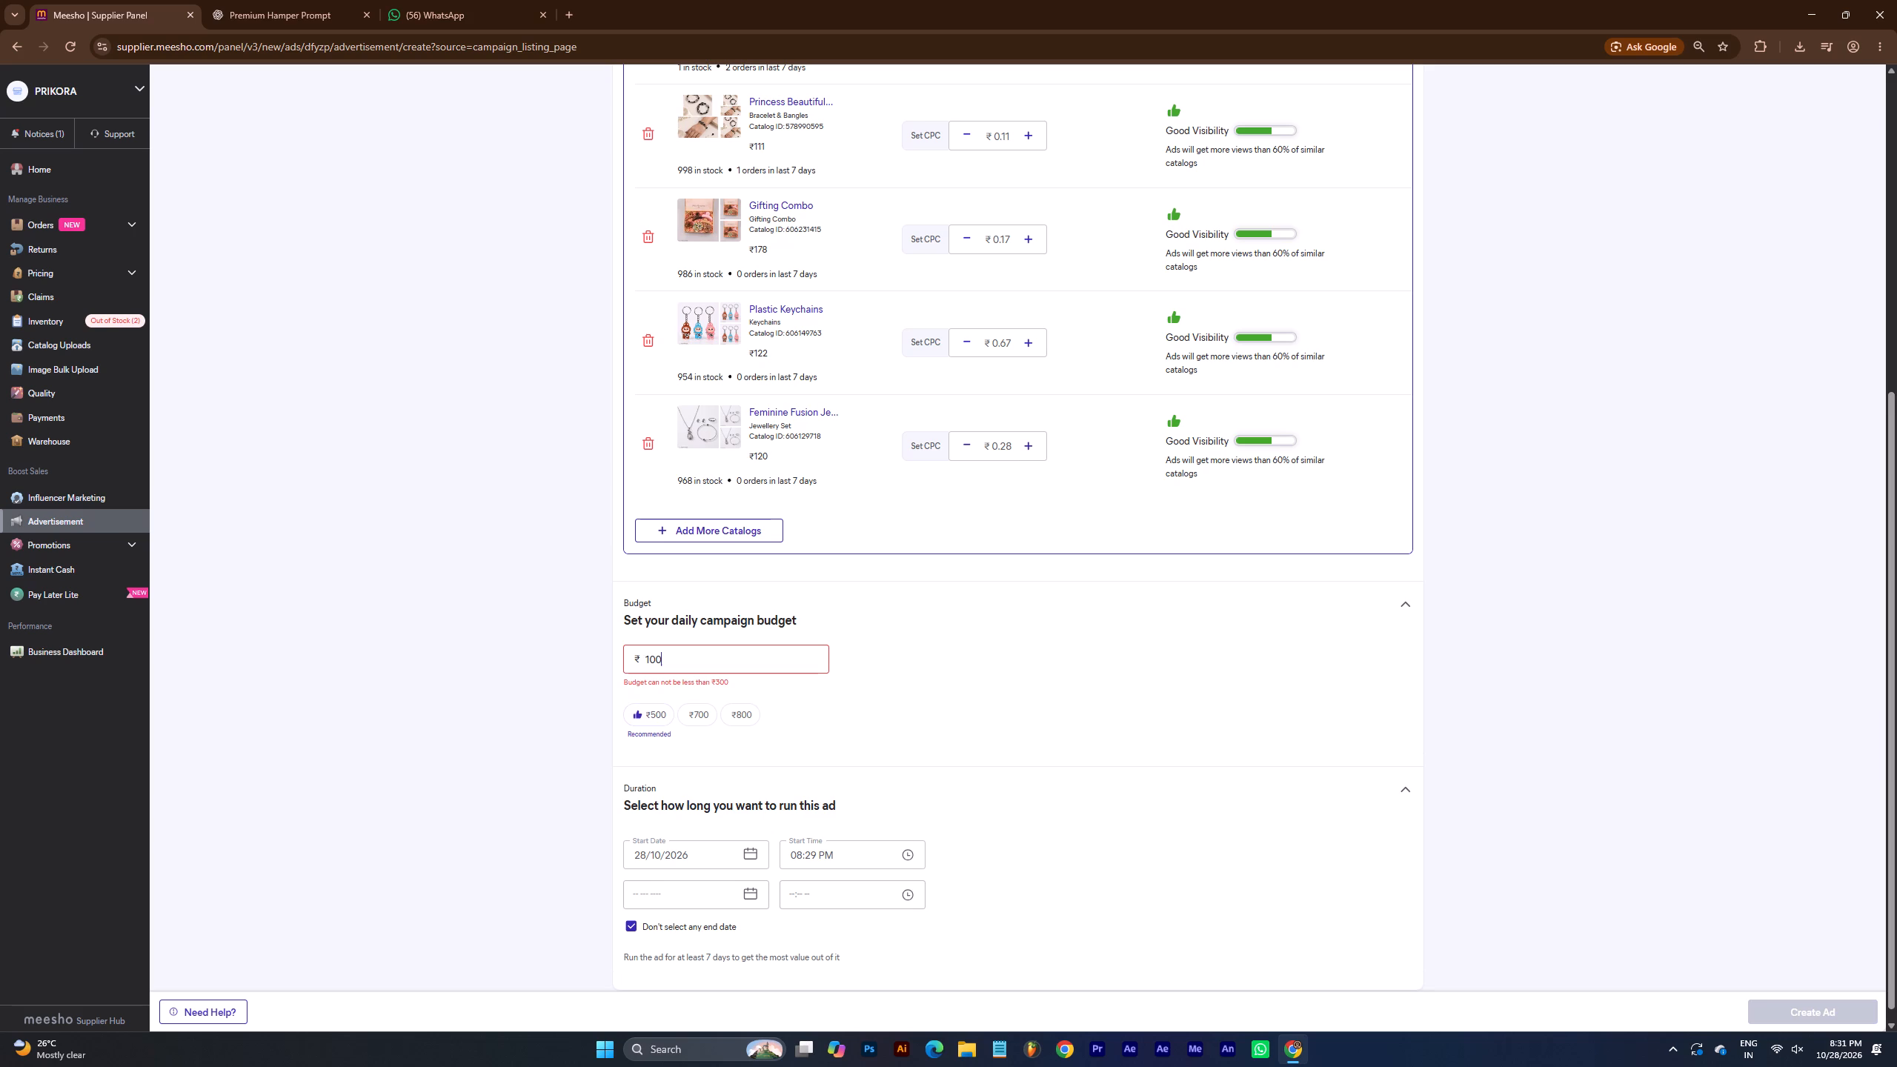
{"action": "key", "text": "BackSpace"}
{"action": "key", "text": "BackSpace"}
{"action": "key", "text": "BackSpace"}
{"action": "type", "text": "200"}
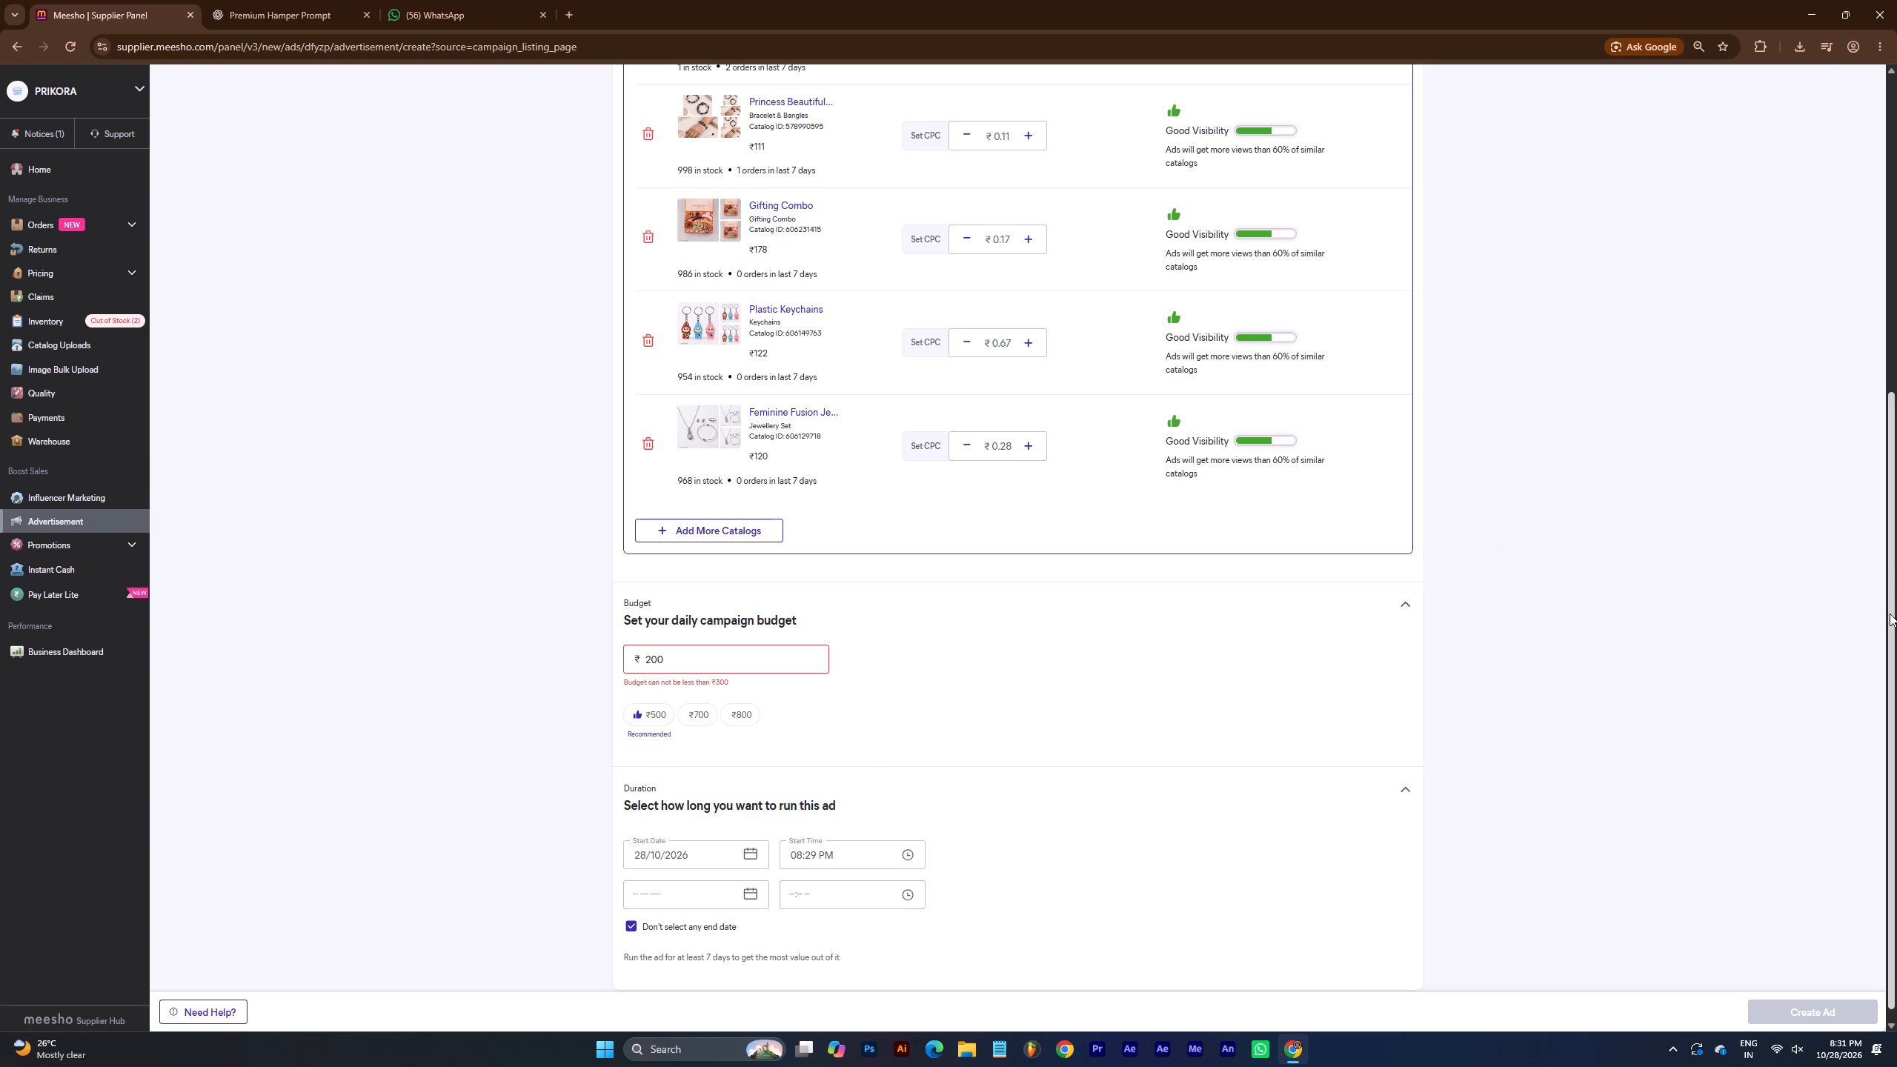
Switch the campaign's bid type to ROI Plus and set catalog selection to You select catalogs.
{"action": "left_click_drag", "start_coordinate": [1884, 619], "coordinate": [1896, 556]}
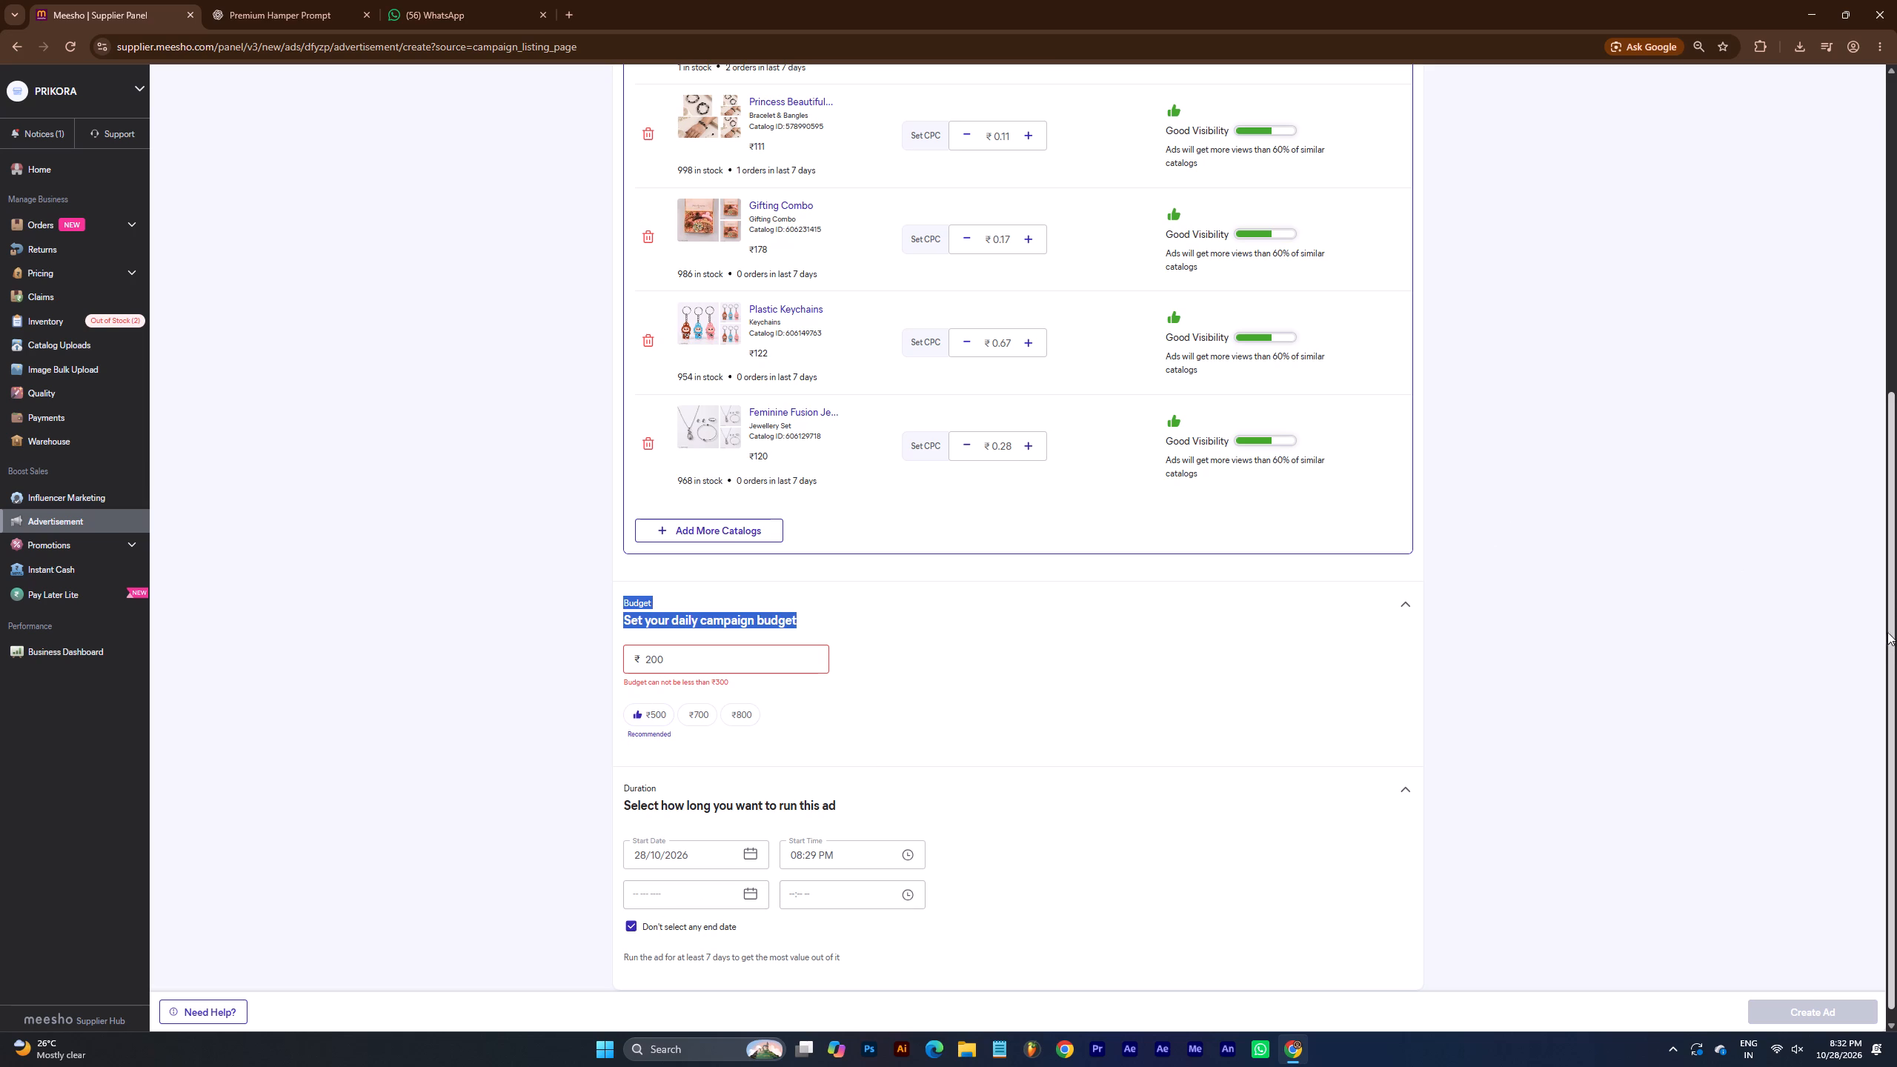
{"action": "left_click_drag", "start_coordinate": [1894, 651], "coordinate": [1896, 448]}
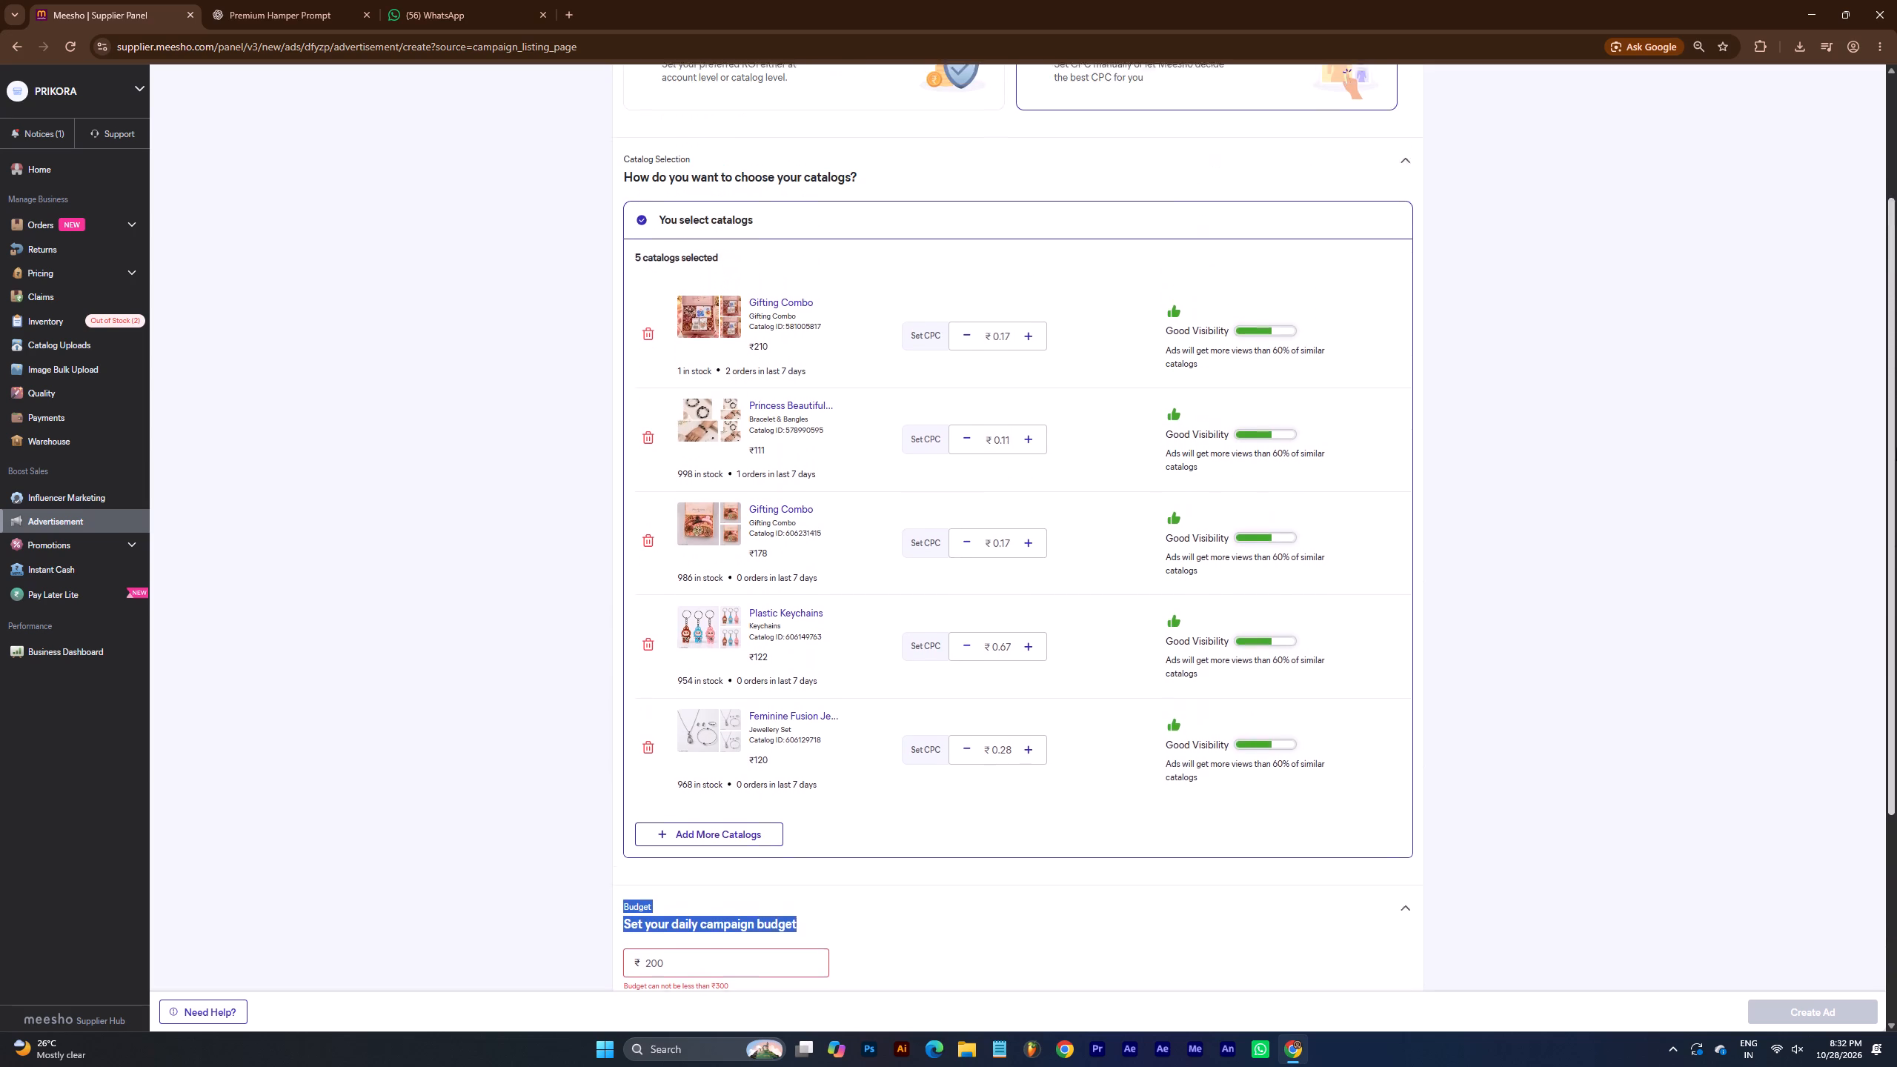
{"action": "left_click_drag", "start_coordinate": [1896, 448], "coordinate": [1896, 433]}
{"action": "left_click_drag", "start_coordinate": [1887, 381], "coordinate": [1879, 342]}
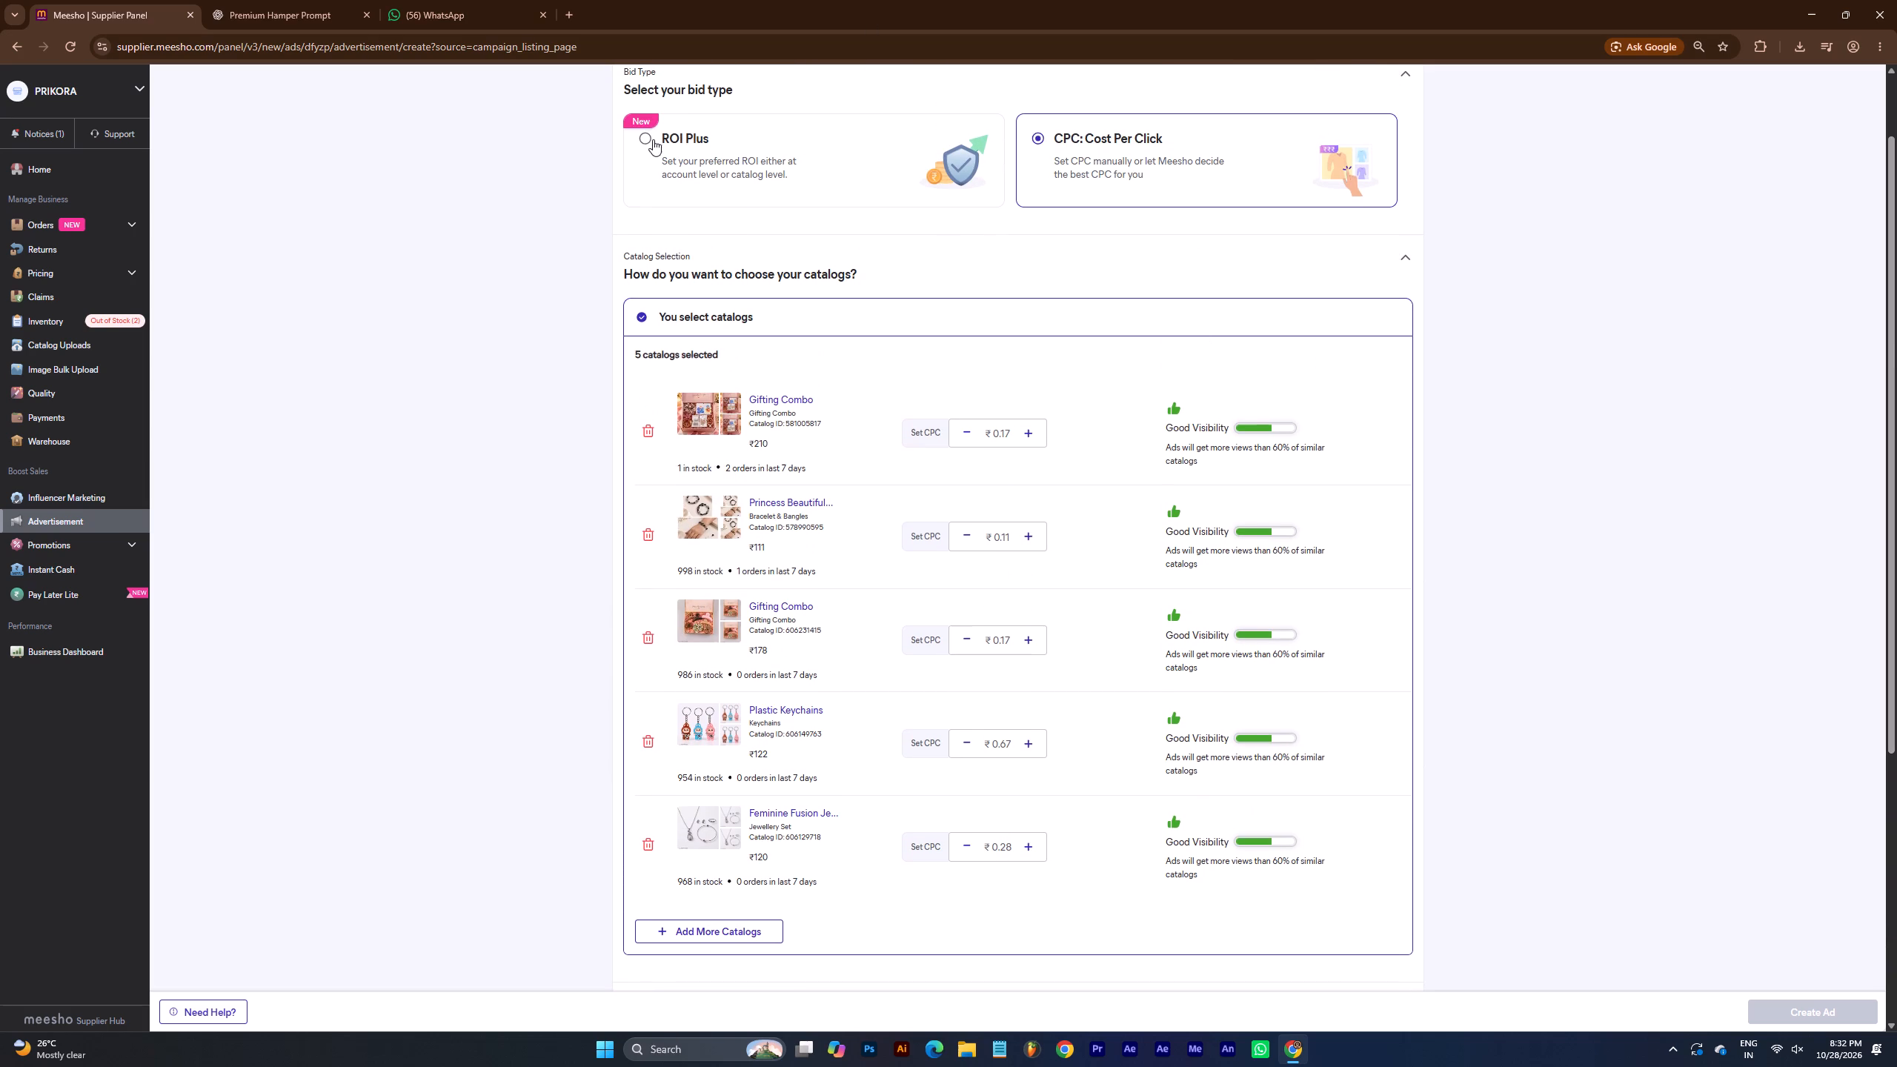
{"action": "left_click", "coordinate": [644, 139]}
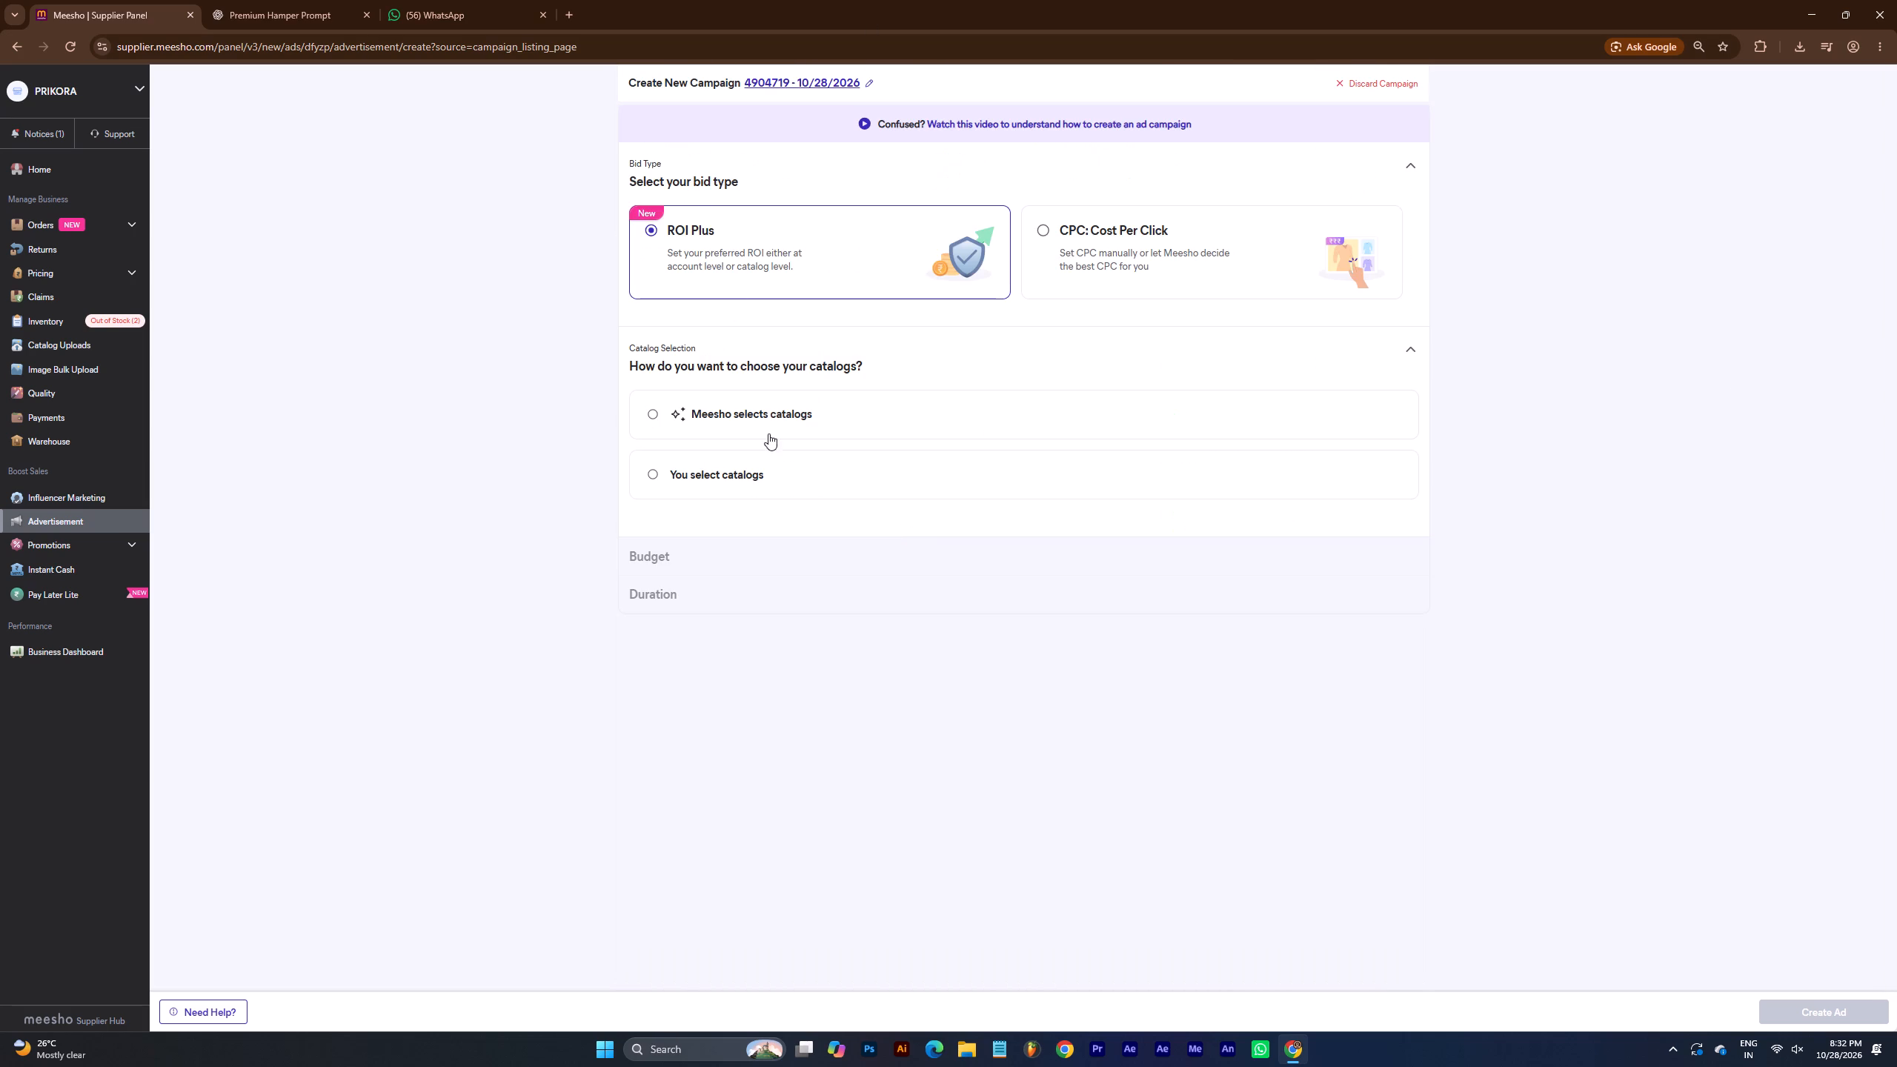
{"action": "left_click", "coordinate": [650, 476]}
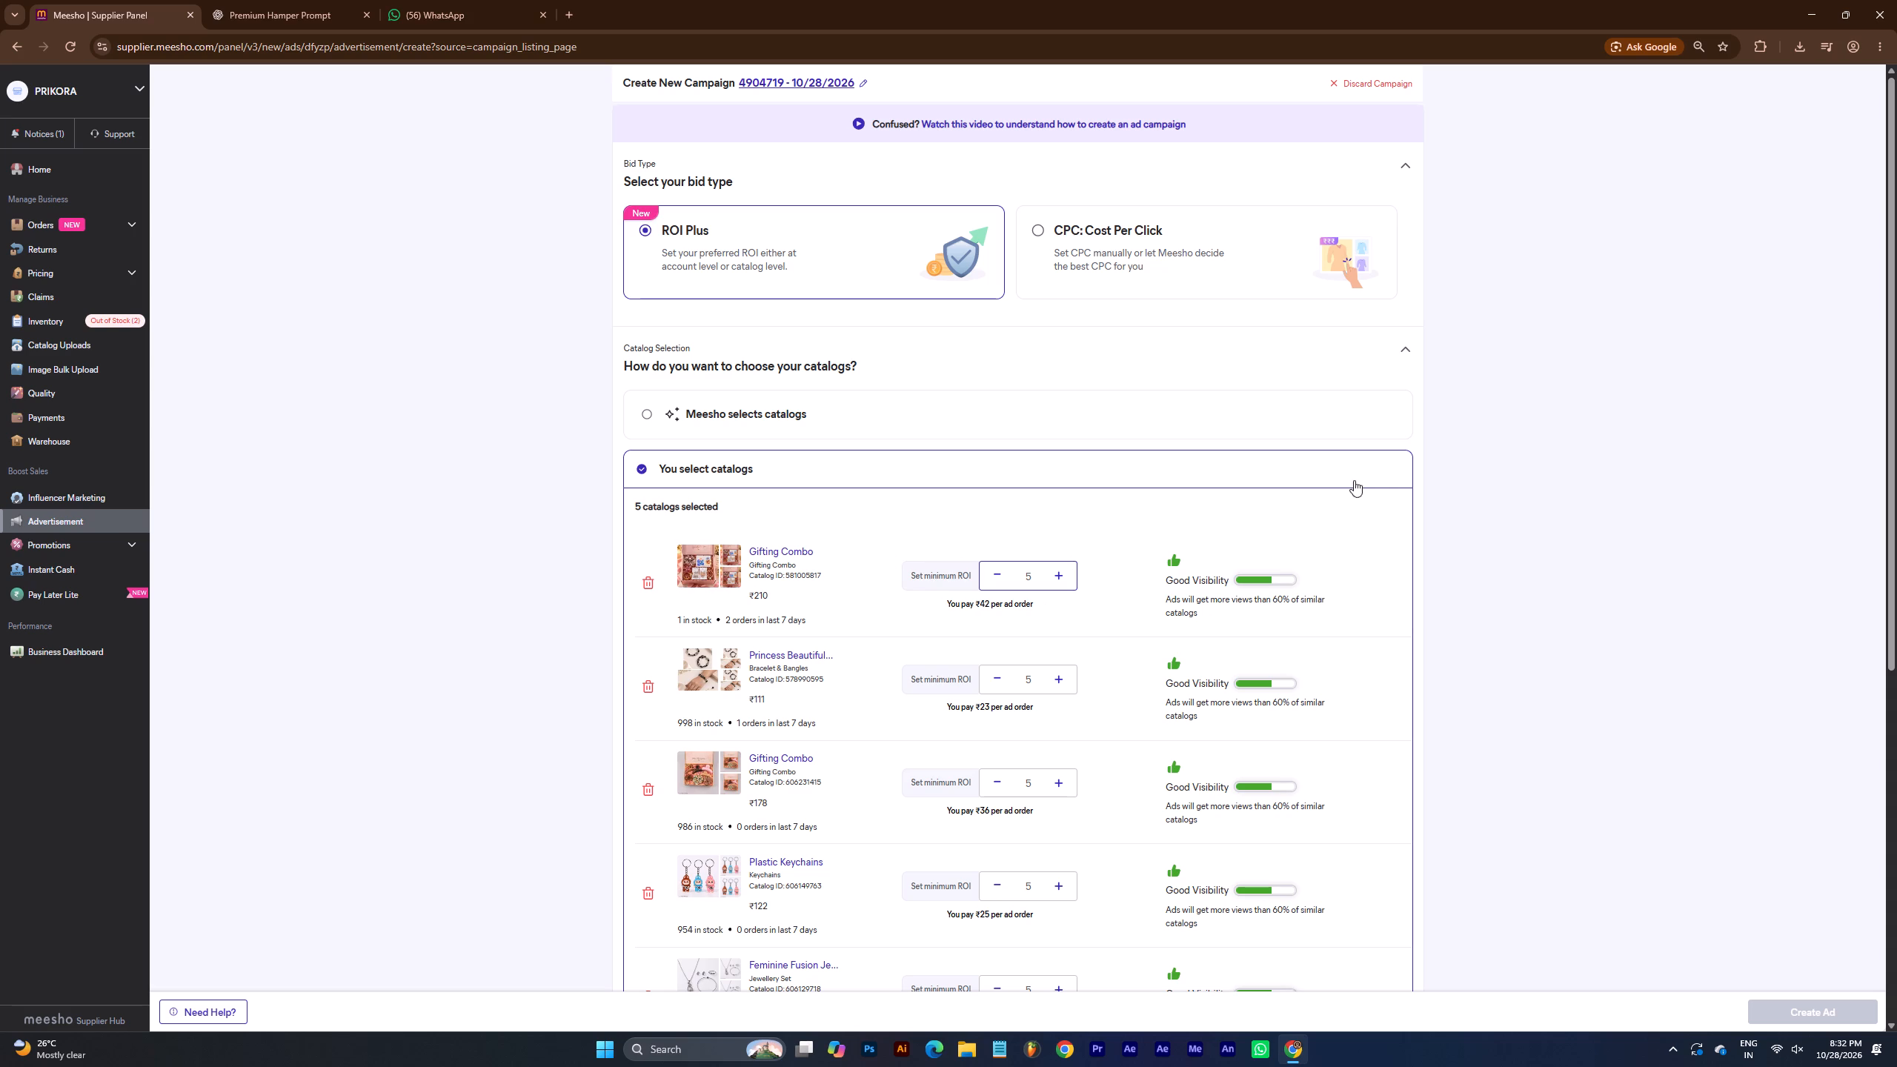
Remove the ₹210 Gifting Combo, the Princess Beautiful bracelet and the Feminine Fusion jewellery catalogs from the campaign's selection.
{"action": "left_click_drag", "start_coordinate": [1889, 585], "coordinate": [1896, 722]}
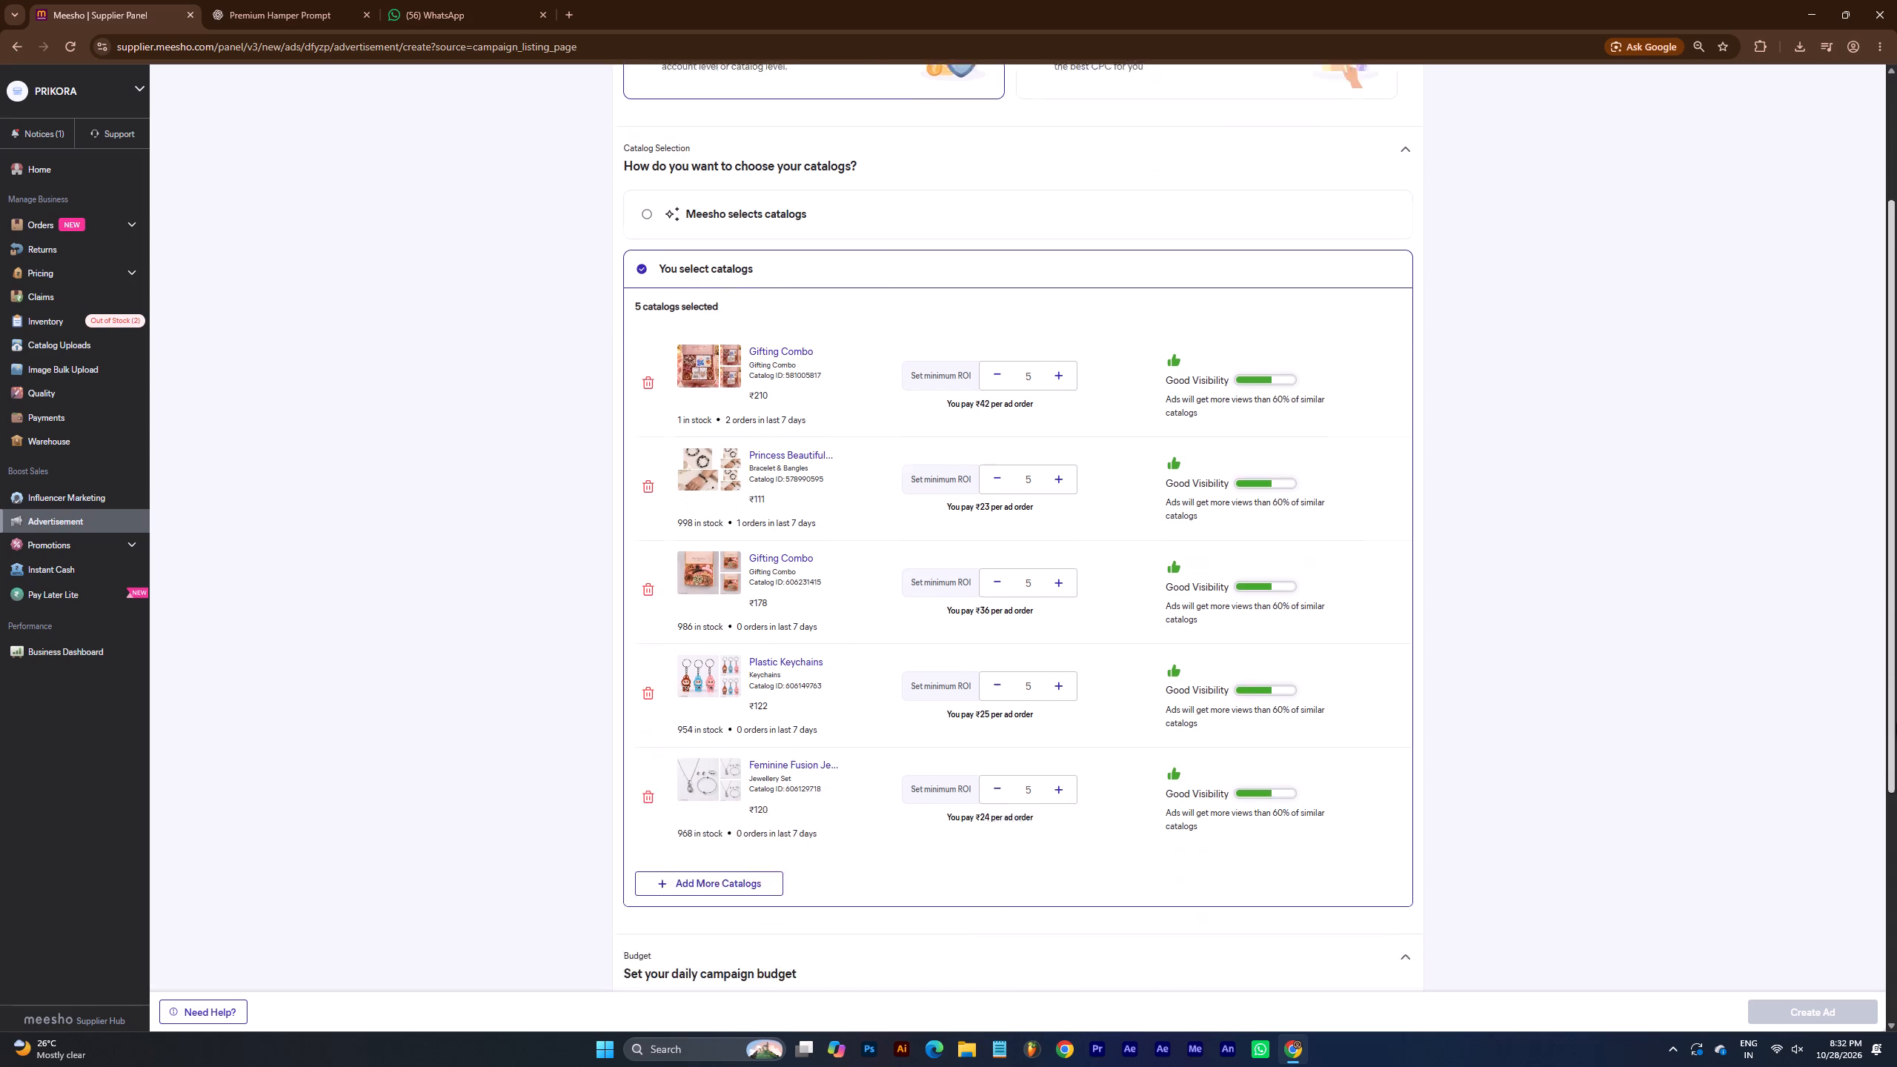
{"action": "left_click_drag", "start_coordinate": [1896, 722], "coordinate": [1896, 757]}
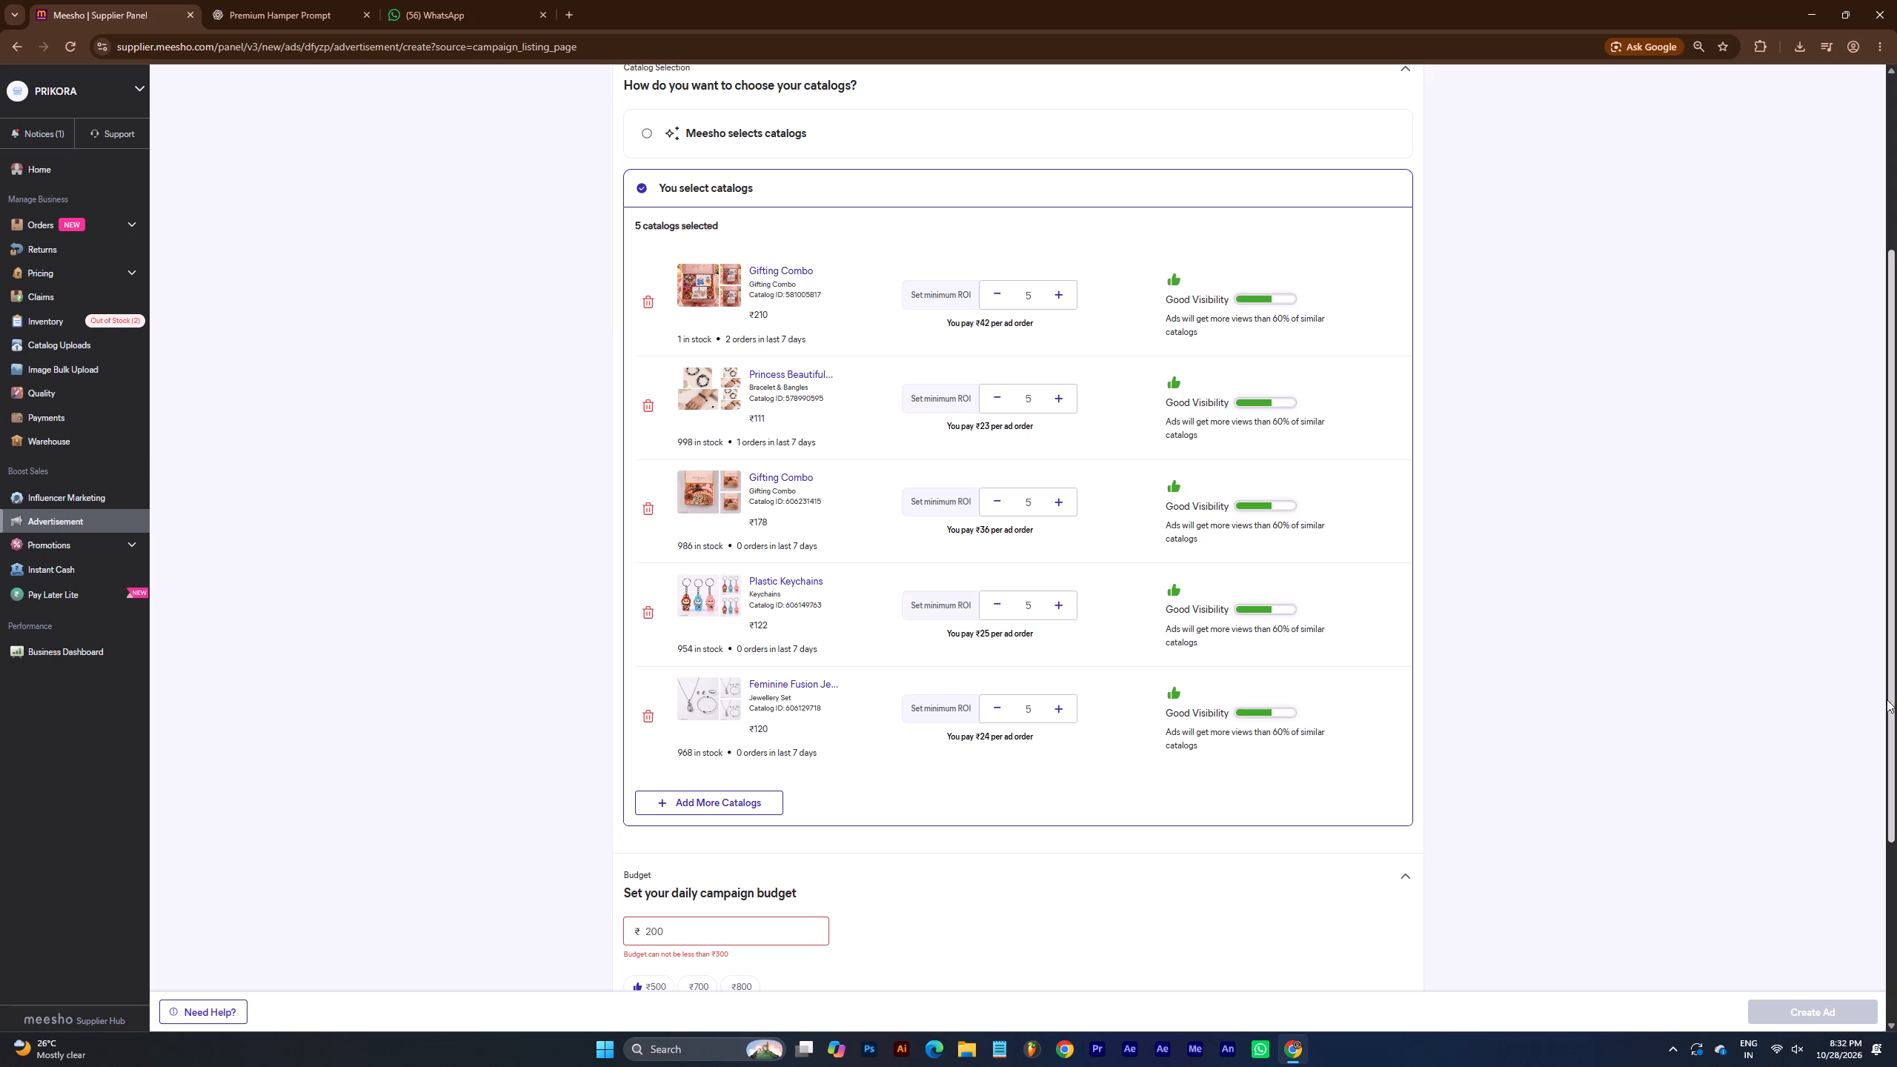
{"action": "left_click_drag", "start_coordinate": [1889, 703], "coordinate": [1896, 797]}
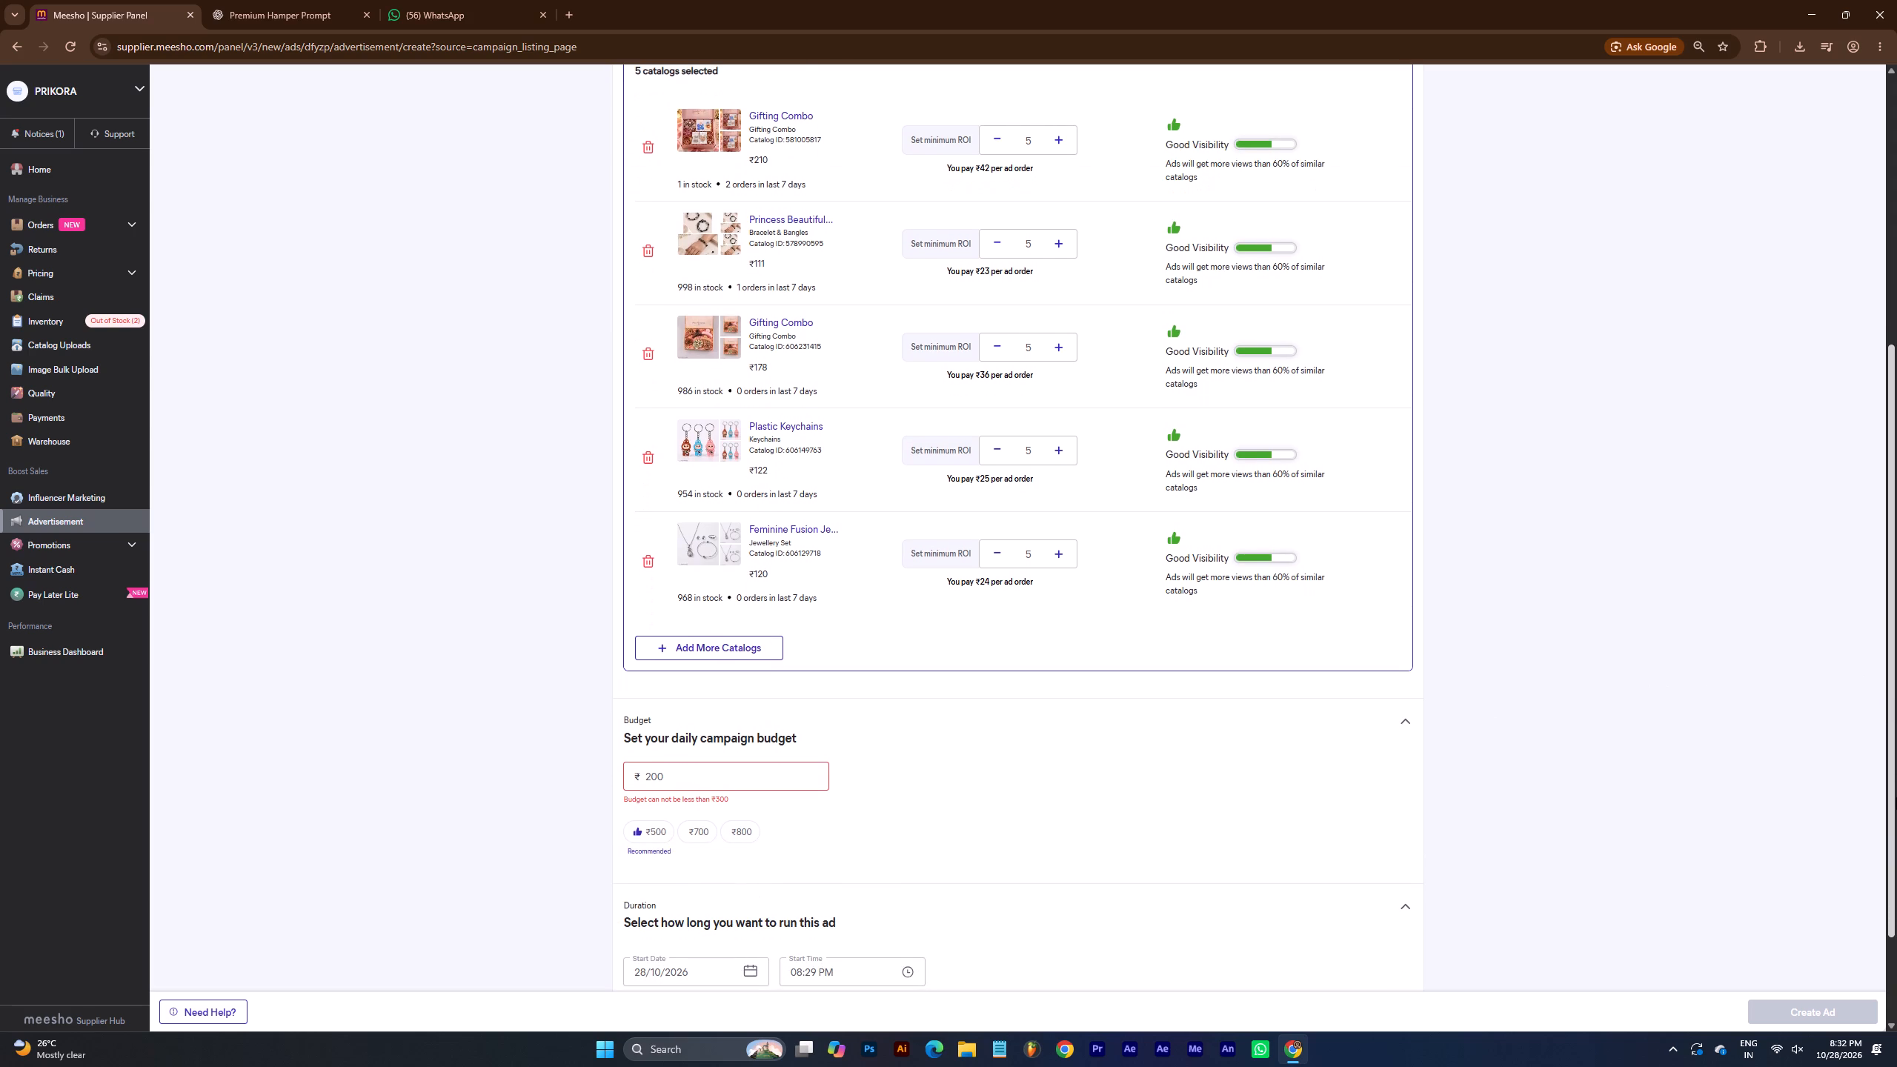
{"action": "left_click_drag", "start_coordinate": [1896, 797], "coordinate": [1896, 644]}
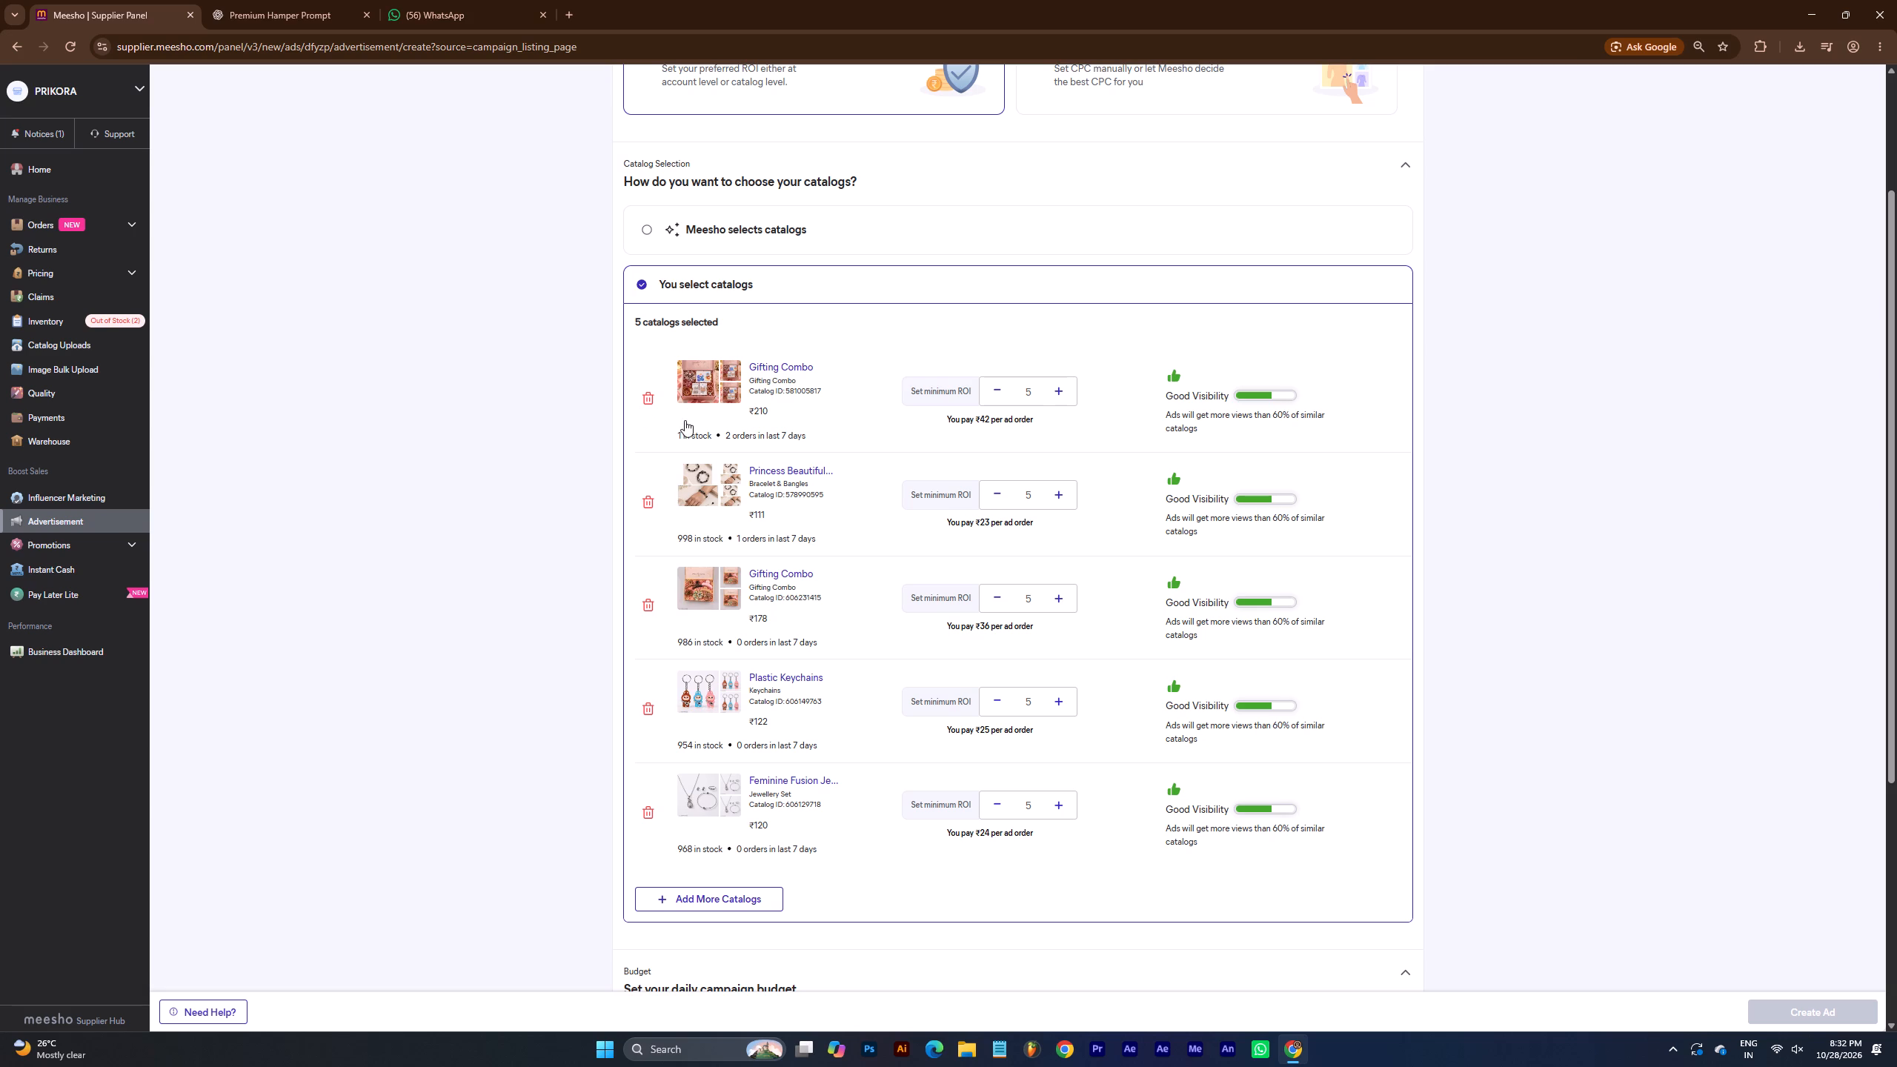
{"action": "left_click", "coordinate": [644, 396]}
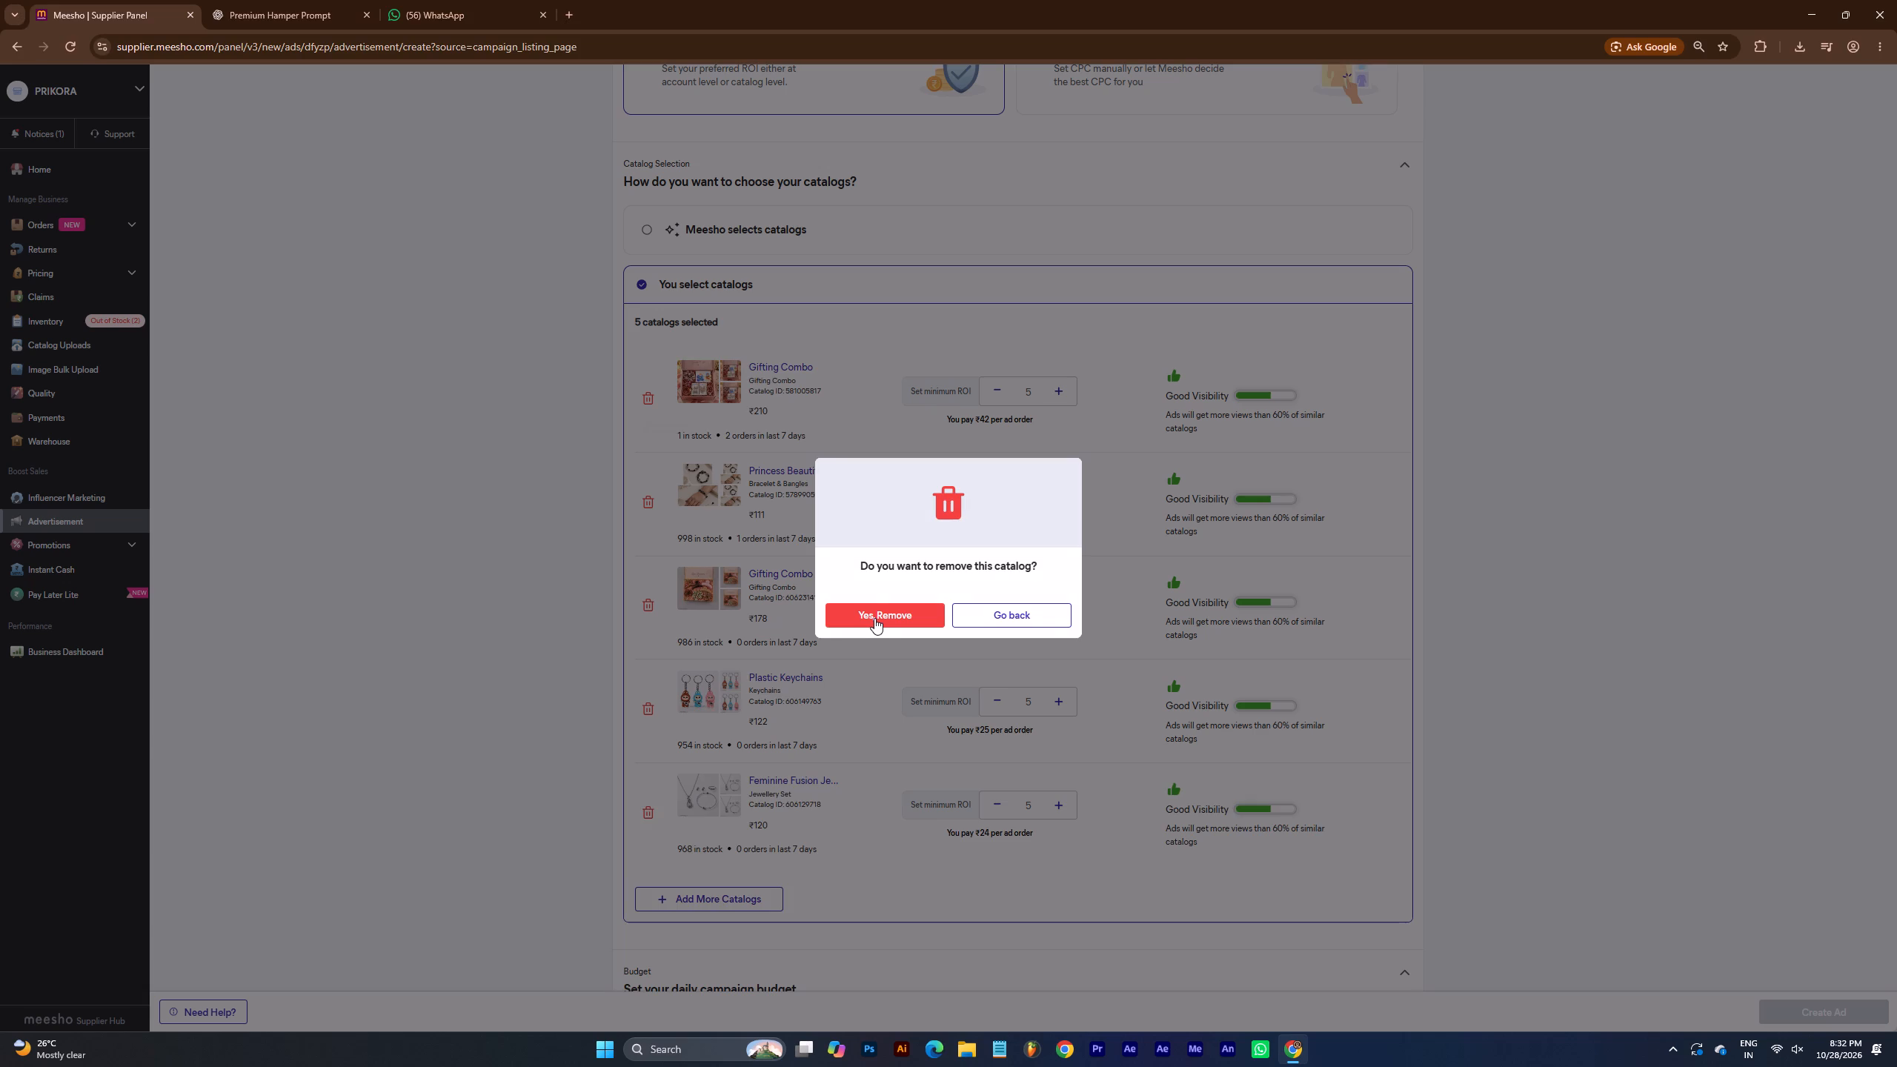
{"action": "left_click", "coordinate": [874, 618]}
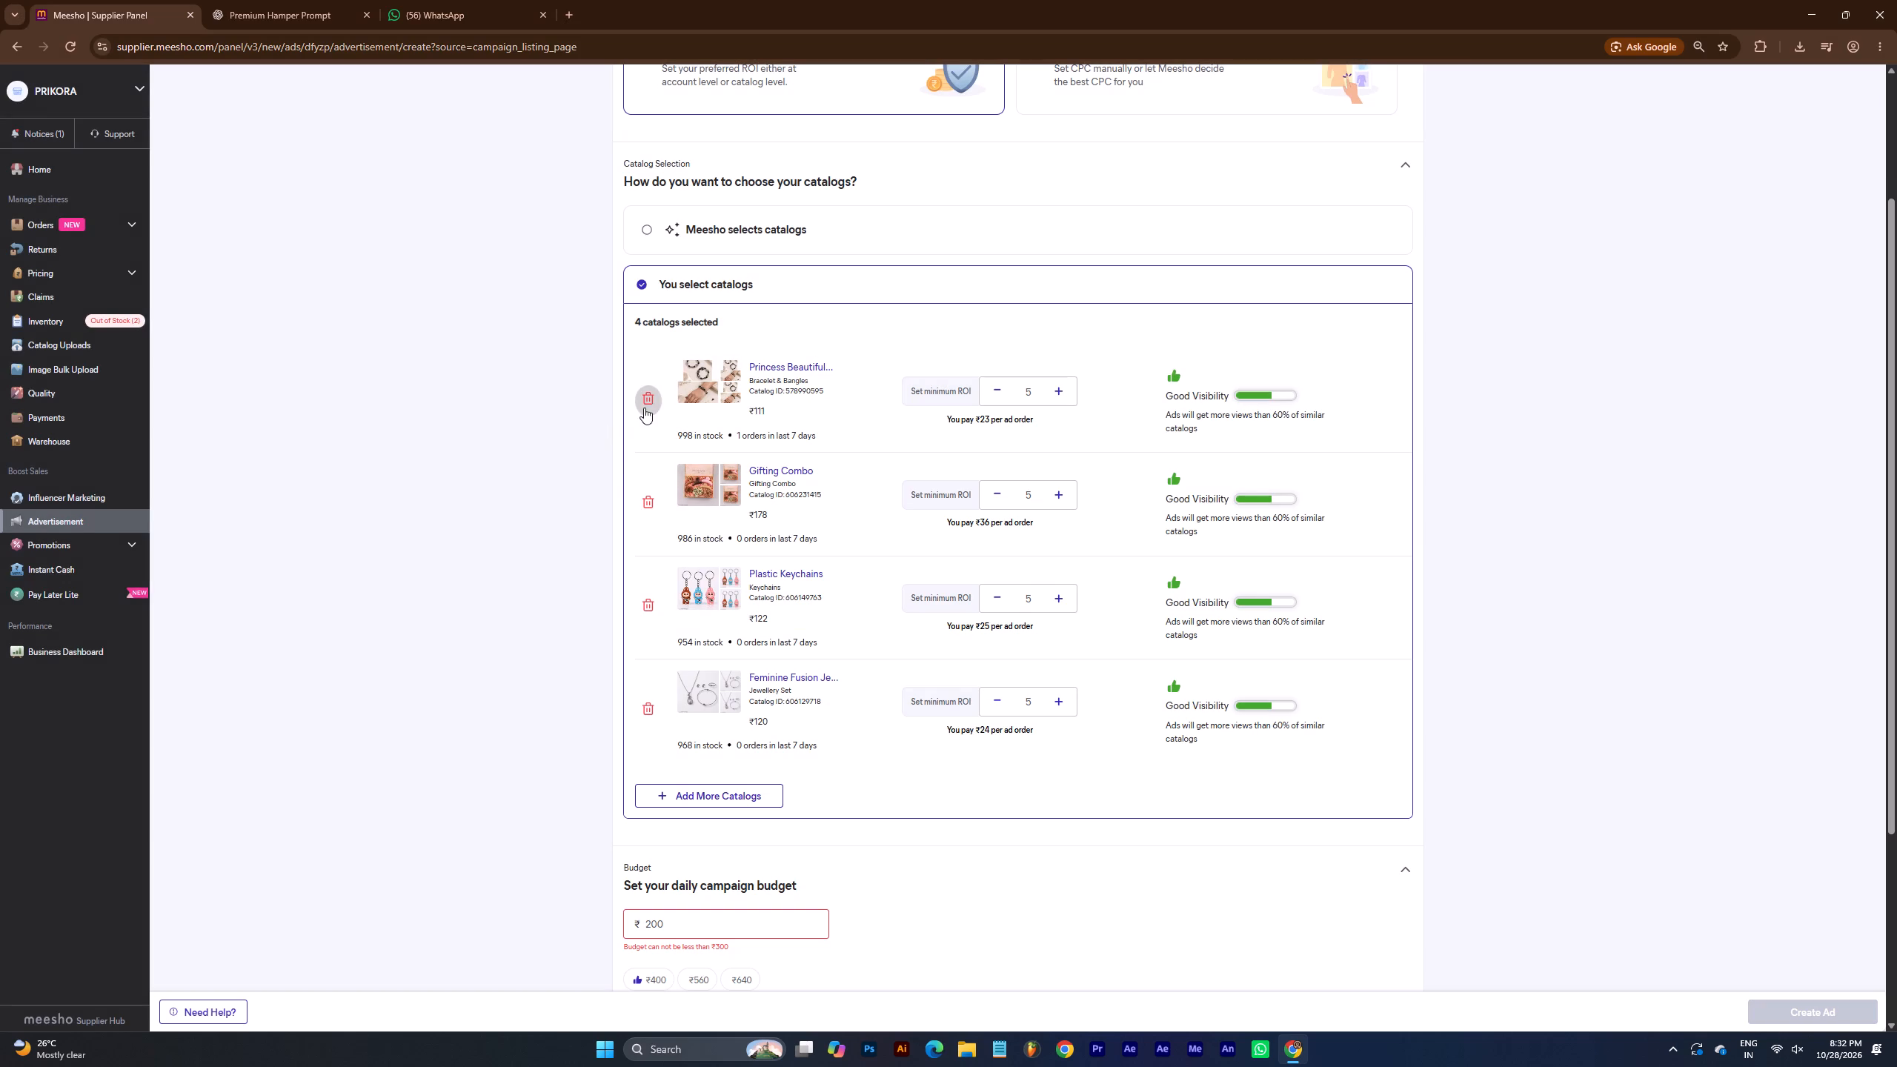
{"action": "left_click", "coordinate": [648, 395]}
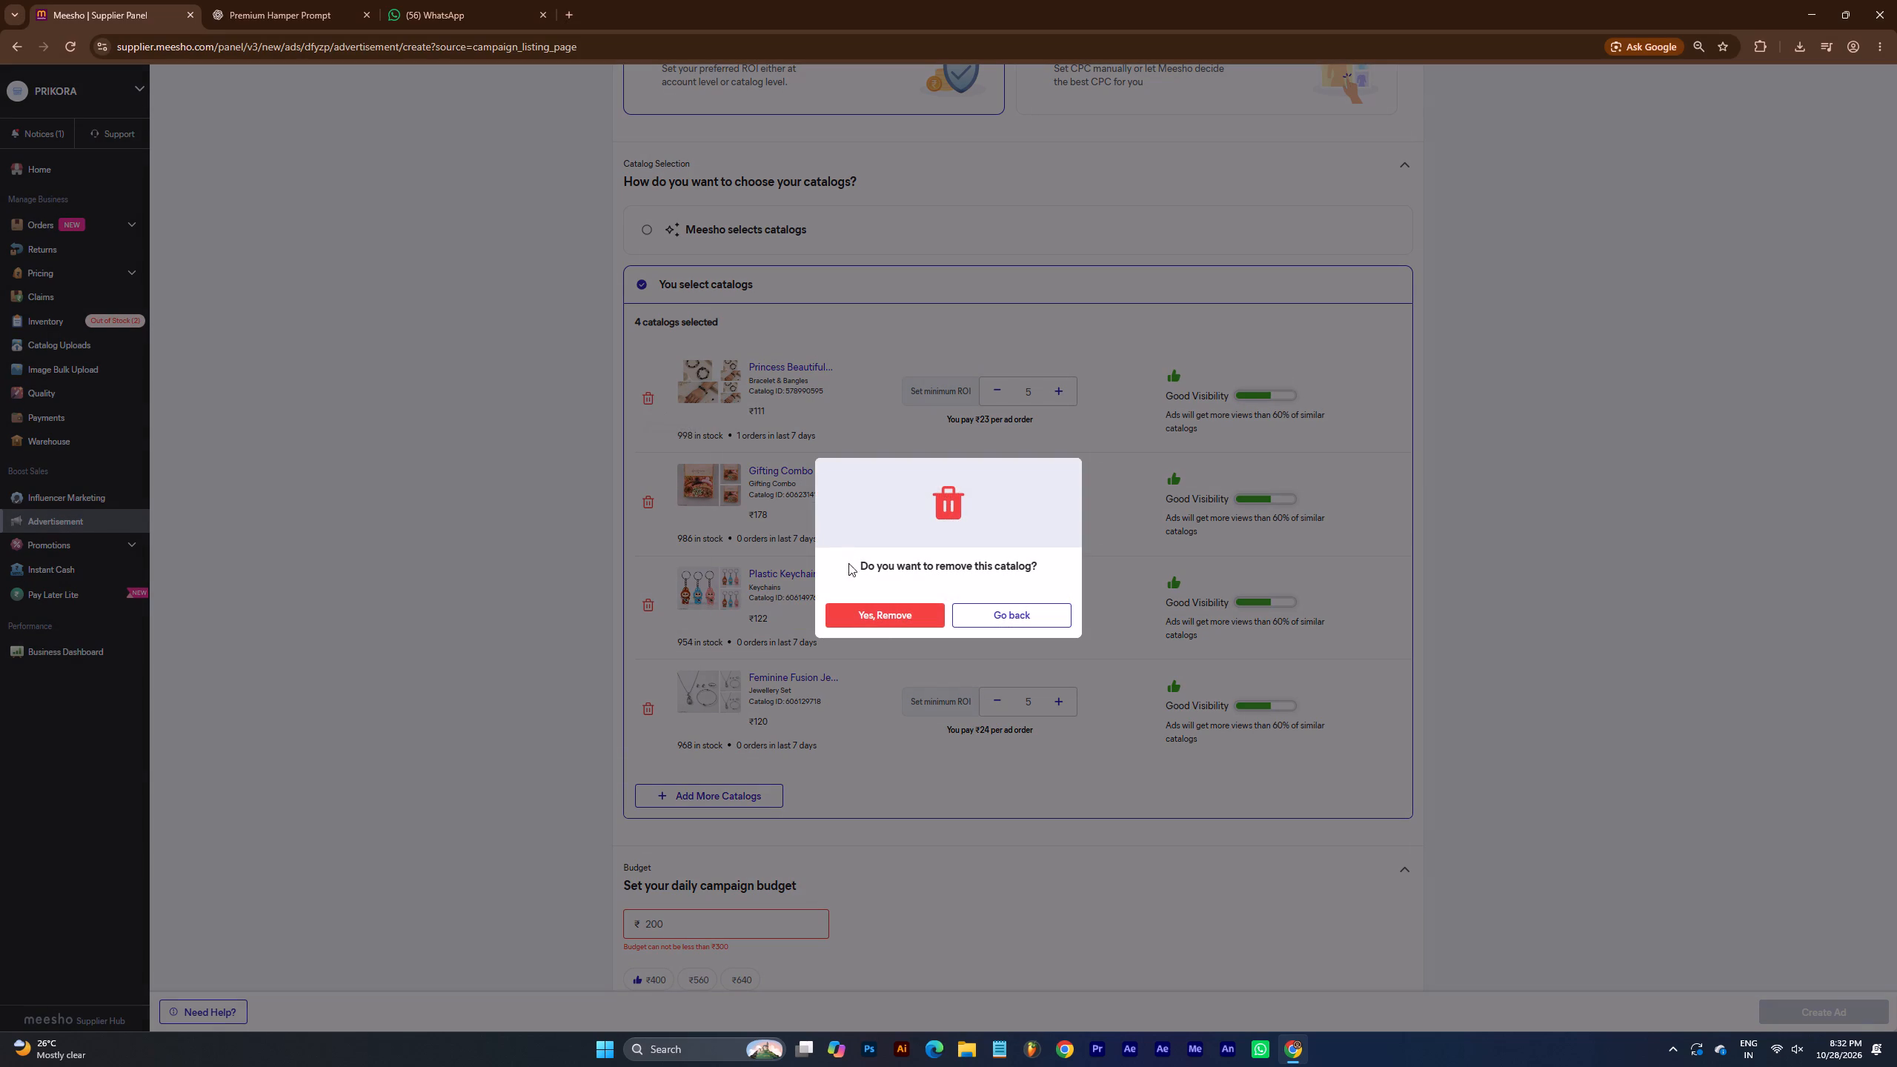
{"action": "left_click", "coordinate": [886, 614]}
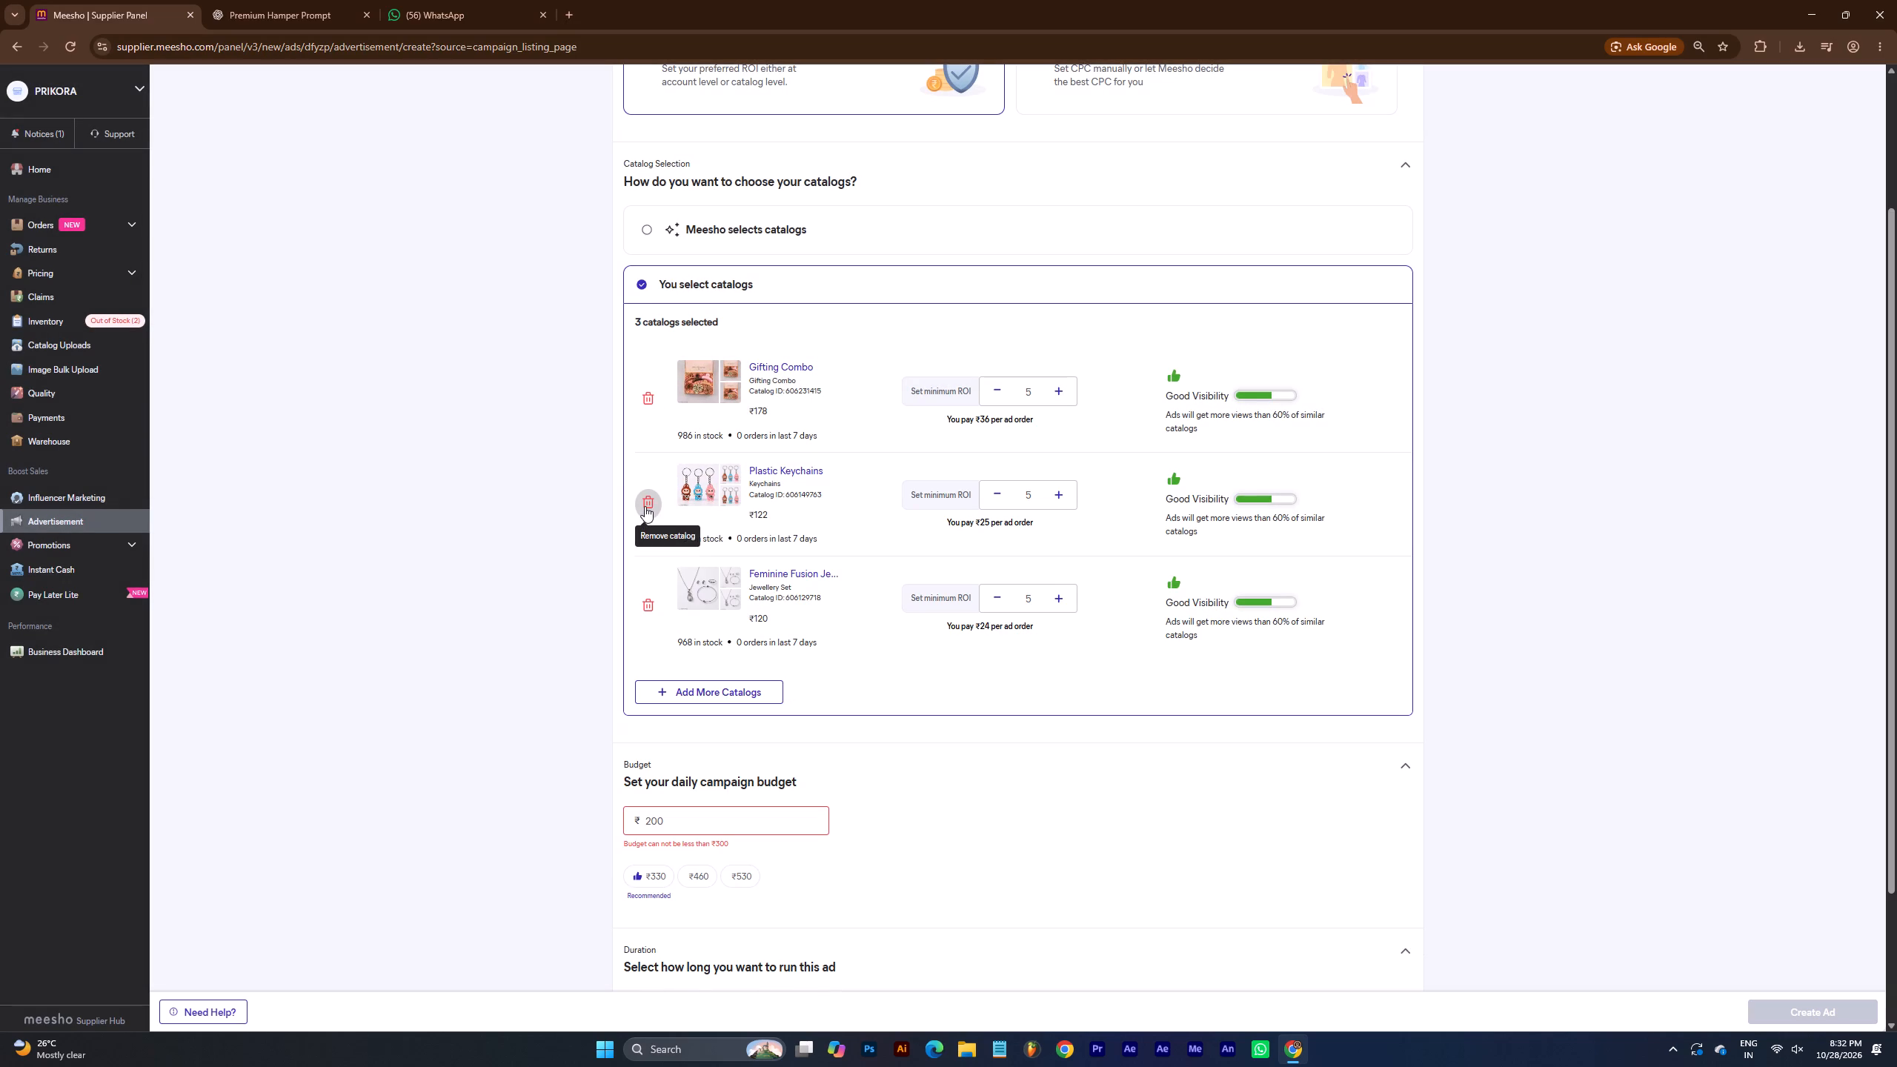
{"action": "left_click", "coordinate": [646, 601]}
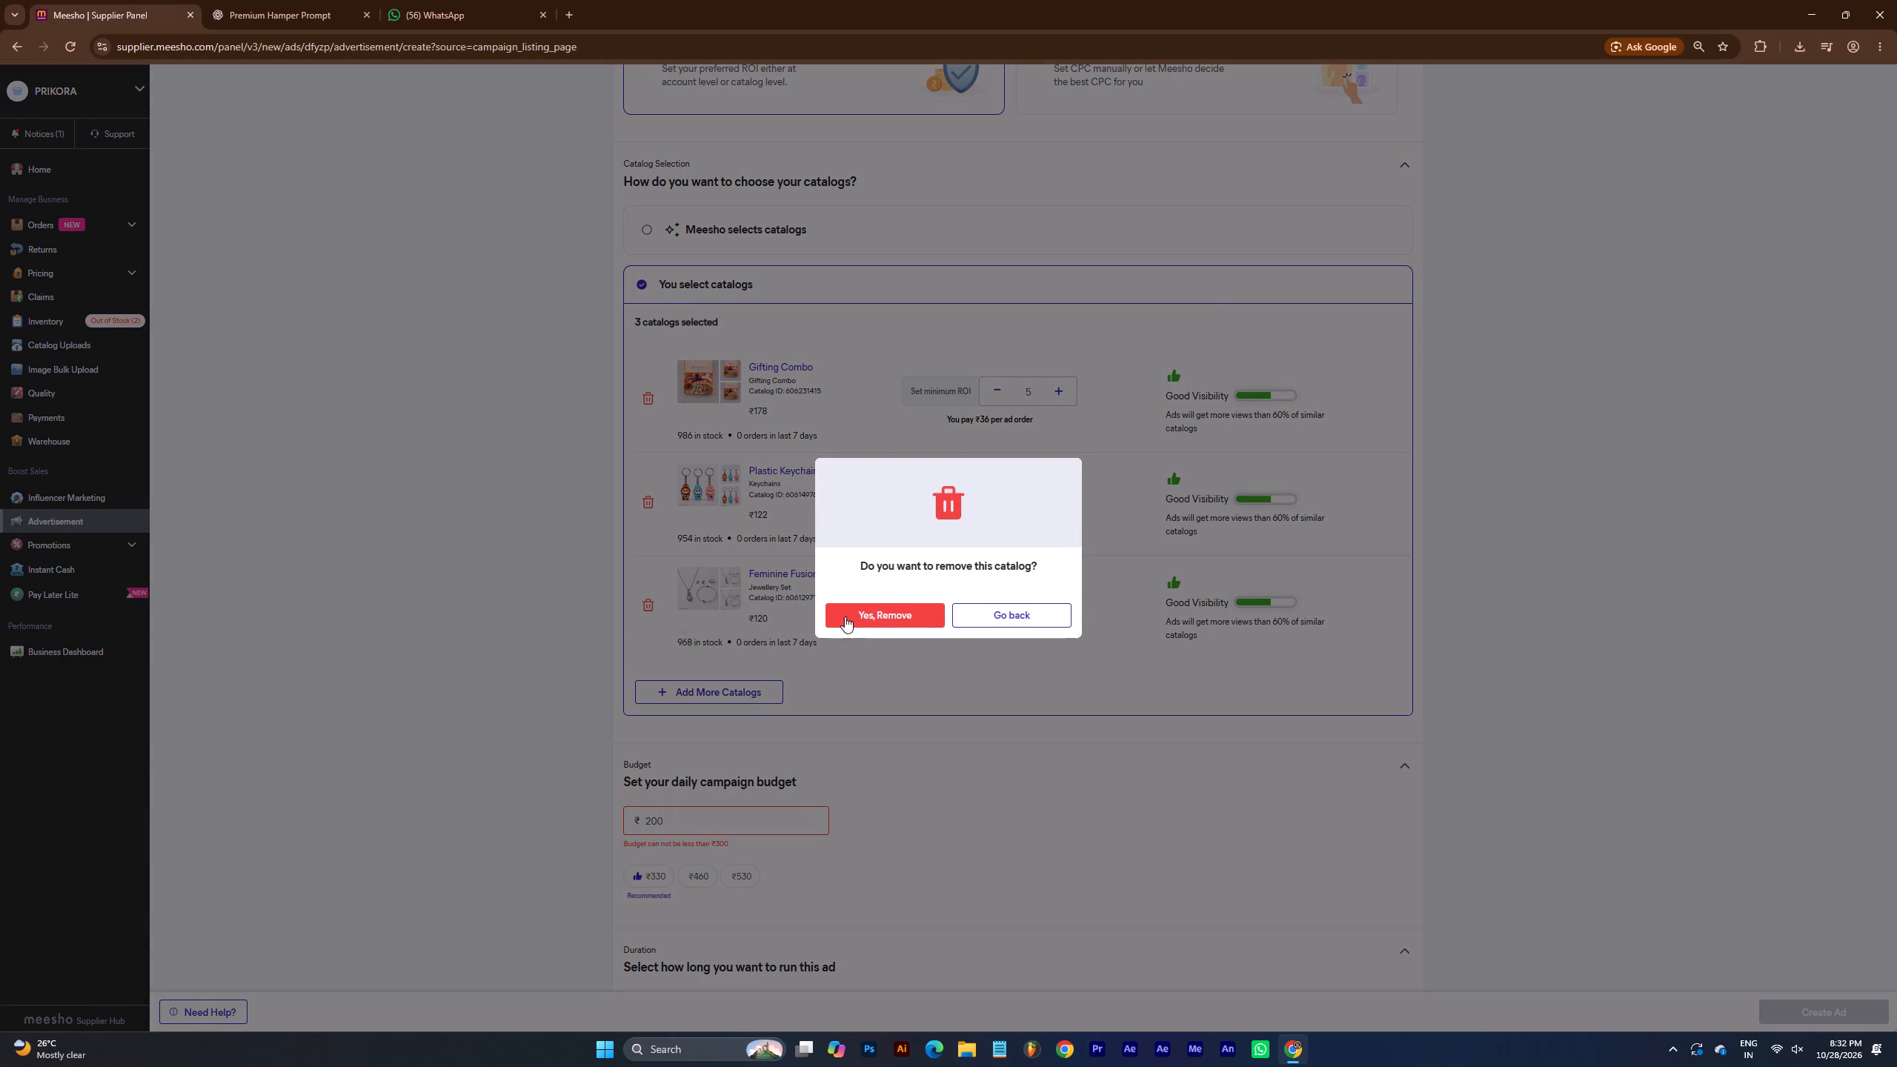
{"action": "left_click", "coordinate": [880, 615]}
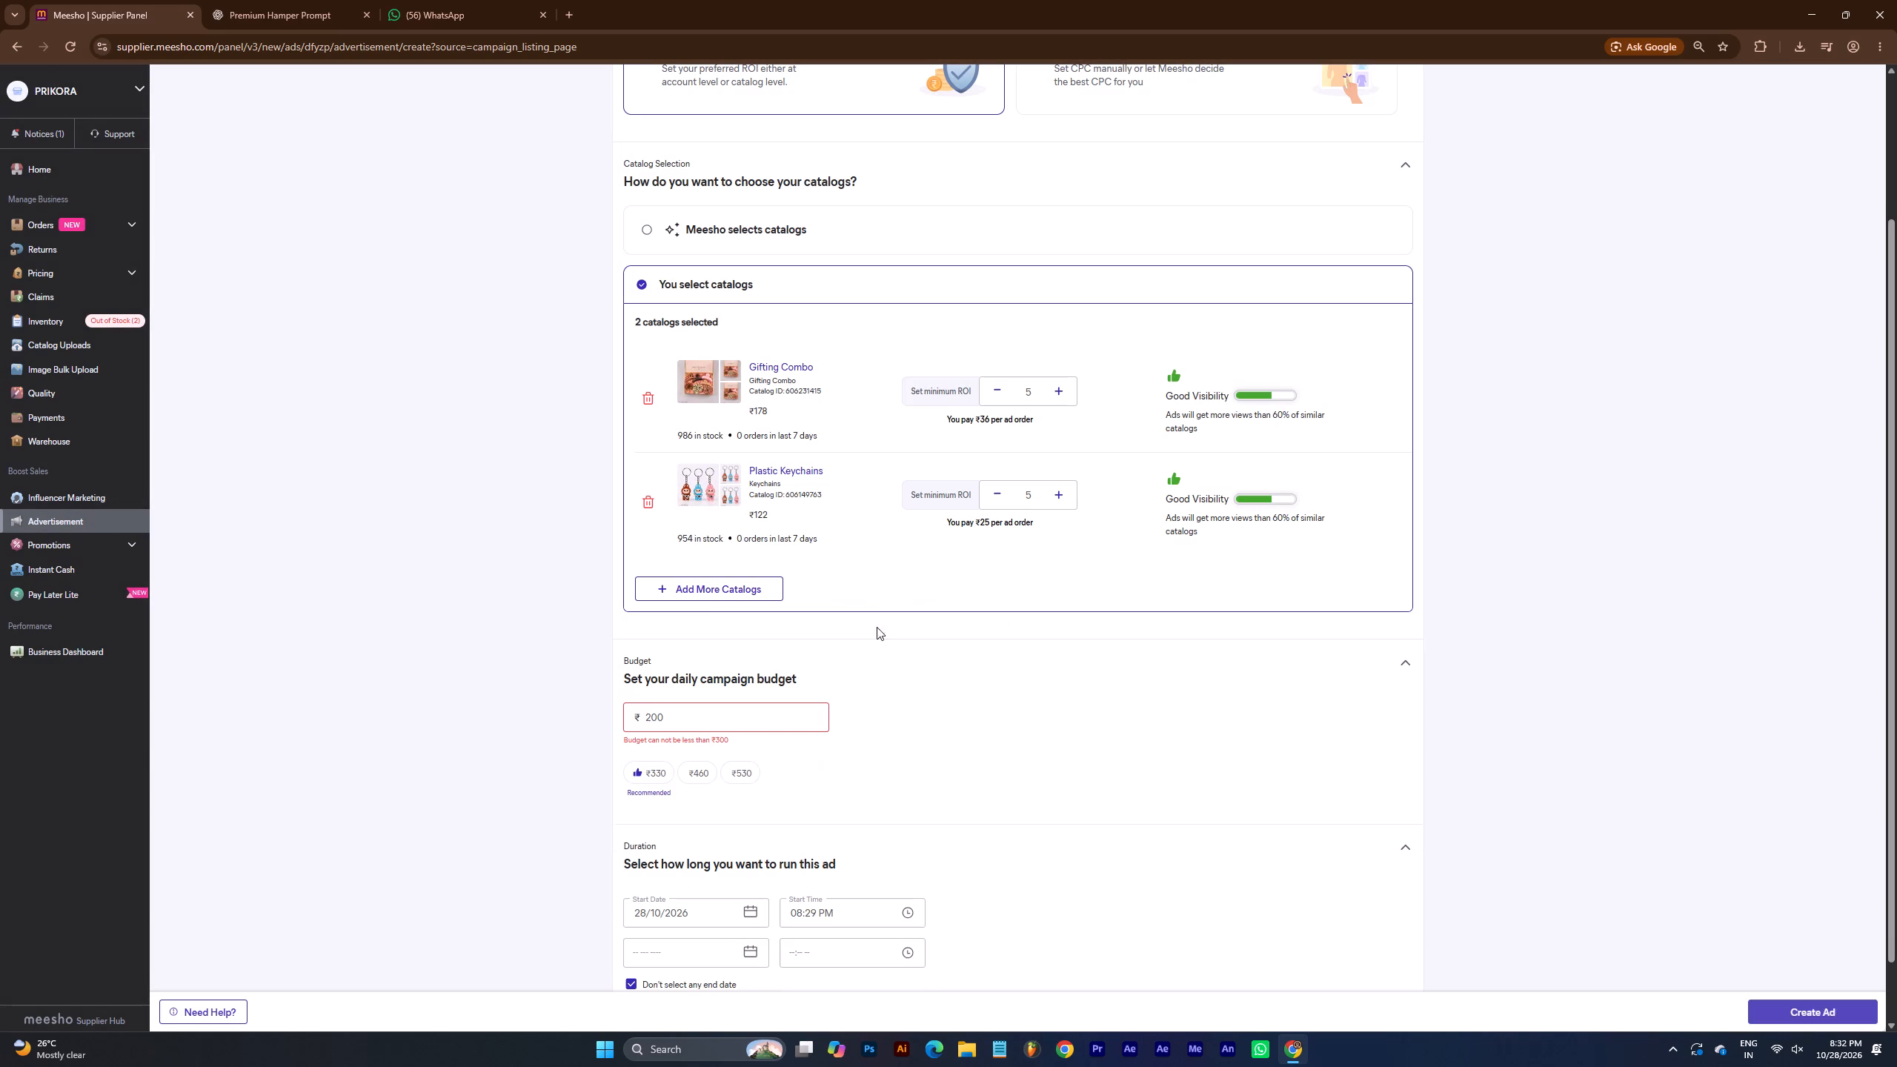
Open the list for adding more catalogs and look through it for others to include in the campaign.
{"action": "left_click", "coordinate": [718, 587]}
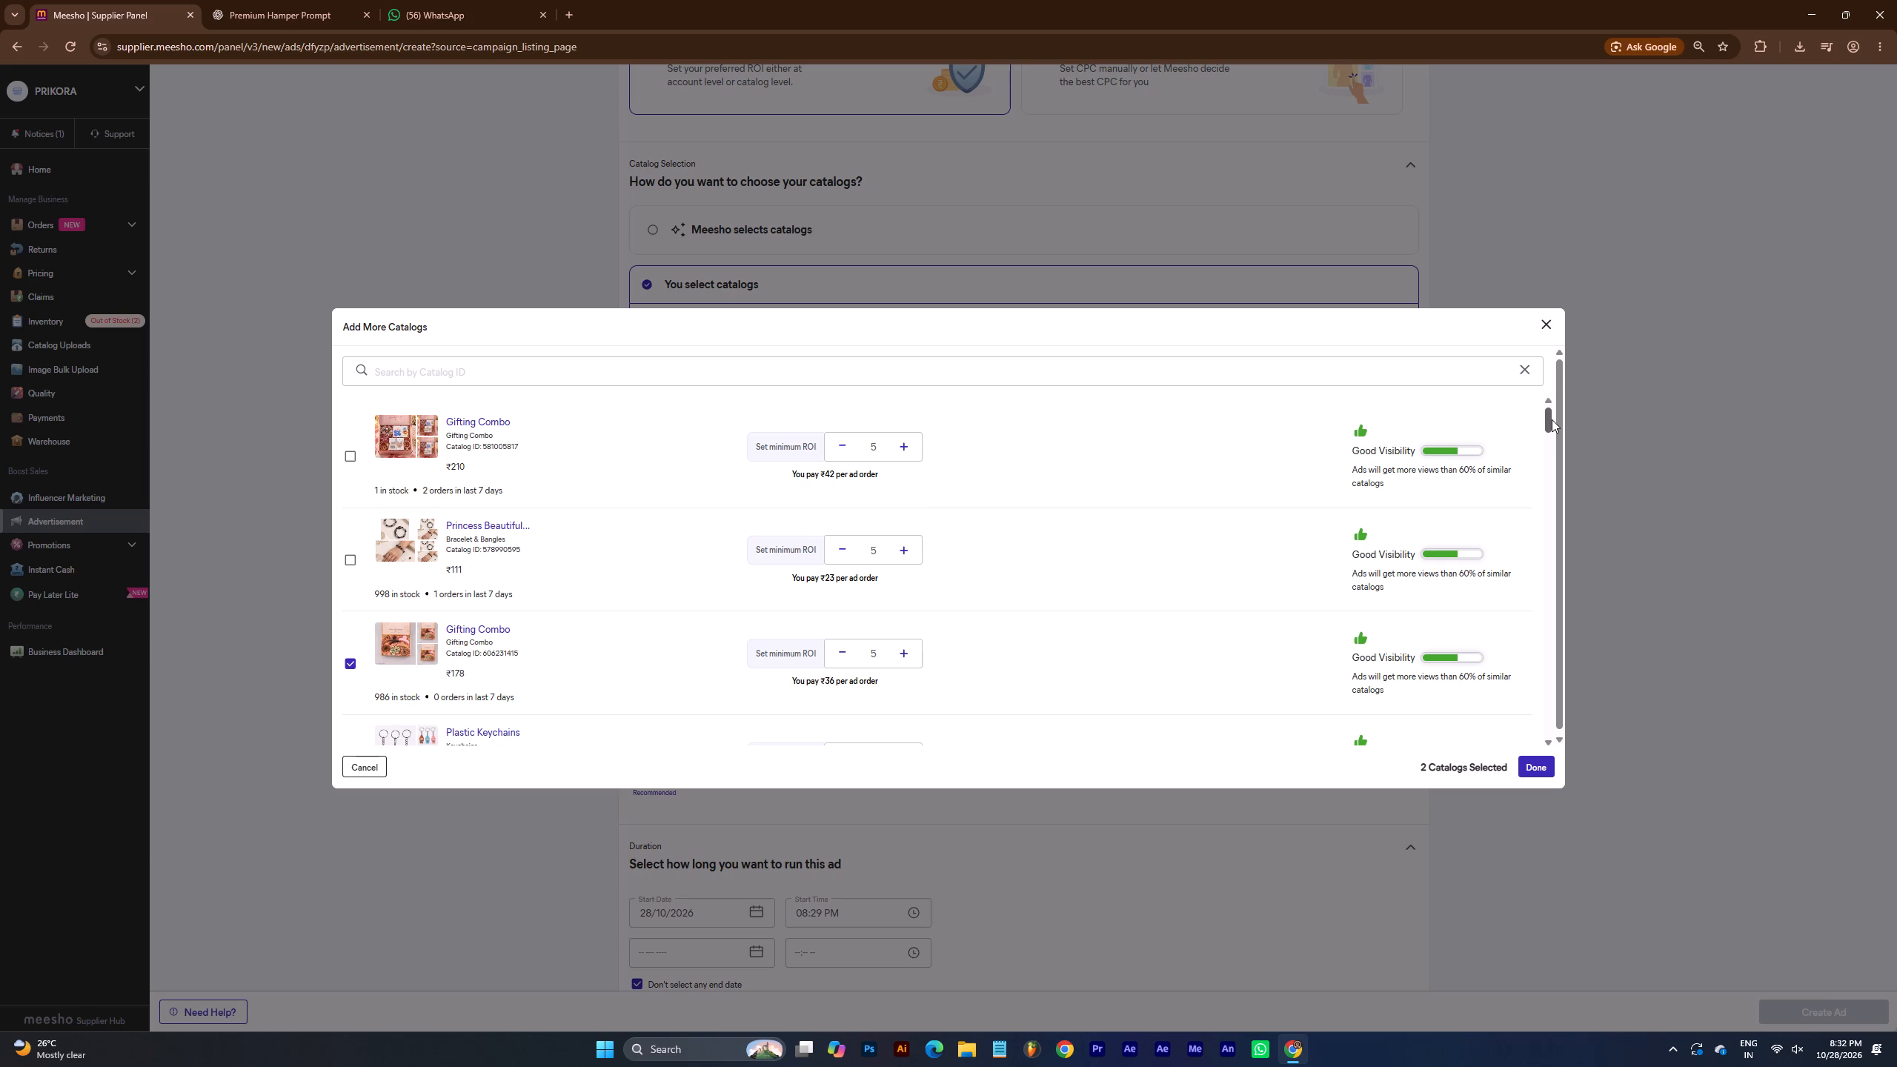
{"action": "left_click_drag", "start_coordinate": [1552, 419], "coordinate": [1552, 420]}
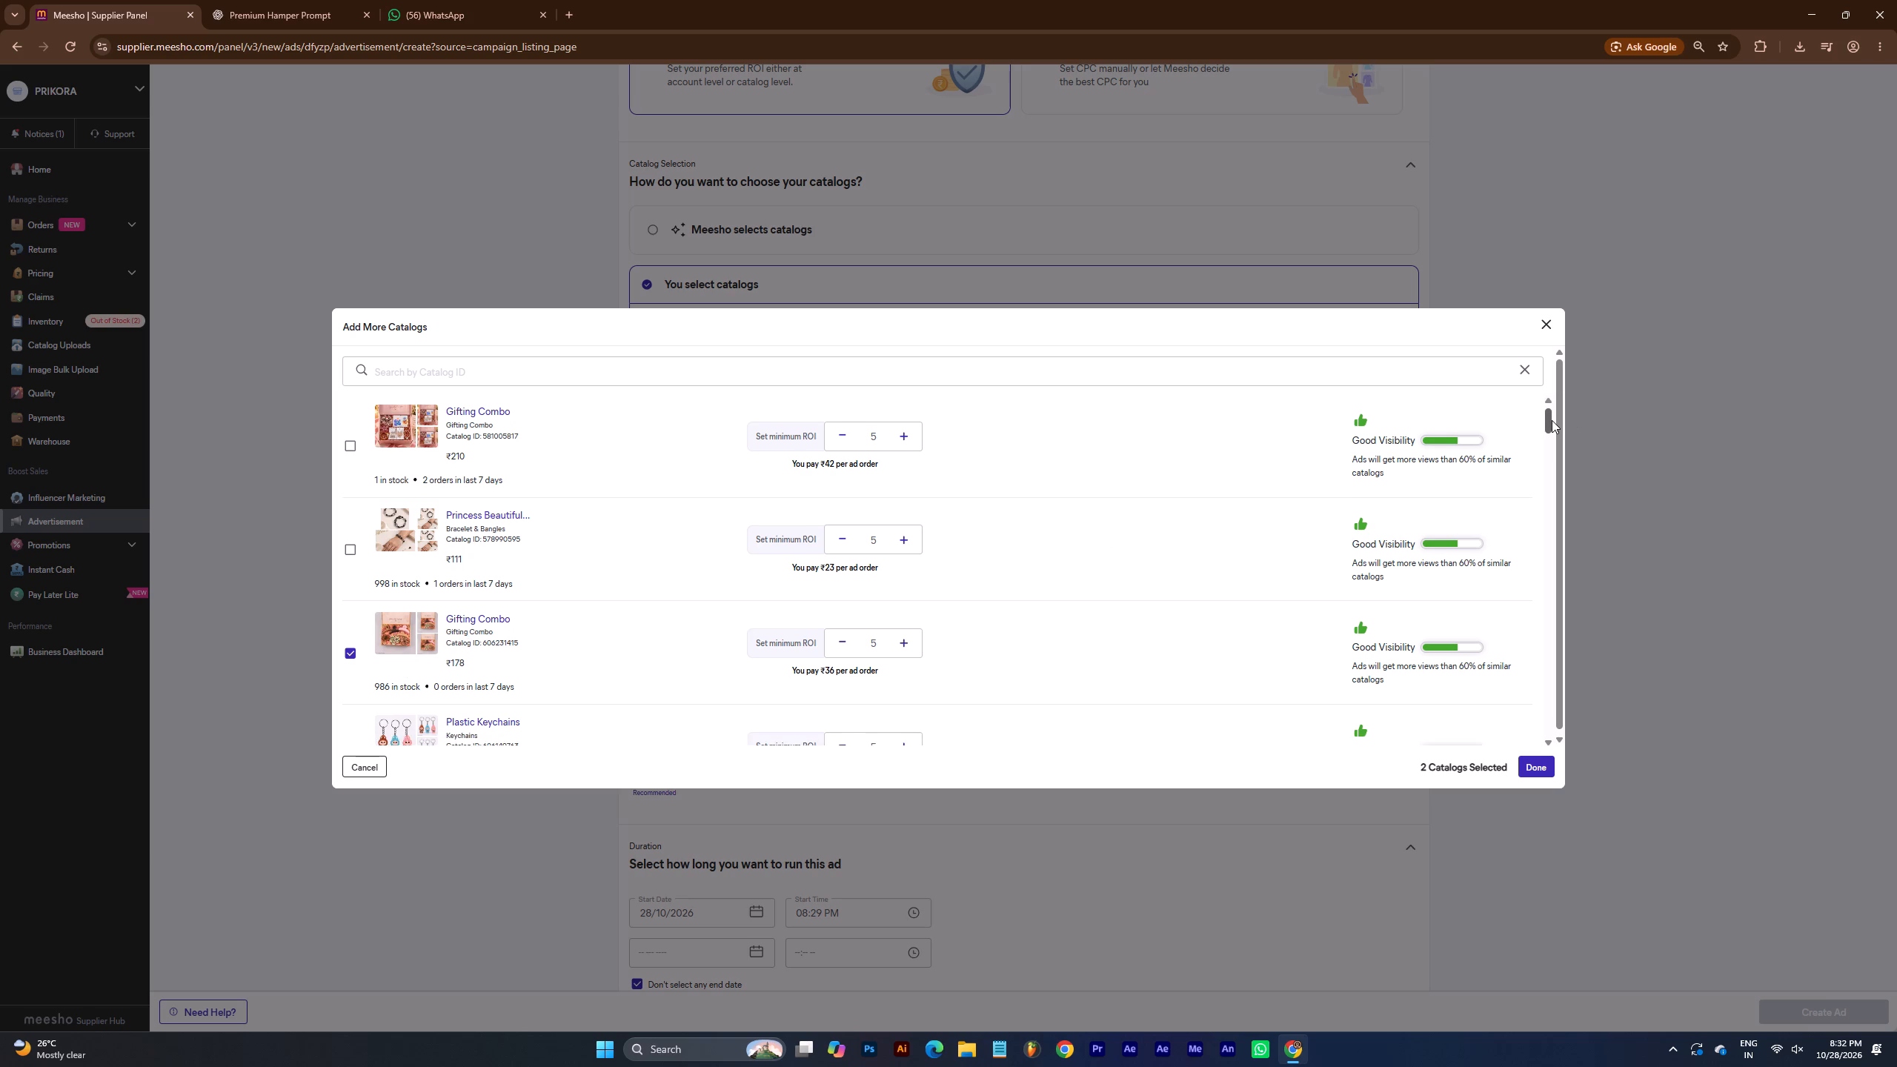
{"action": "left_click_drag", "start_coordinate": [1552, 420], "coordinate": [1548, 434]}
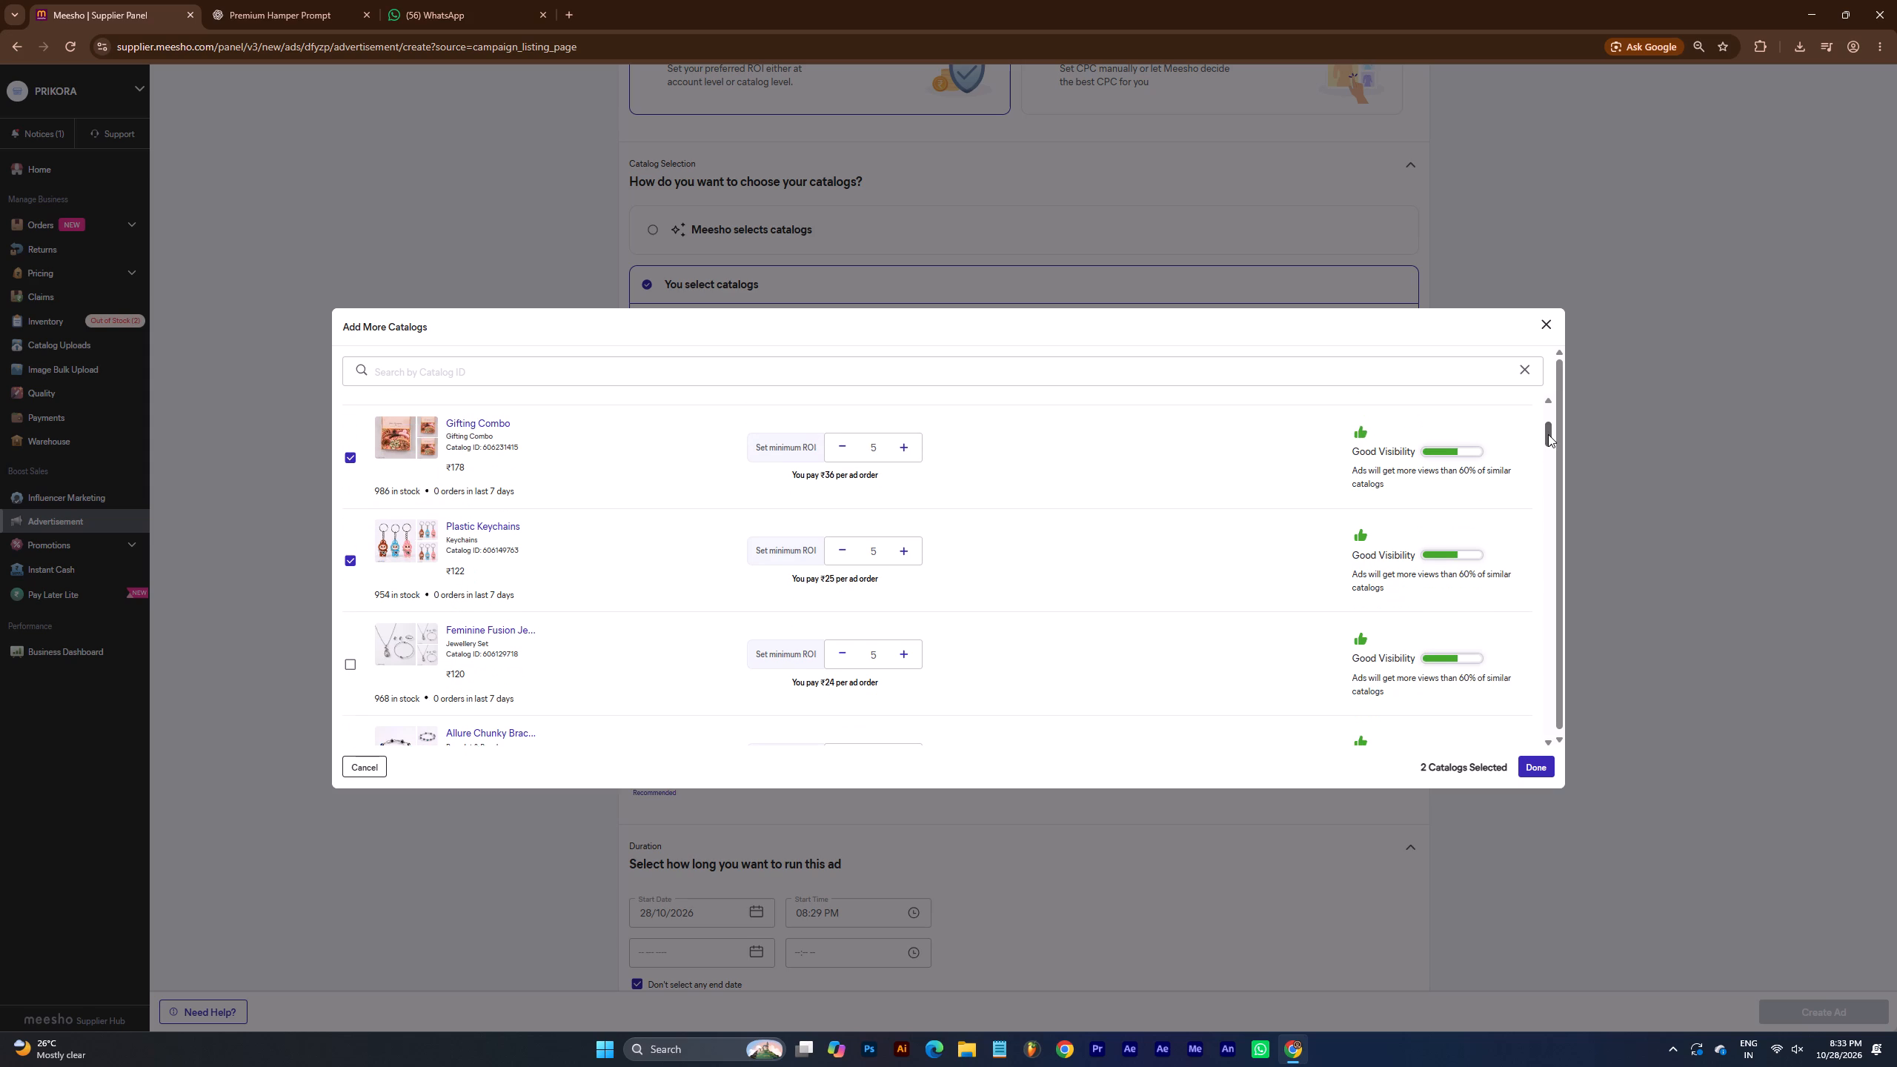
{"action": "left_click_drag", "start_coordinate": [1548, 434], "coordinate": [1550, 442]}
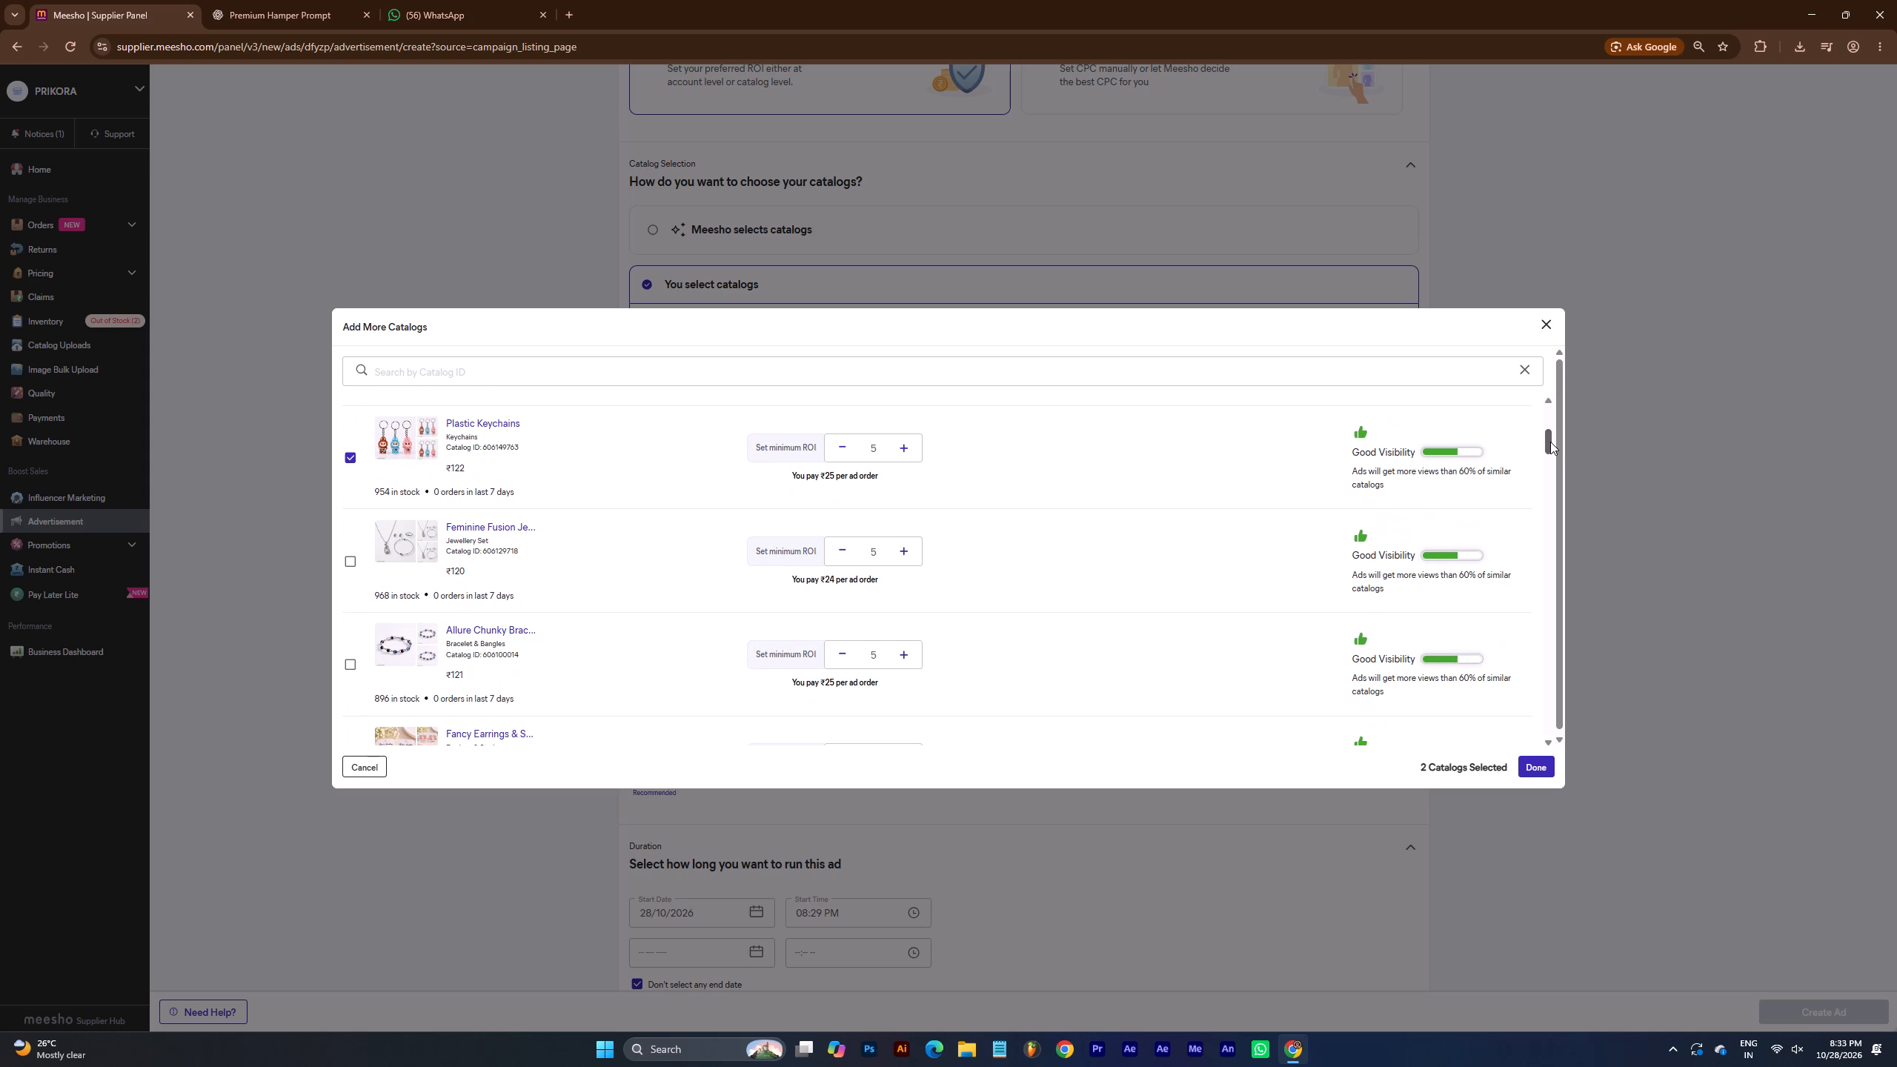
{"action": "left_click_drag", "start_coordinate": [1550, 442], "coordinate": [1555, 453]}
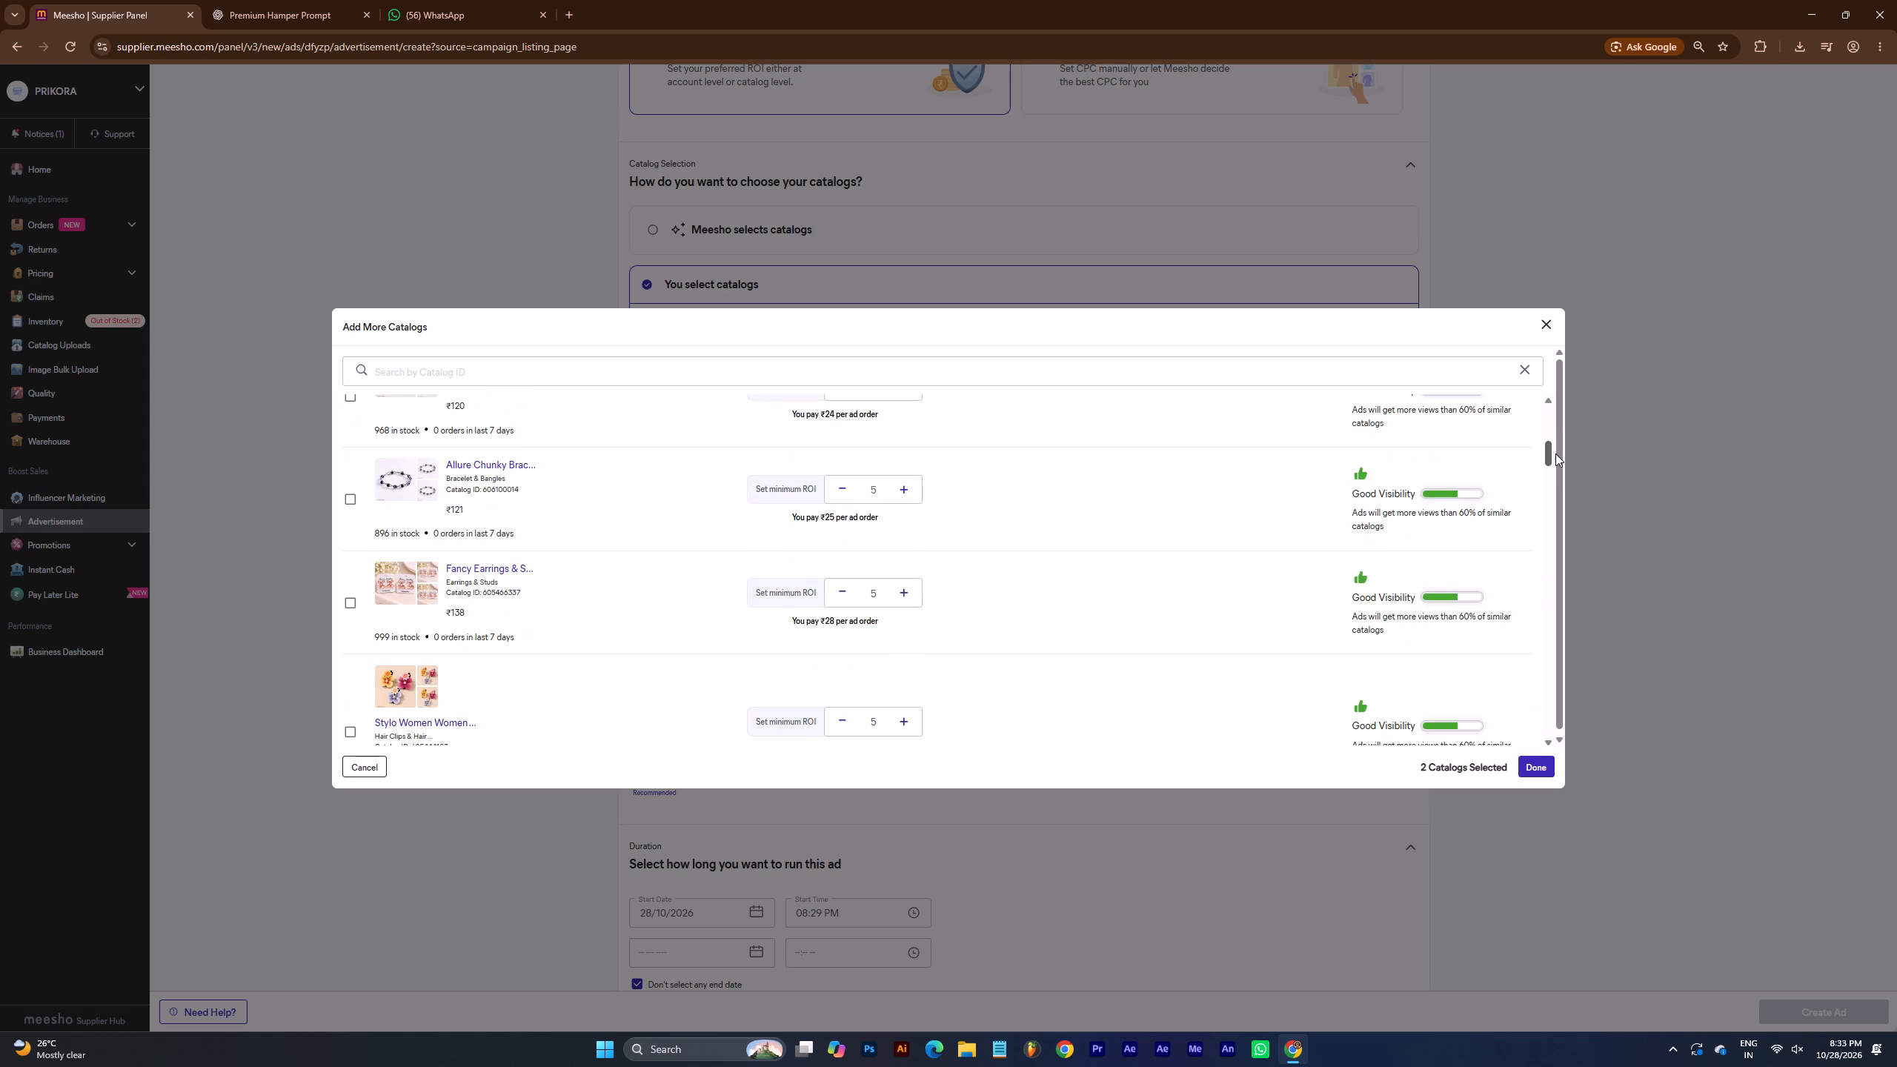
{"action": "left_click_drag", "start_coordinate": [1555, 453], "coordinate": [1556, 459]}
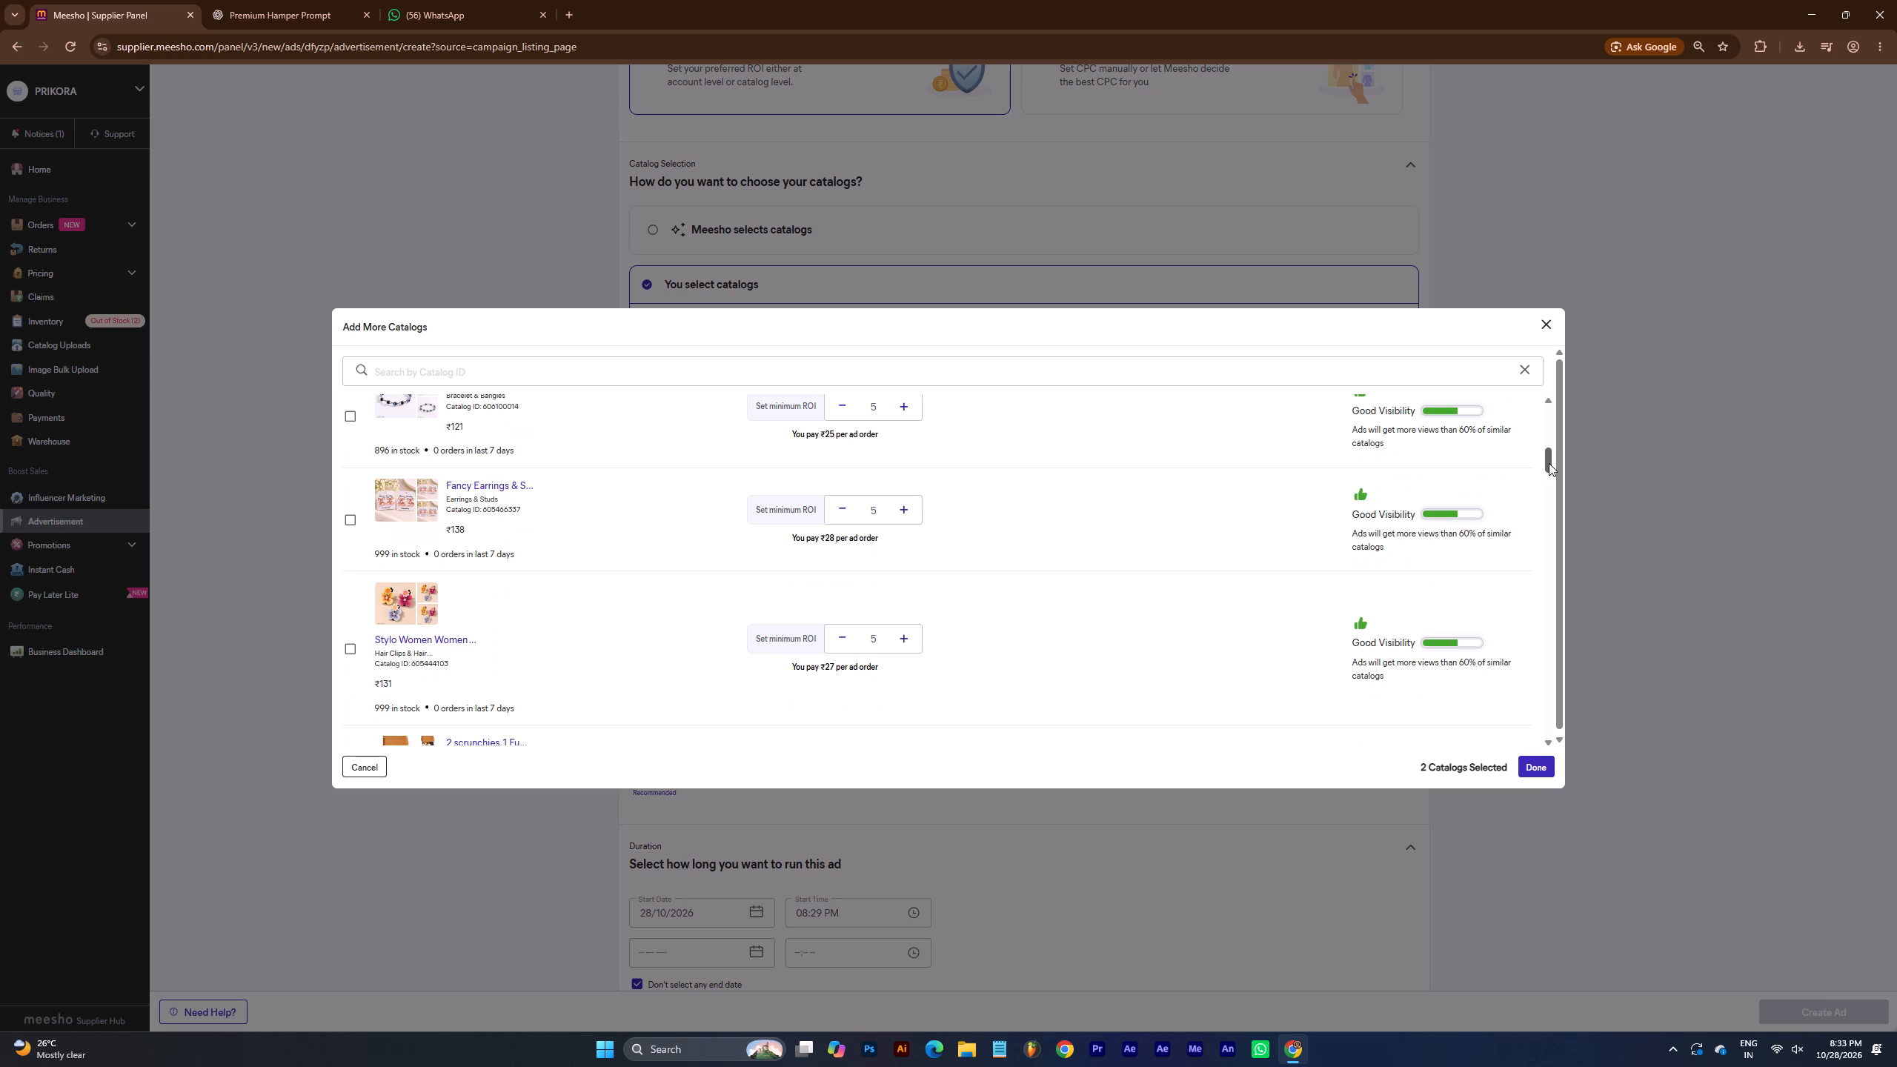
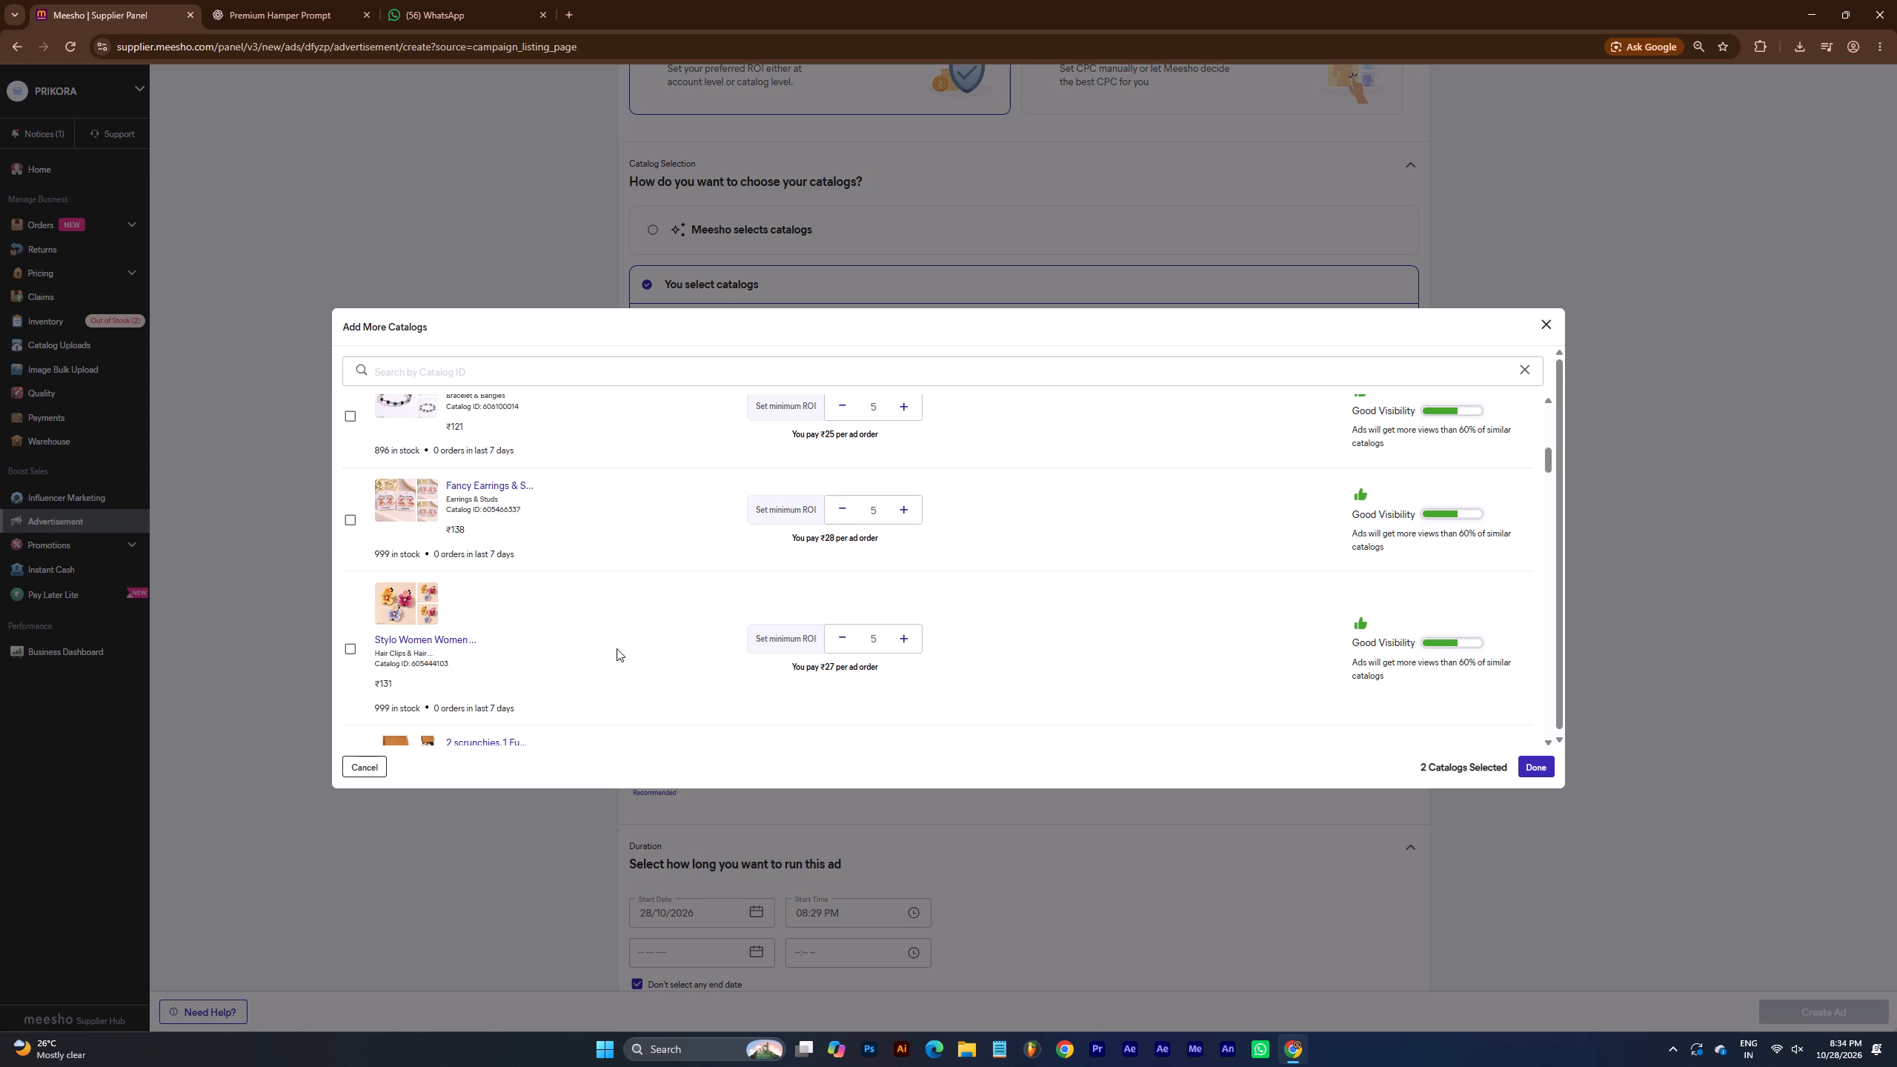
Add the ₹131 Stylo Women hair clips and the ₹121 Hair Clips catalogs to the campaign's selection.
{"action": "left_click", "coordinate": [353, 651]}
{"action": "left_click_drag", "start_coordinate": [1552, 465], "coordinate": [1544, 433]}
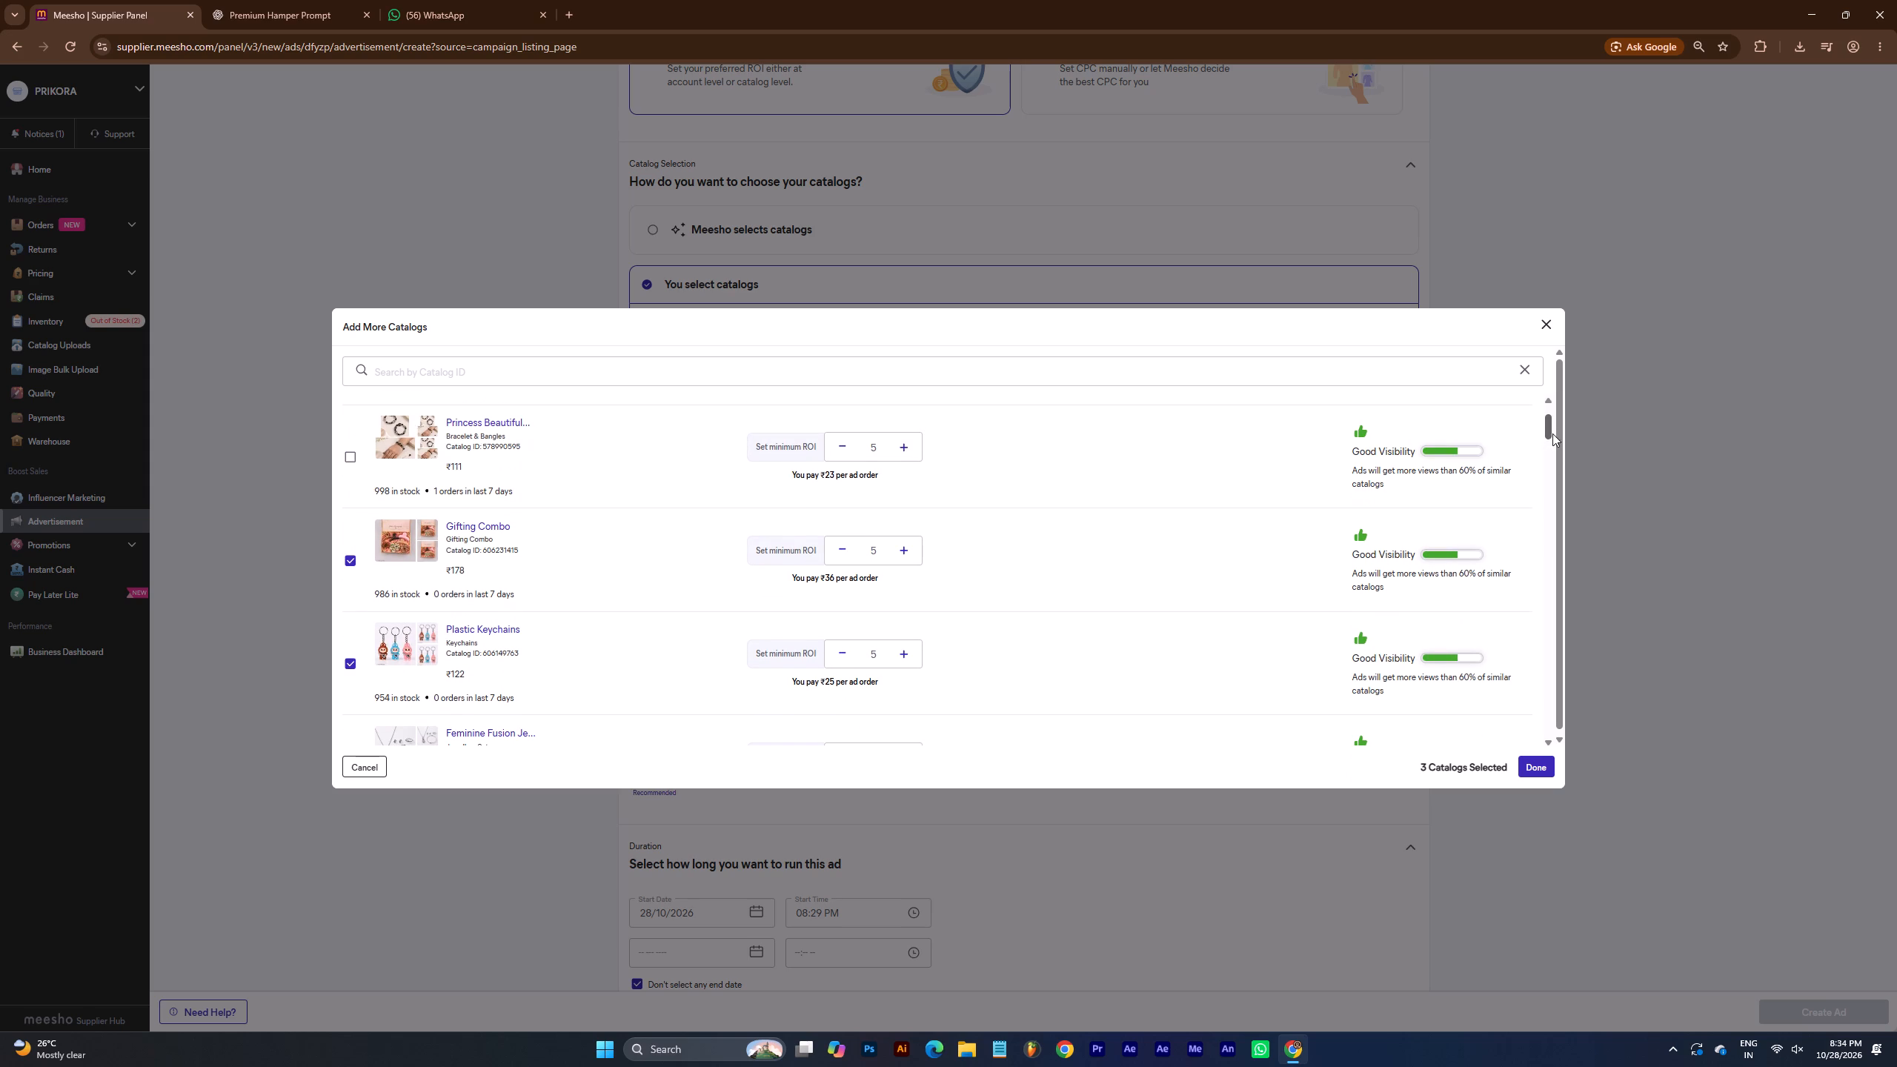
{"action": "left_click_drag", "start_coordinate": [1550, 432], "coordinate": [1549, 457]}
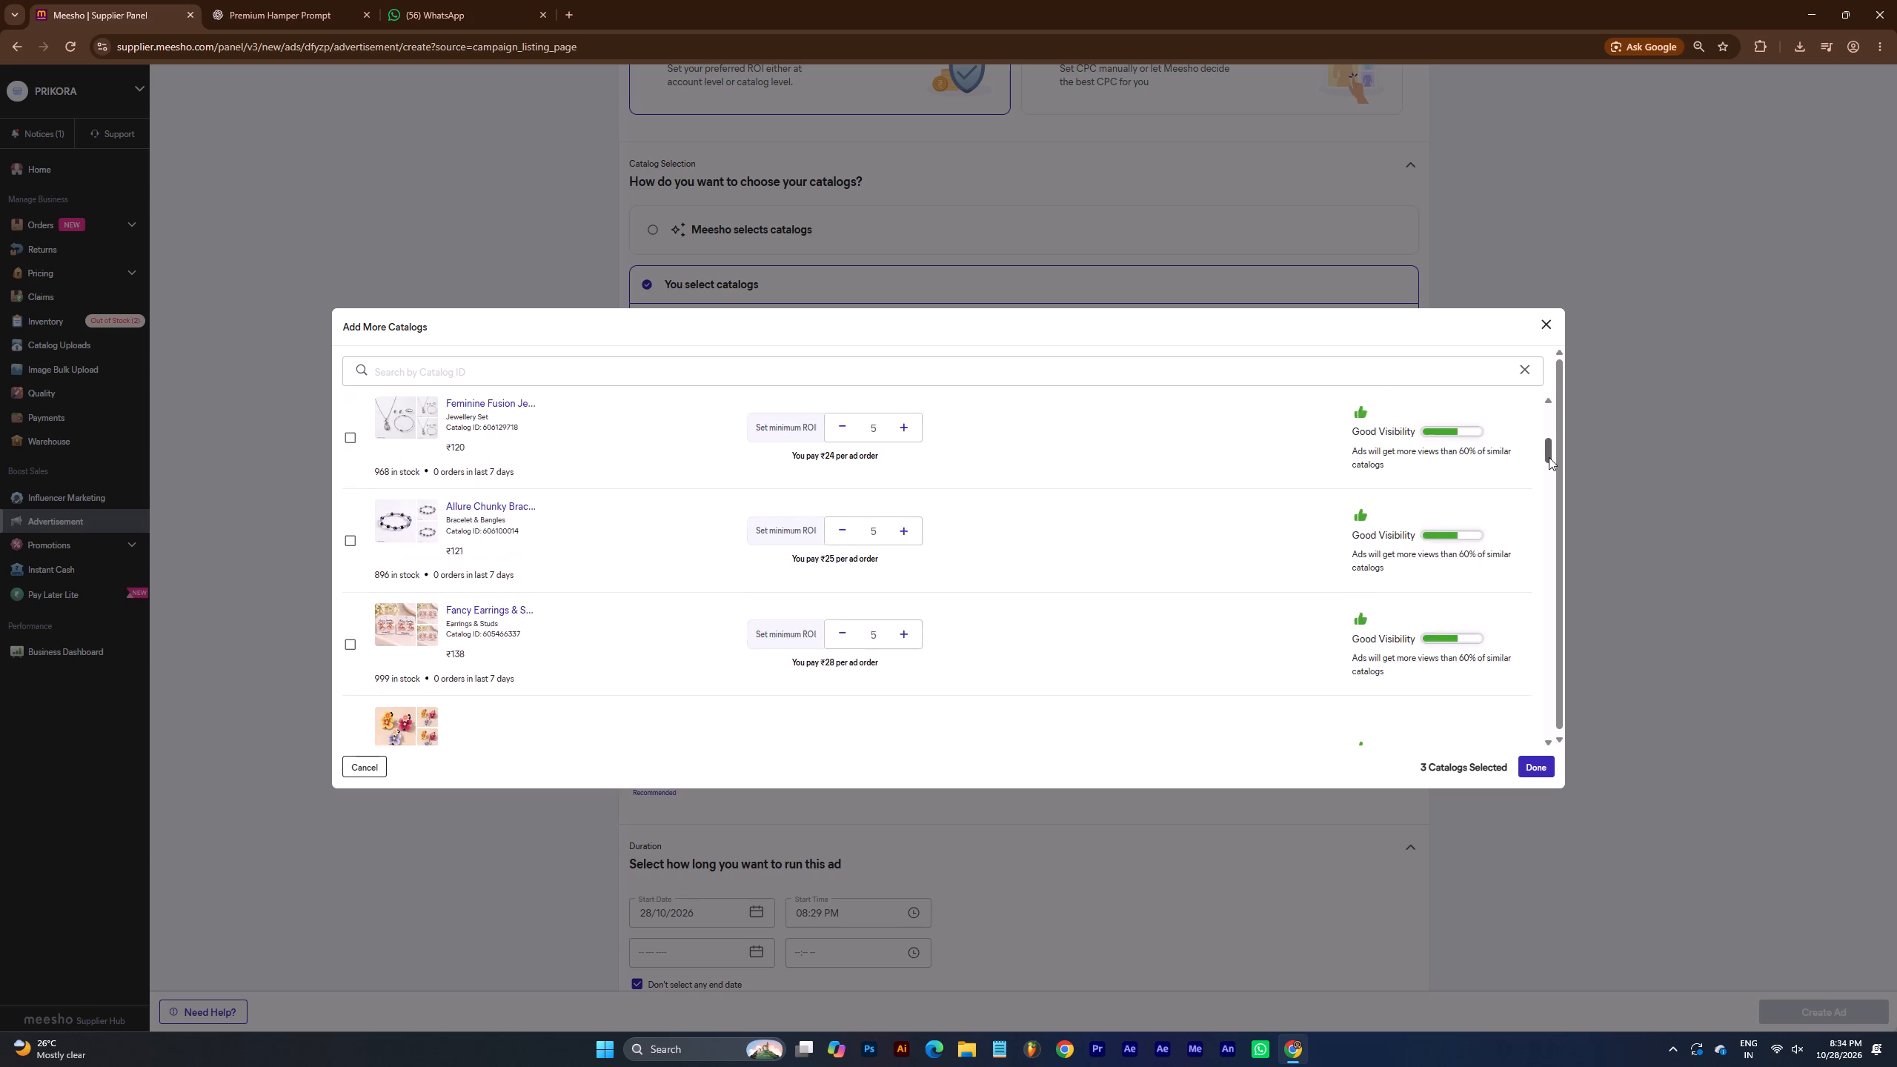
{"action": "left_click_drag", "start_coordinate": [1549, 457], "coordinate": [1549, 479]}
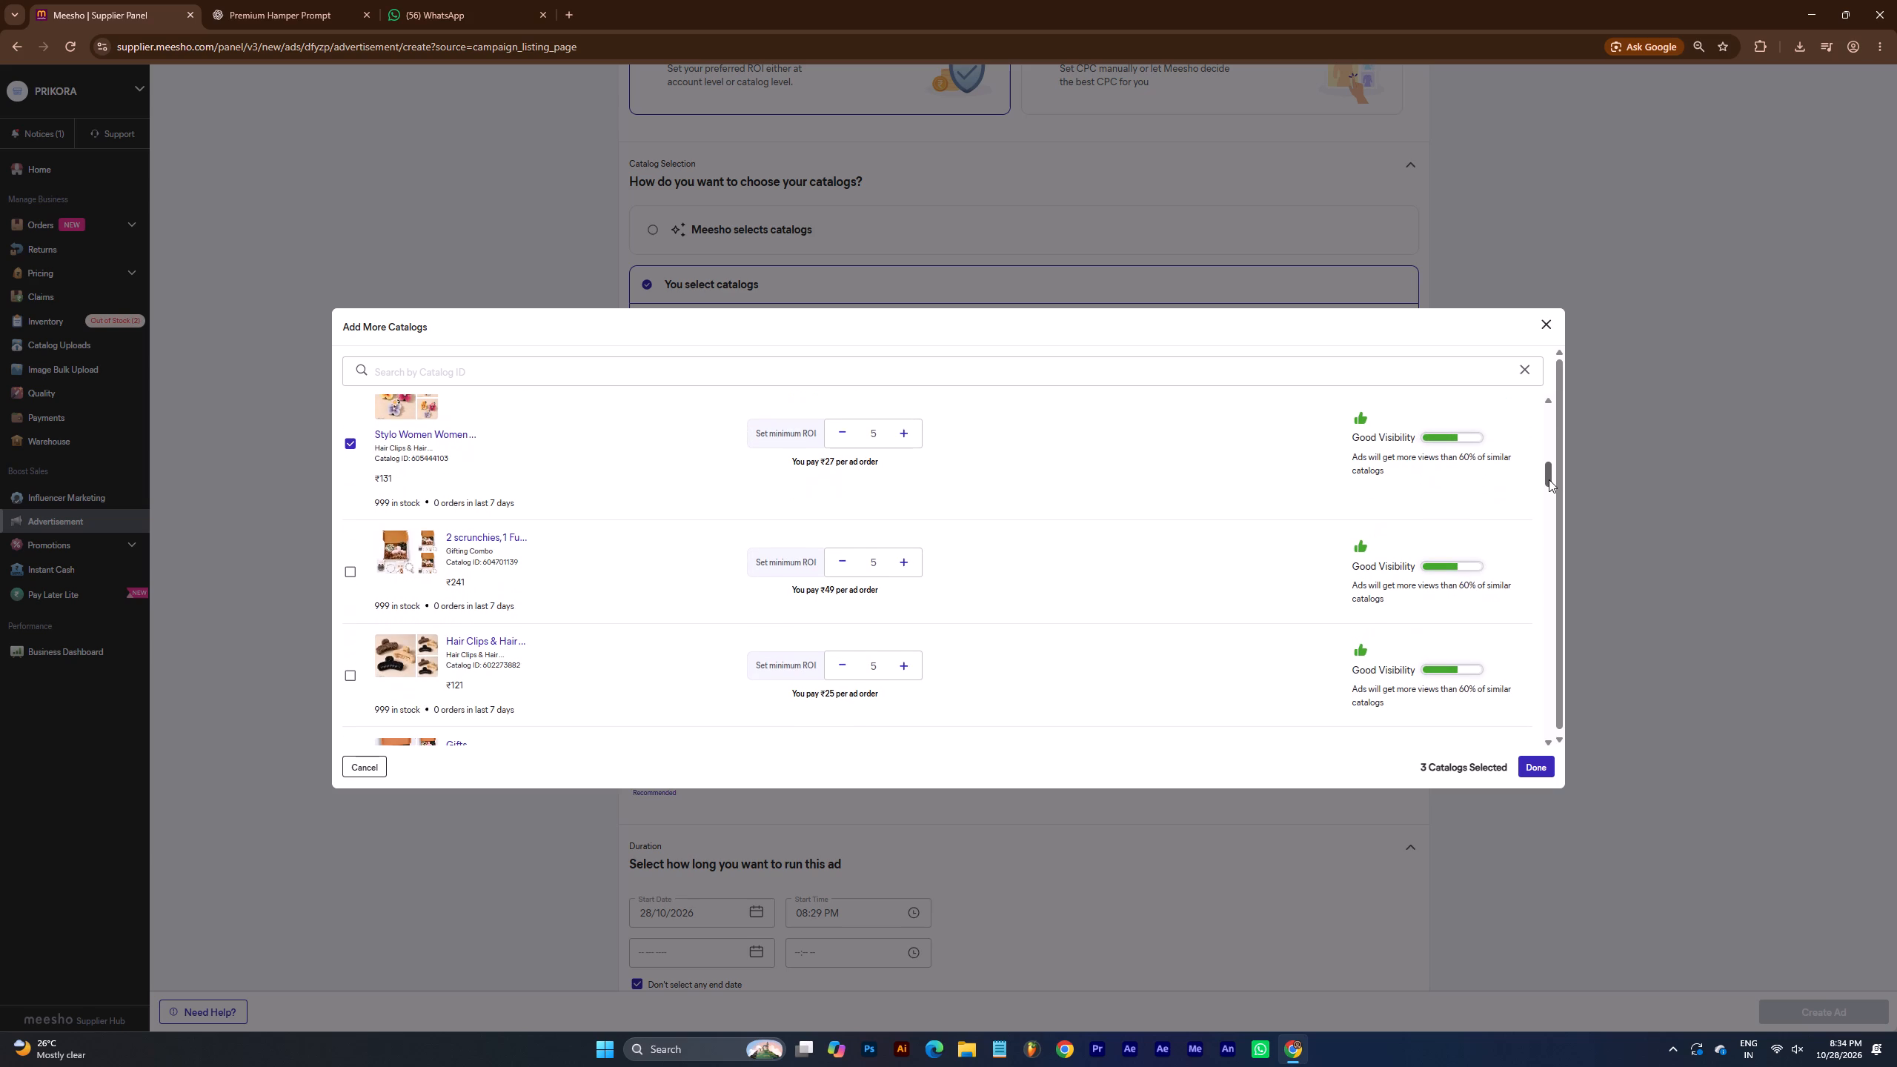
{"action": "left_click_drag", "start_coordinate": [1549, 479], "coordinate": [1549, 485]}
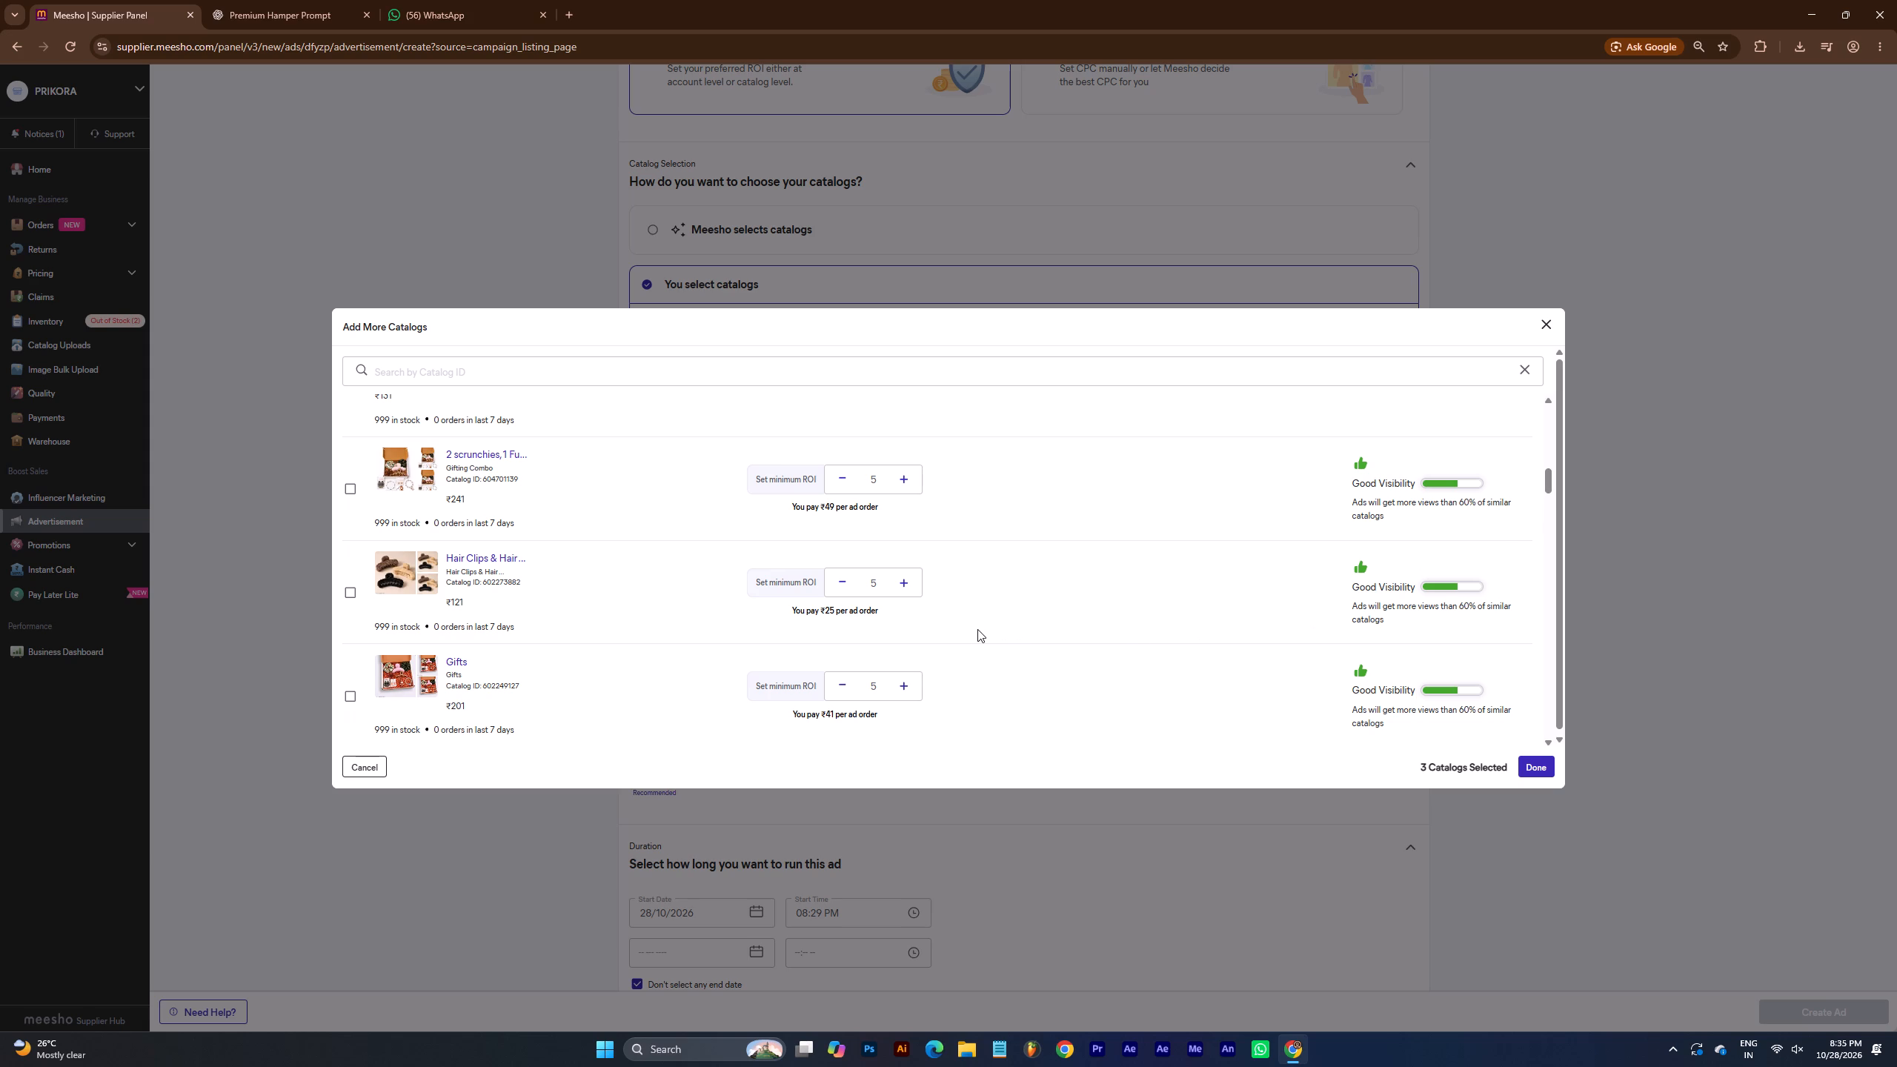
{"action": "left_click", "coordinate": [348, 596]}
Review the nearby catalogs and add the two Gifts catalogs priced ₹201 and ₹207 to the campaign's selection.
{"action": "left_click_drag", "start_coordinate": [1549, 479], "coordinate": [1547, 491]}
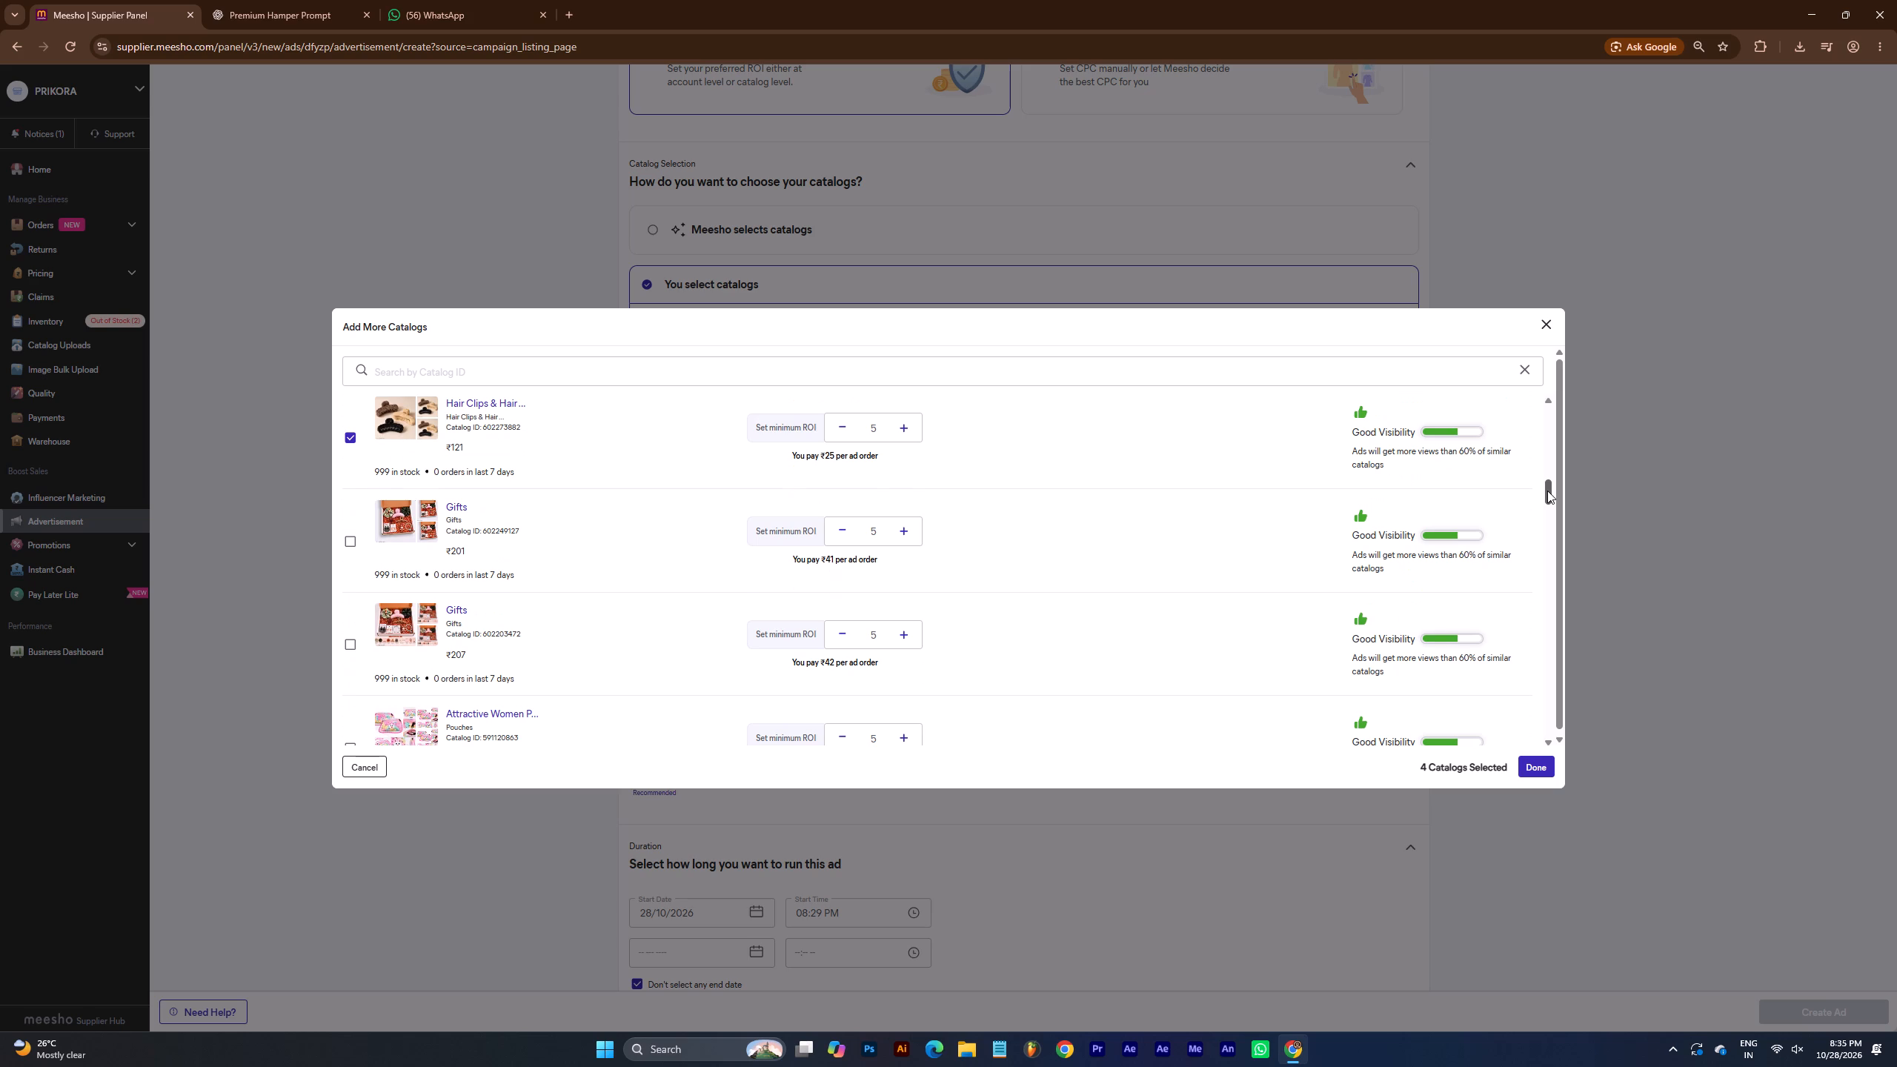
{"action": "left_click_drag", "start_coordinate": [1547, 491], "coordinate": [1546, 485]}
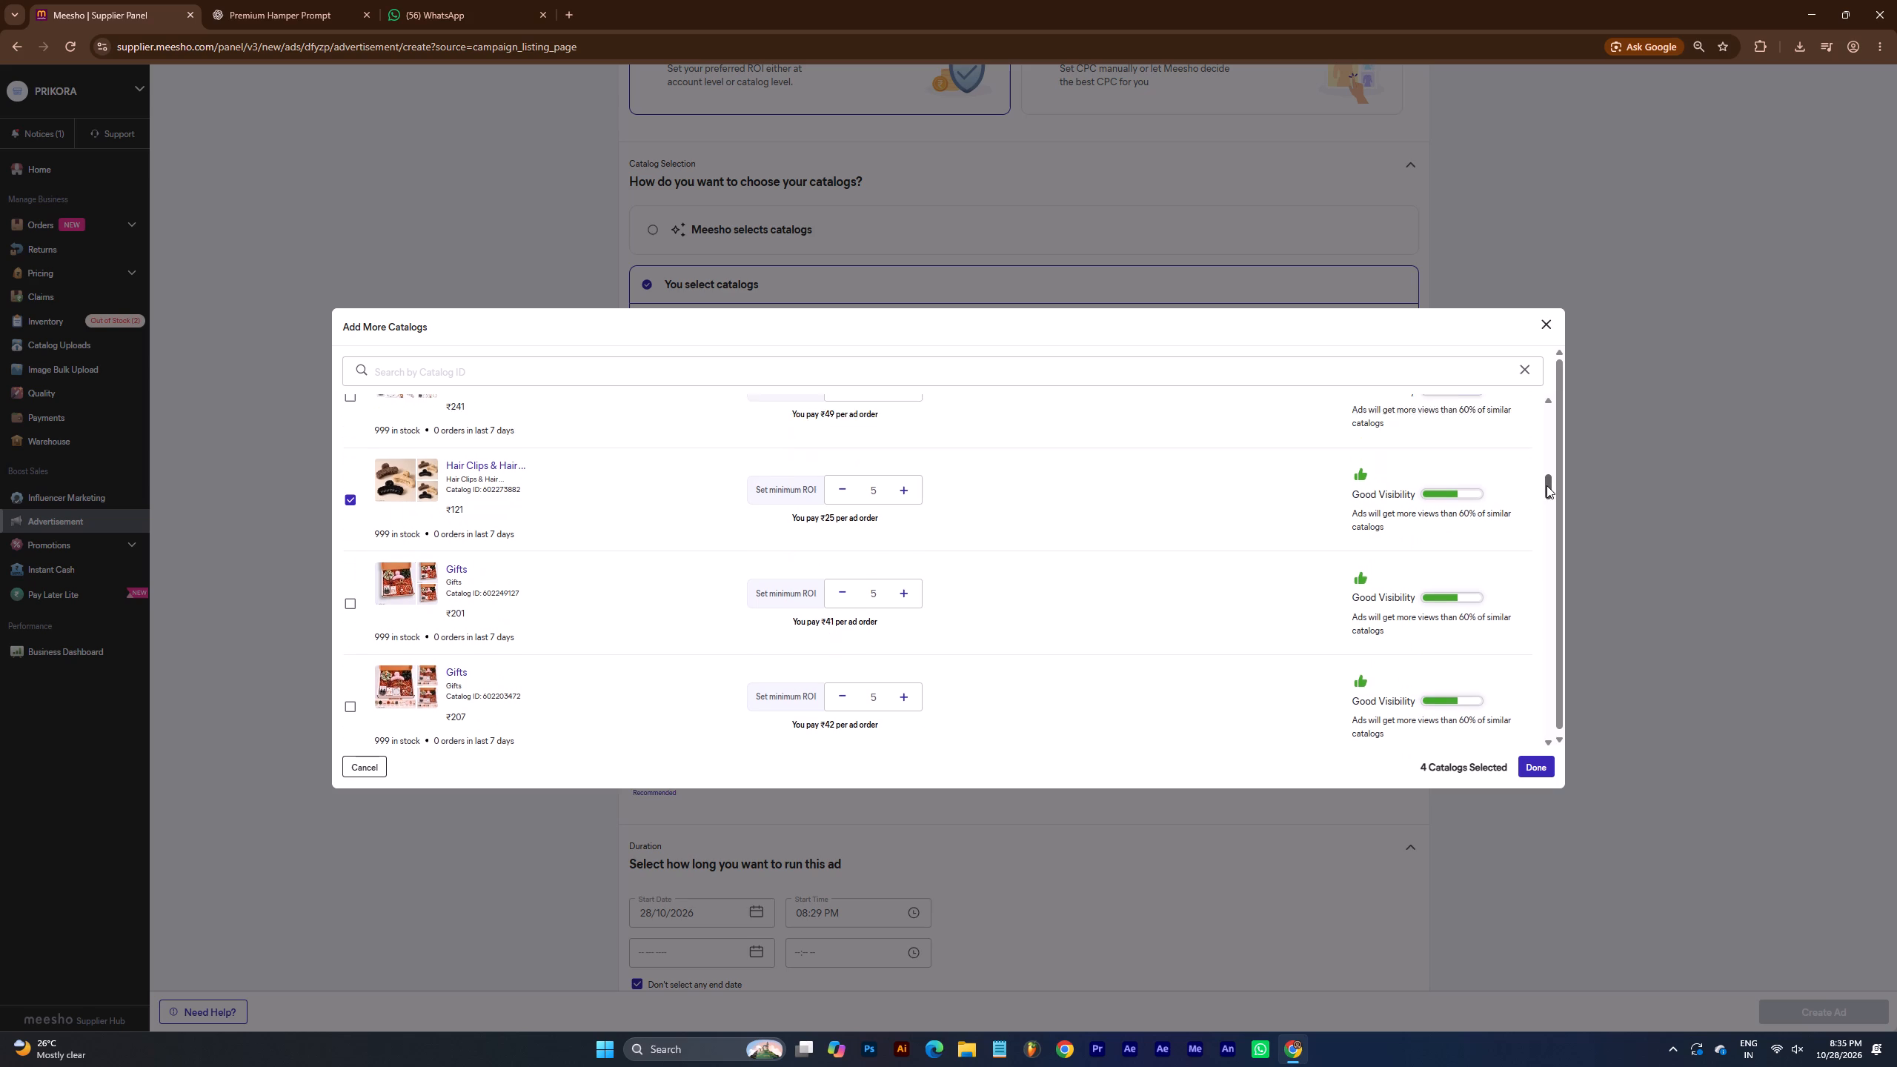
{"action": "left_click_drag", "start_coordinate": [1546, 485], "coordinate": [1541, 445]}
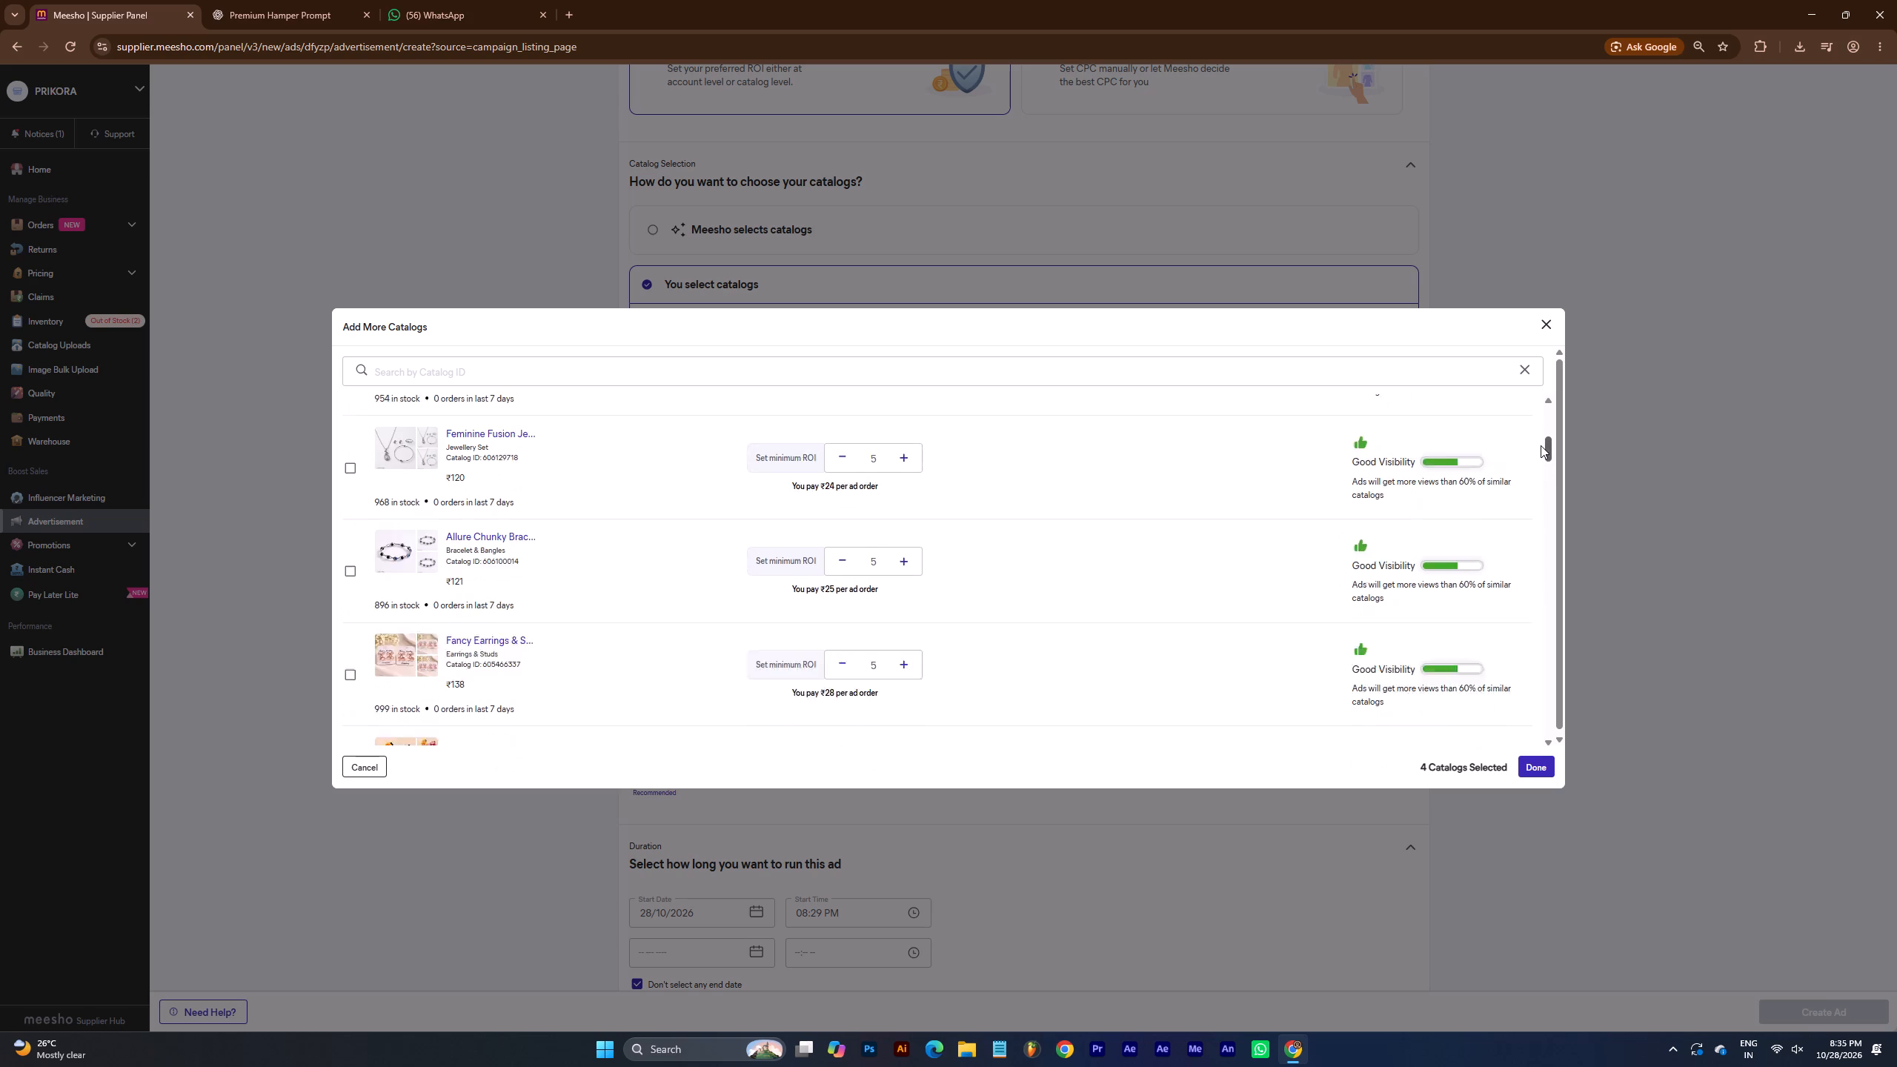
{"action": "left_click_drag", "start_coordinate": [1541, 445], "coordinate": [1535, 407]}
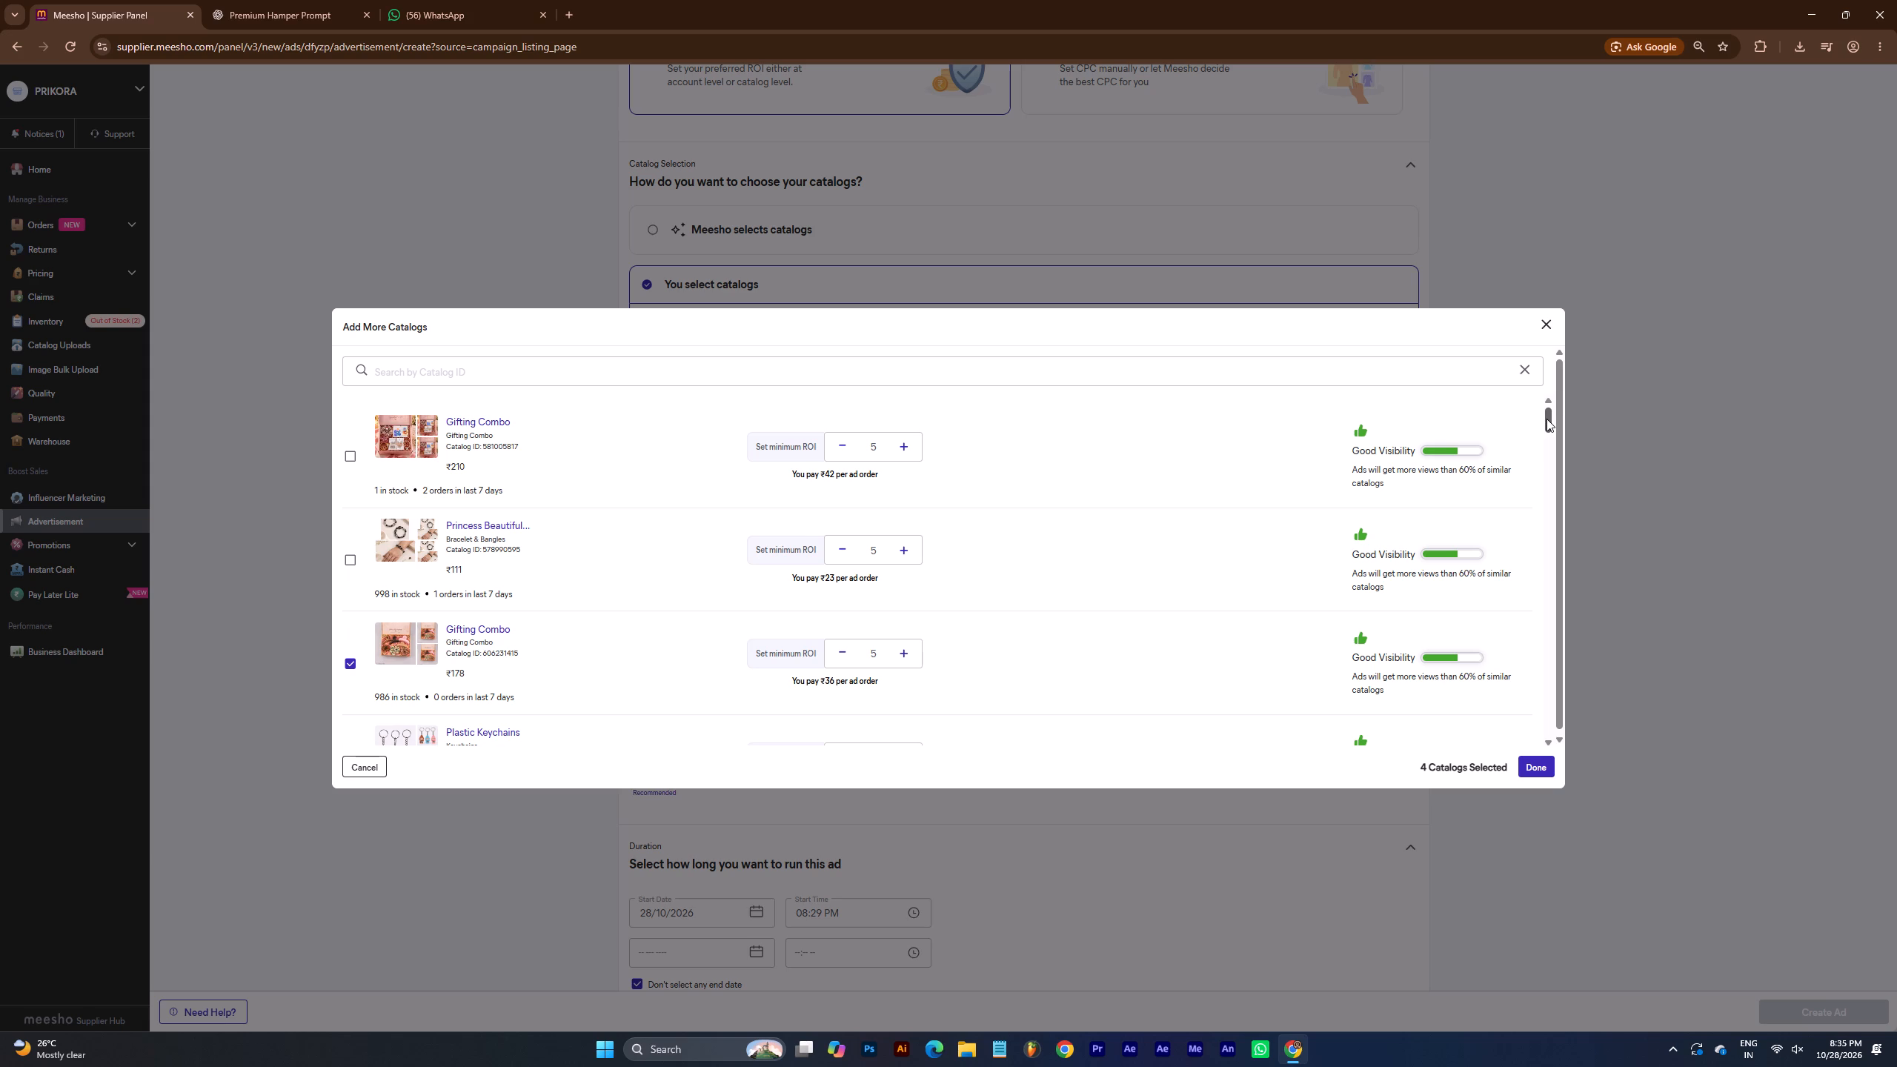
{"action": "left_click_drag", "start_coordinate": [1546, 419], "coordinate": [1549, 444]}
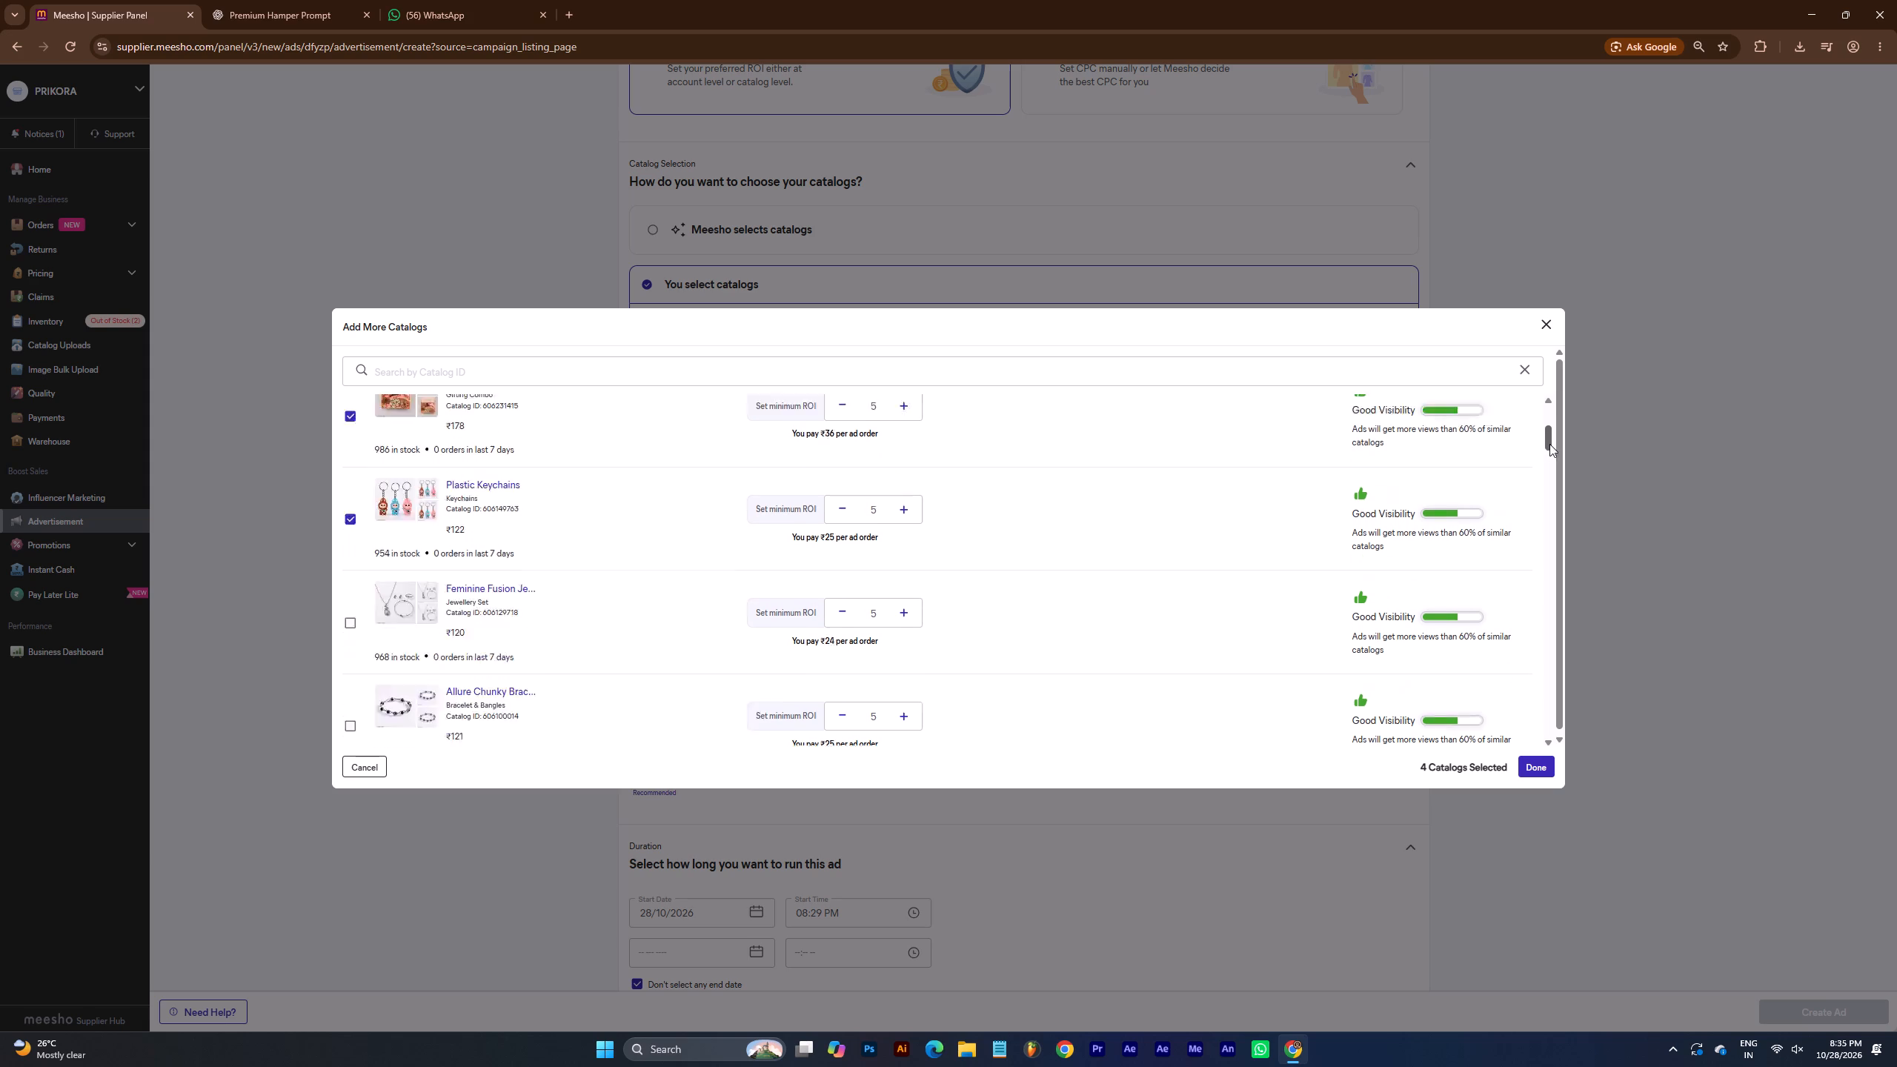
{"action": "left_click_drag", "start_coordinate": [1549, 444], "coordinate": [1550, 465]}
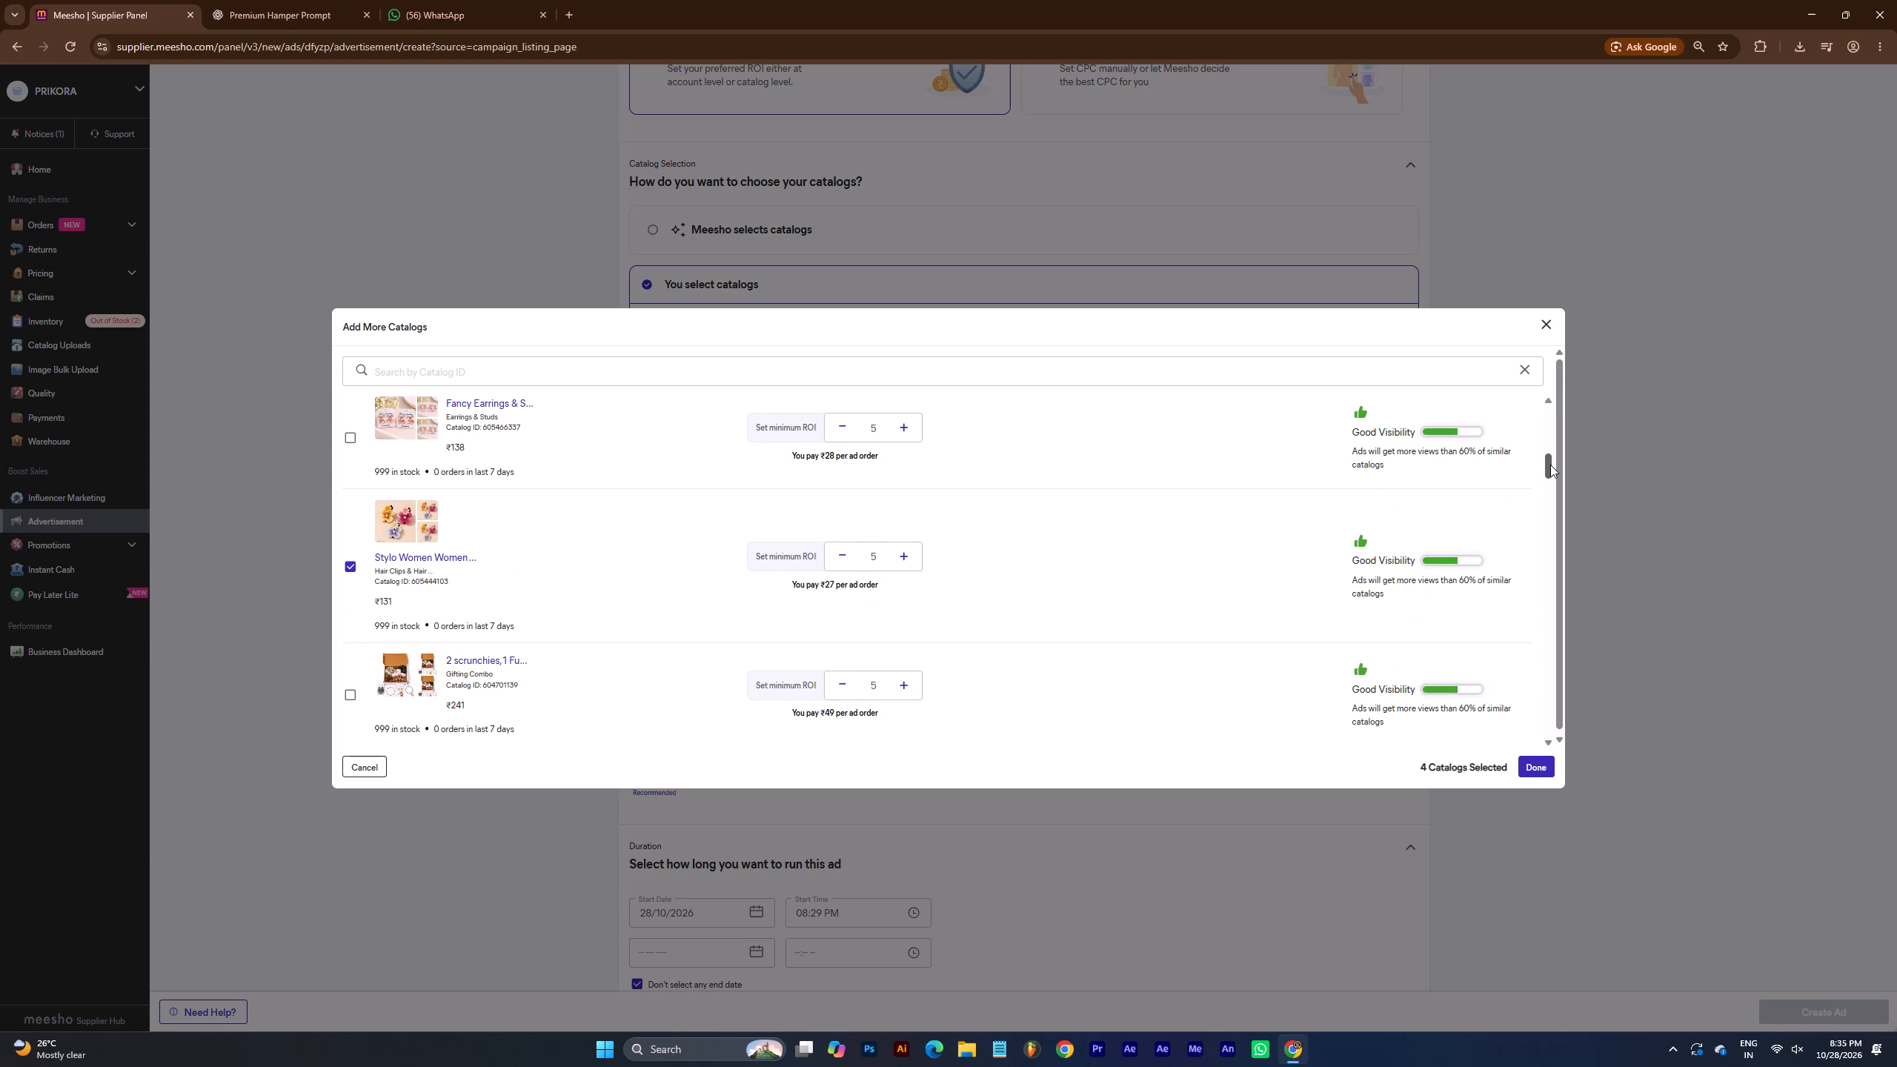
{"action": "left_click_drag", "start_coordinate": [1550, 465], "coordinate": [1549, 442]}
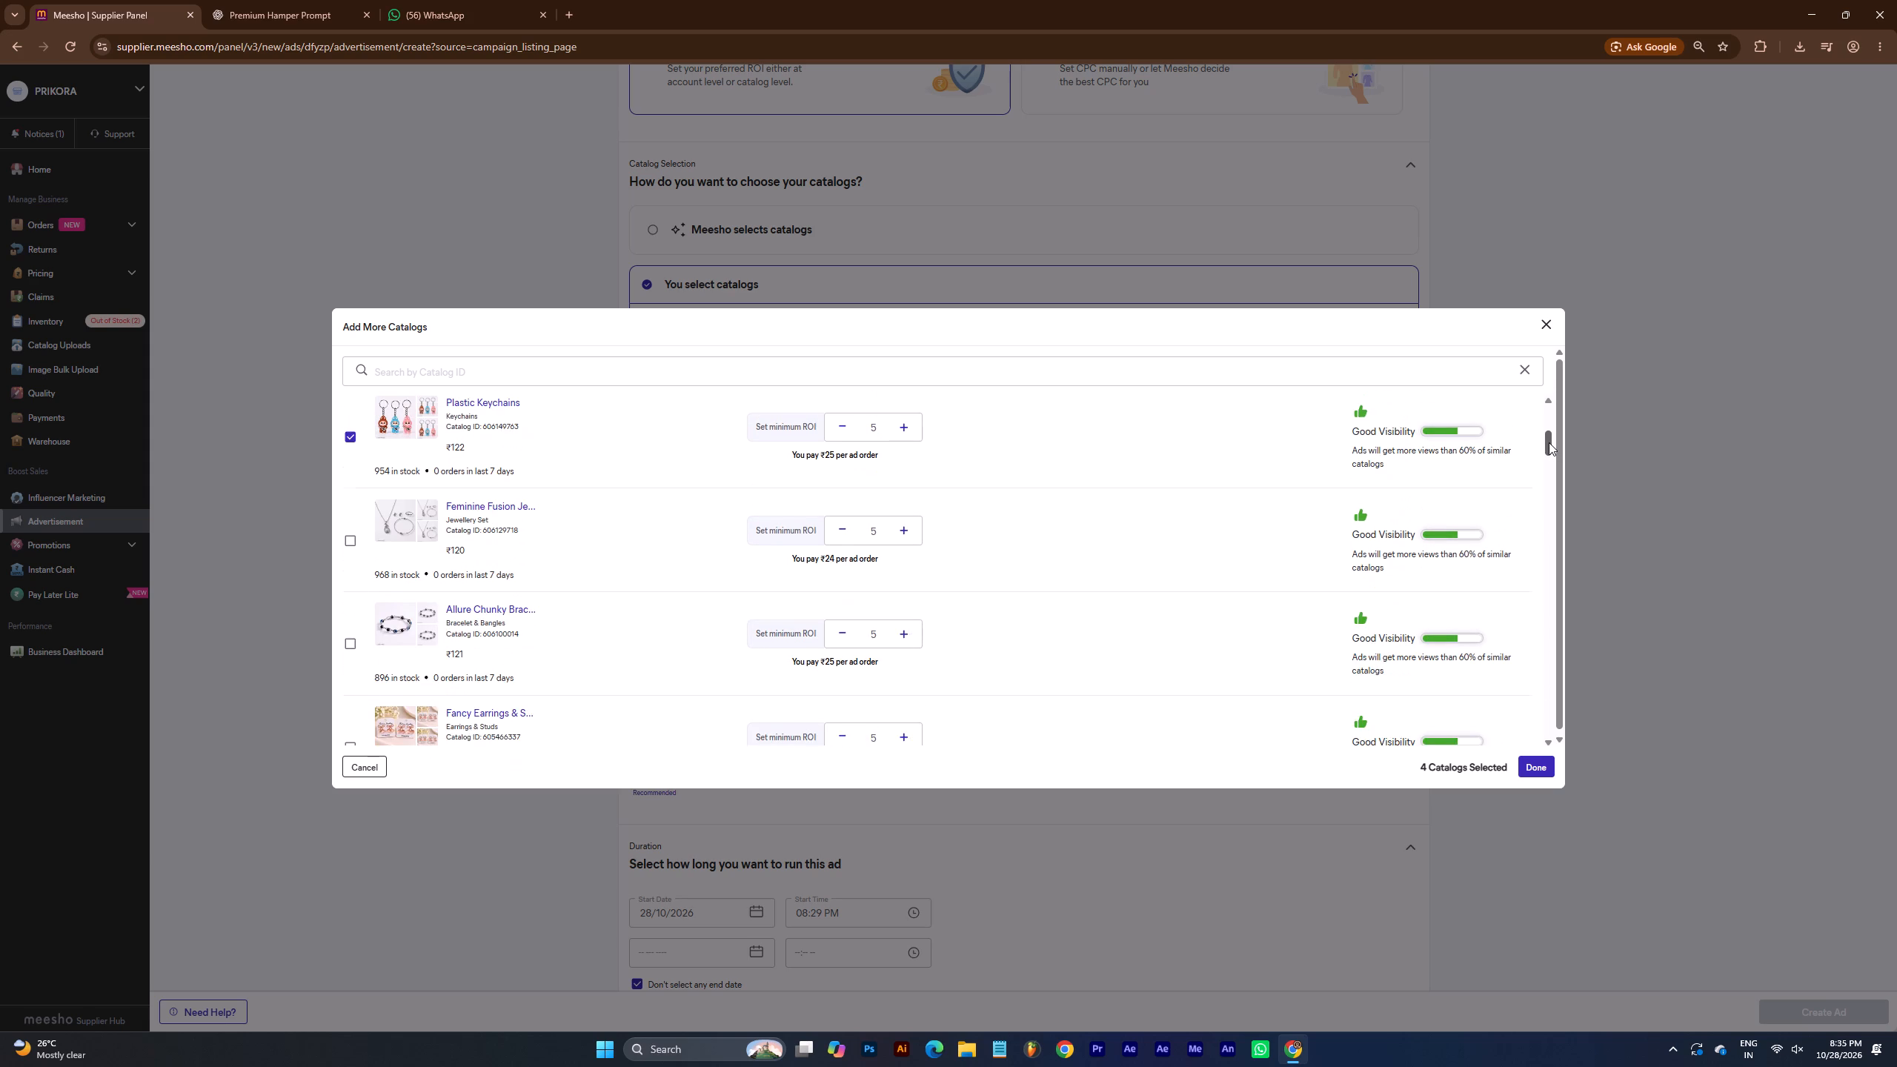
{"action": "left_click_drag", "start_coordinate": [1549, 442], "coordinate": [1547, 440]}
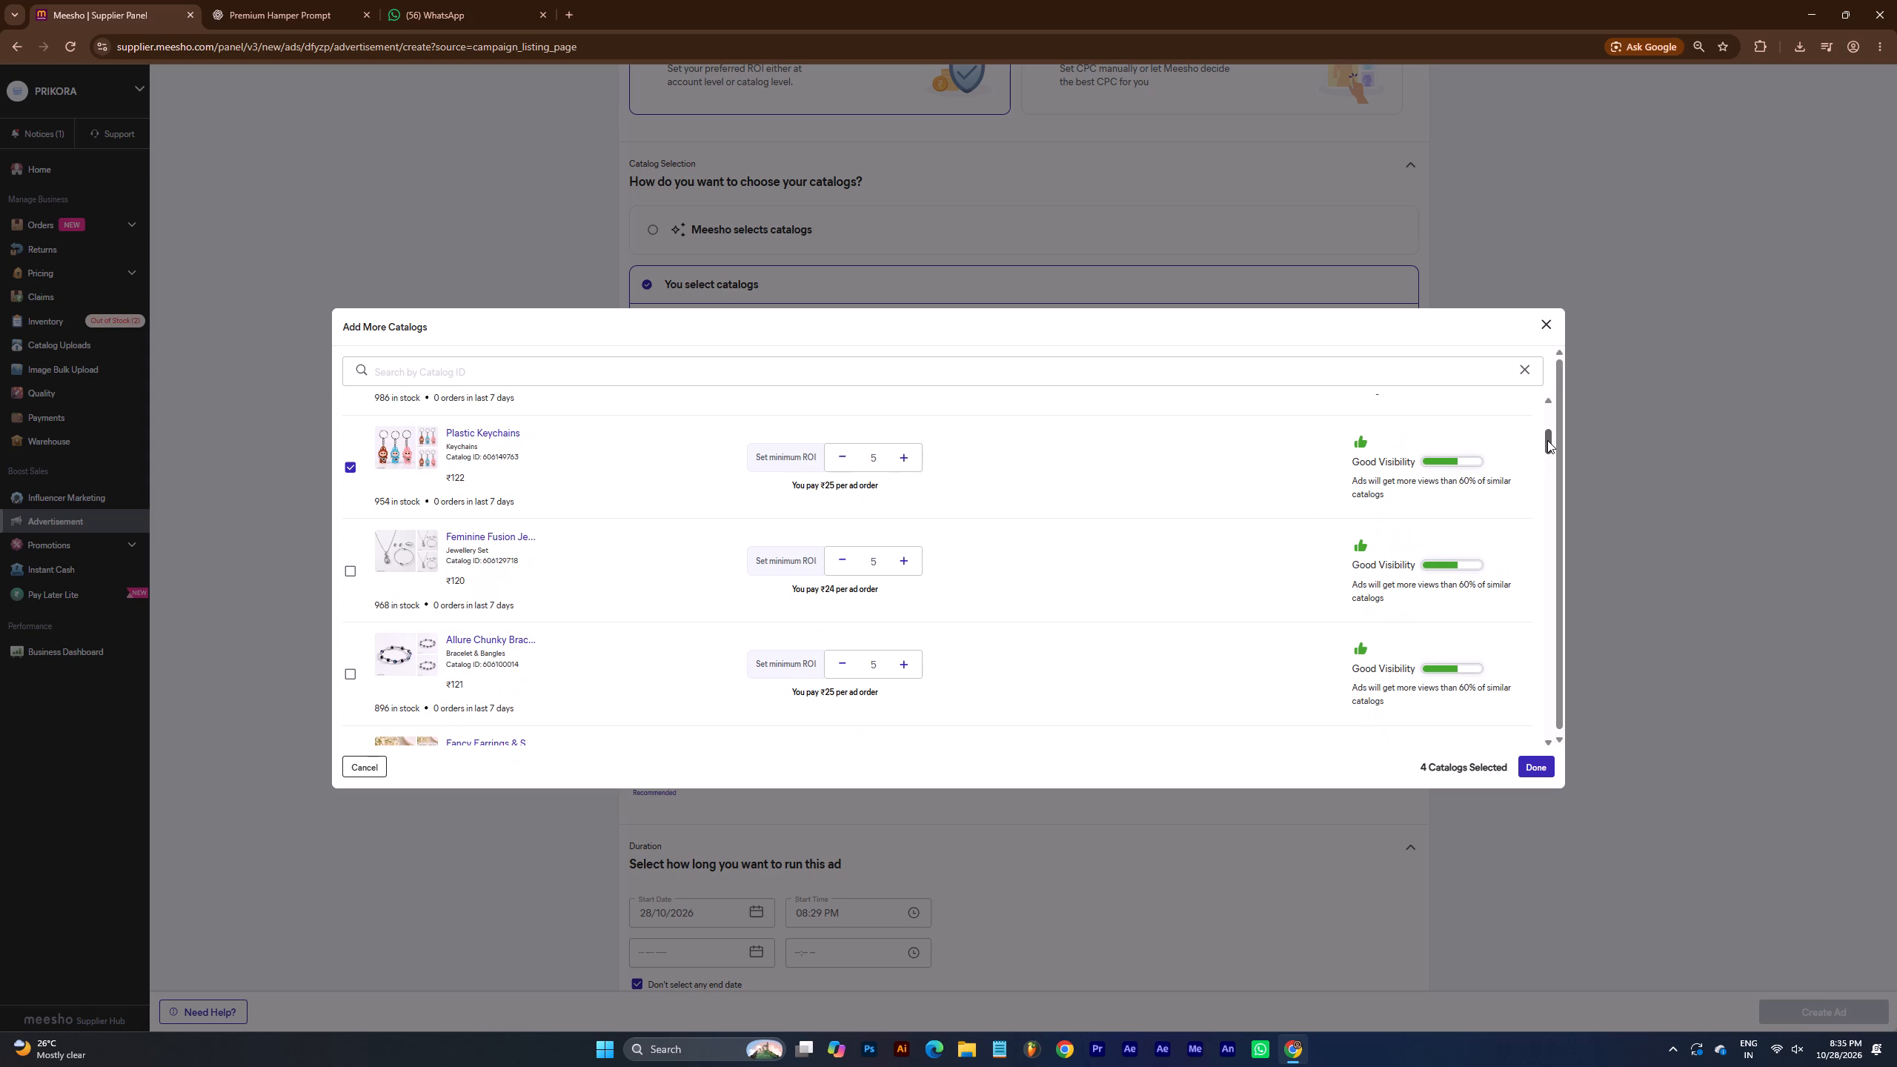
{"action": "left_click_drag", "start_coordinate": [1547, 440], "coordinate": [1547, 459]}
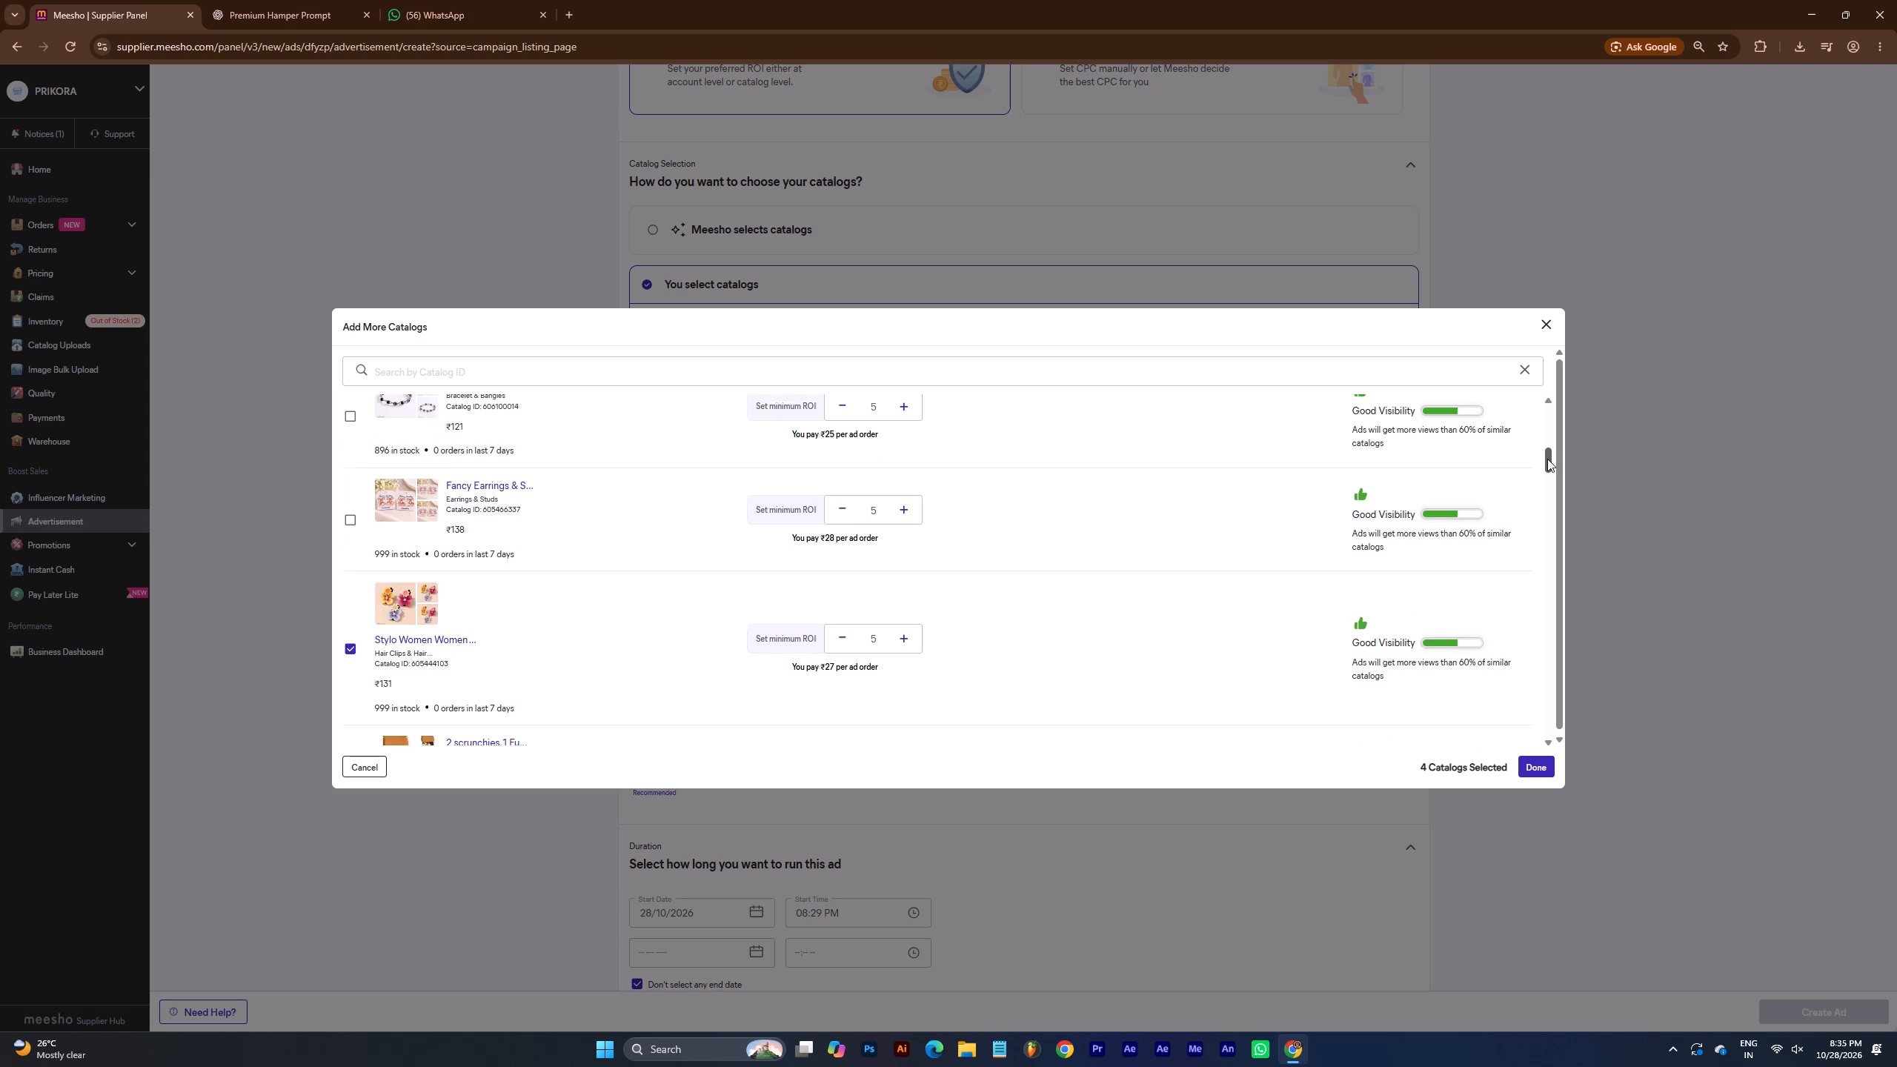
{"action": "left_click_drag", "start_coordinate": [1547, 459], "coordinate": [1549, 485]}
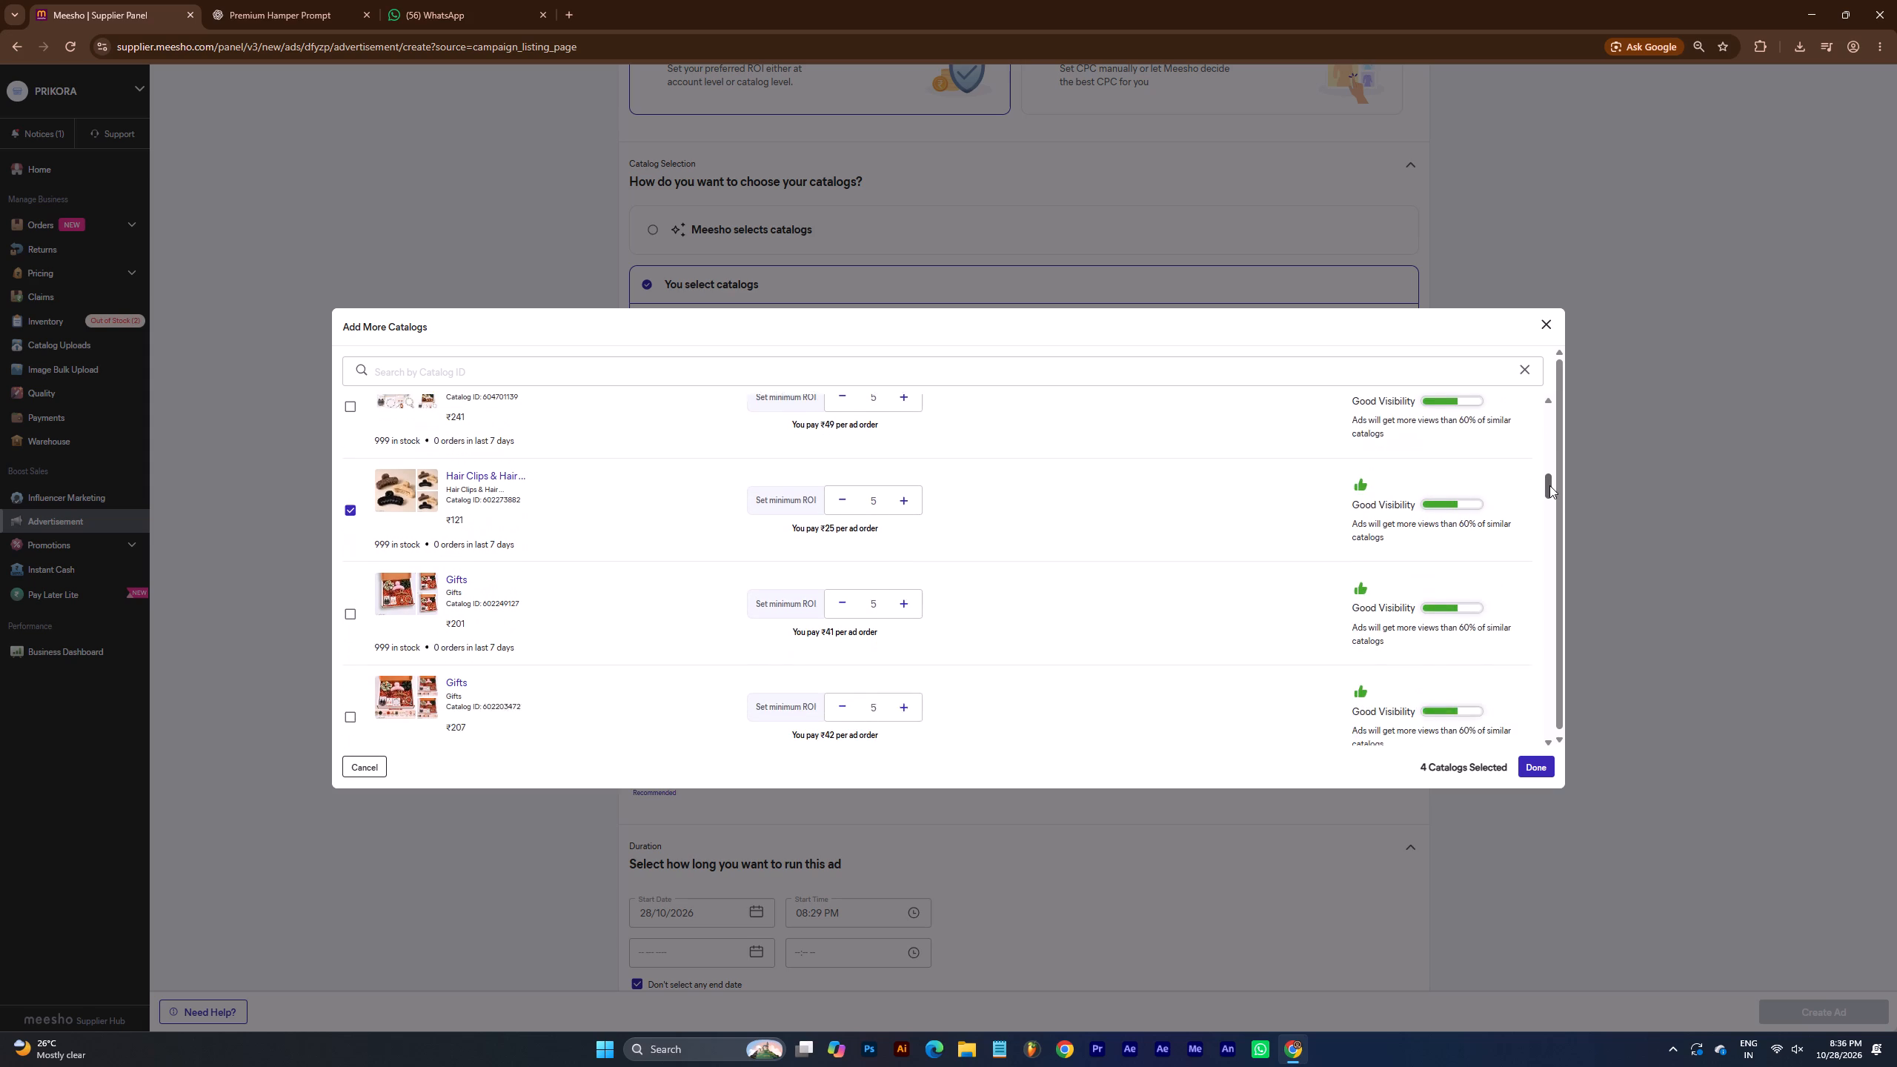
{"action": "left_click_drag", "start_coordinate": [1549, 485], "coordinate": [1550, 489]}
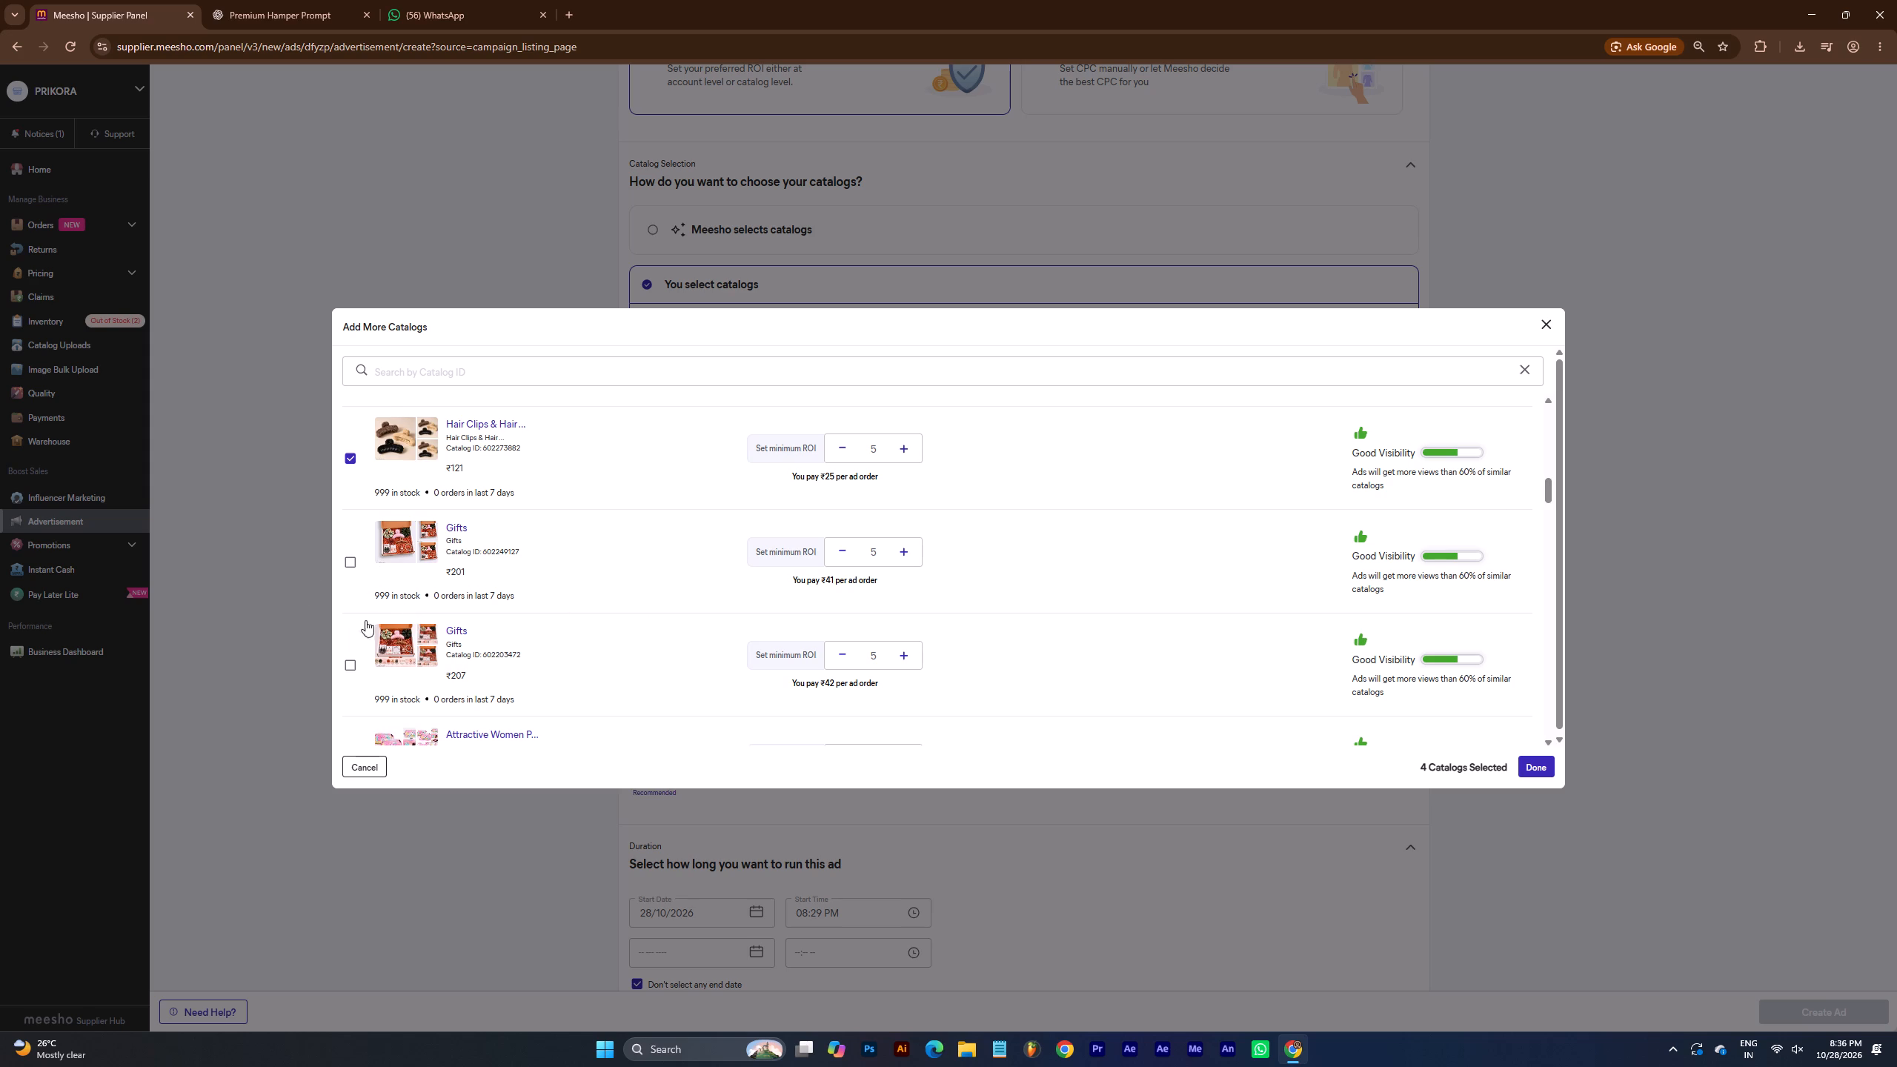
{"action": "left_click", "coordinate": [346, 564]}
{"action": "left_click", "coordinate": [348, 669]}
Find the ₹159 Gifting Combo catalog further along the list and add it to the campaign's selection.
{"action": "left_click_drag", "start_coordinate": [1551, 499], "coordinate": [1551, 487]}
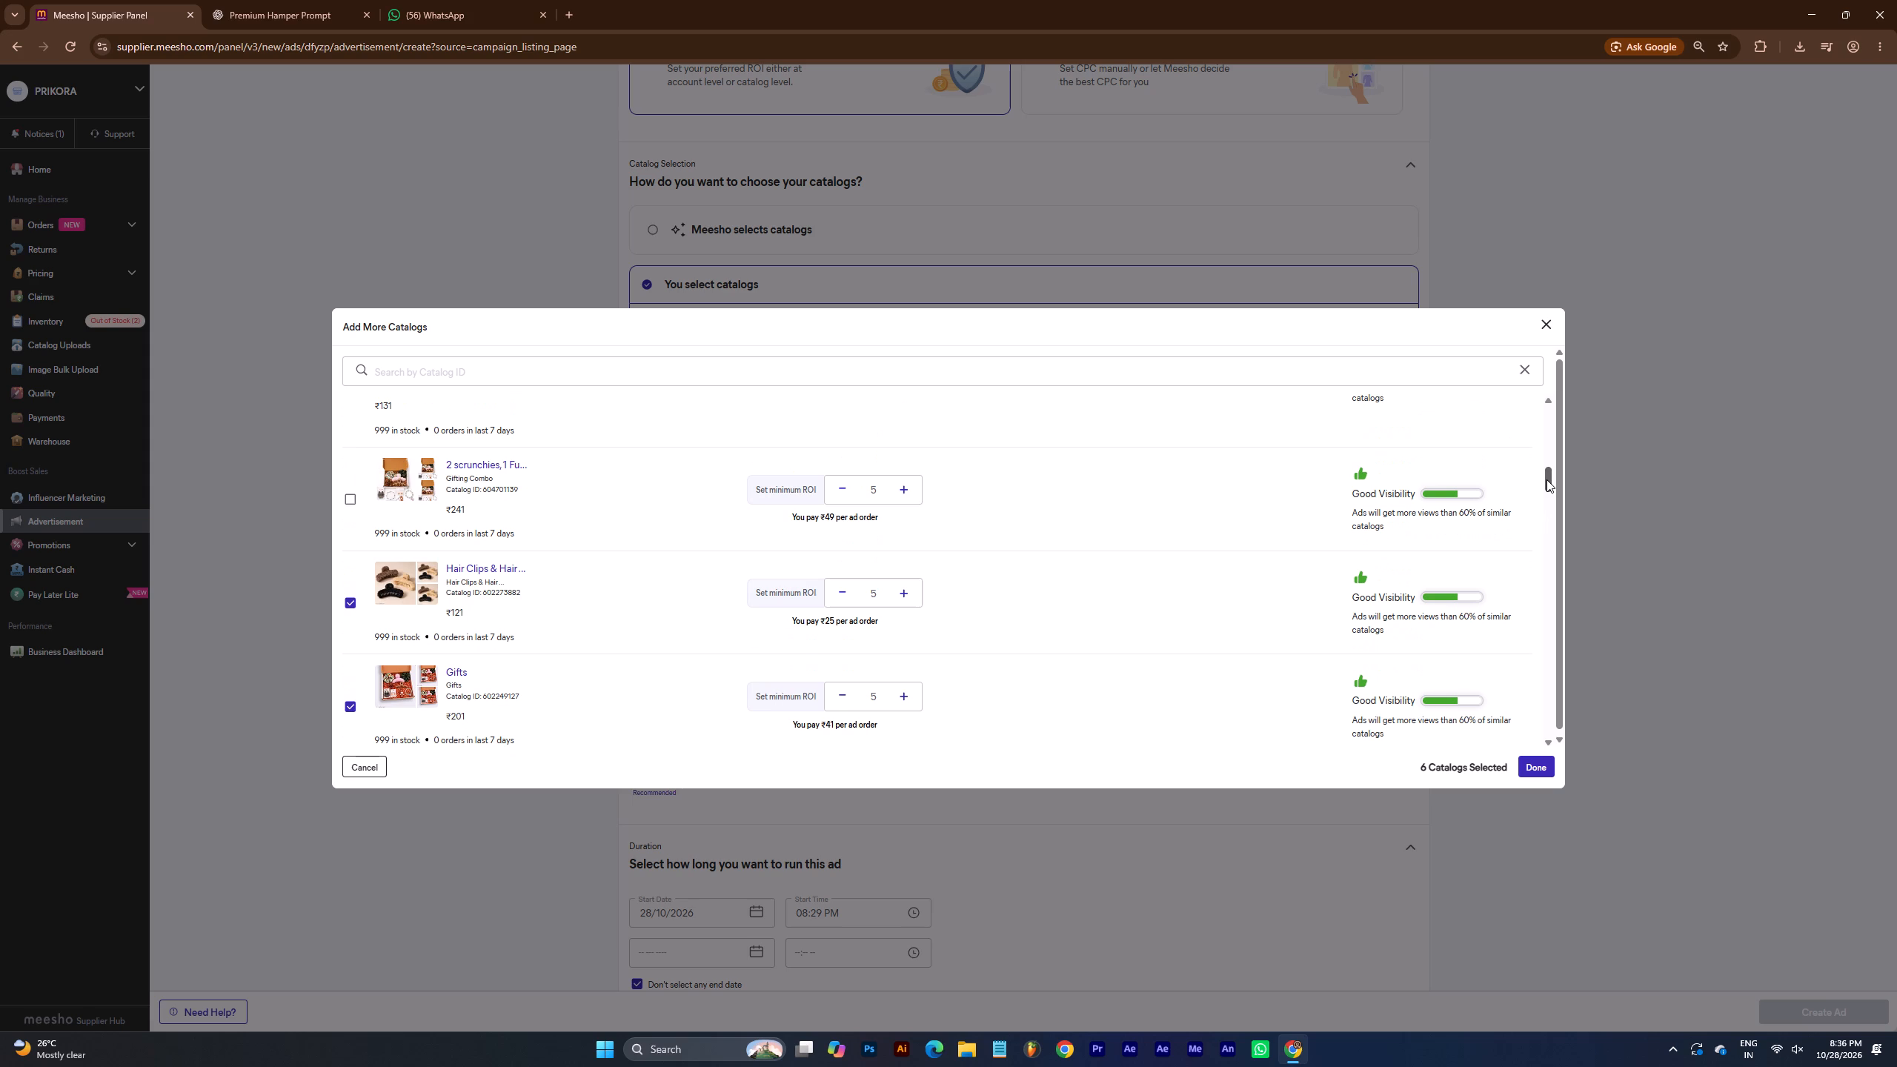
{"action": "left_click_drag", "start_coordinate": [1546, 479], "coordinate": [1546, 473]}
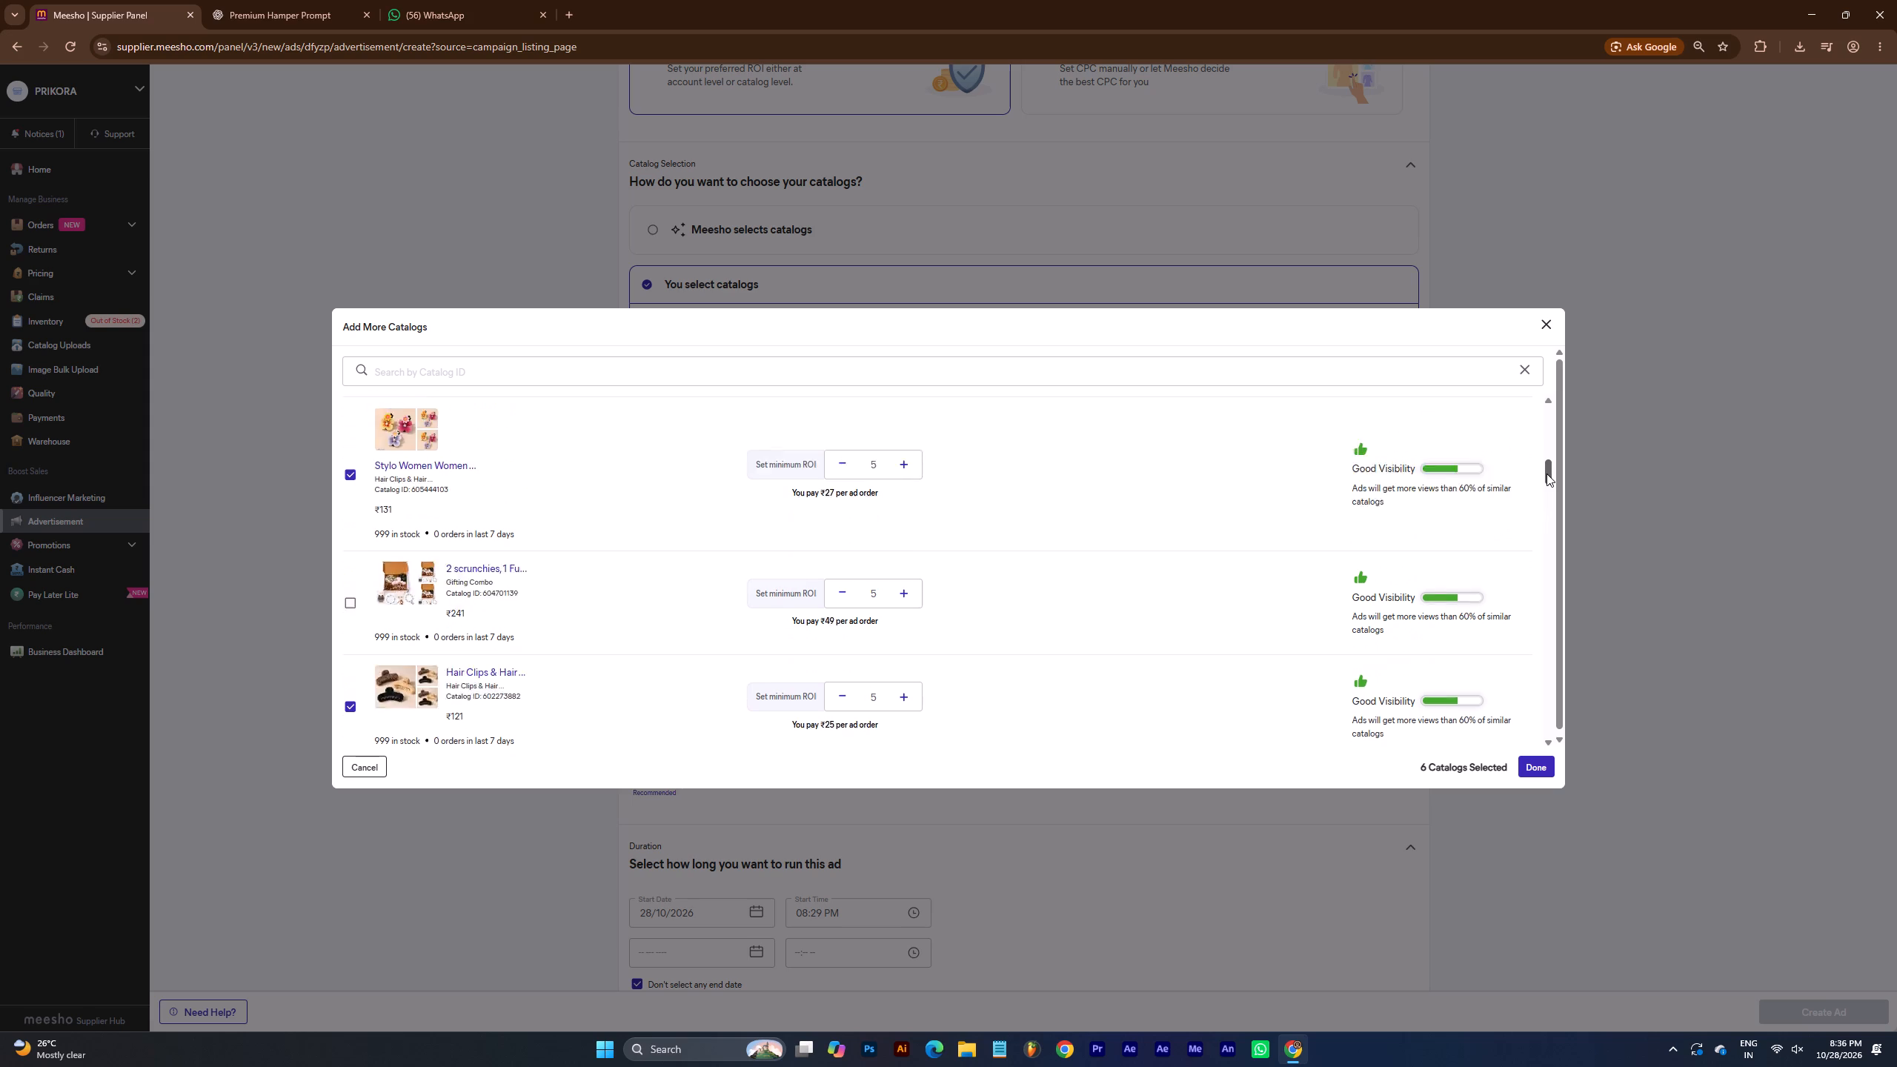
{"action": "left_click_drag", "start_coordinate": [1546, 473], "coordinate": [1550, 442]}
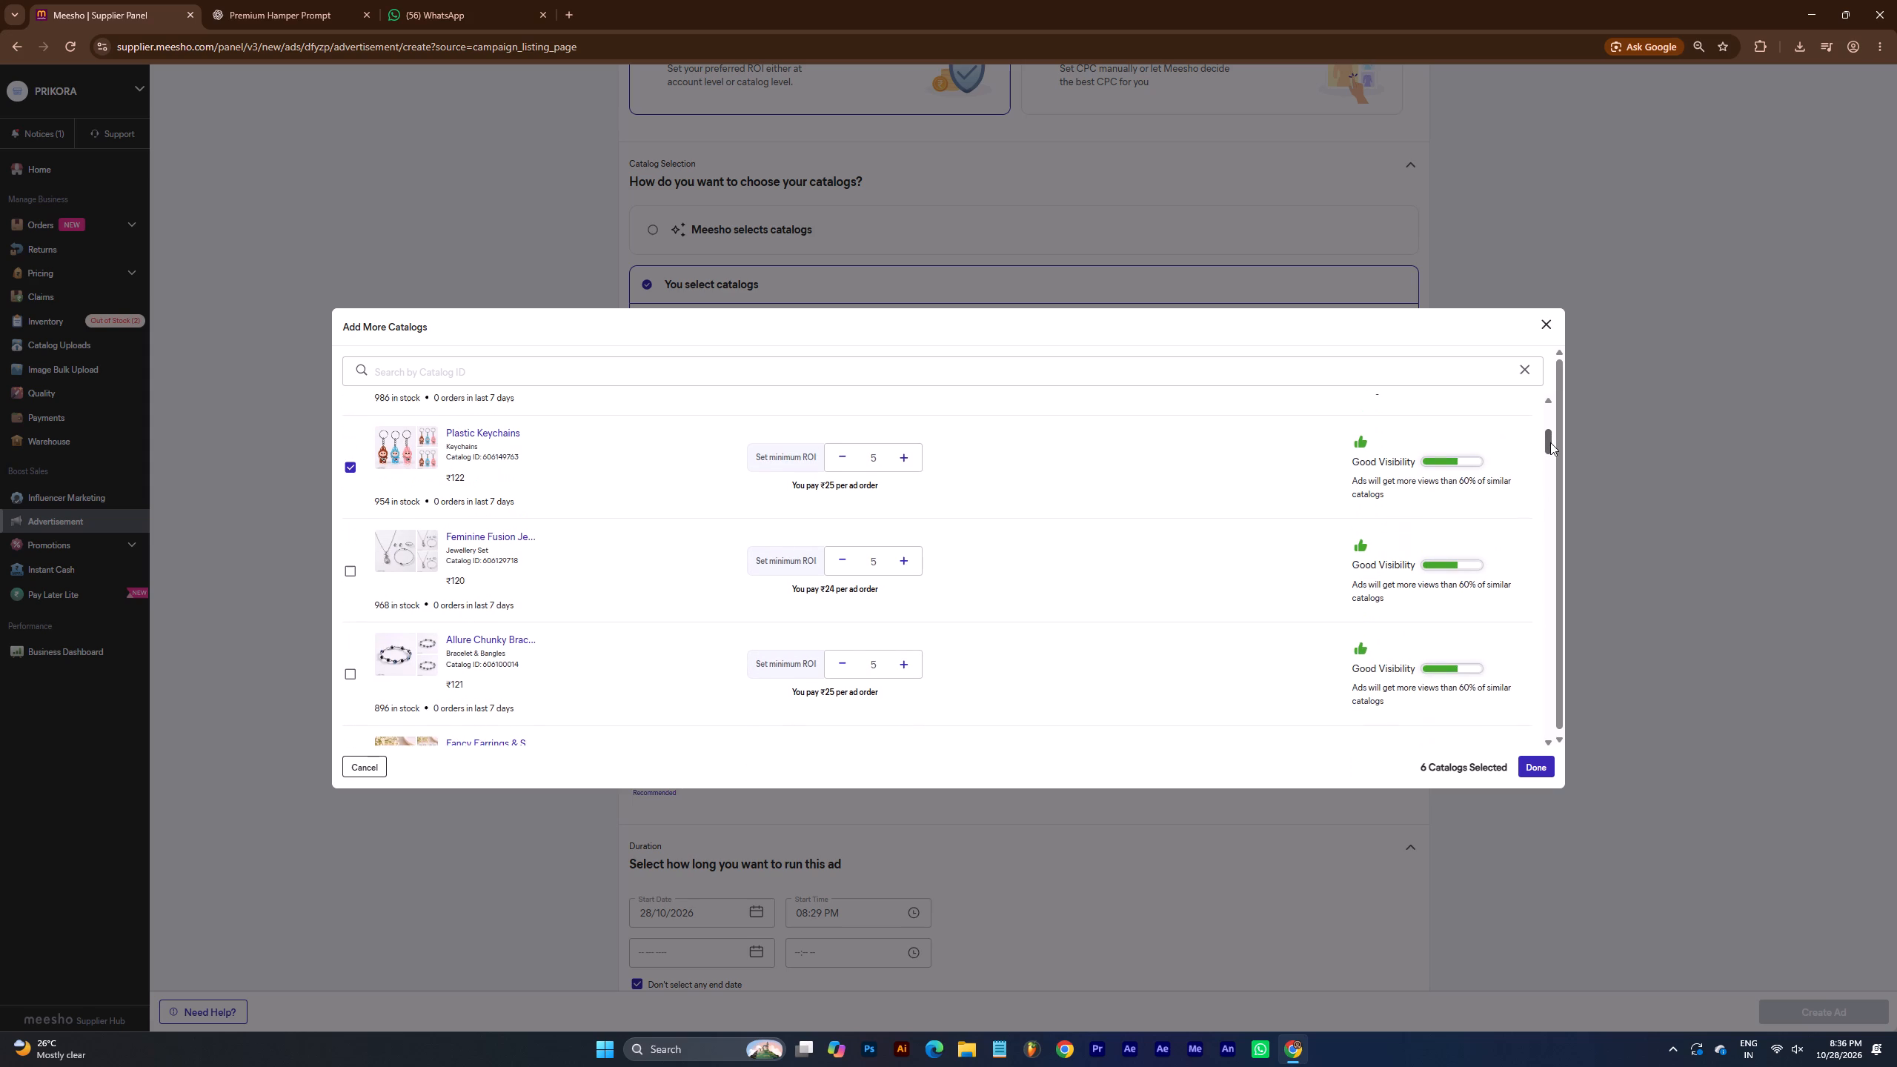
{"action": "left_click_drag", "start_coordinate": [1550, 442], "coordinate": [1552, 489]}
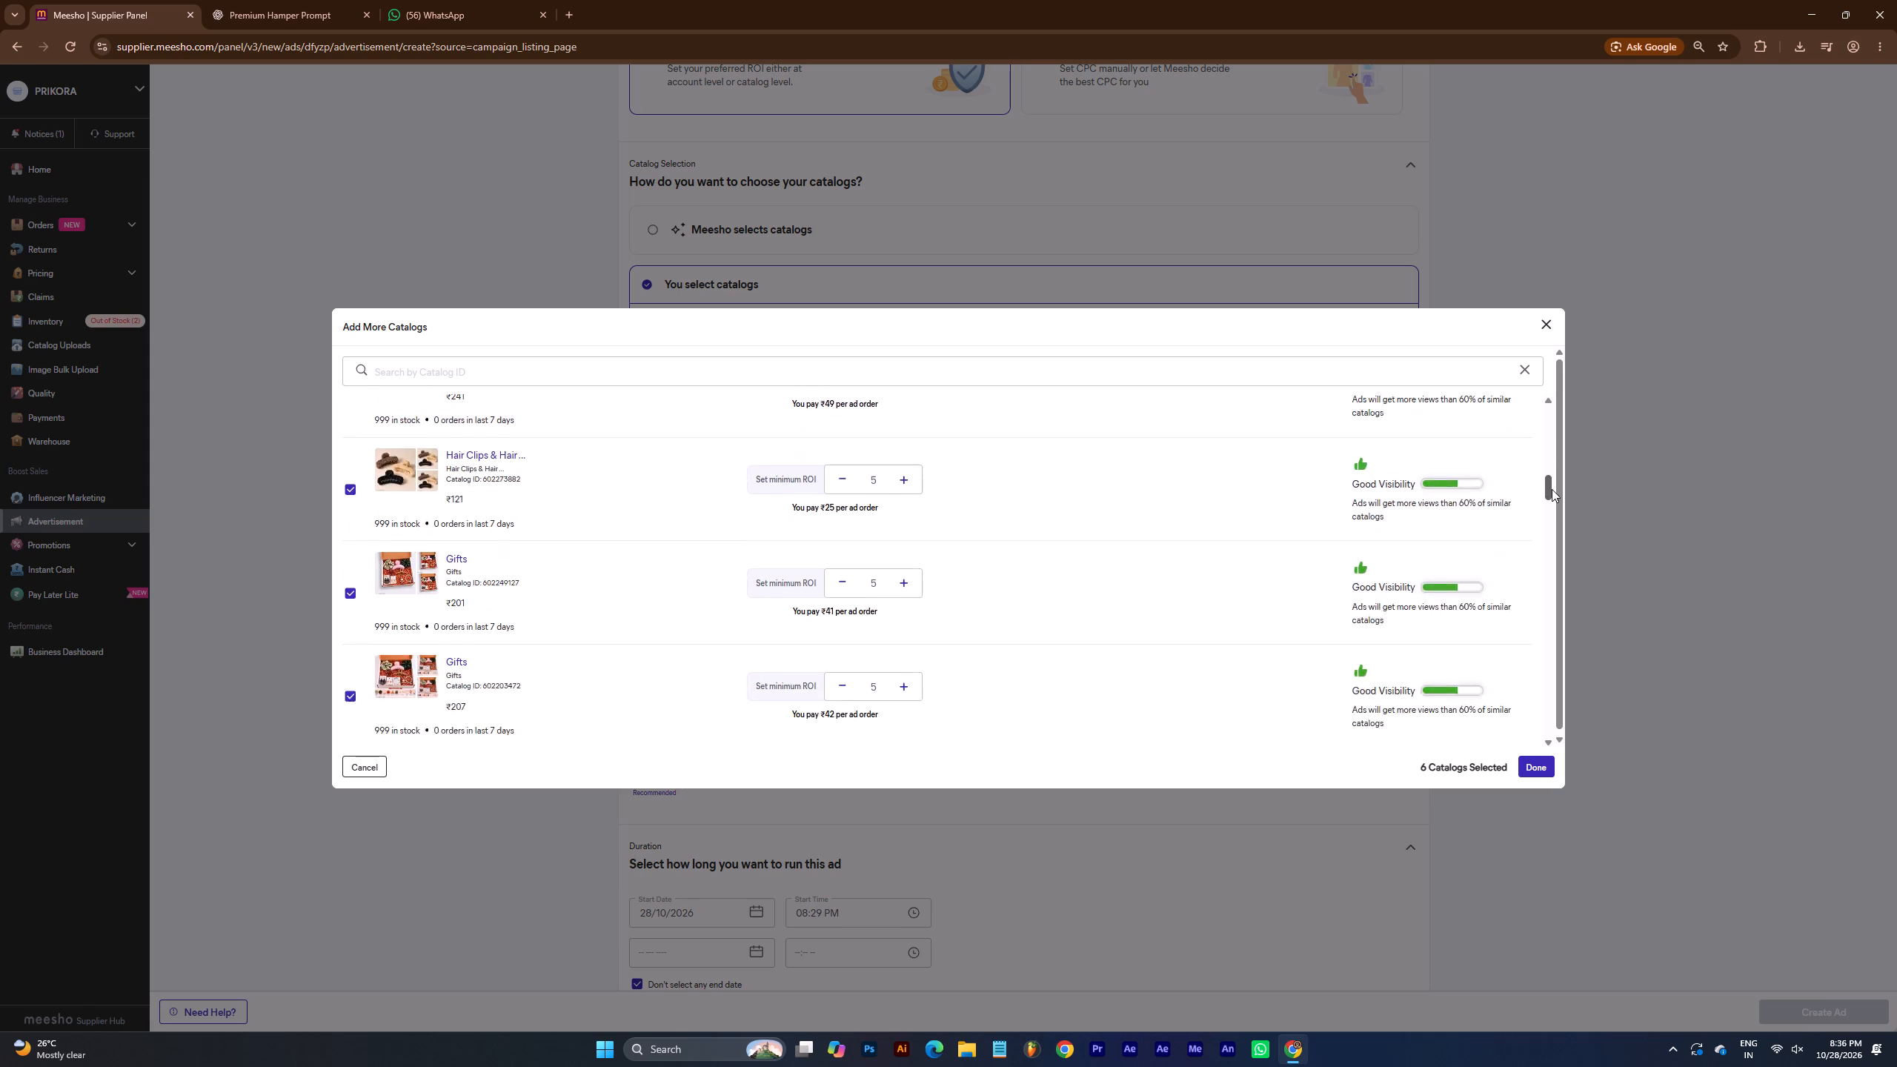
{"action": "left_click_drag", "start_coordinate": [1552, 489], "coordinate": [1558, 525]}
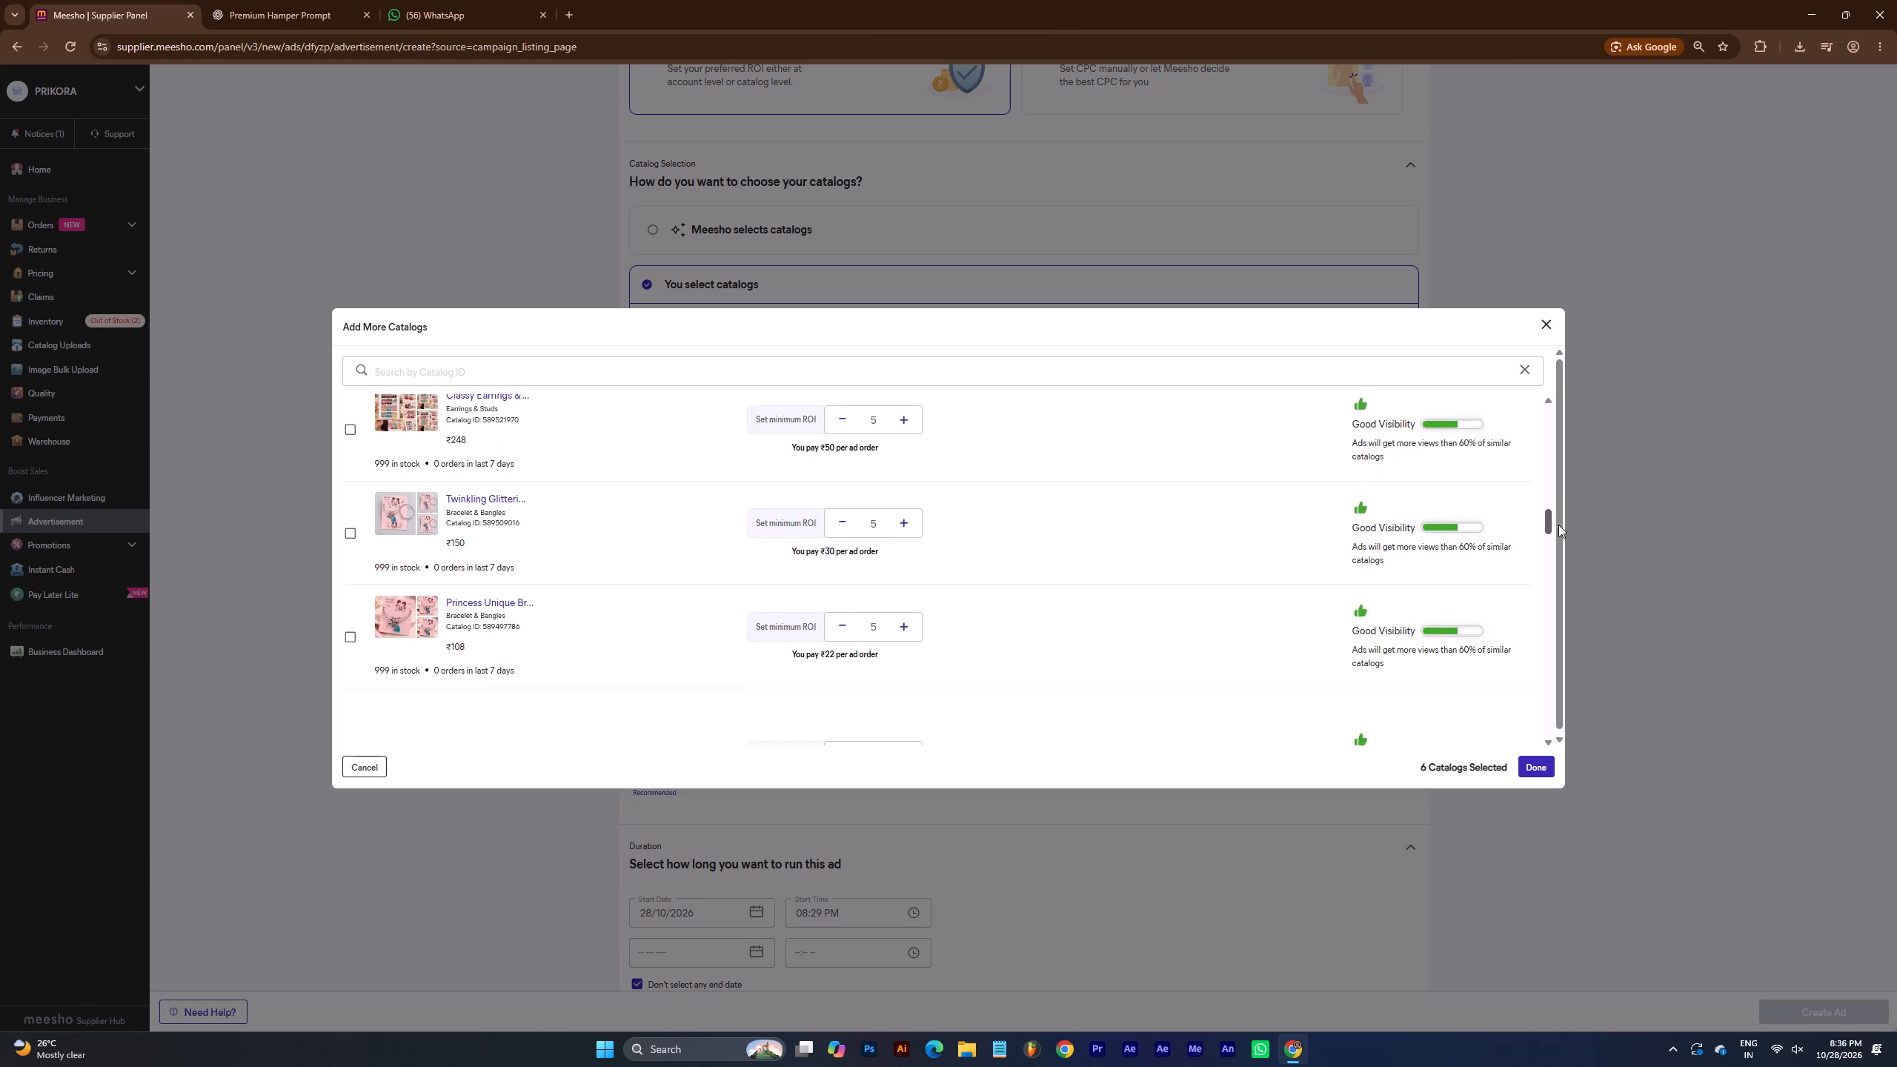
{"action": "left_click_drag", "start_coordinate": [1558, 525], "coordinate": [1564, 548]}
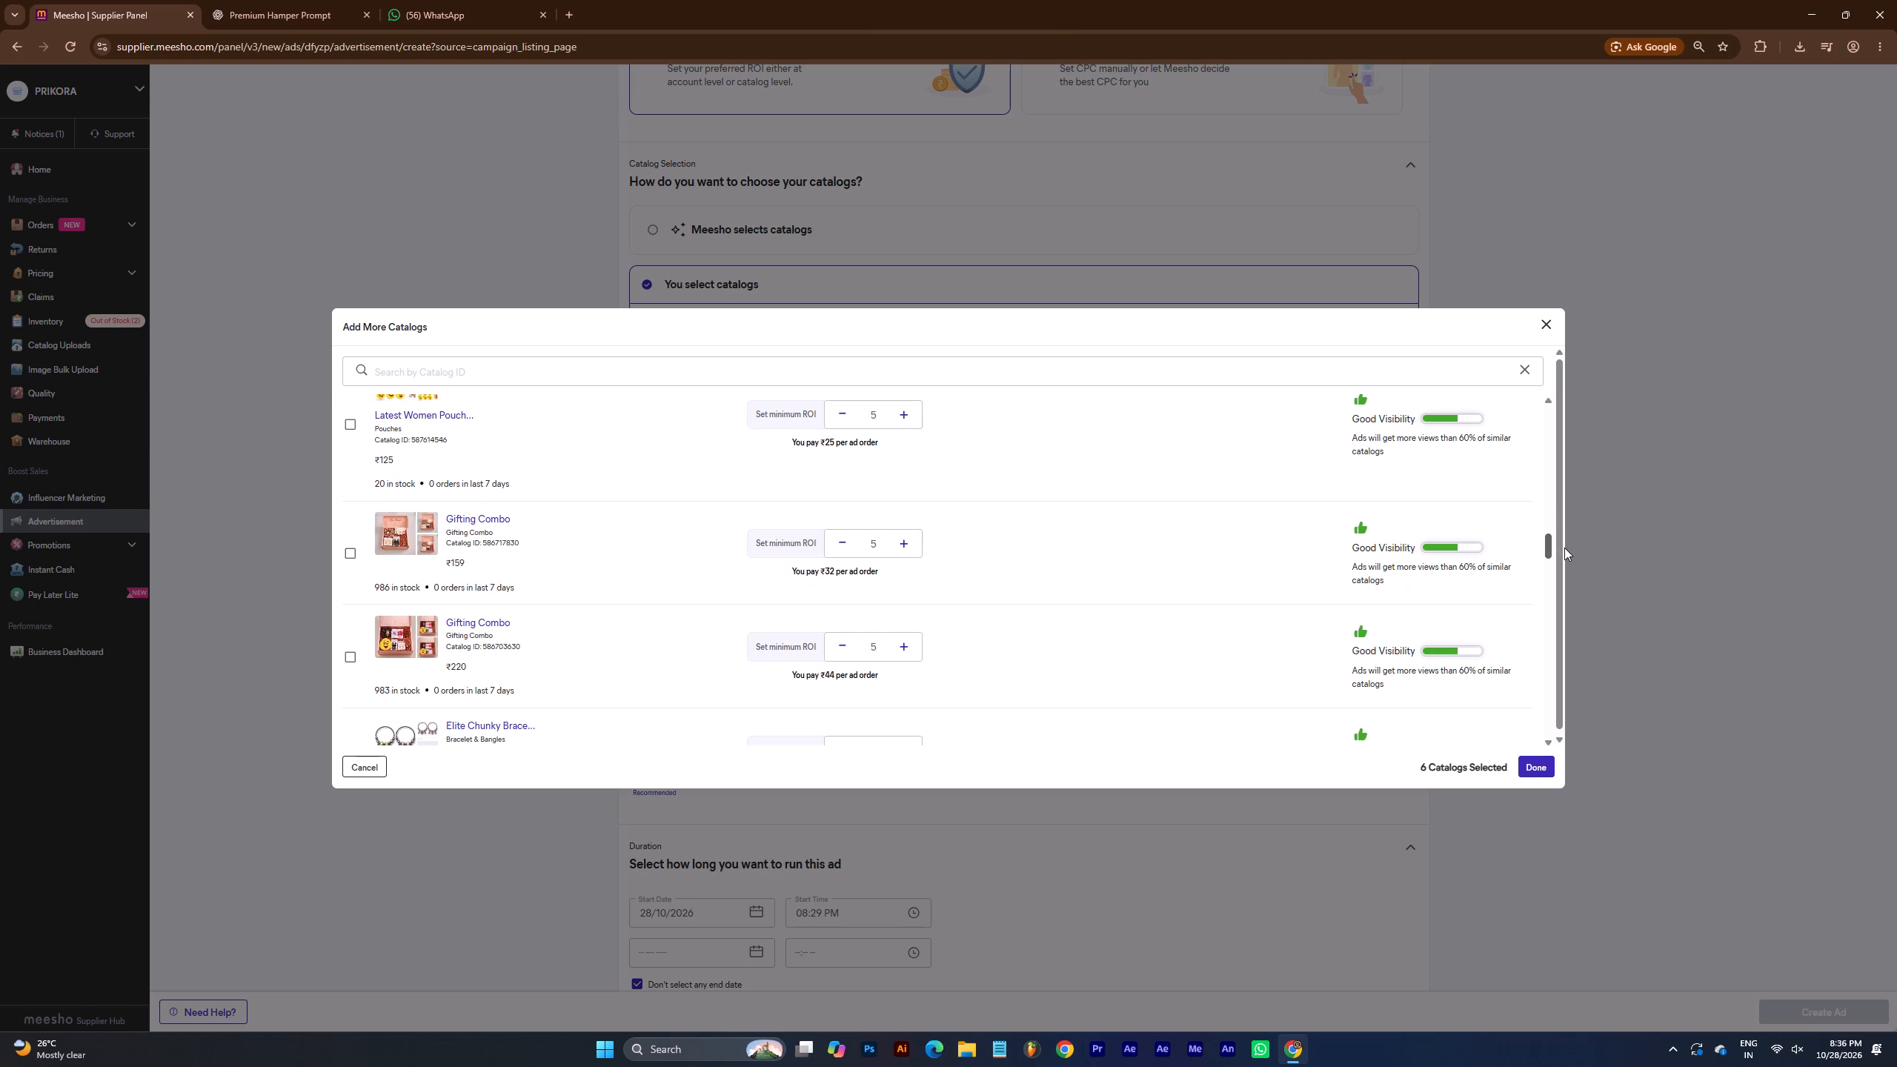
{"action": "left_click_drag", "start_coordinate": [1564, 548], "coordinate": [1565, 548]}
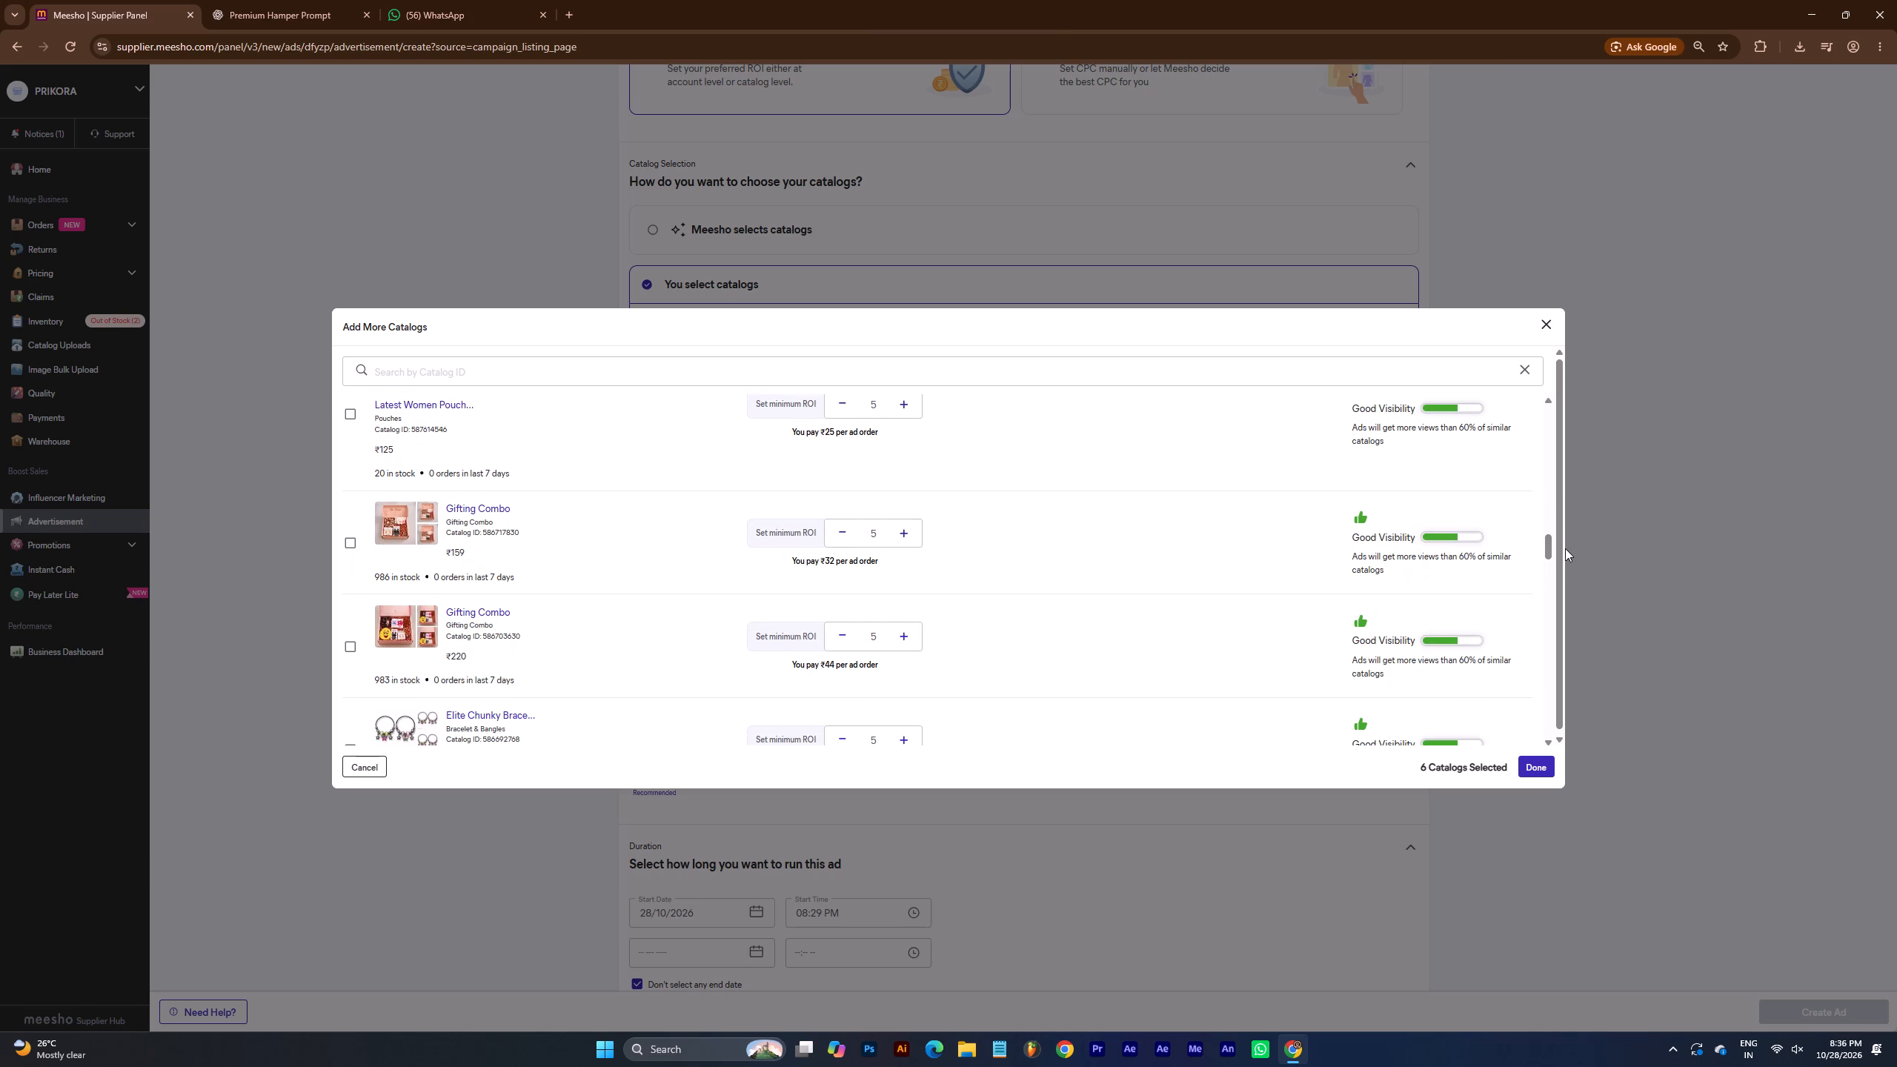
{"action": "left_click", "coordinate": [351, 545]}
Look through the remaining catalogs to the end of the list for more campaign candidates, and return to the beginning.
{"action": "left_click_drag", "start_coordinate": [1549, 546], "coordinate": [1549, 553]}
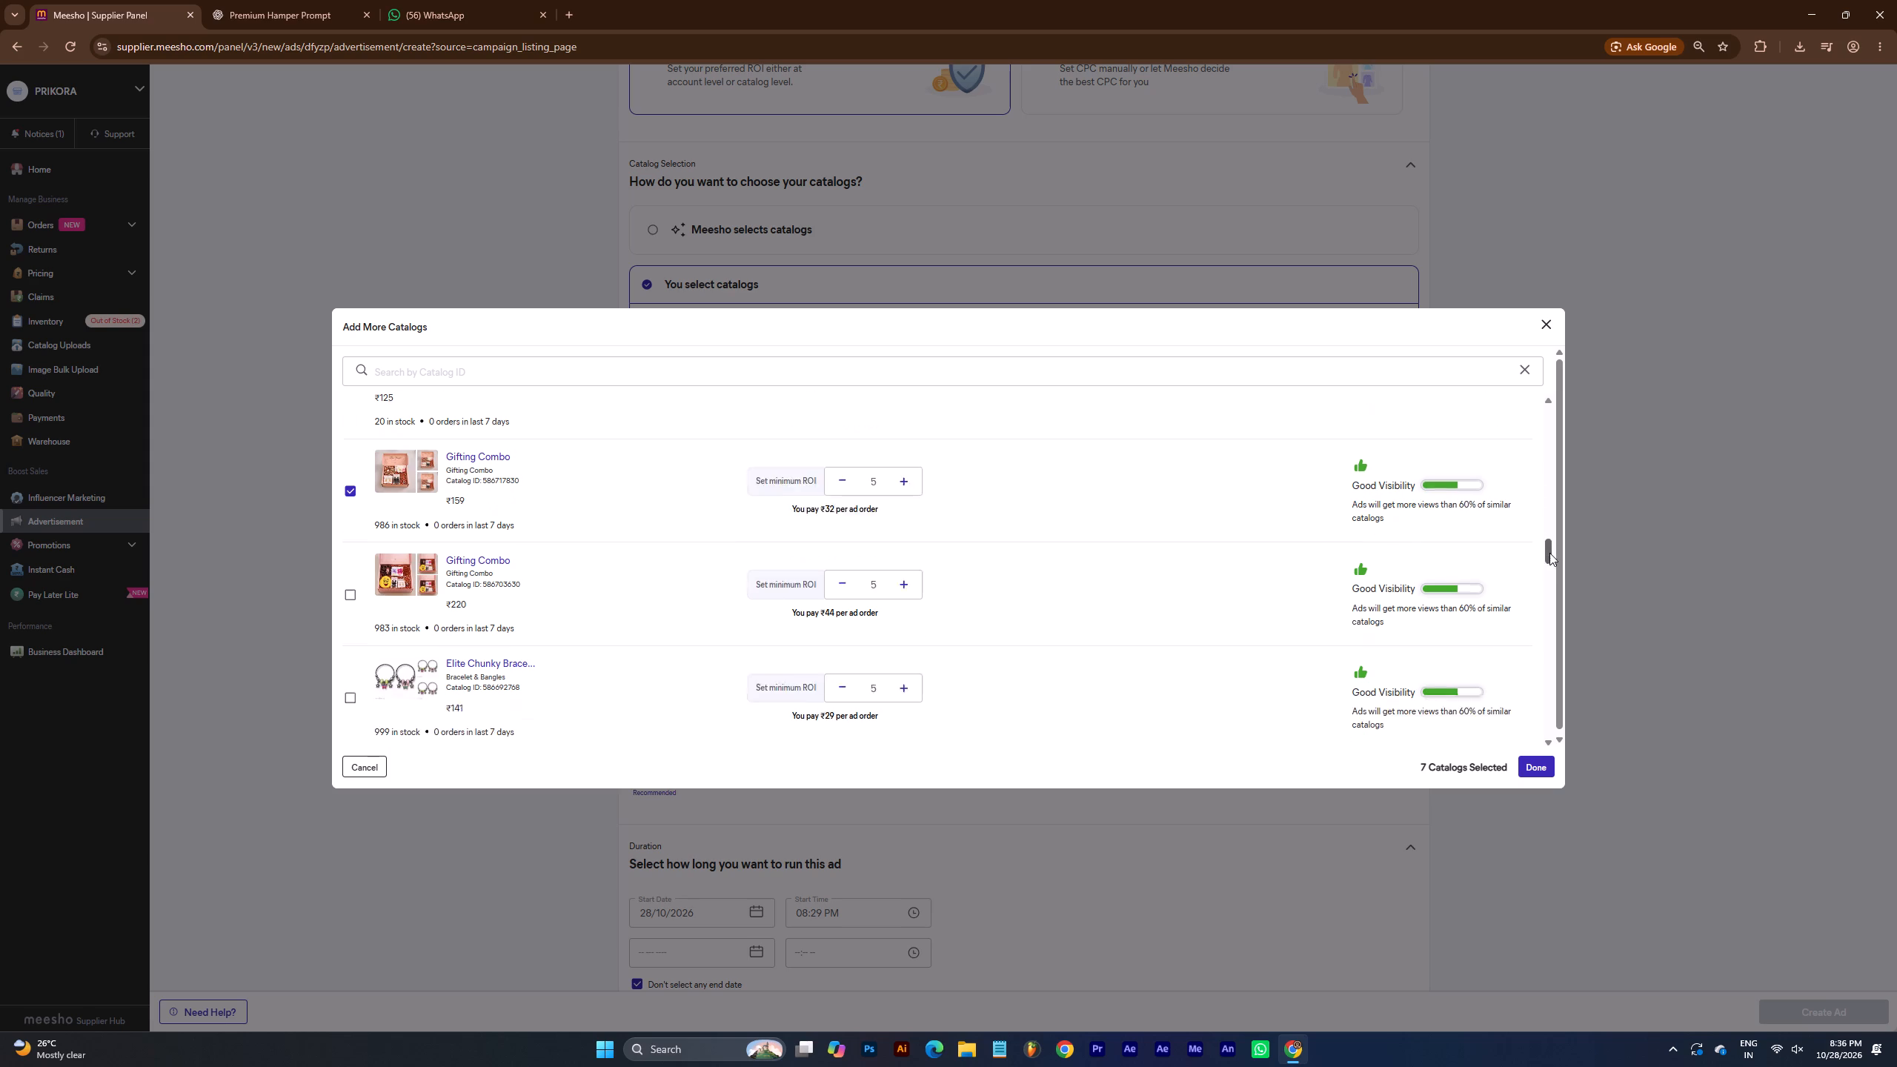
{"action": "left_click_drag", "start_coordinate": [1549, 553], "coordinate": [1548, 578]}
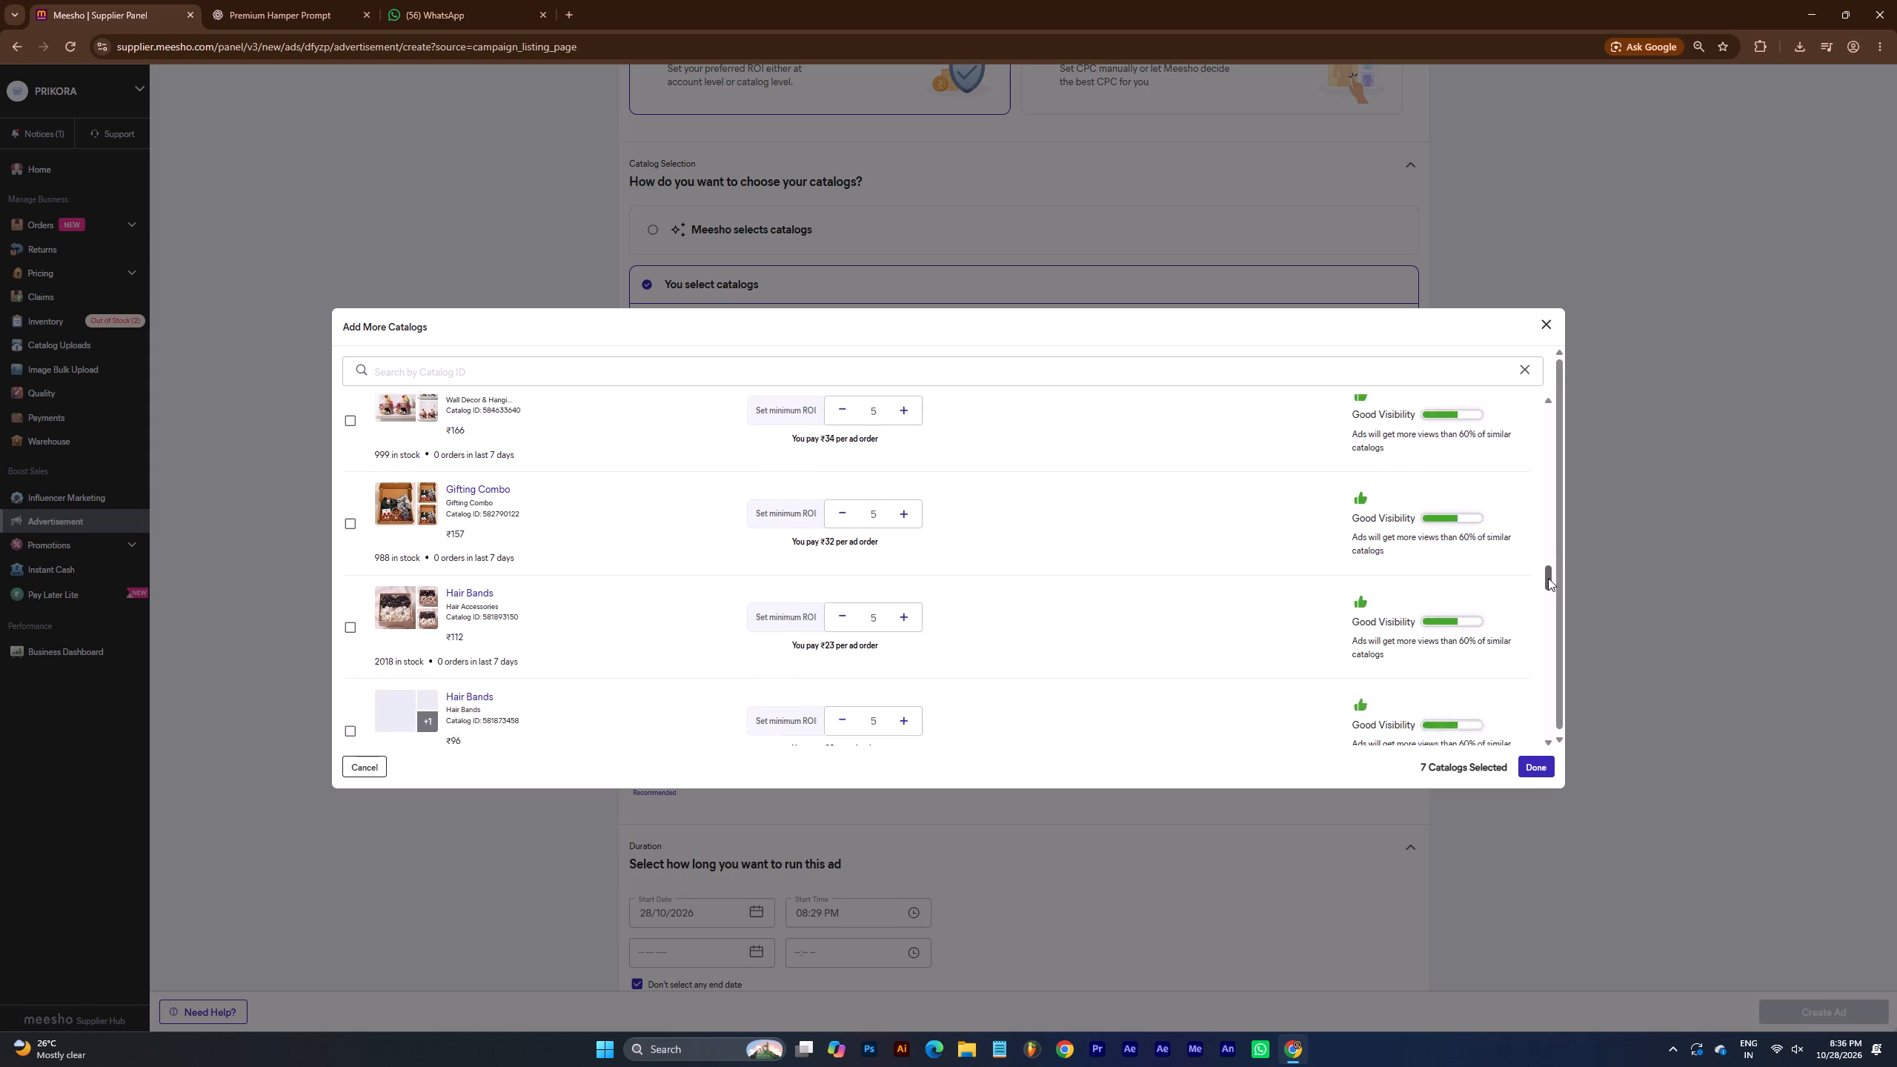
{"action": "left_click_drag", "start_coordinate": [1548, 578], "coordinate": [1546, 623]}
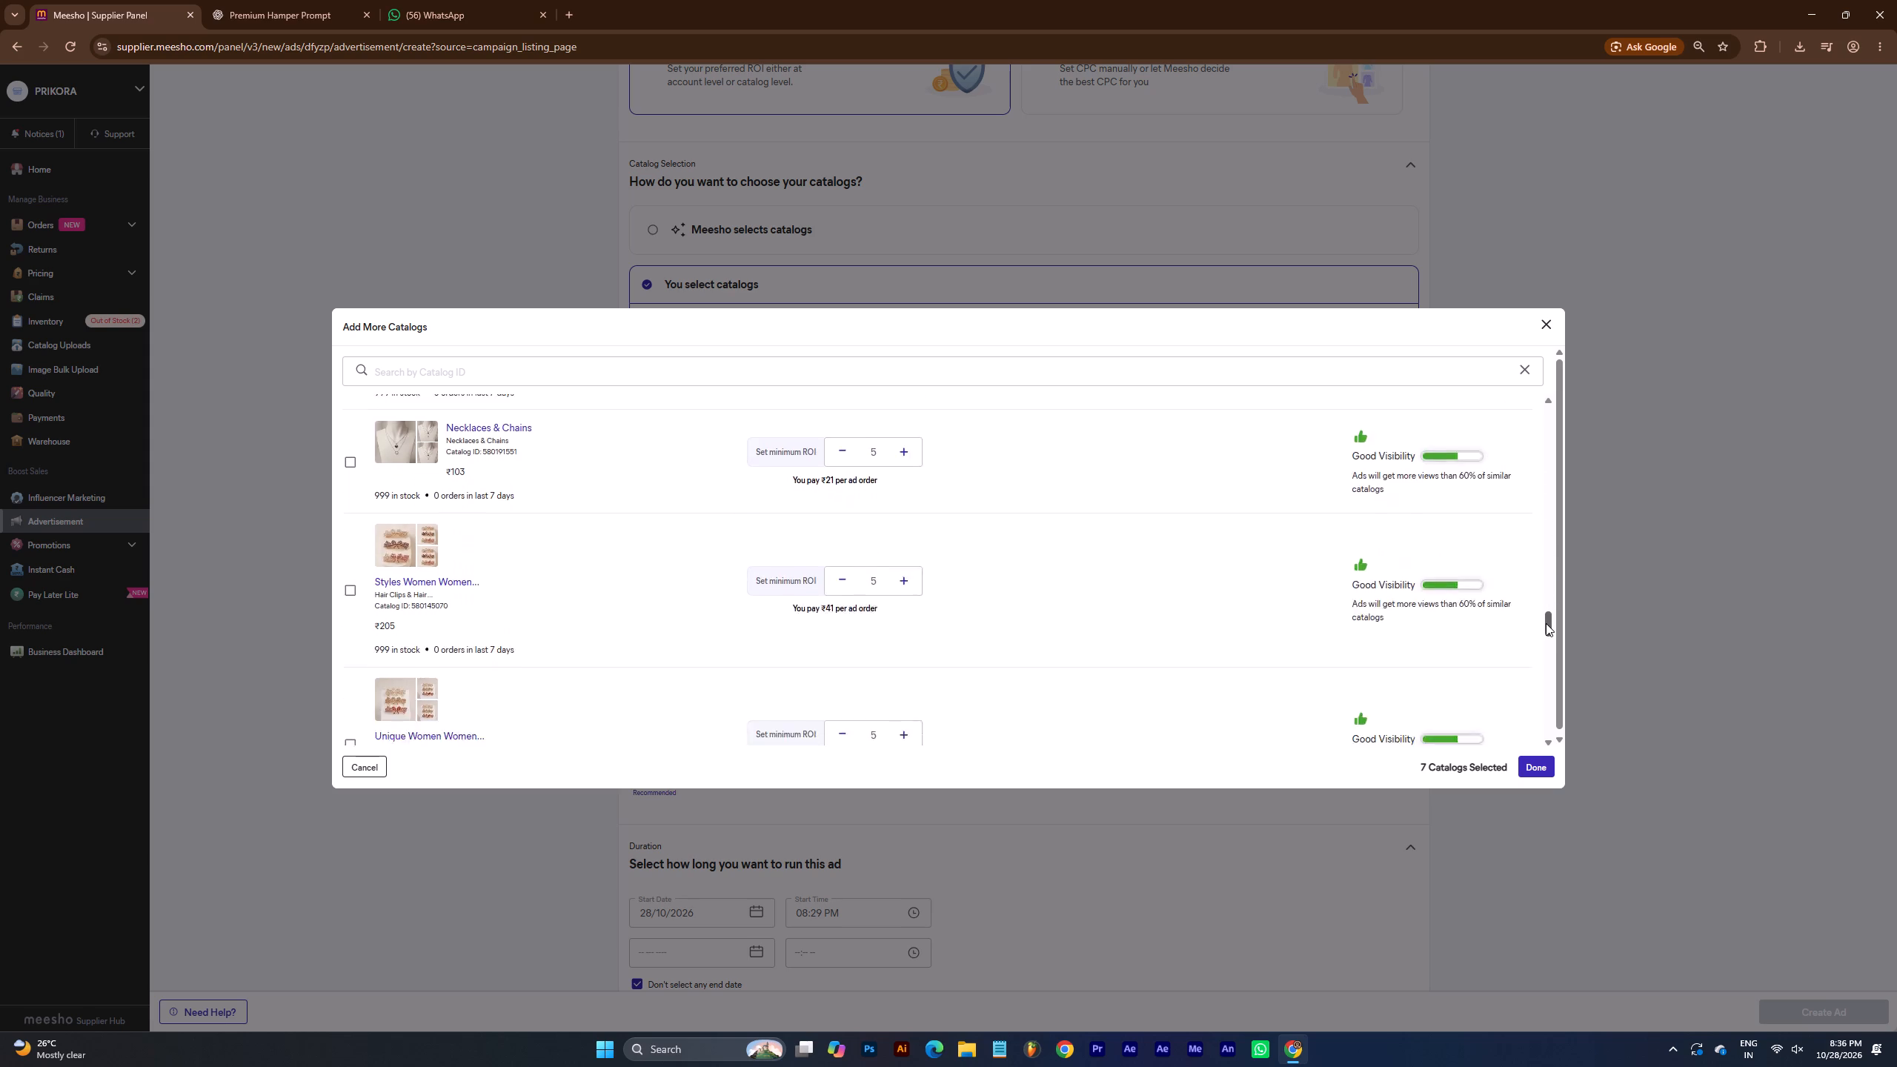
{"action": "left_click_drag", "start_coordinate": [1546, 623], "coordinate": [1546, 680]}
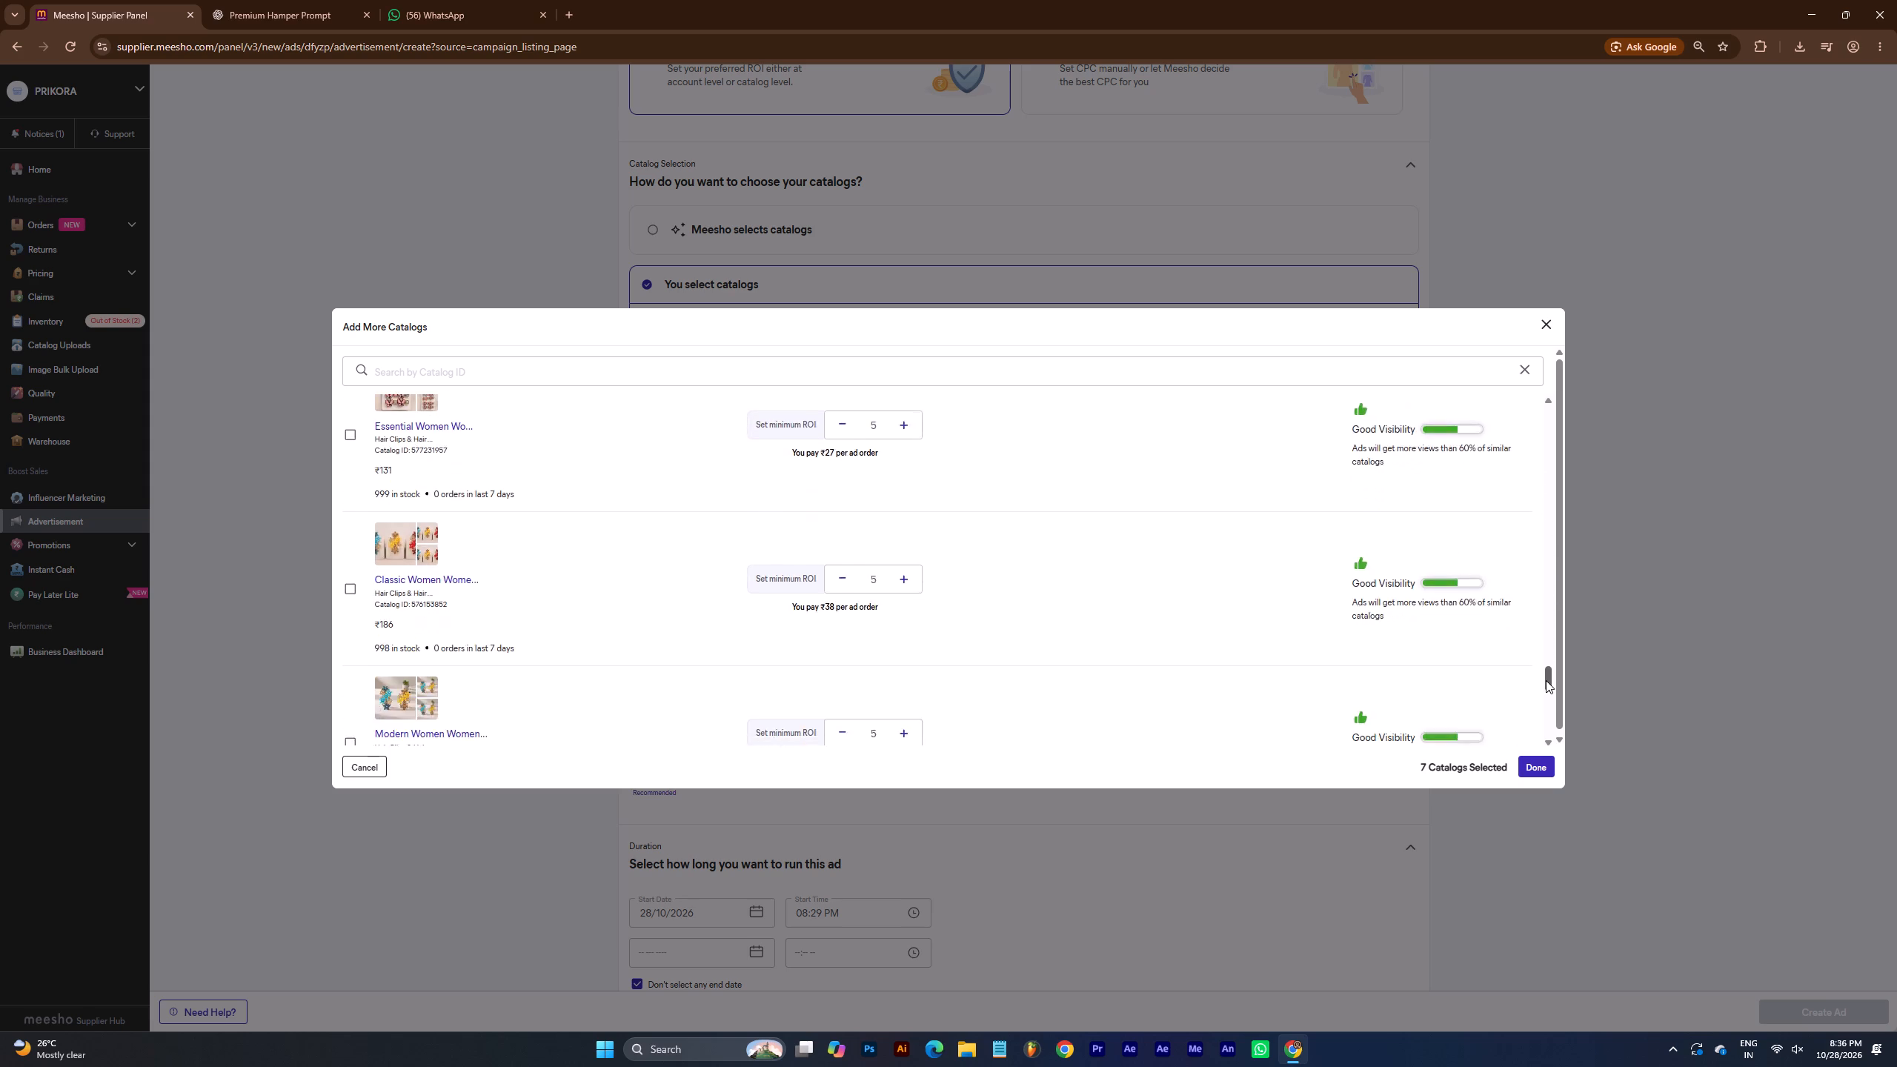
{"action": "left_click_drag", "start_coordinate": [1546, 680], "coordinate": [1549, 720]}
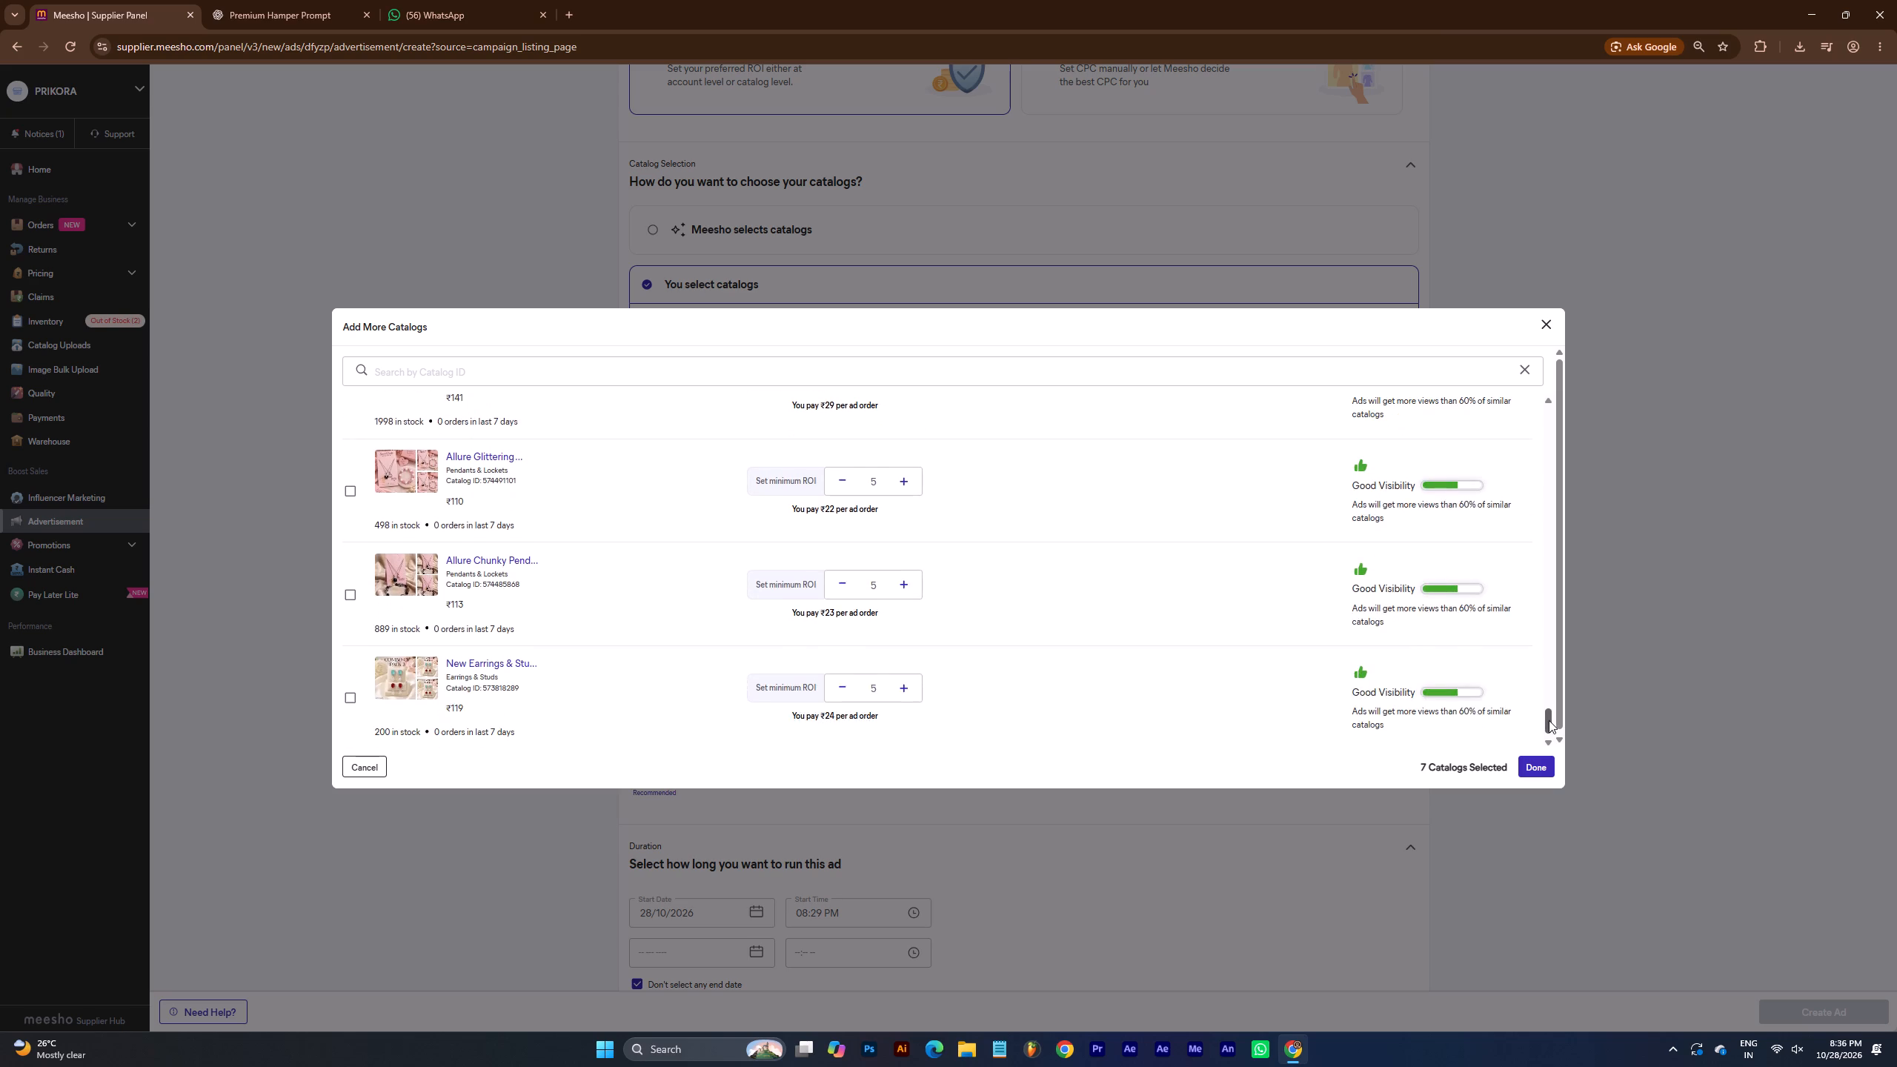
{"action": "left_click_drag", "start_coordinate": [1549, 720], "coordinate": [1509, 403]}
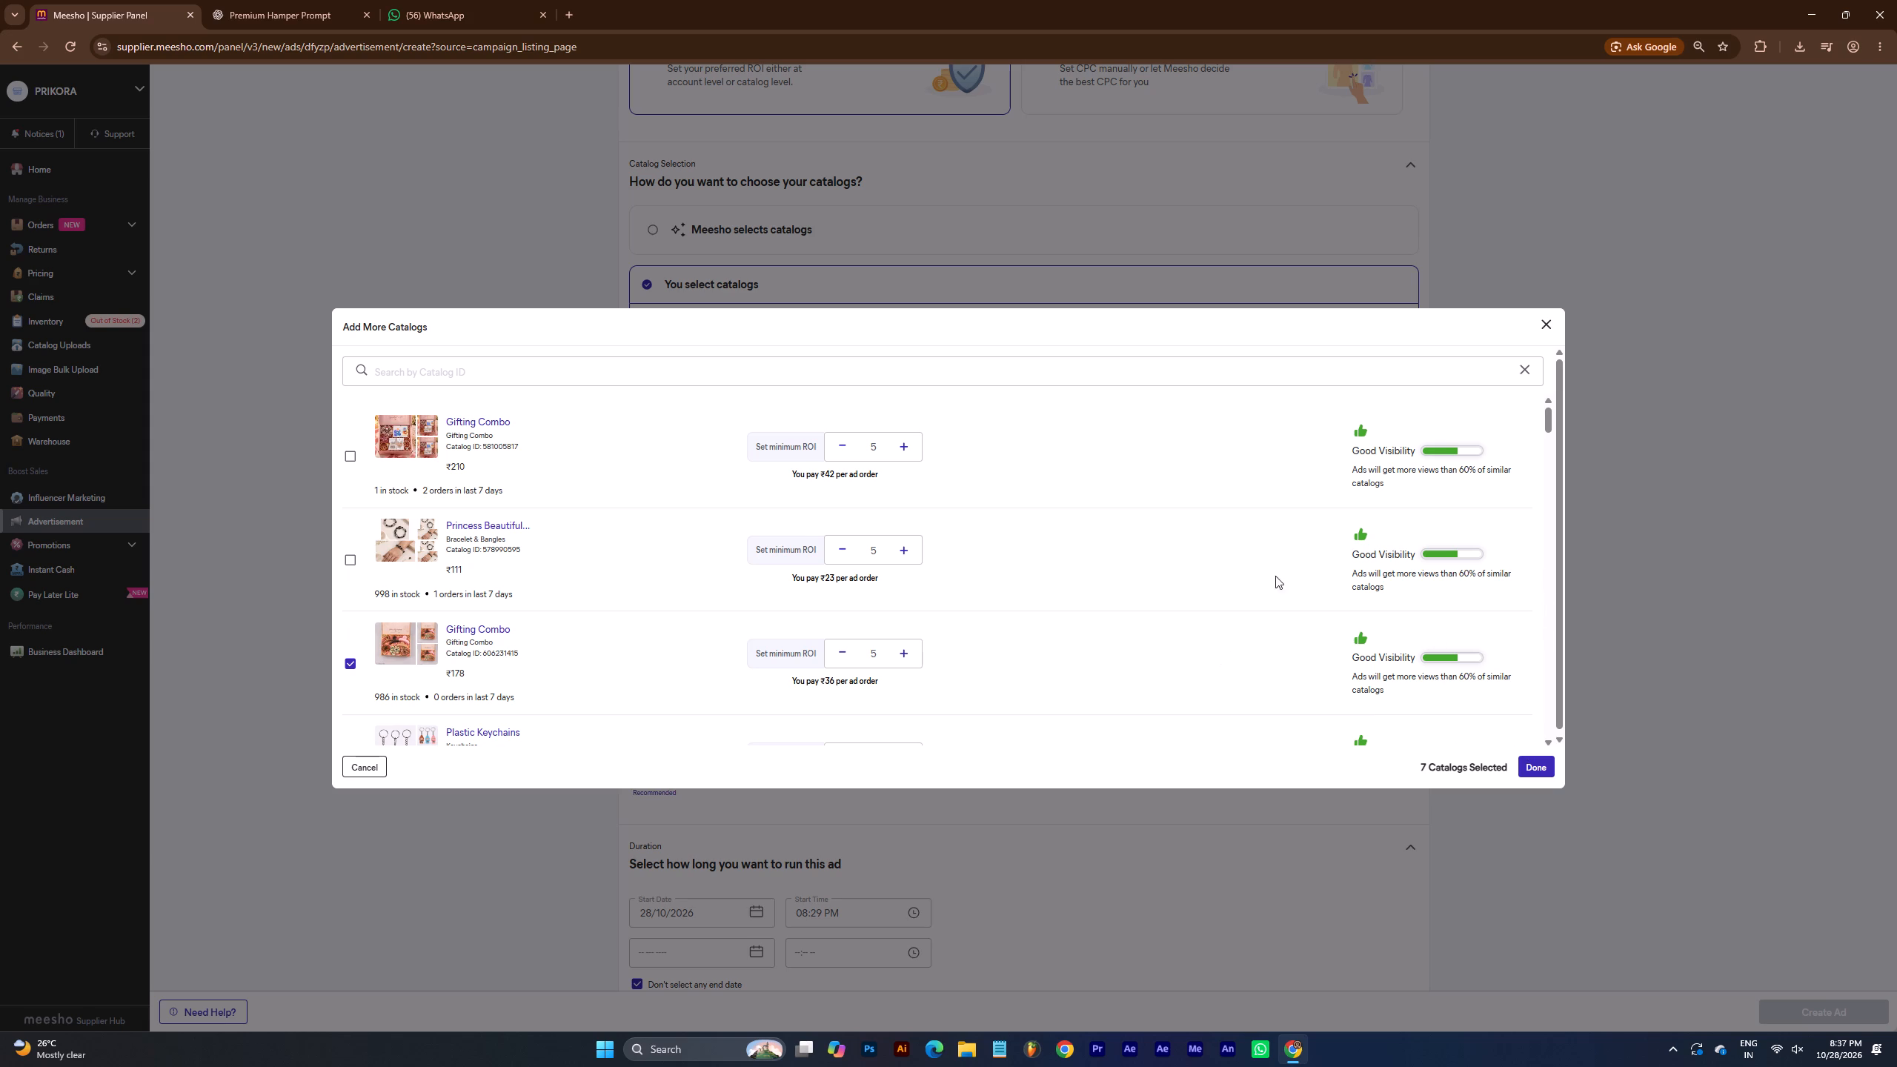
Remove the two Gifts catalogs priced ₹201 and ₹207 from the campaign's selection.
{"action": "left_click", "coordinate": [1546, 429]}
{"action": "left_click_drag", "start_coordinate": [1546, 428], "coordinate": [1560, 483]}
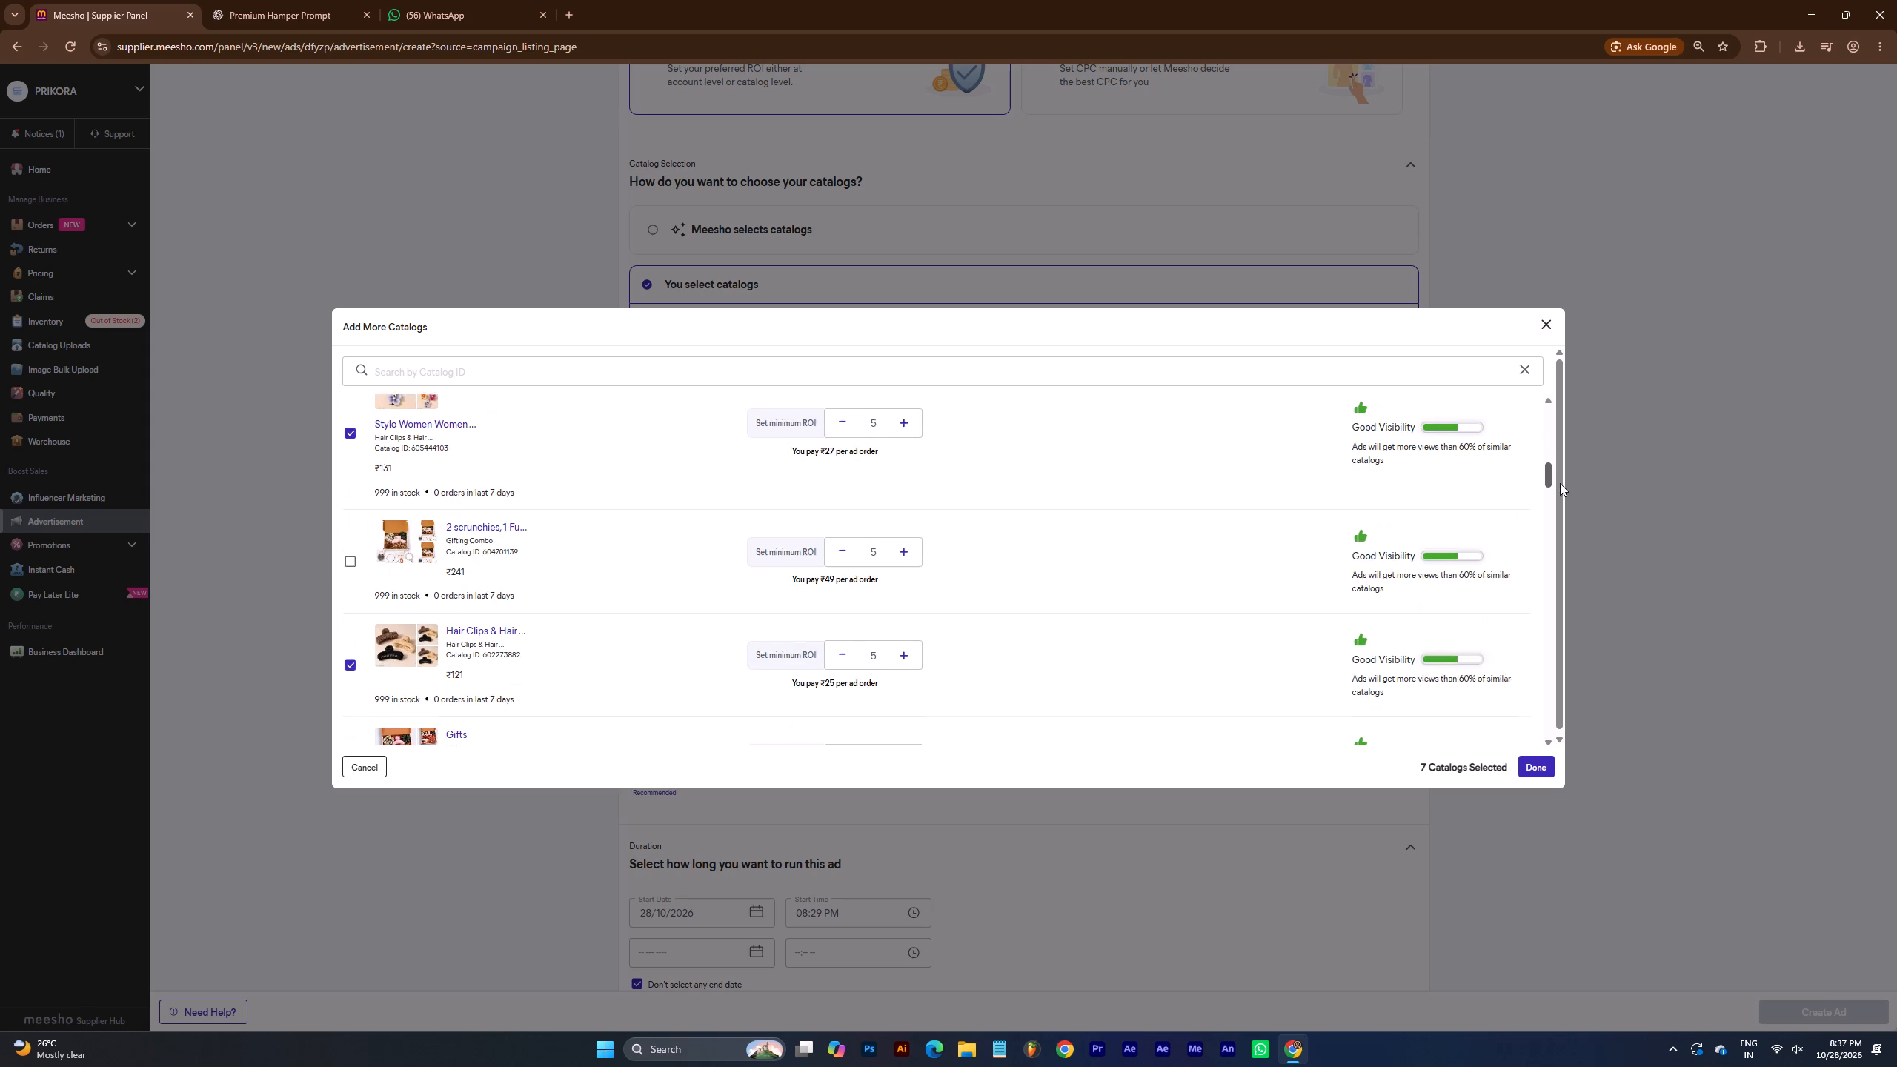
{"action": "left_click_drag", "start_coordinate": [1560, 483], "coordinate": [1569, 500]}
{"action": "left_click", "coordinate": [353, 531]}
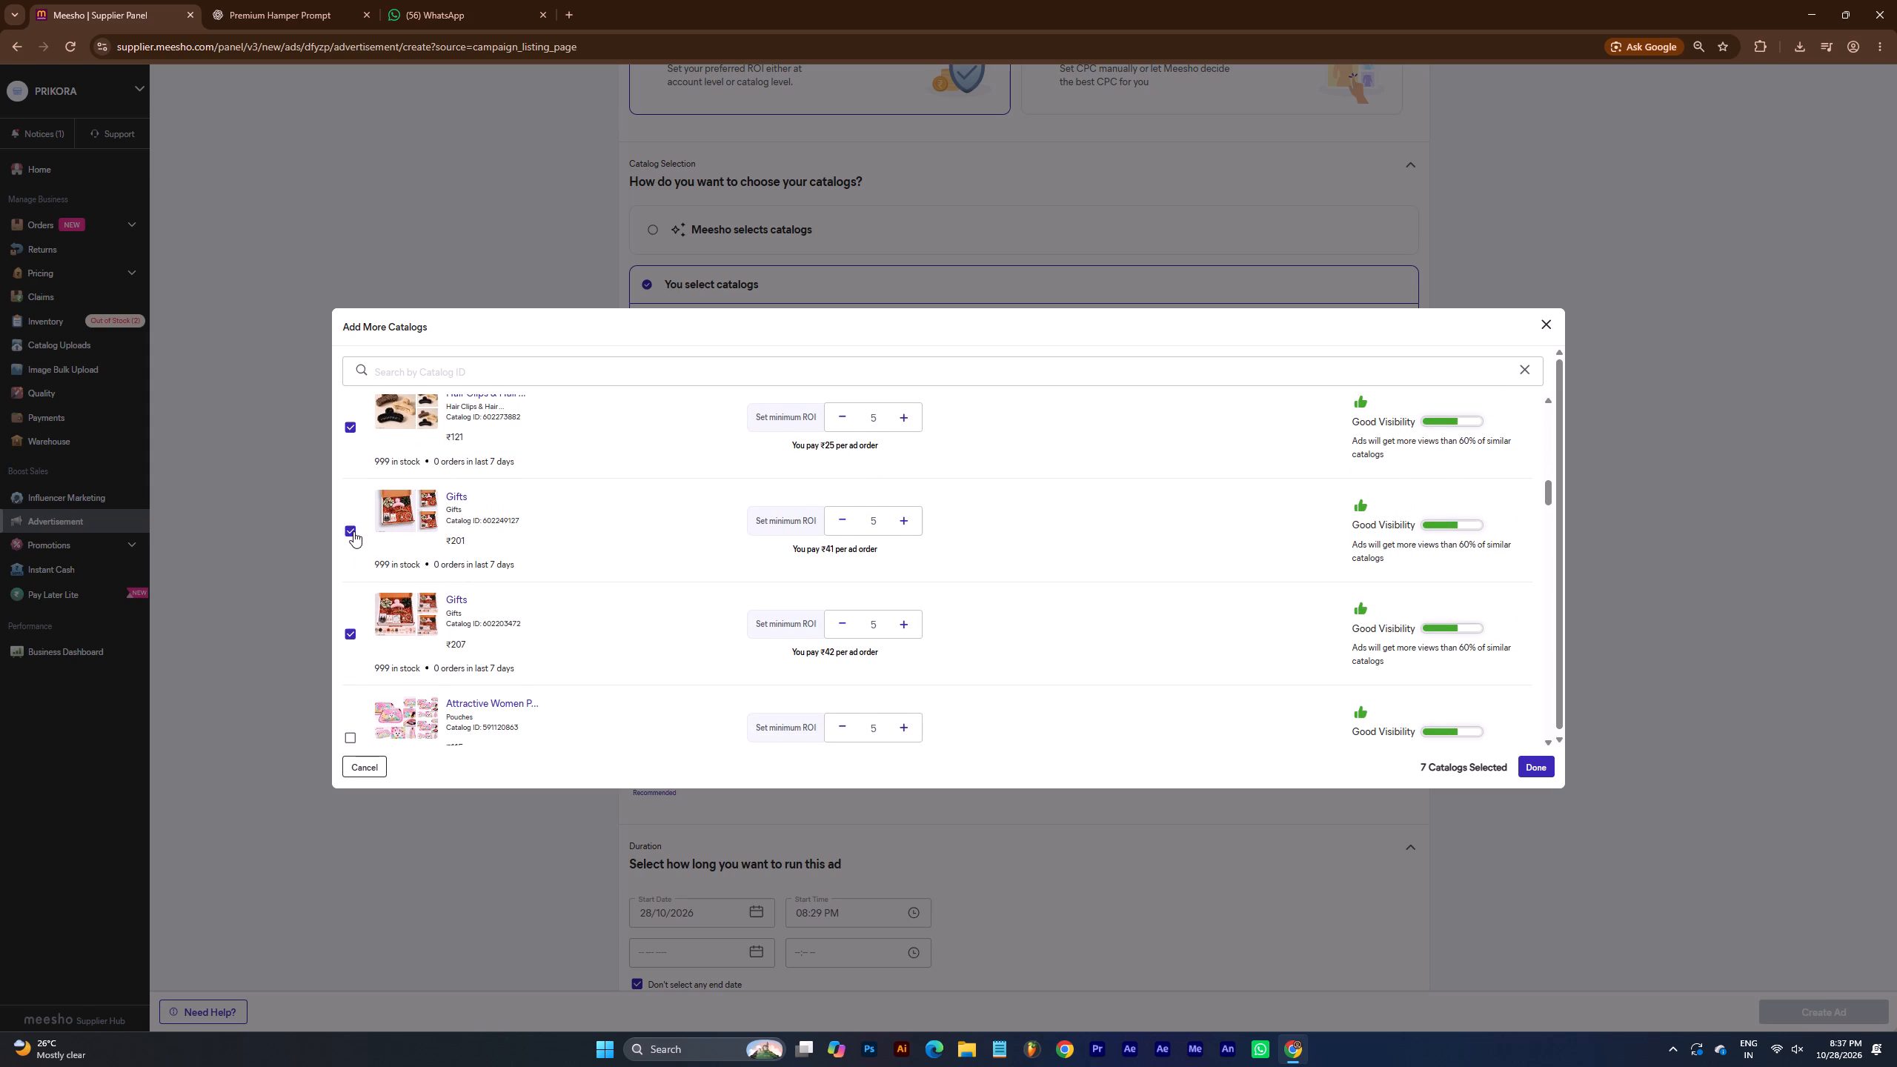
{"action": "left_click", "coordinate": [353, 636]}
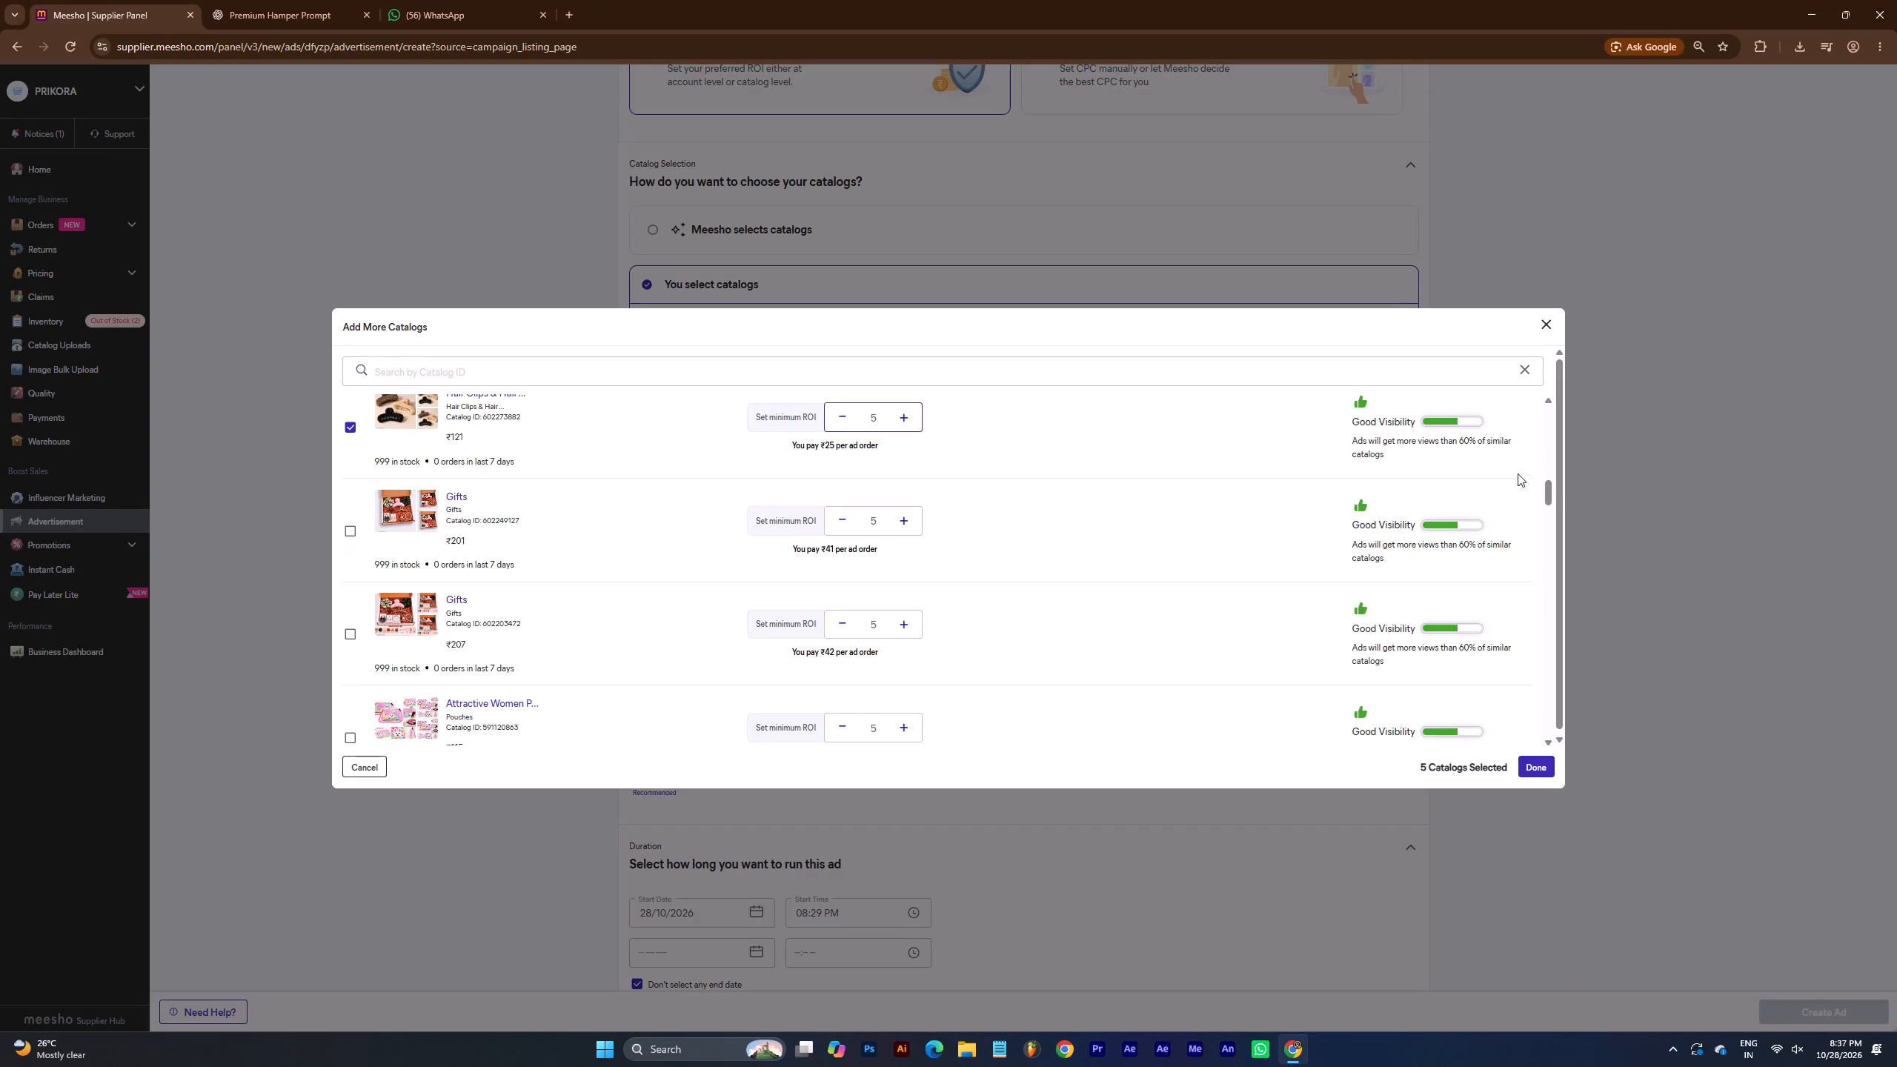
Remove the ₹122 Plastic Keychains catalog from the campaign's selection.
{"action": "left_click_drag", "start_coordinate": [1549, 497], "coordinate": [1543, 491]}
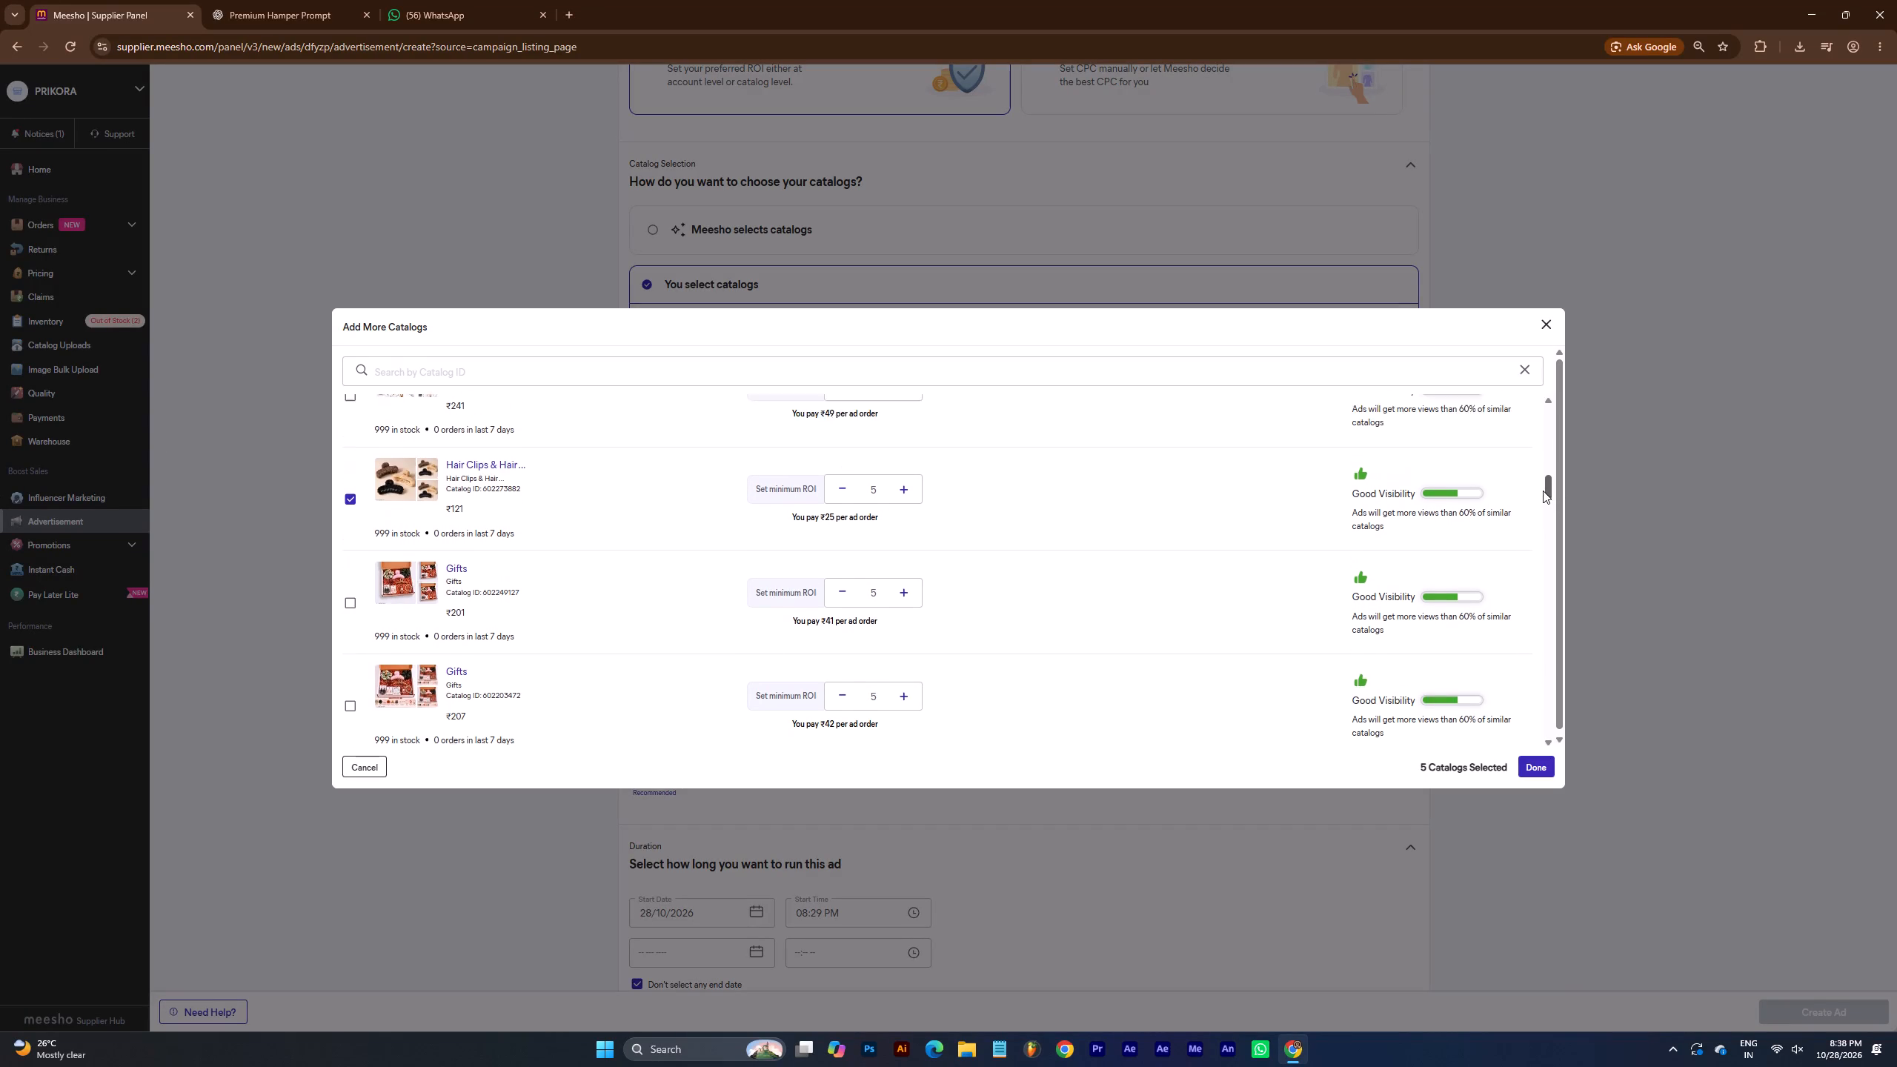
{"action": "left_click_drag", "start_coordinate": [1543, 491], "coordinate": [1535, 442]}
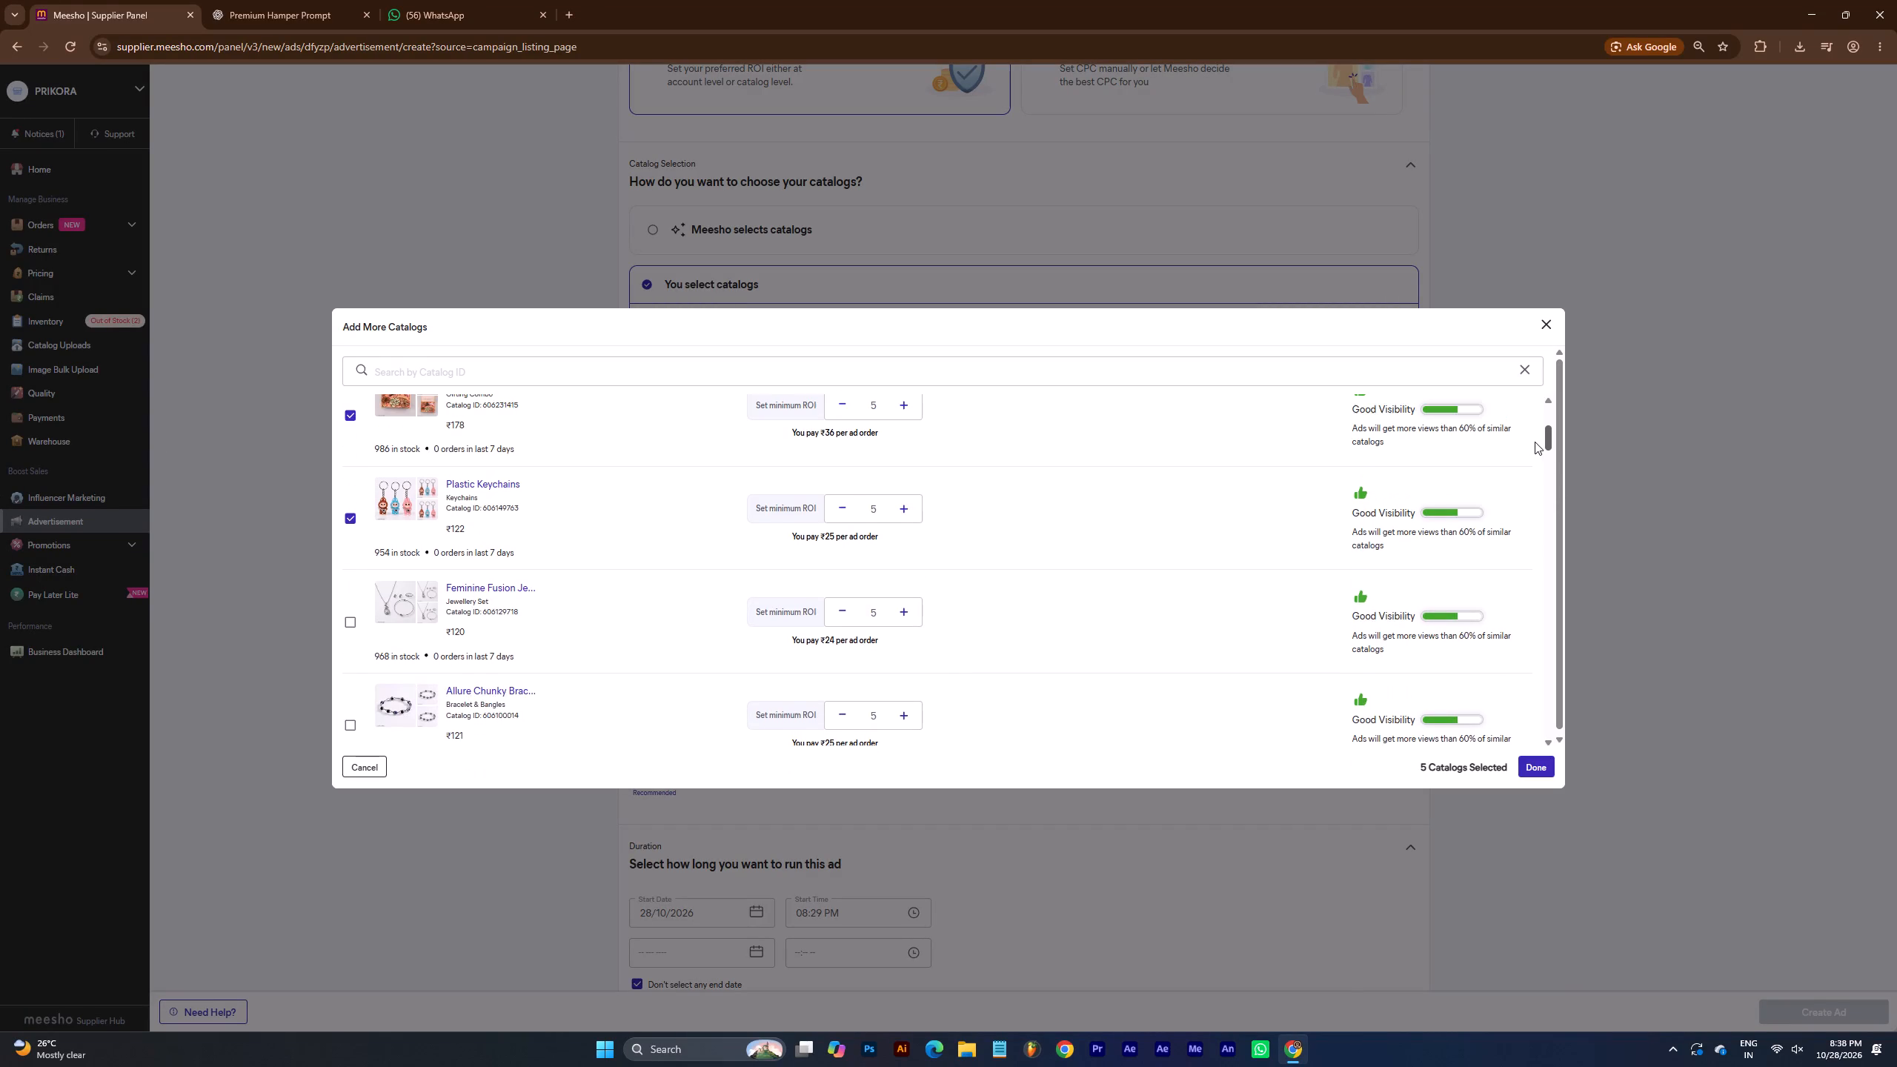
{"action": "left_click_drag", "start_coordinate": [1535, 442], "coordinate": [1529, 412]}
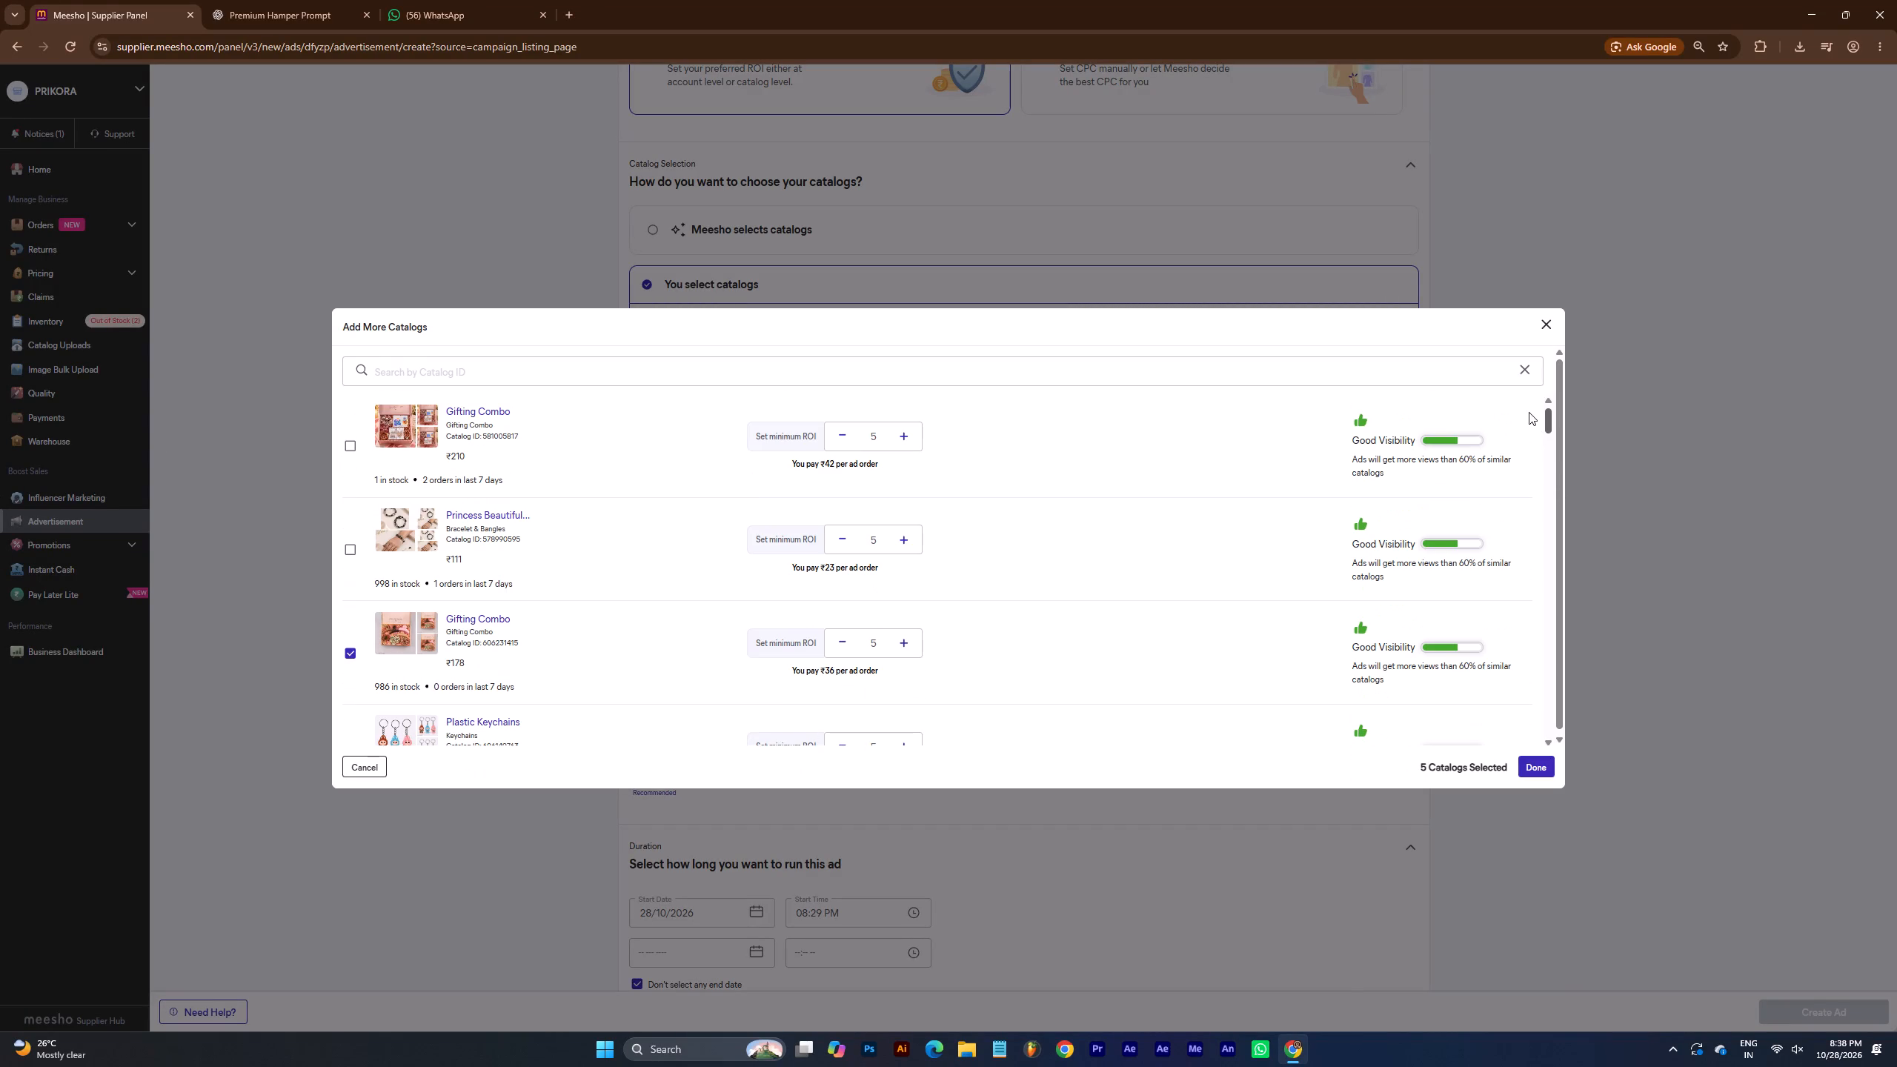
{"action": "left_click_drag", "start_coordinate": [1529, 412], "coordinate": [1533, 443]}
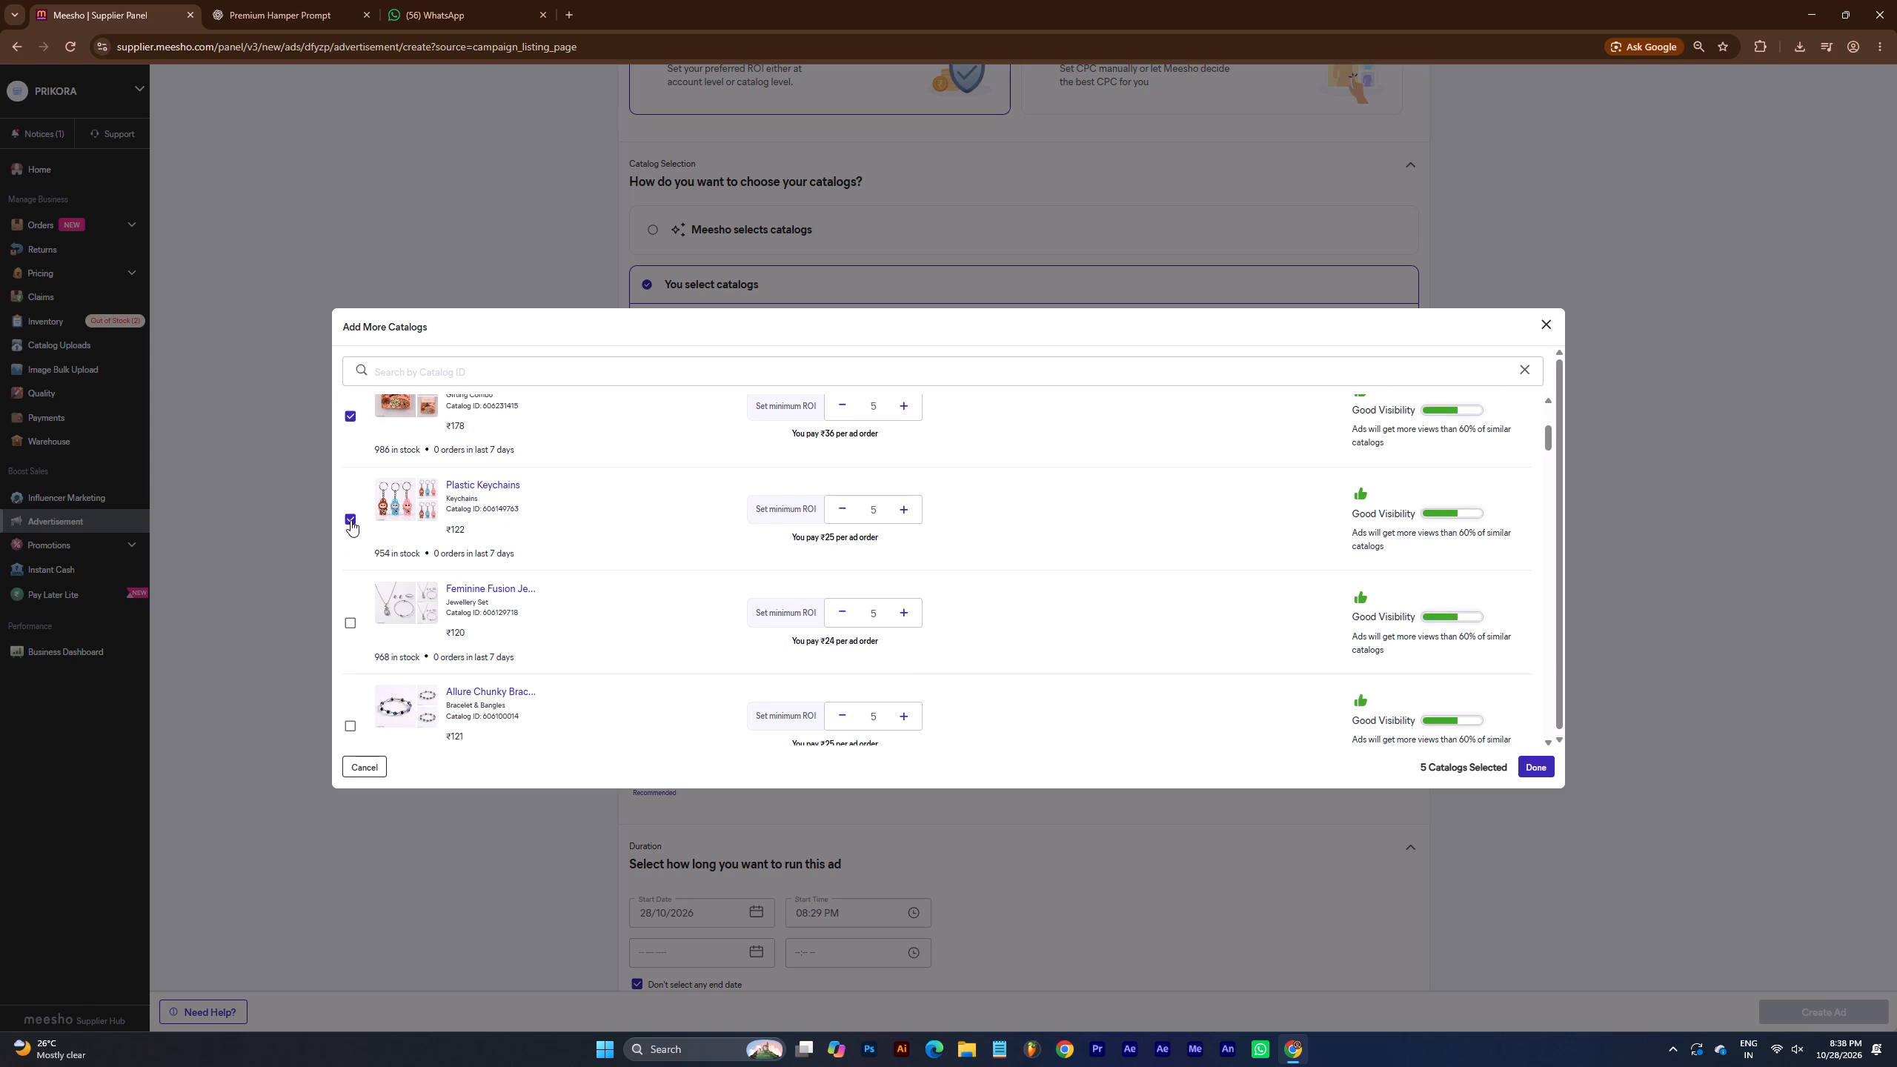
{"action": "left_click", "coordinate": [351, 520]}
Review the selected and unselected catalogs from the start of the list through the ₹159 and ₹220 Gifting Combo entries.
{"action": "left_click_drag", "start_coordinate": [1549, 439], "coordinate": [1546, 431]}
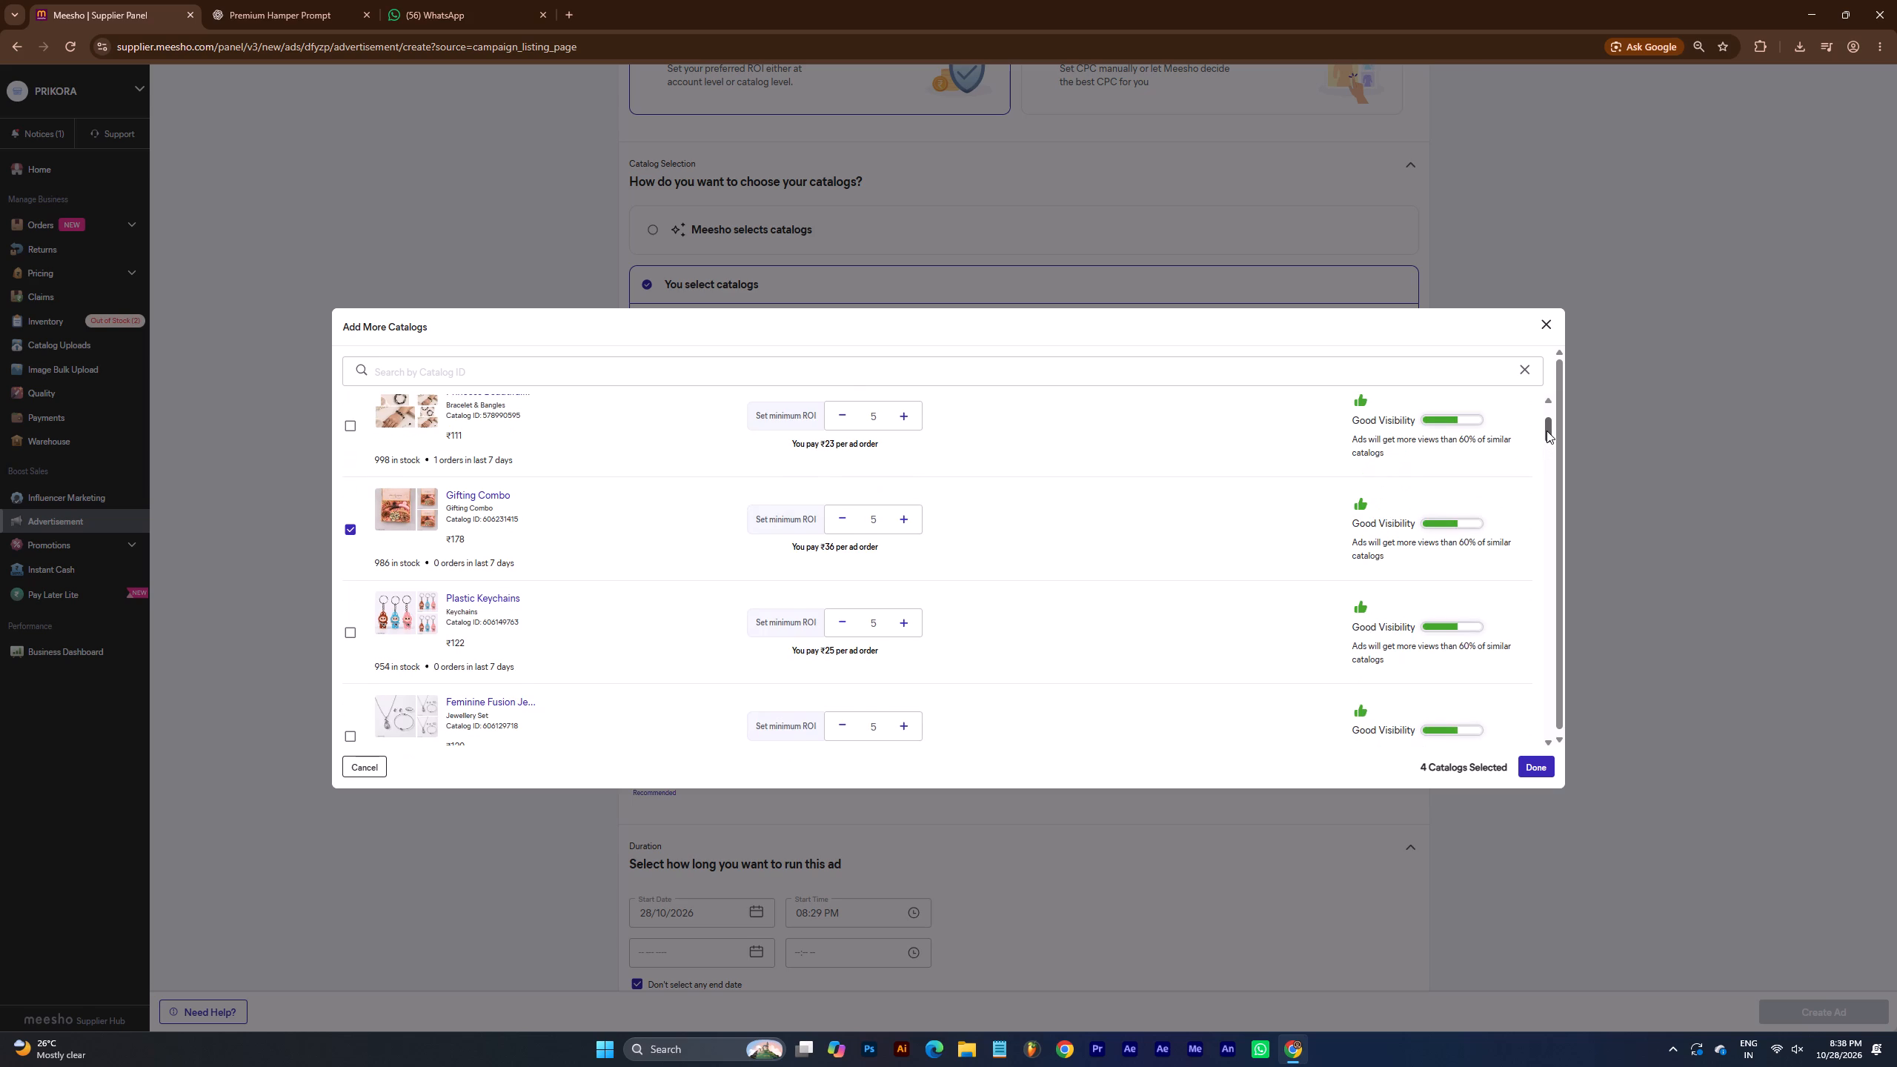
{"action": "left_click_drag", "start_coordinate": [1546, 431], "coordinate": [1541, 418]}
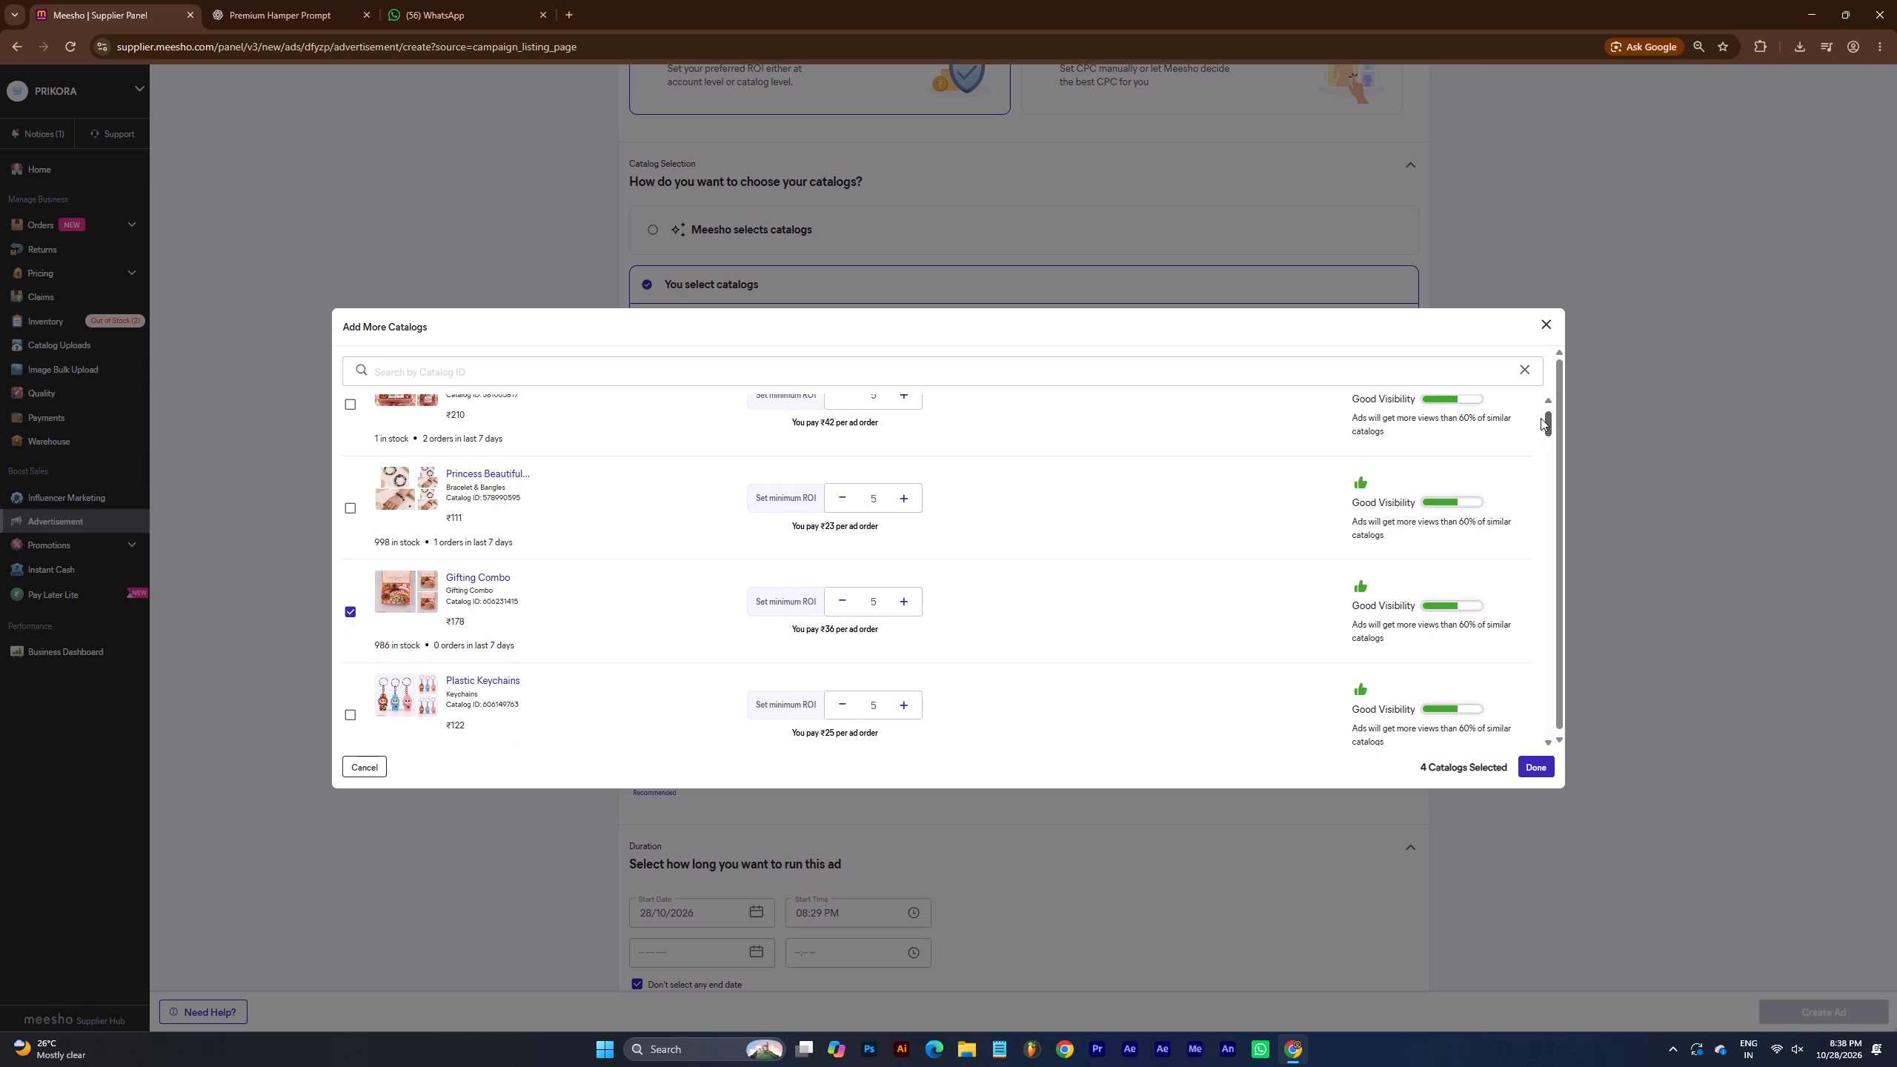
{"action": "left_click_drag", "start_coordinate": [1541, 418], "coordinate": [1547, 450]}
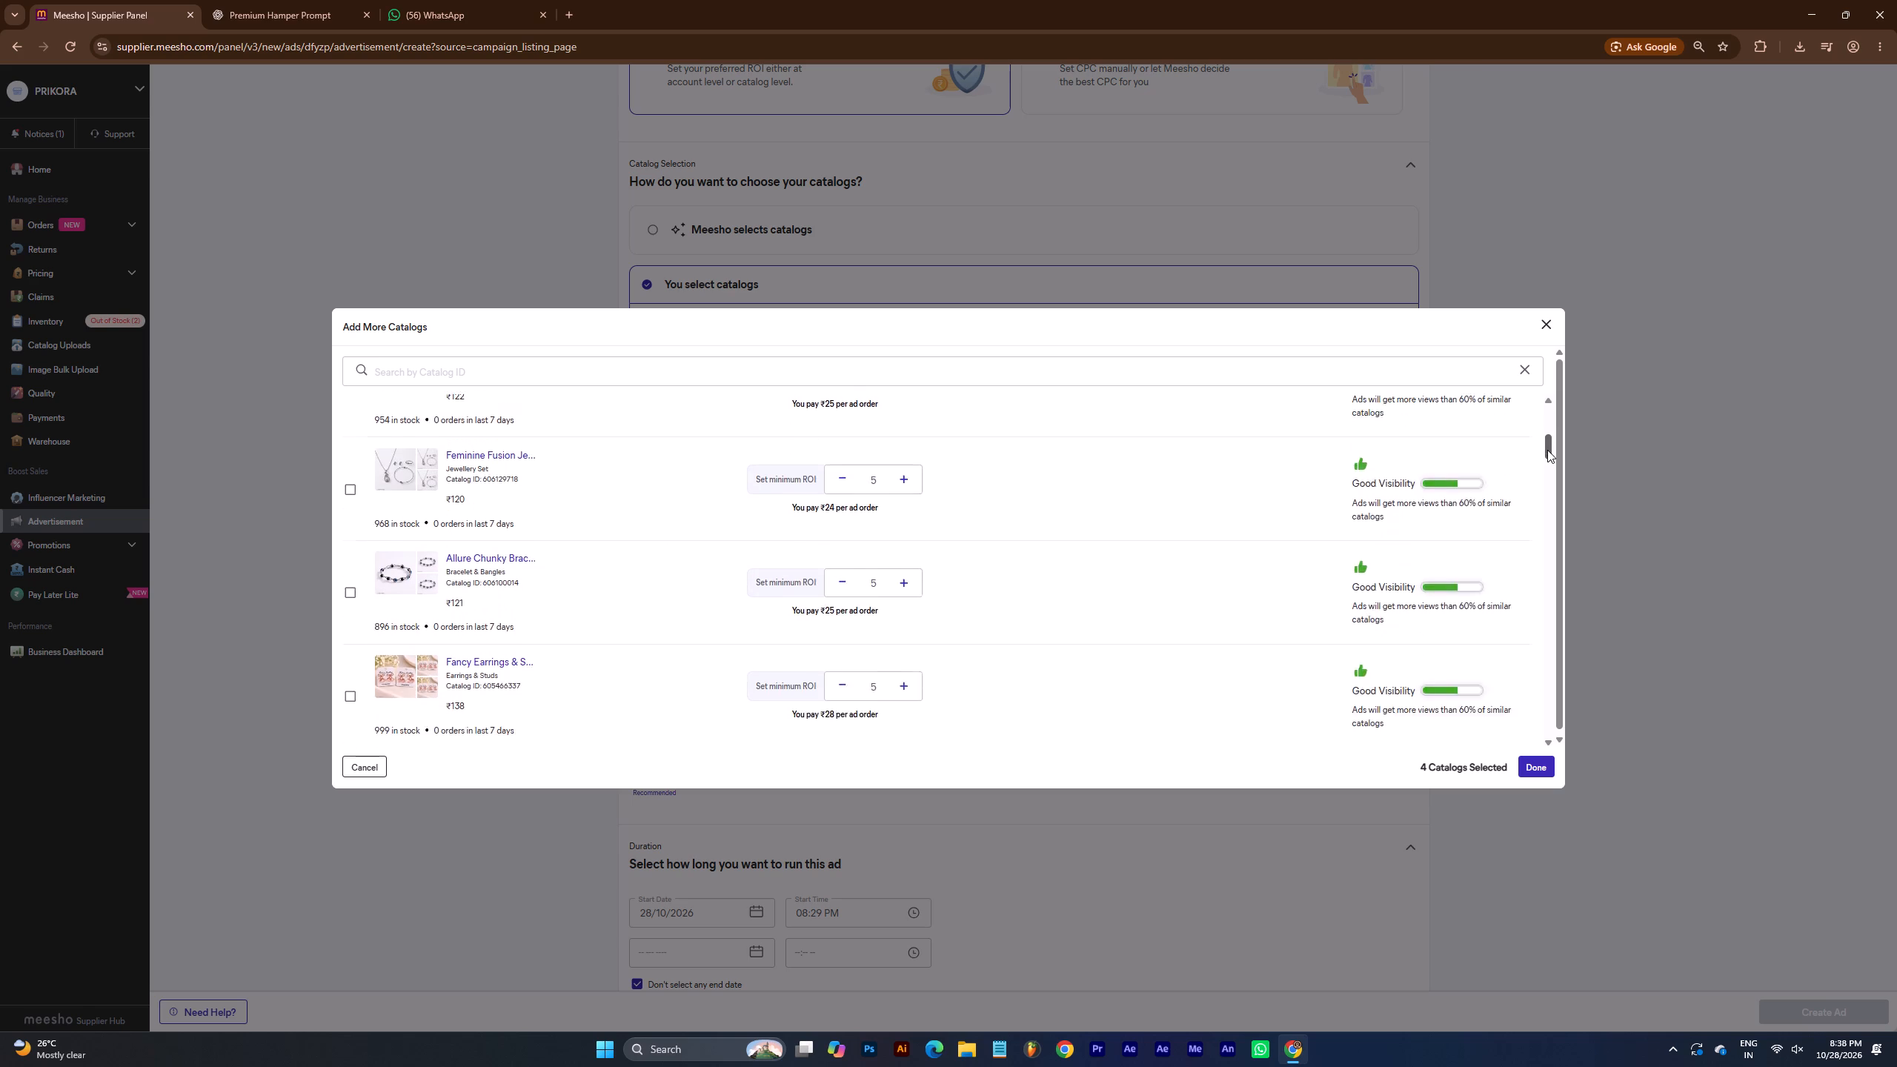
{"action": "left_click_drag", "start_coordinate": [1547, 450], "coordinate": [1551, 465]}
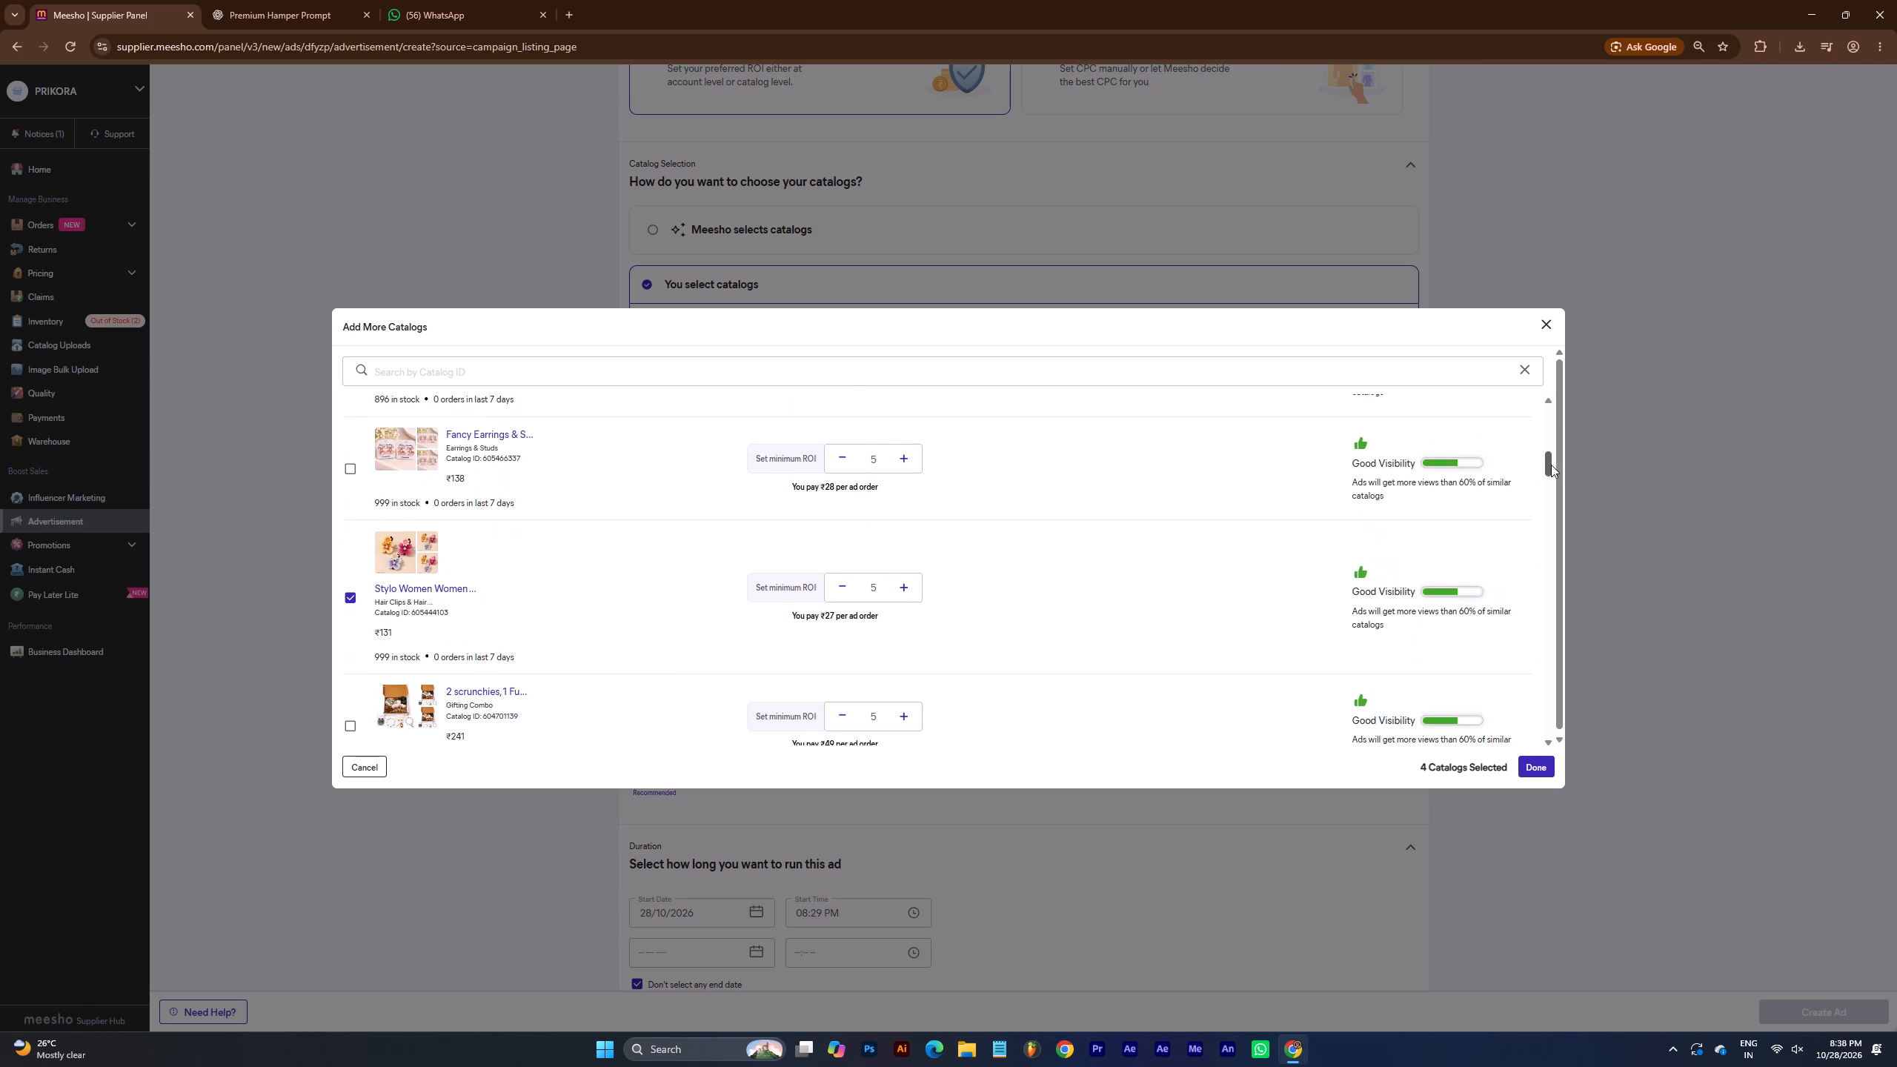
{"action": "left_click_drag", "start_coordinate": [1551, 465], "coordinate": [1553, 484]}
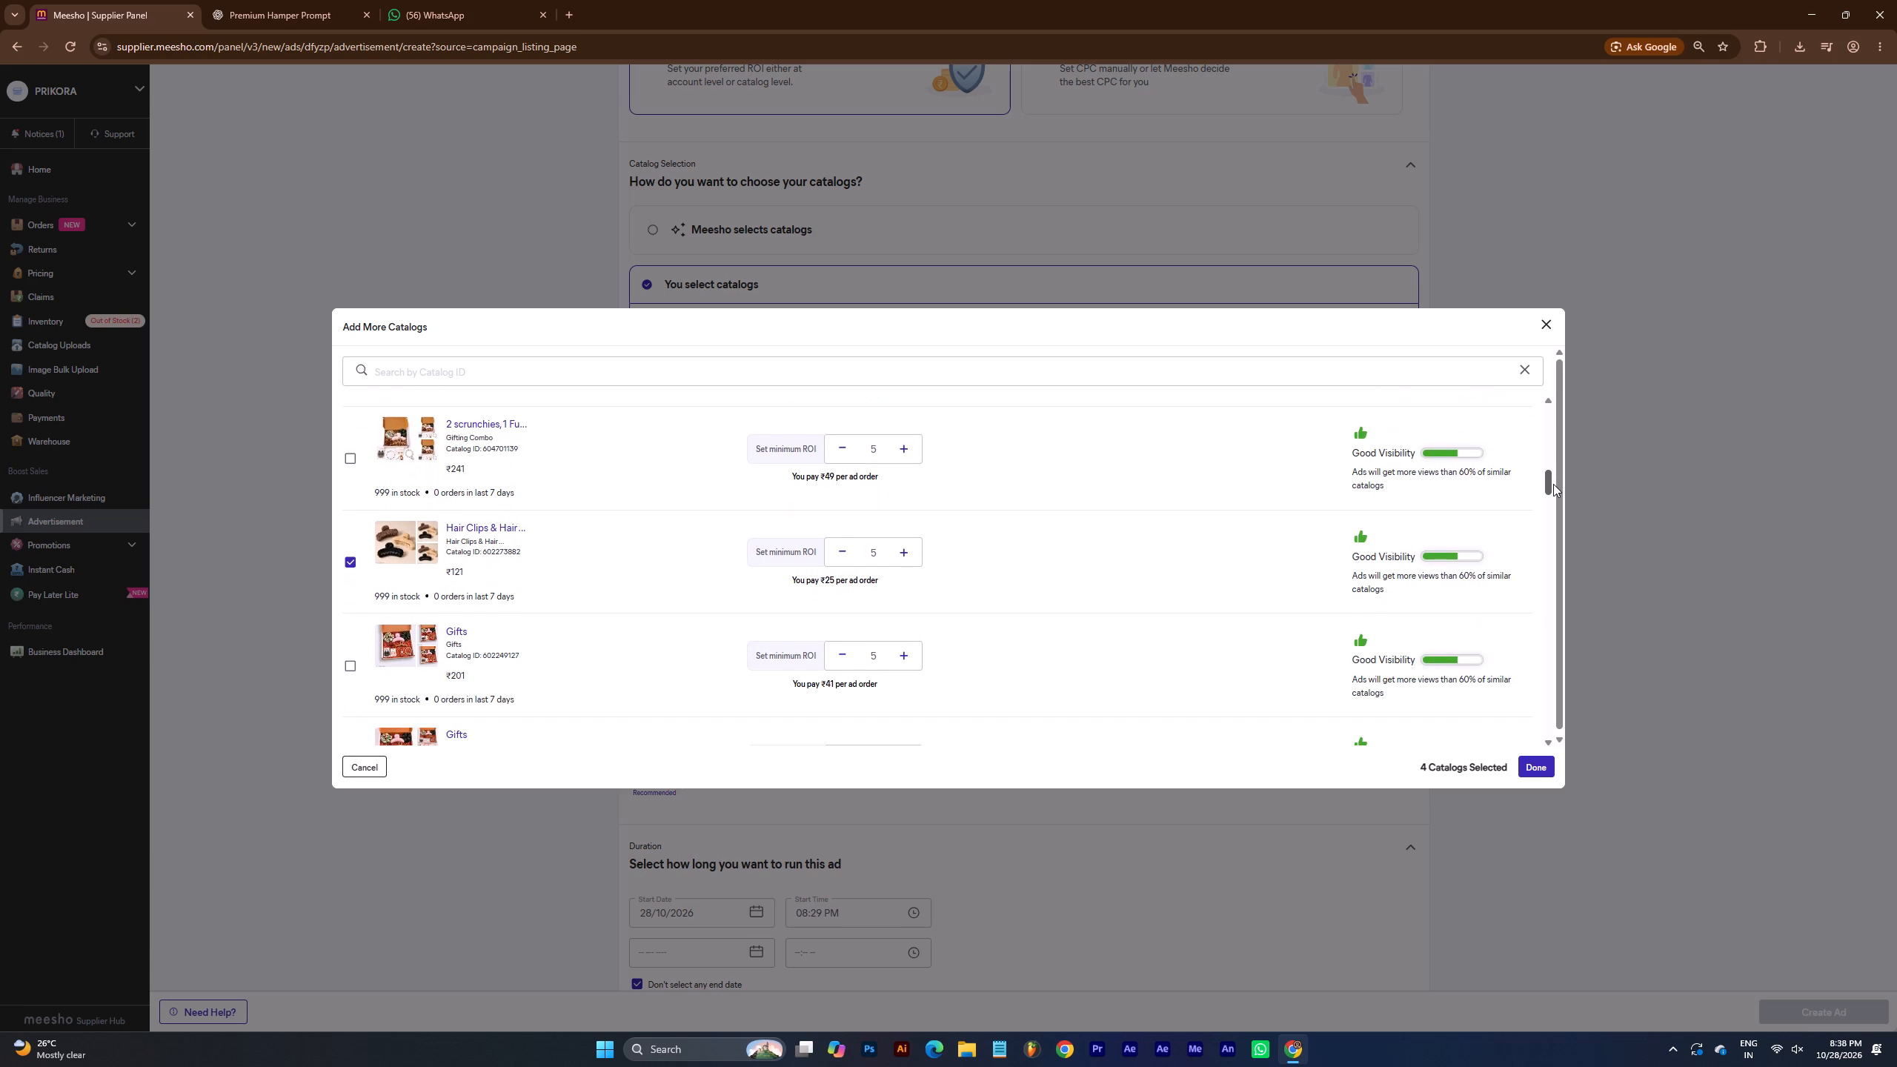
{"action": "left_click_drag", "start_coordinate": [1553, 484], "coordinate": [1555, 498]}
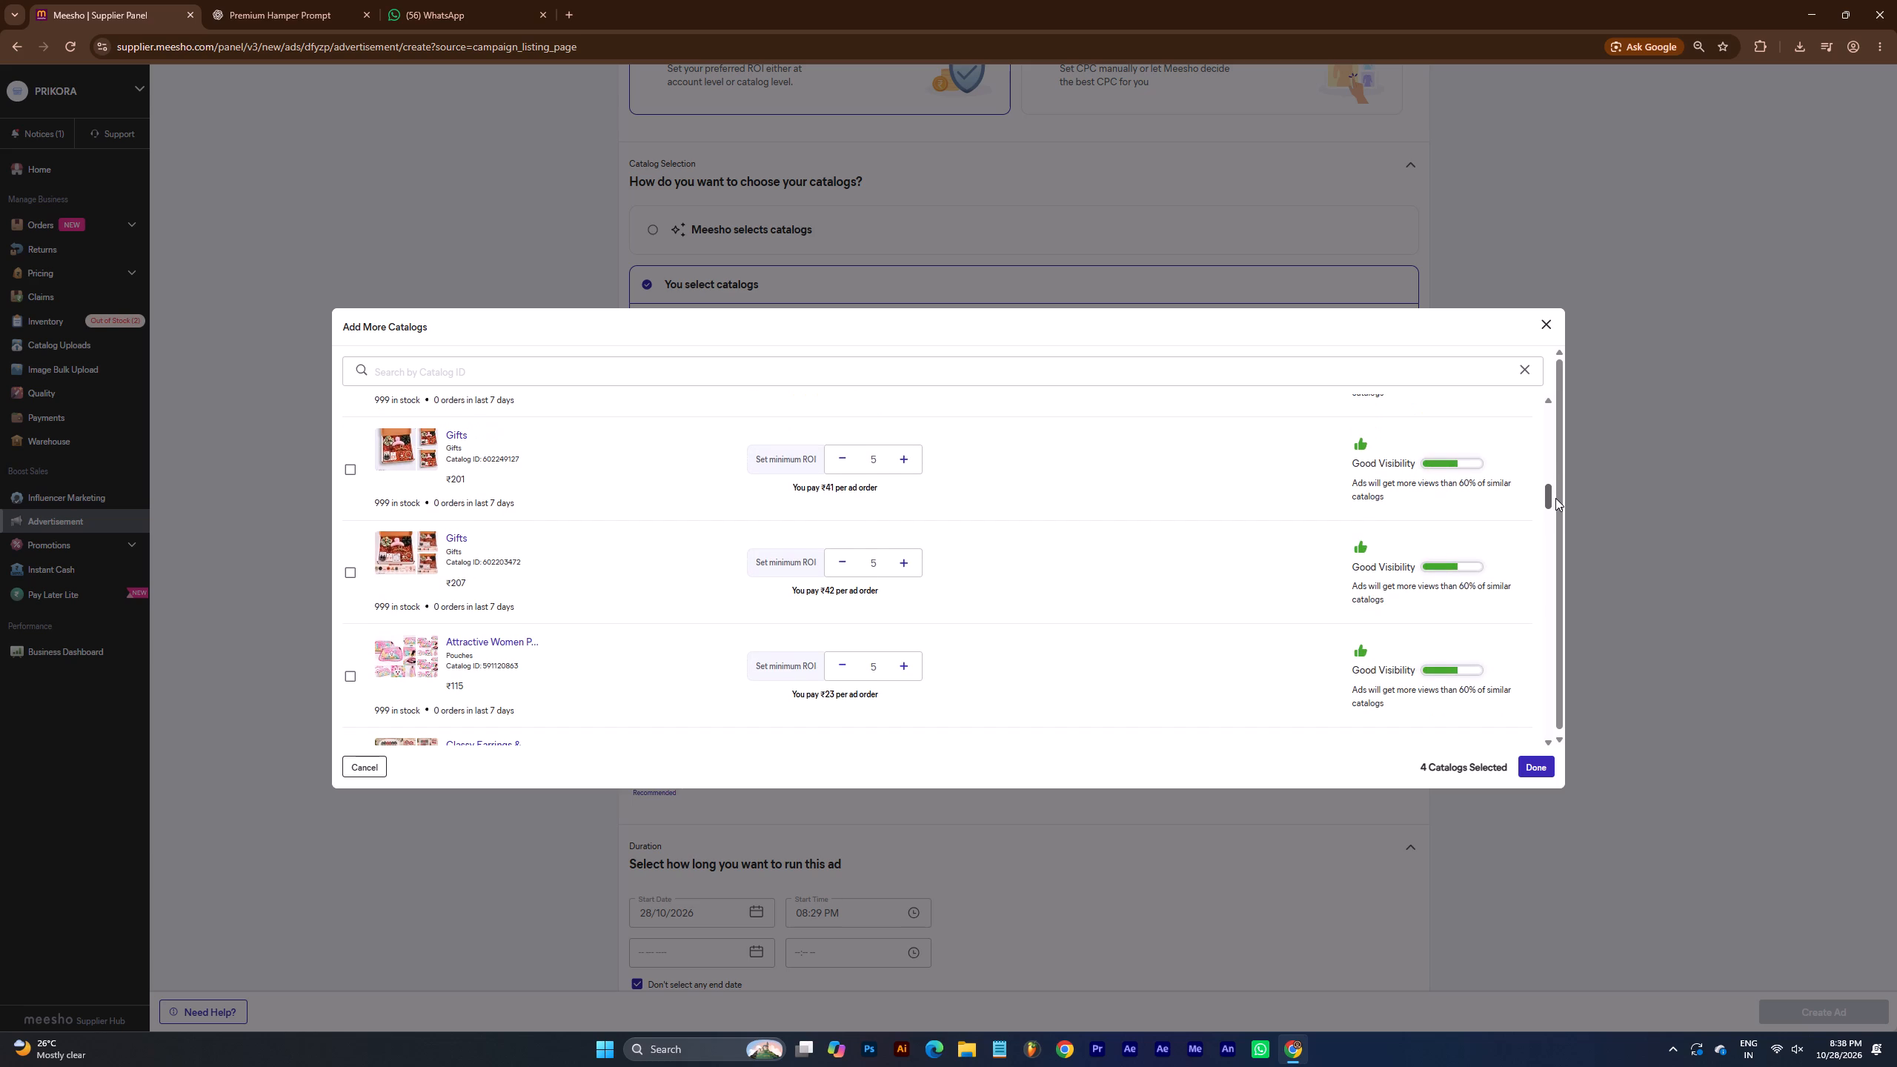
{"action": "left_click_drag", "start_coordinate": [1555, 498], "coordinate": [1529, 453]}
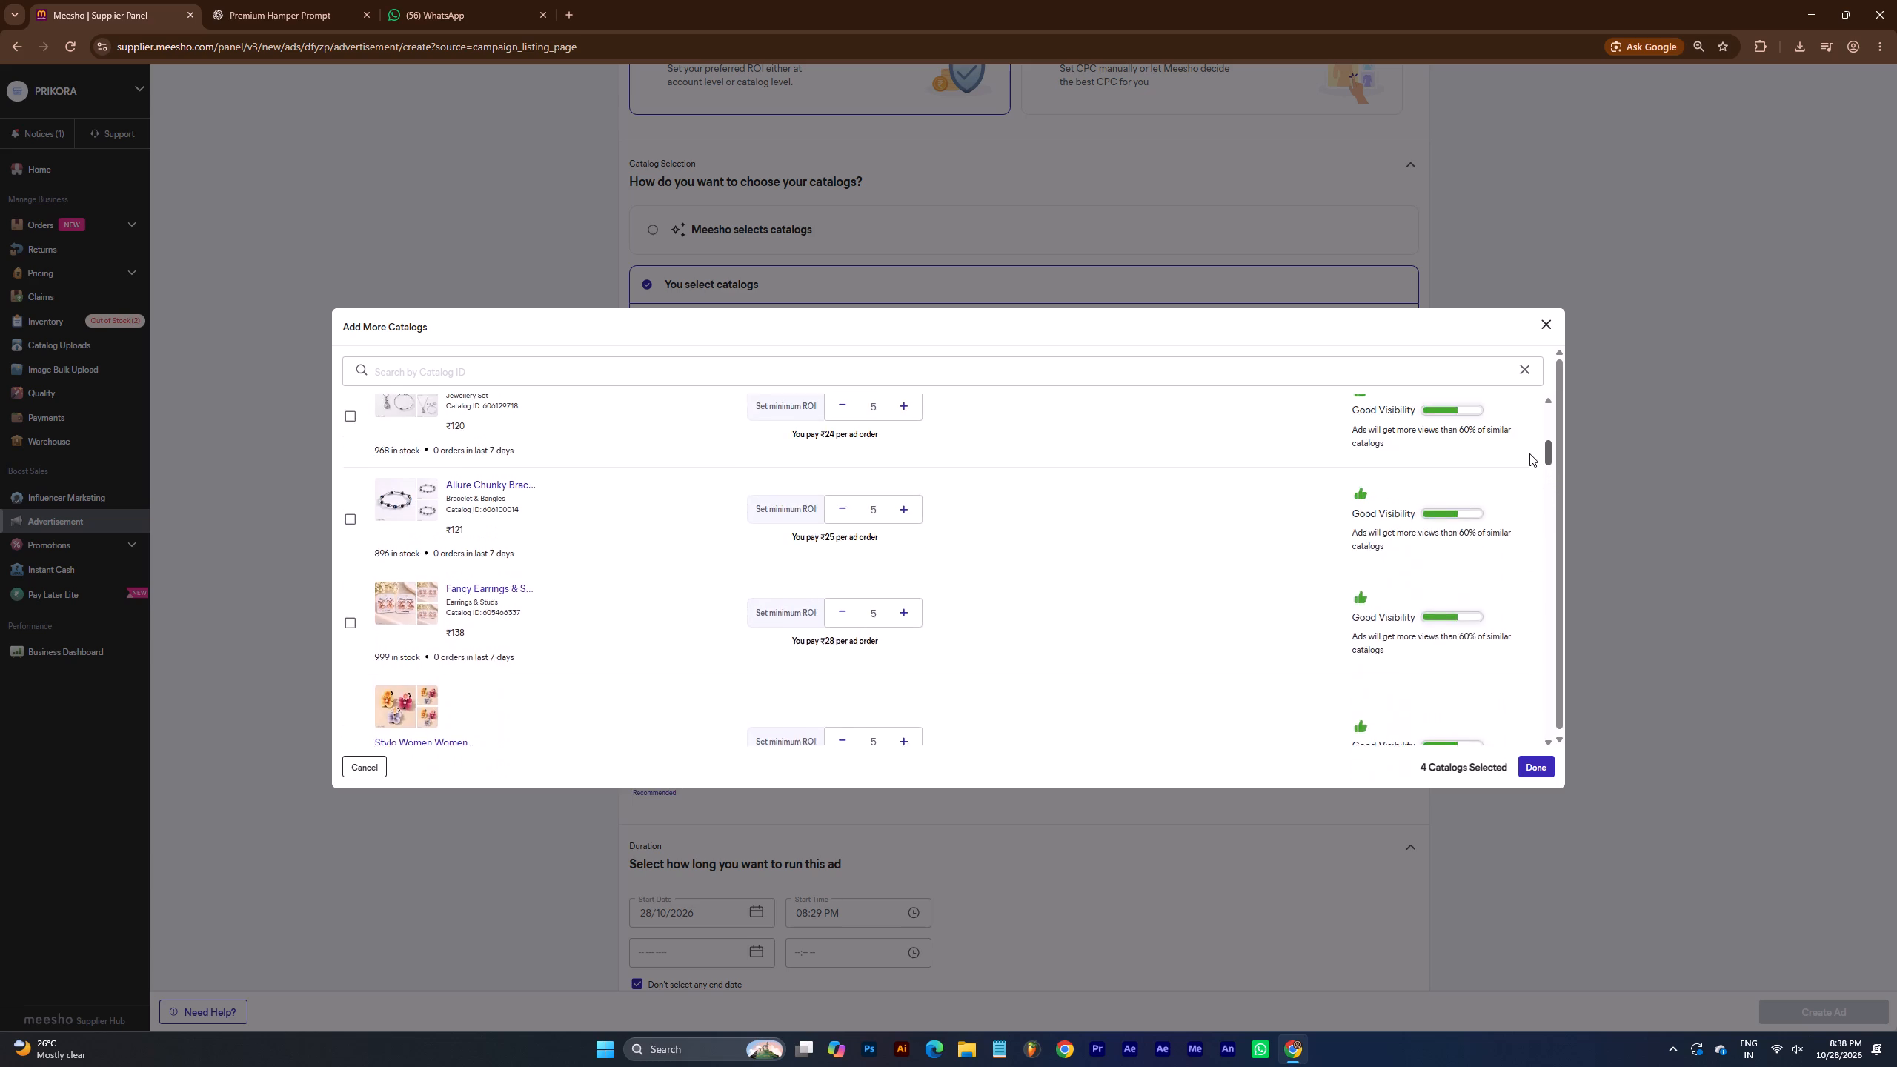
{"action": "left_click_drag", "start_coordinate": [1529, 453], "coordinate": [1518, 445]}
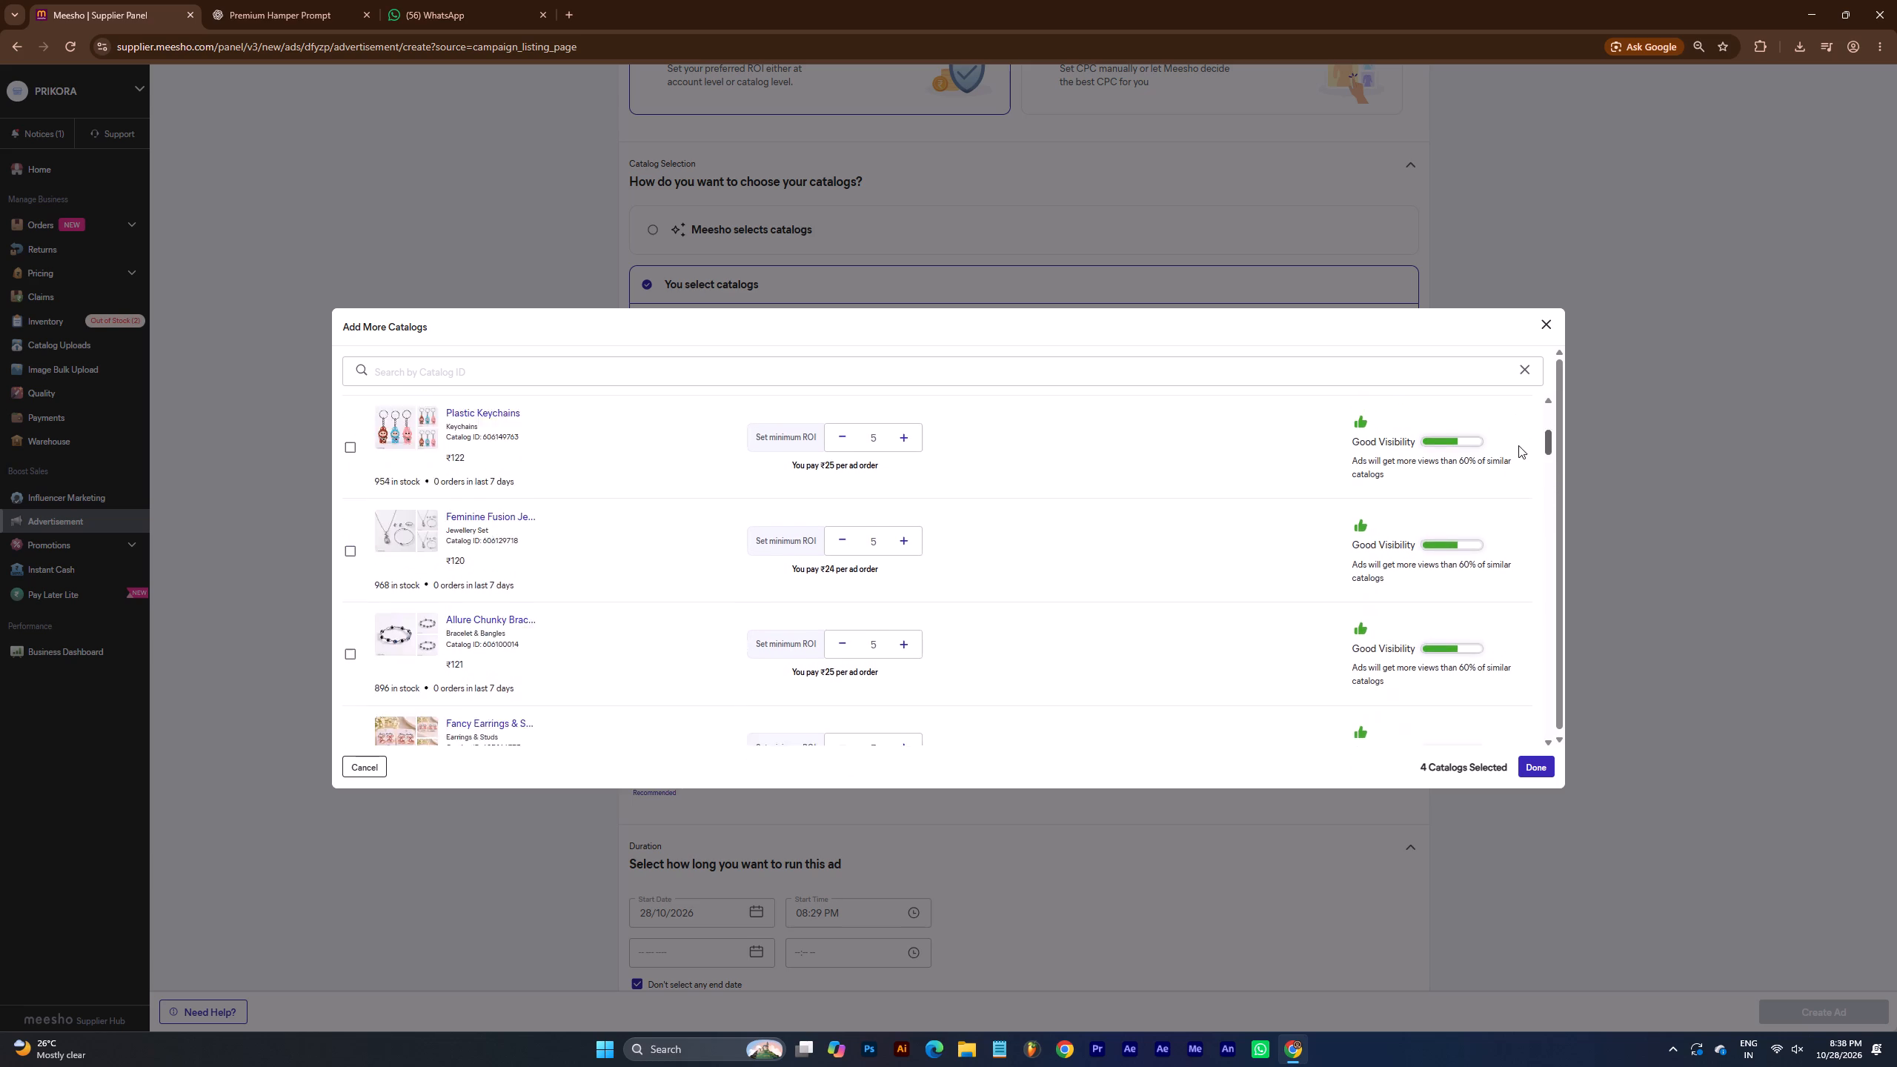
{"action": "left_click_drag", "start_coordinate": [1518, 445], "coordinate": [1535, 535]}
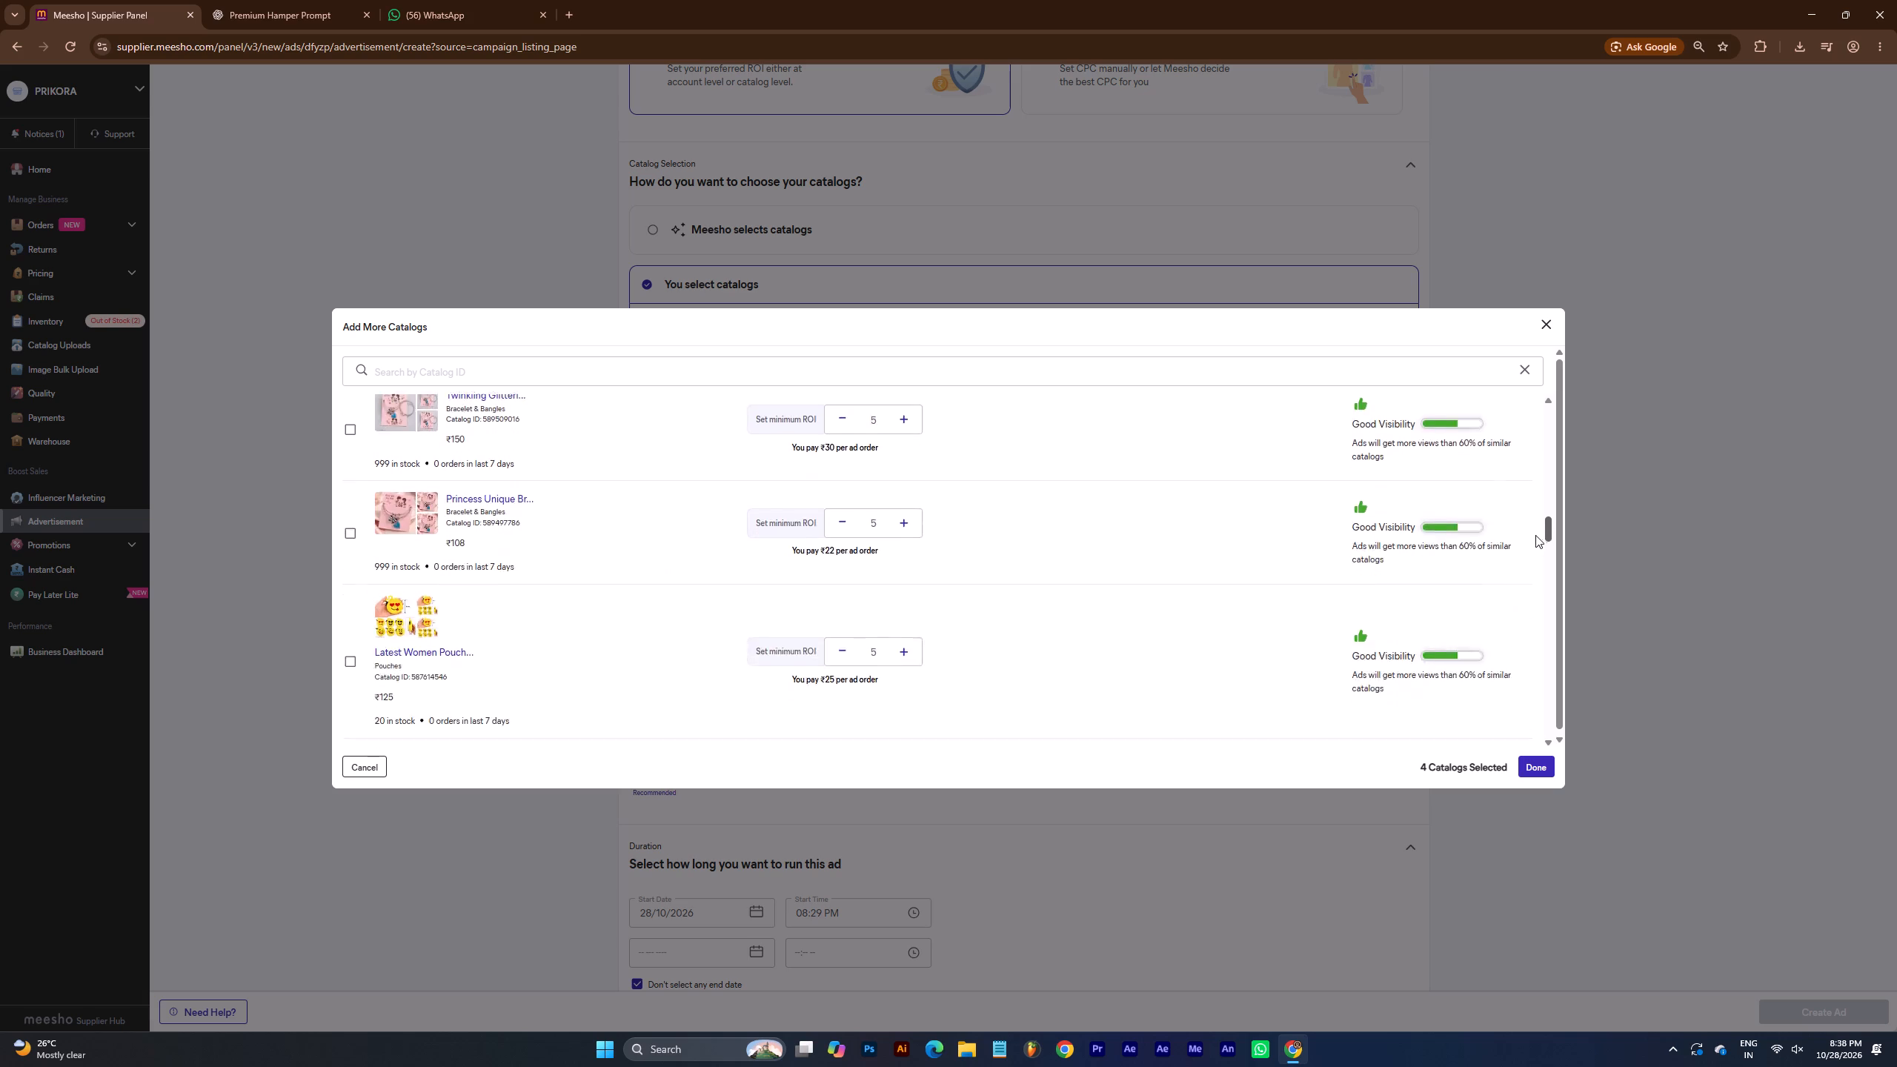
{"action": "left_click_drag", "start_coordinate": [1535, 535], "coordinate": [1539, 553]}
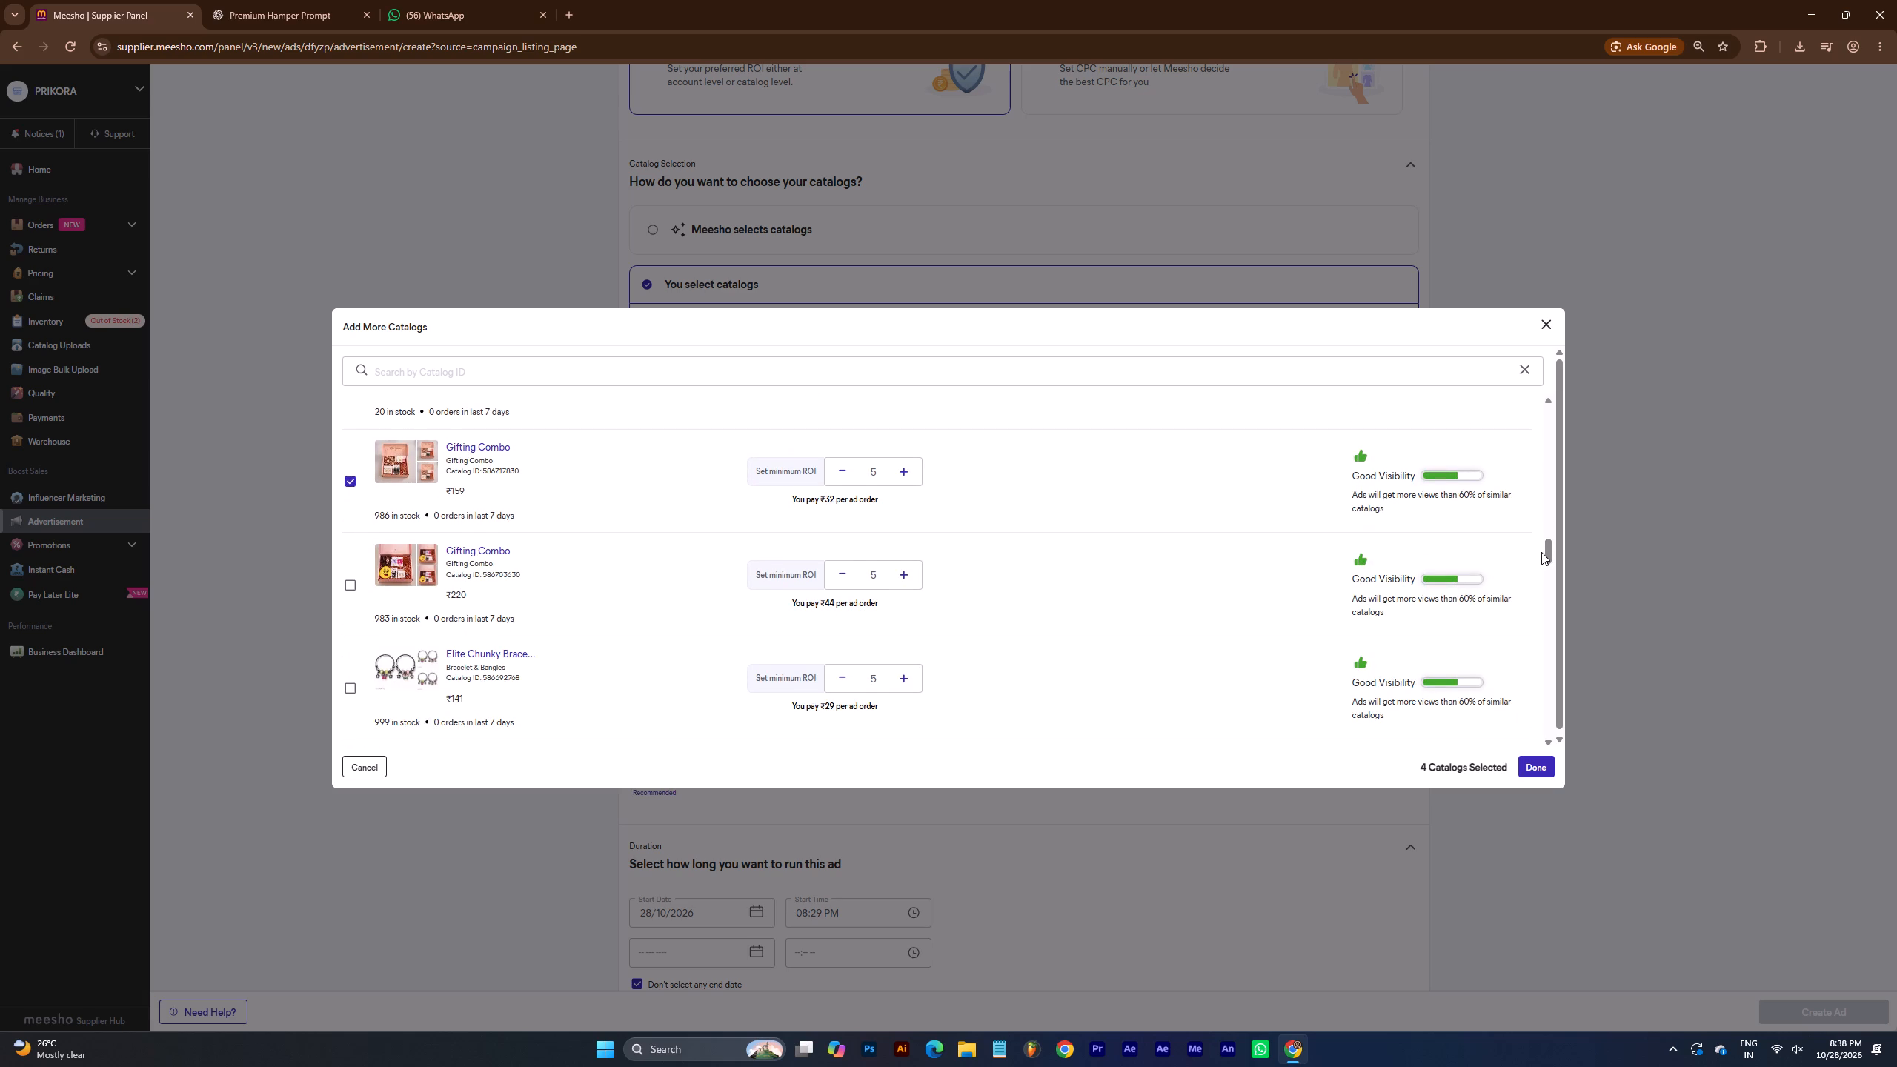
{"action": "left_click_drag", "start_coordinate": [1547, 556], "coordinate": [1547, 555]}
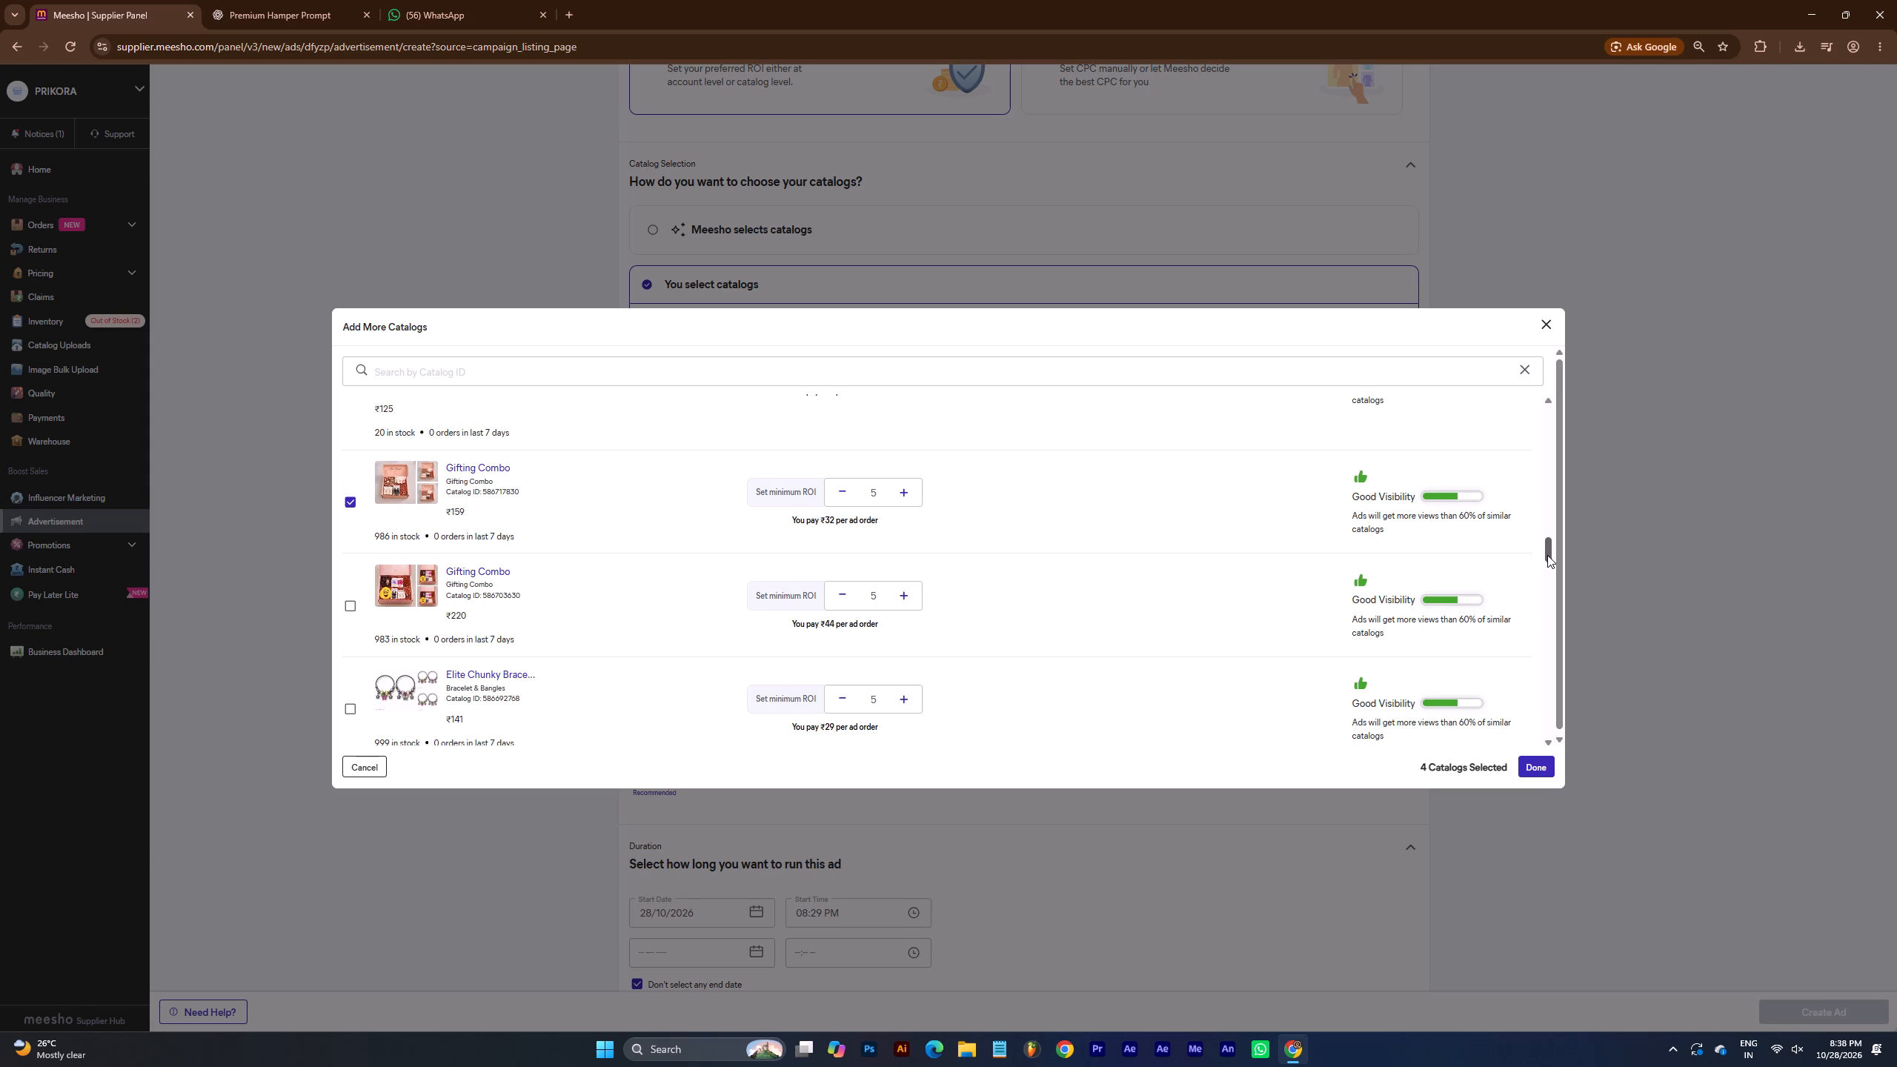
{"action": "left_click_drag", "start_coordinate": [1547, 555], "coordinate": [1547, 554]}
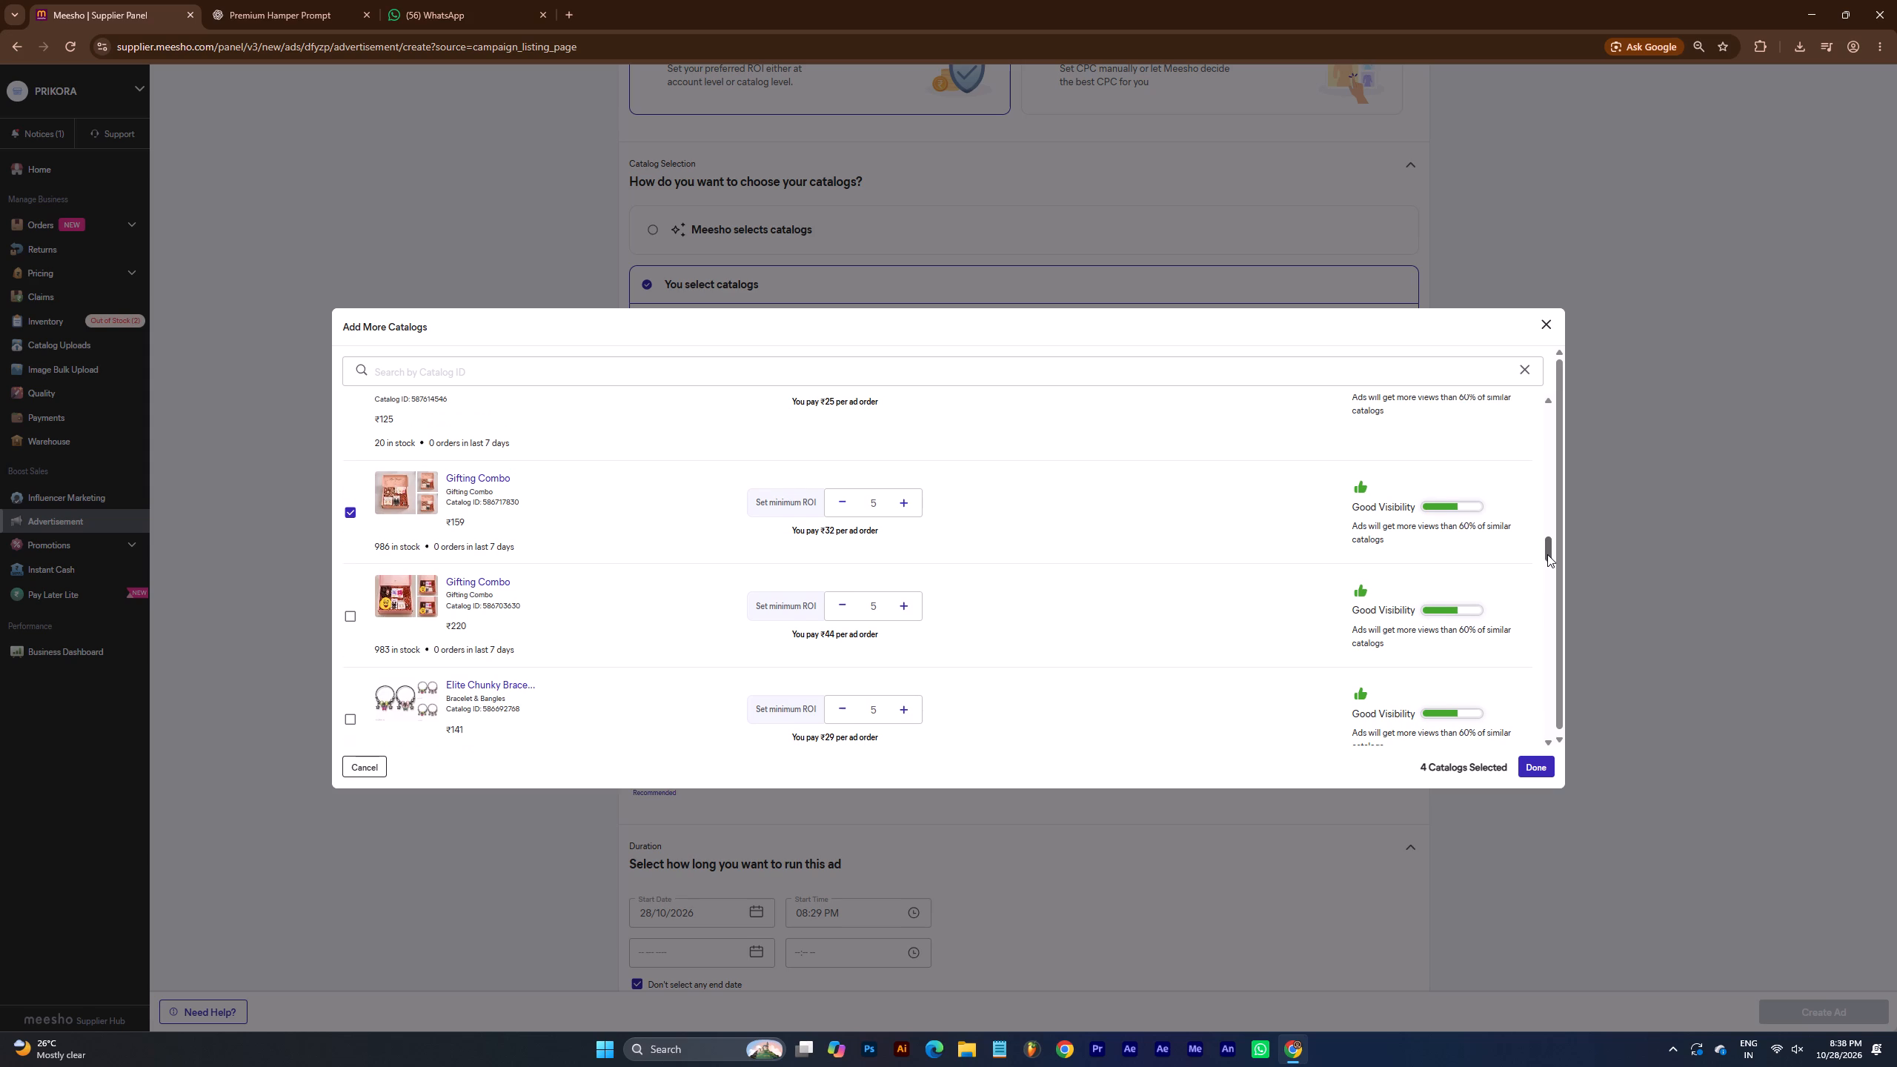
Recheck the ticked and unticked catalogs between the start of the list and the ₹159 Gifting Combo entry.
{"action": "left_click_drag", "start_coordinate": [1547, 554], "coordinate": [1541, 493]}
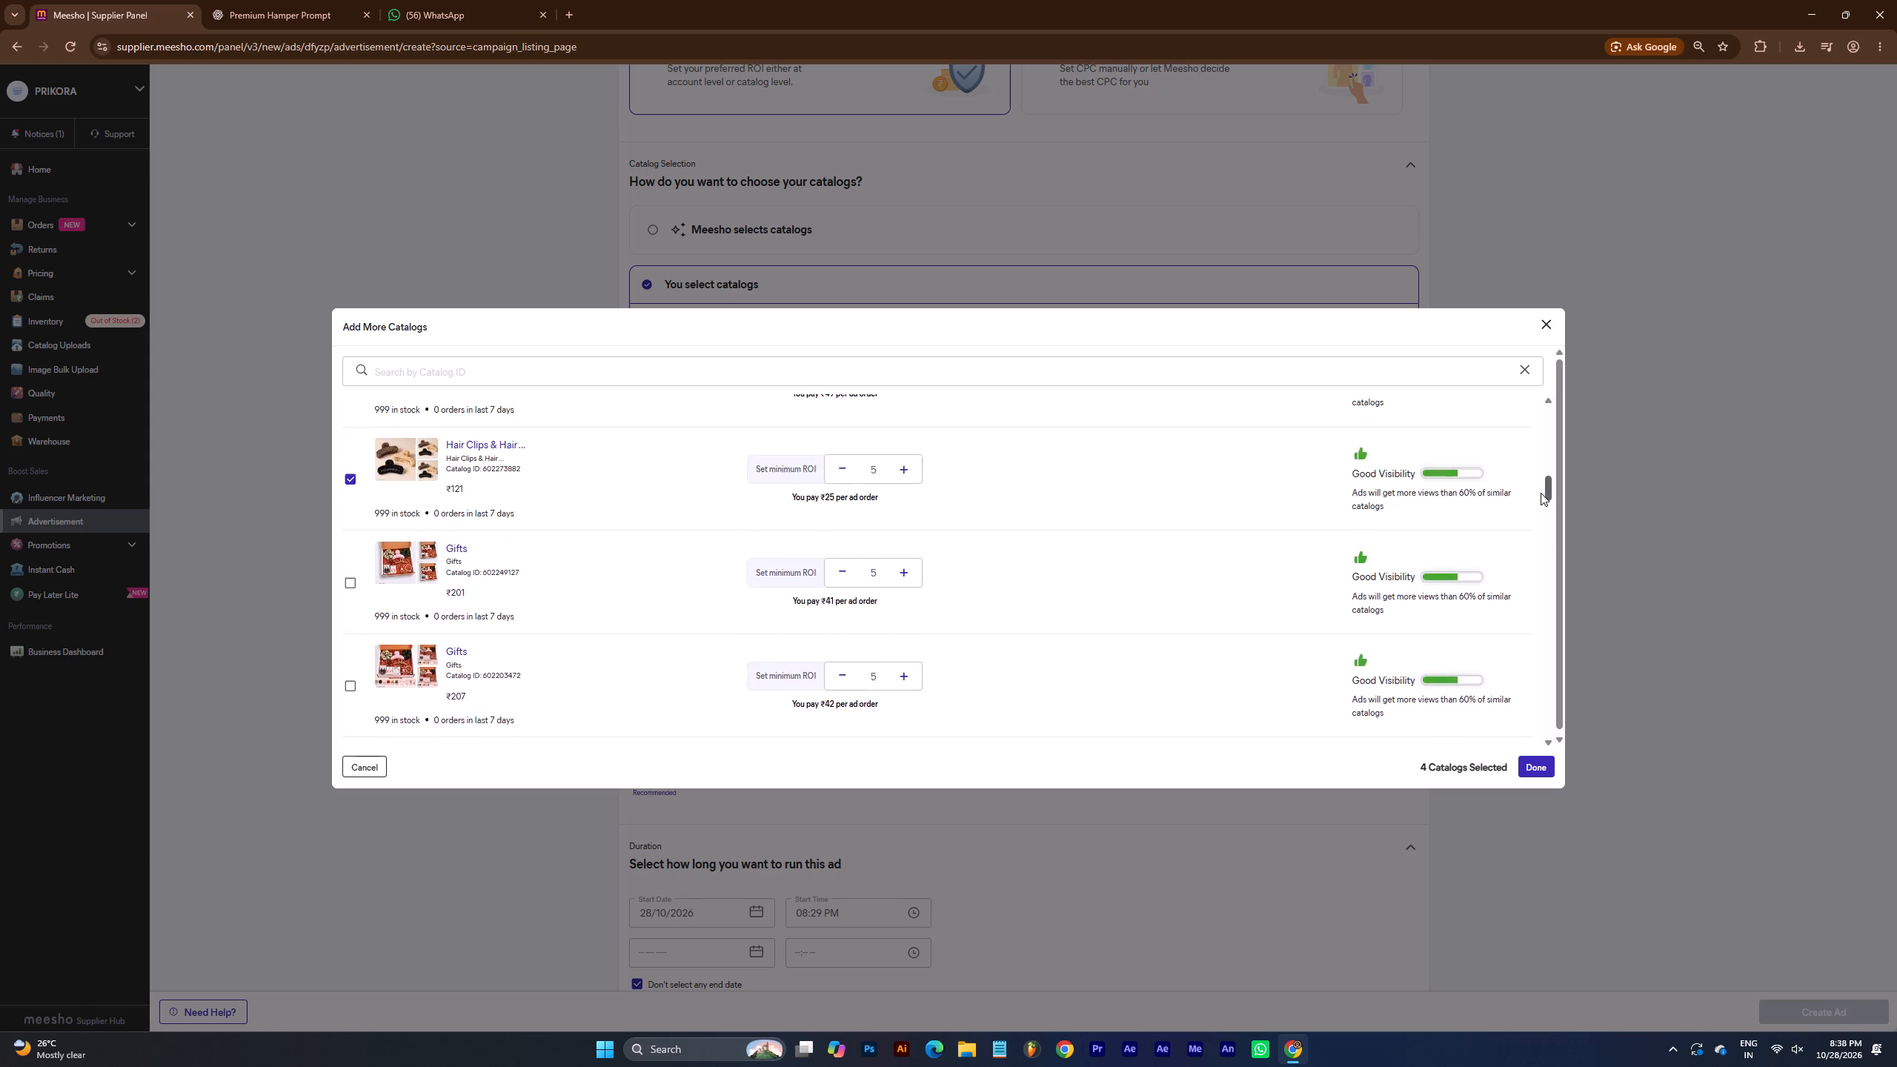
{"action": "left_click_drag", "start_coordinate": [1541, 493], "coordinate": [1525, 440]}
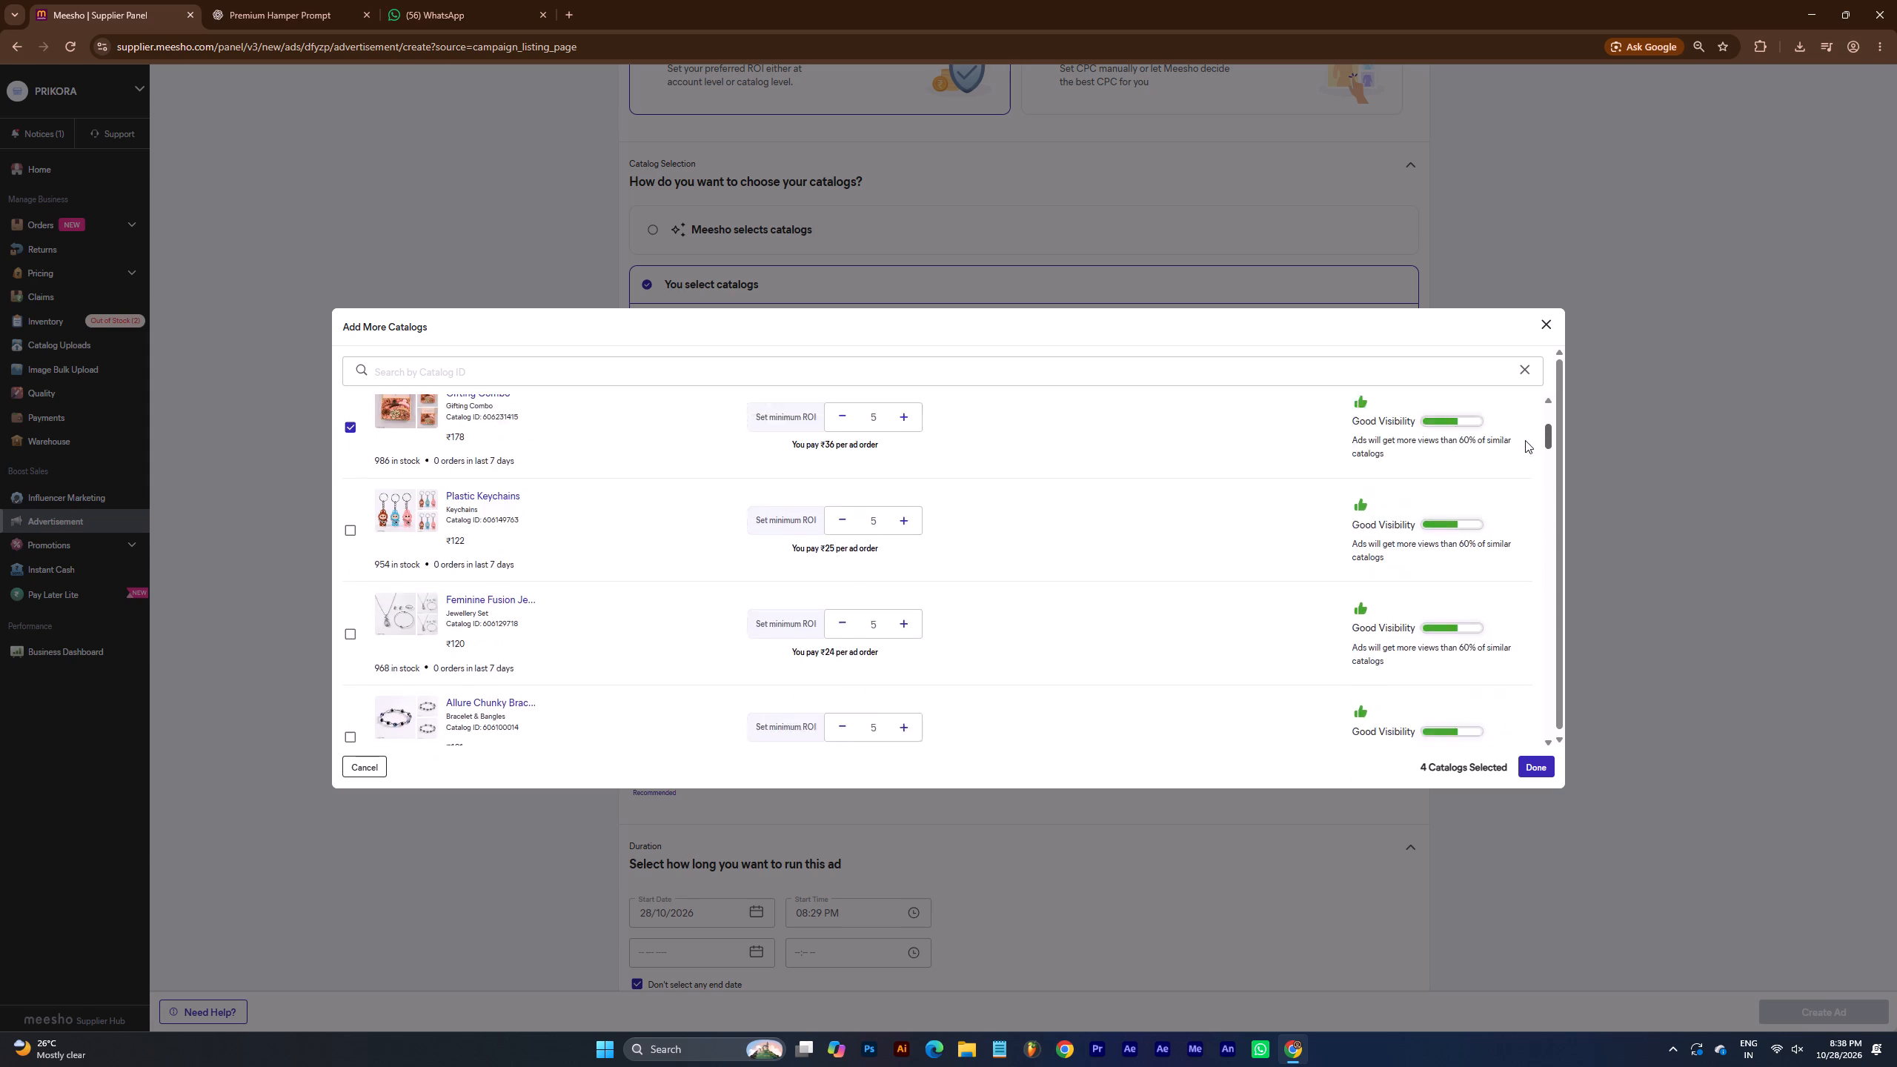
{"action": "left_click_drag", "start_coordinate": [1525, 440], "coordinate": [1523, 439]}
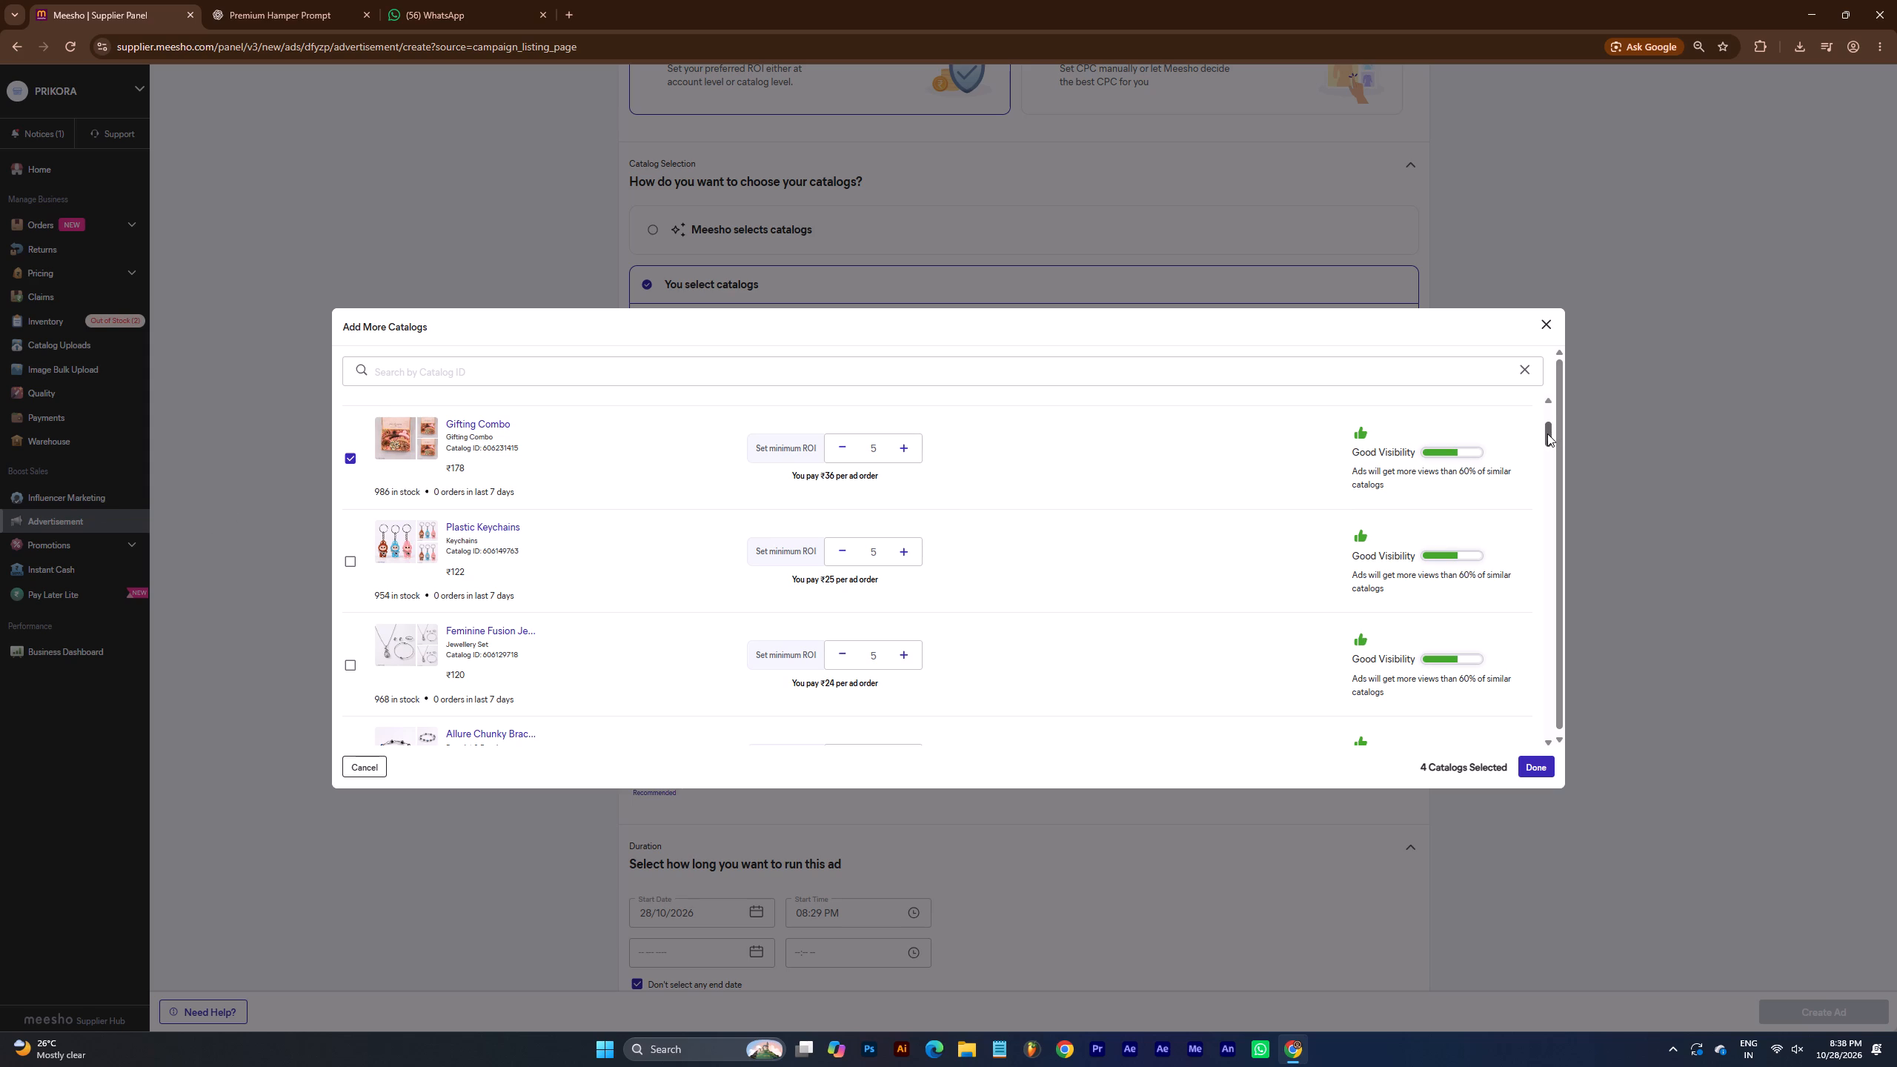
{"action": "left_click_drag", "start_coordinate": [1547, 433], "coordinate": [1548, 422]}
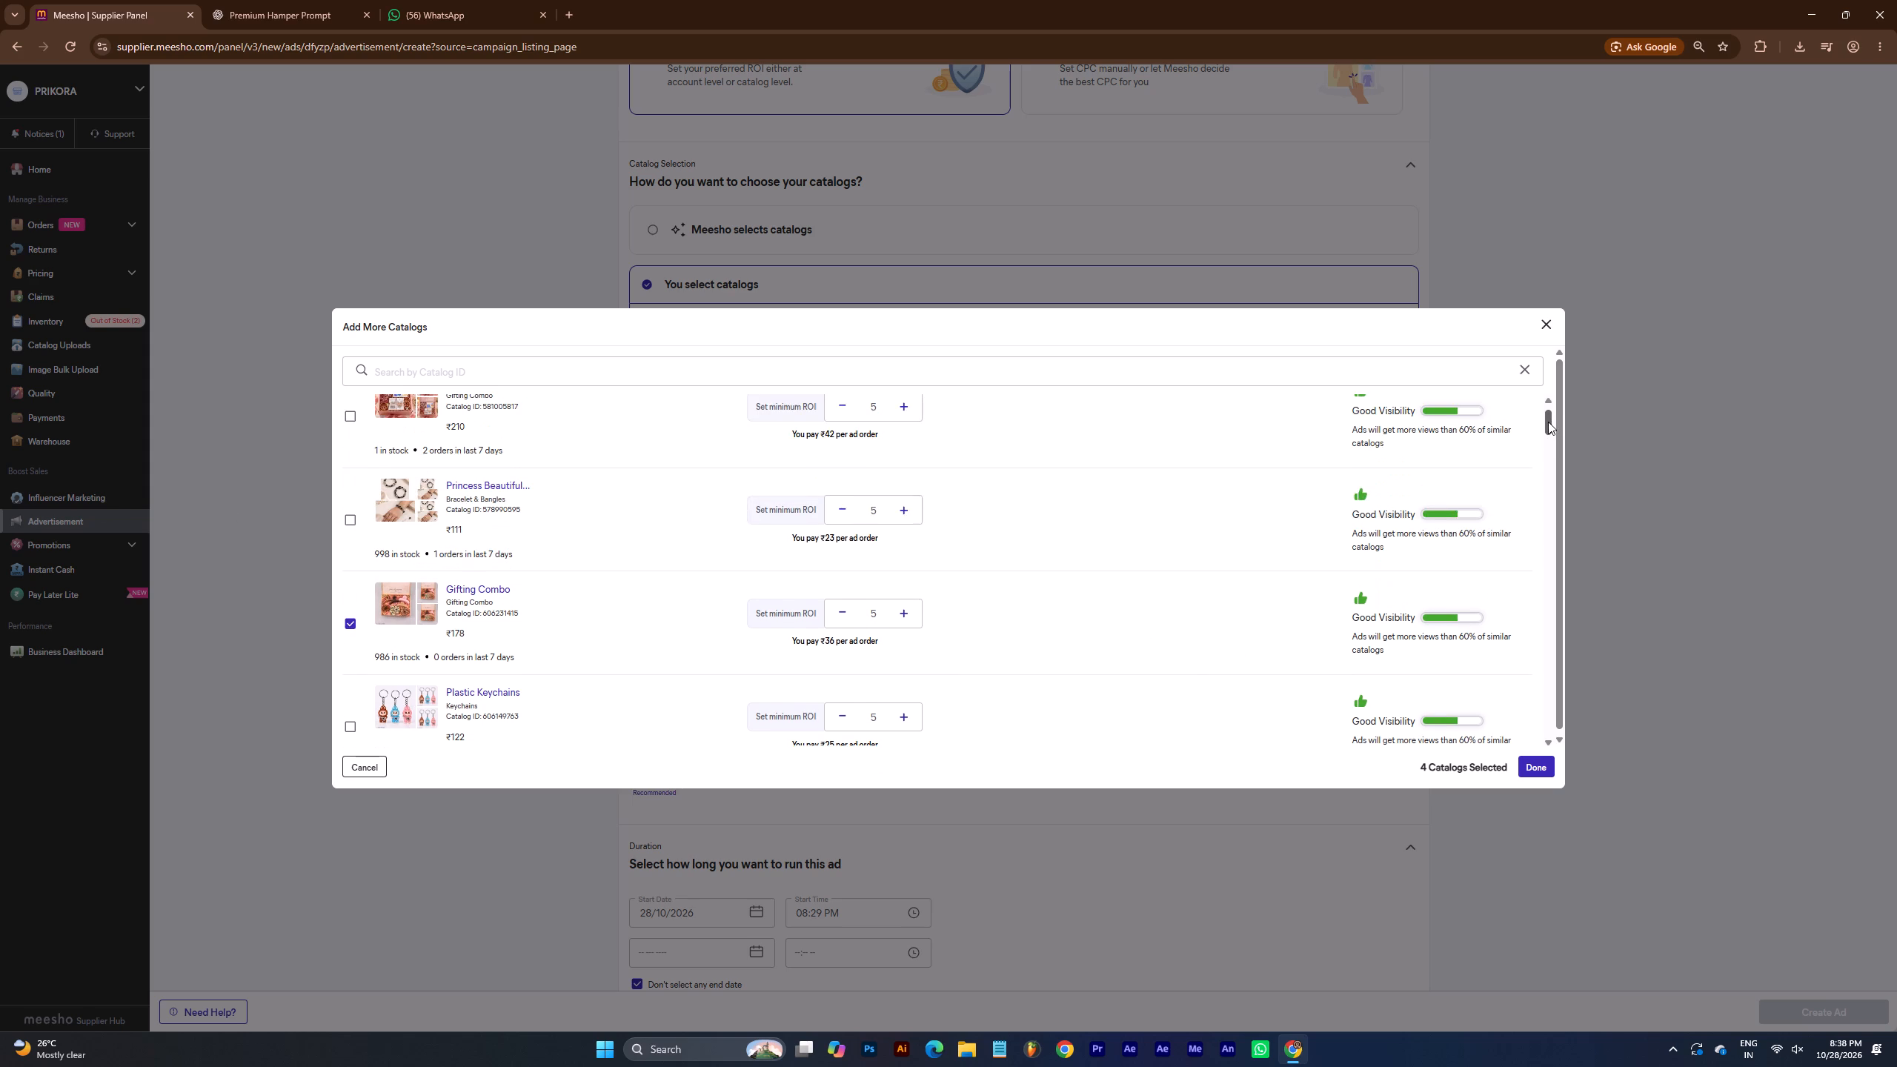
{"action": "left_click_drag", "start_coordinate": [1548, 422], "coordinate": [1549, 413]}
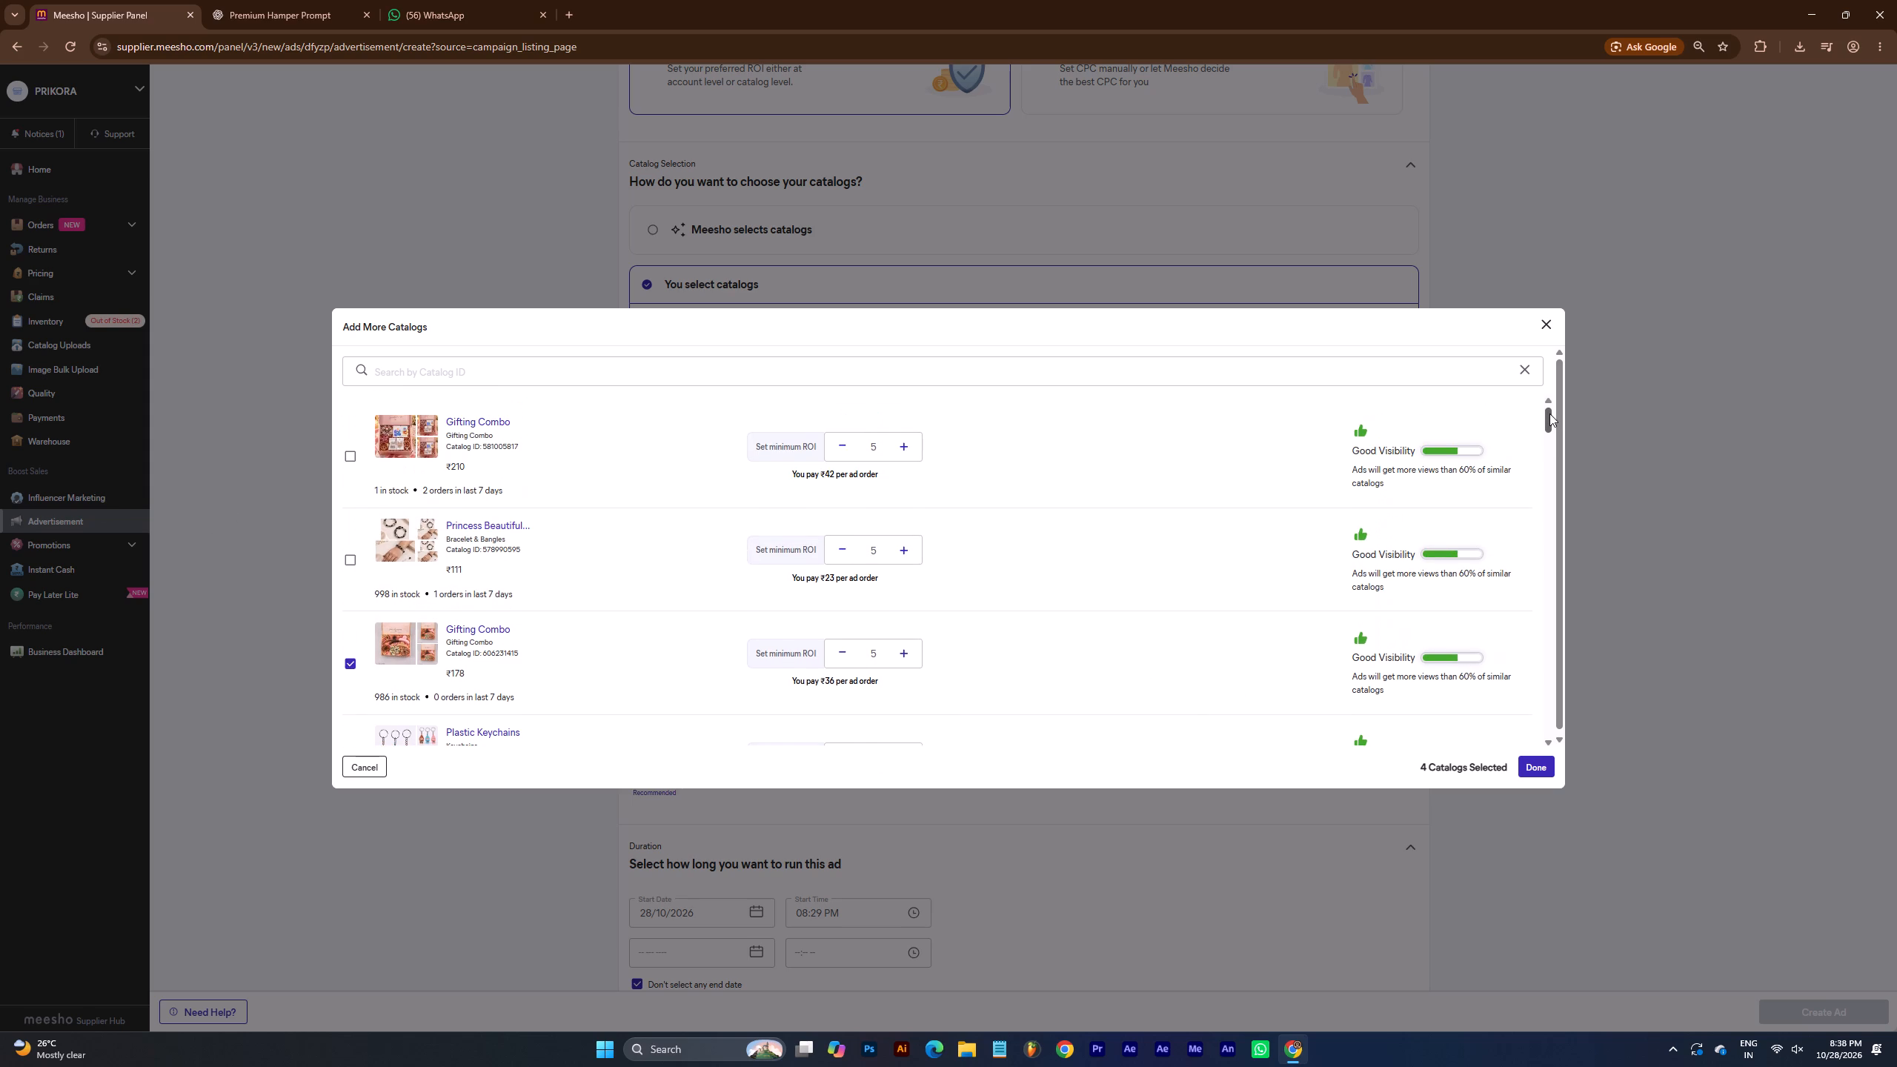
{"action": "left_click_drag", "start_coordinate": [1549, 413], "coordinate": [1561, 436]}
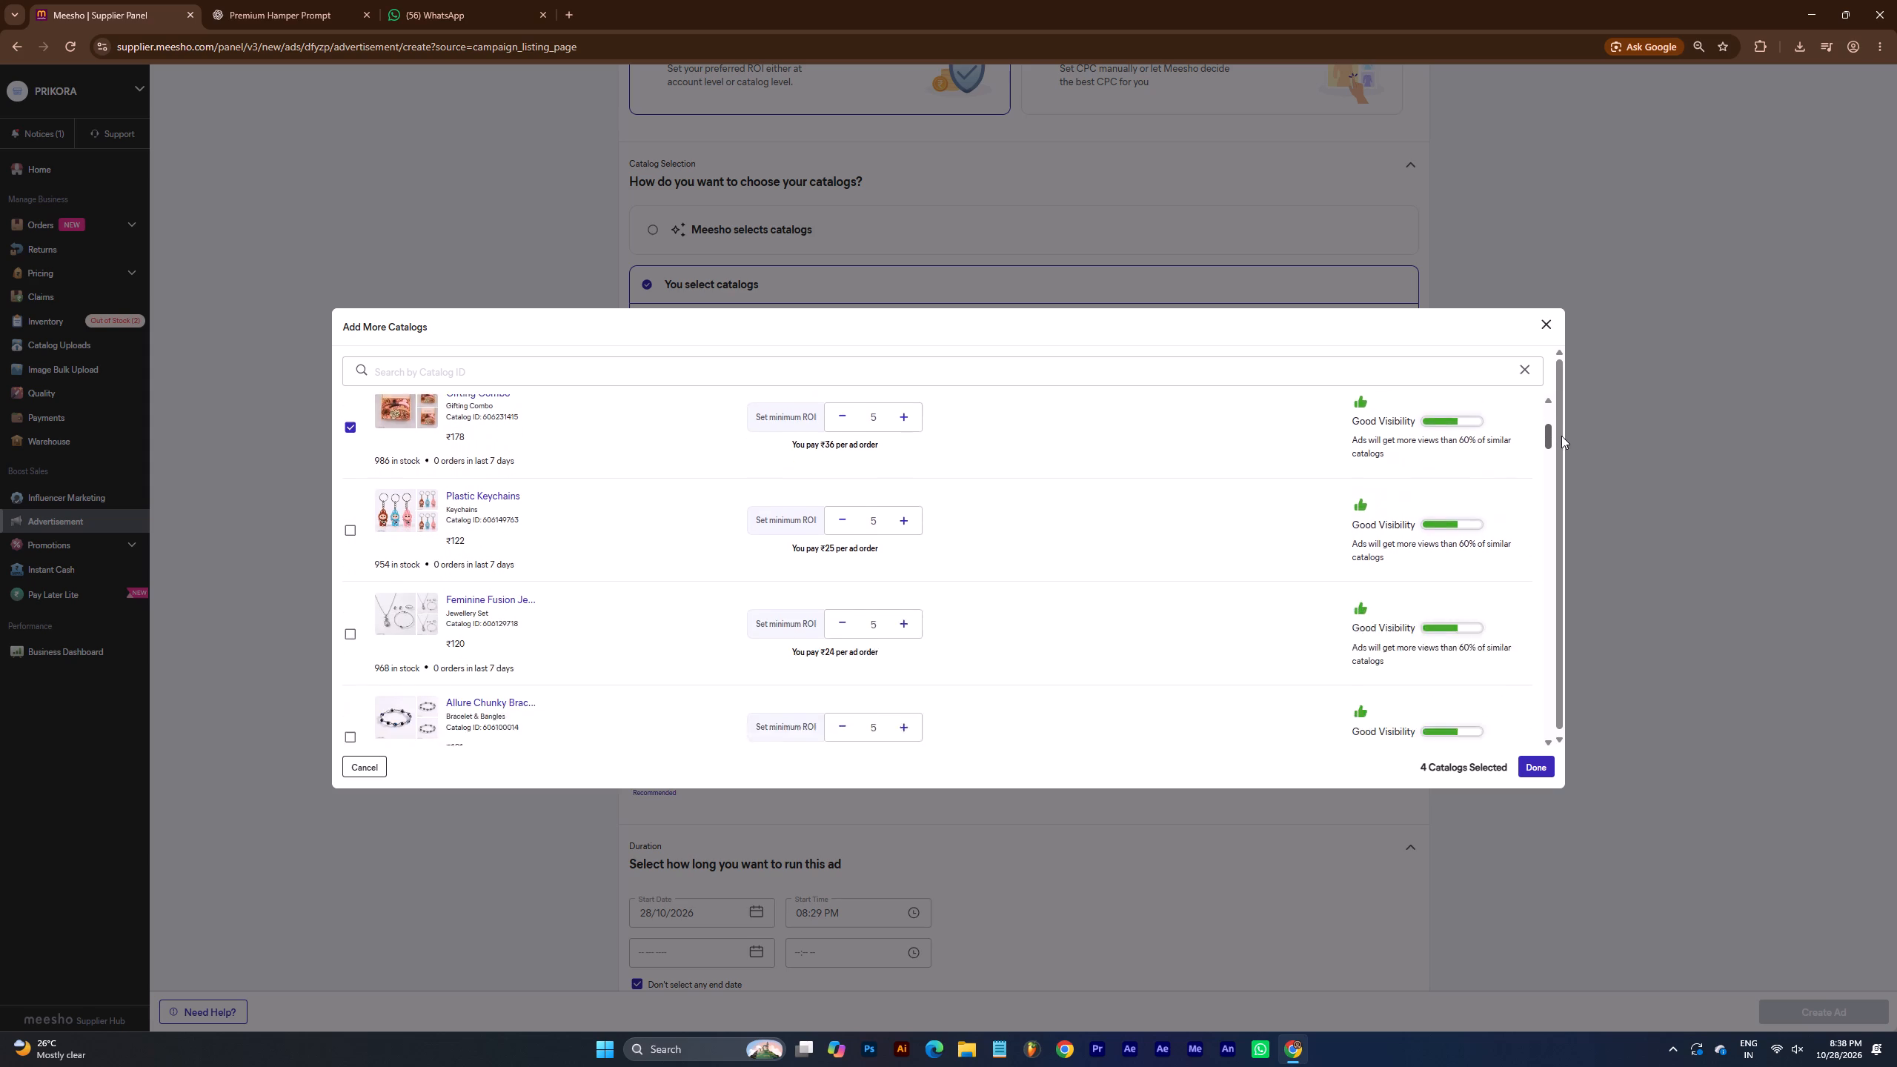
{"action": "left_click_drag", "start_coordinate": [1561, 436], "coordinate": [1566, 453]}
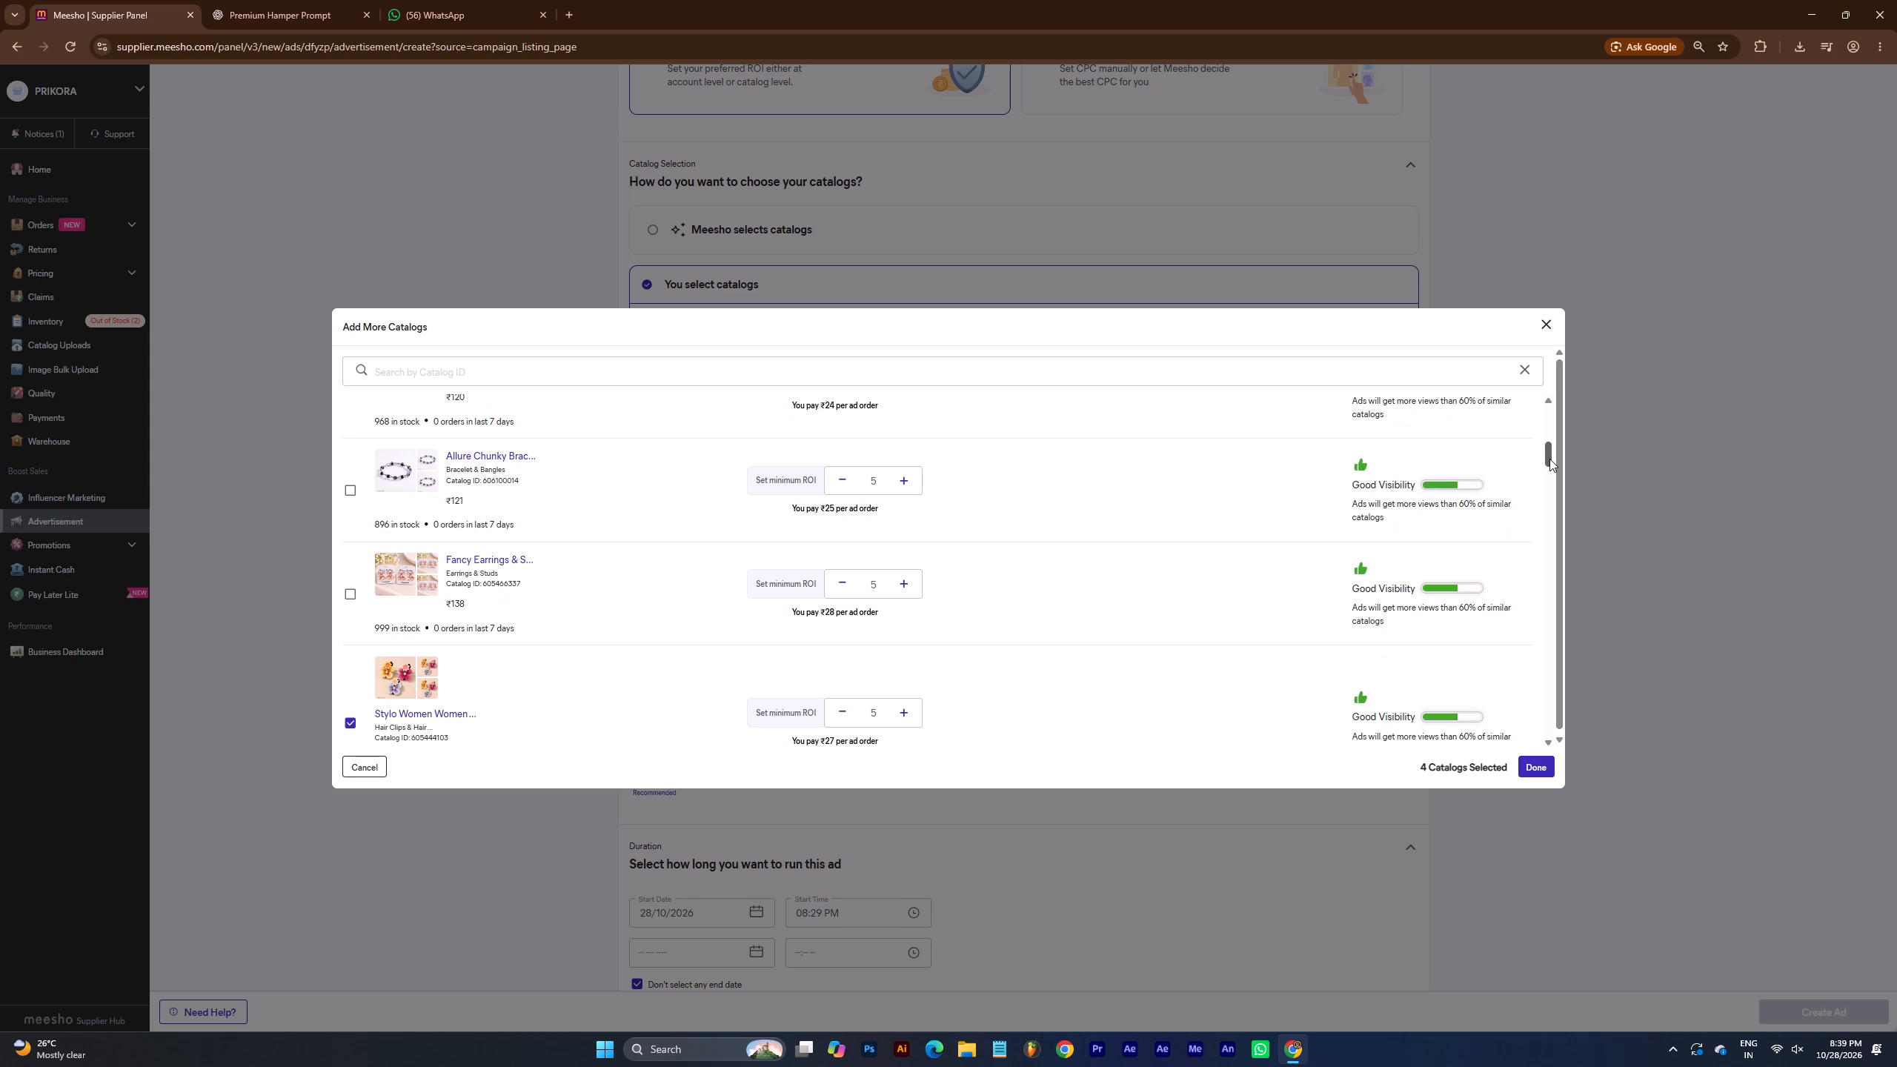
{"action": "left_click_drag", "start_coordinate": [1549, 459], "coordinate": [1546, 504]}
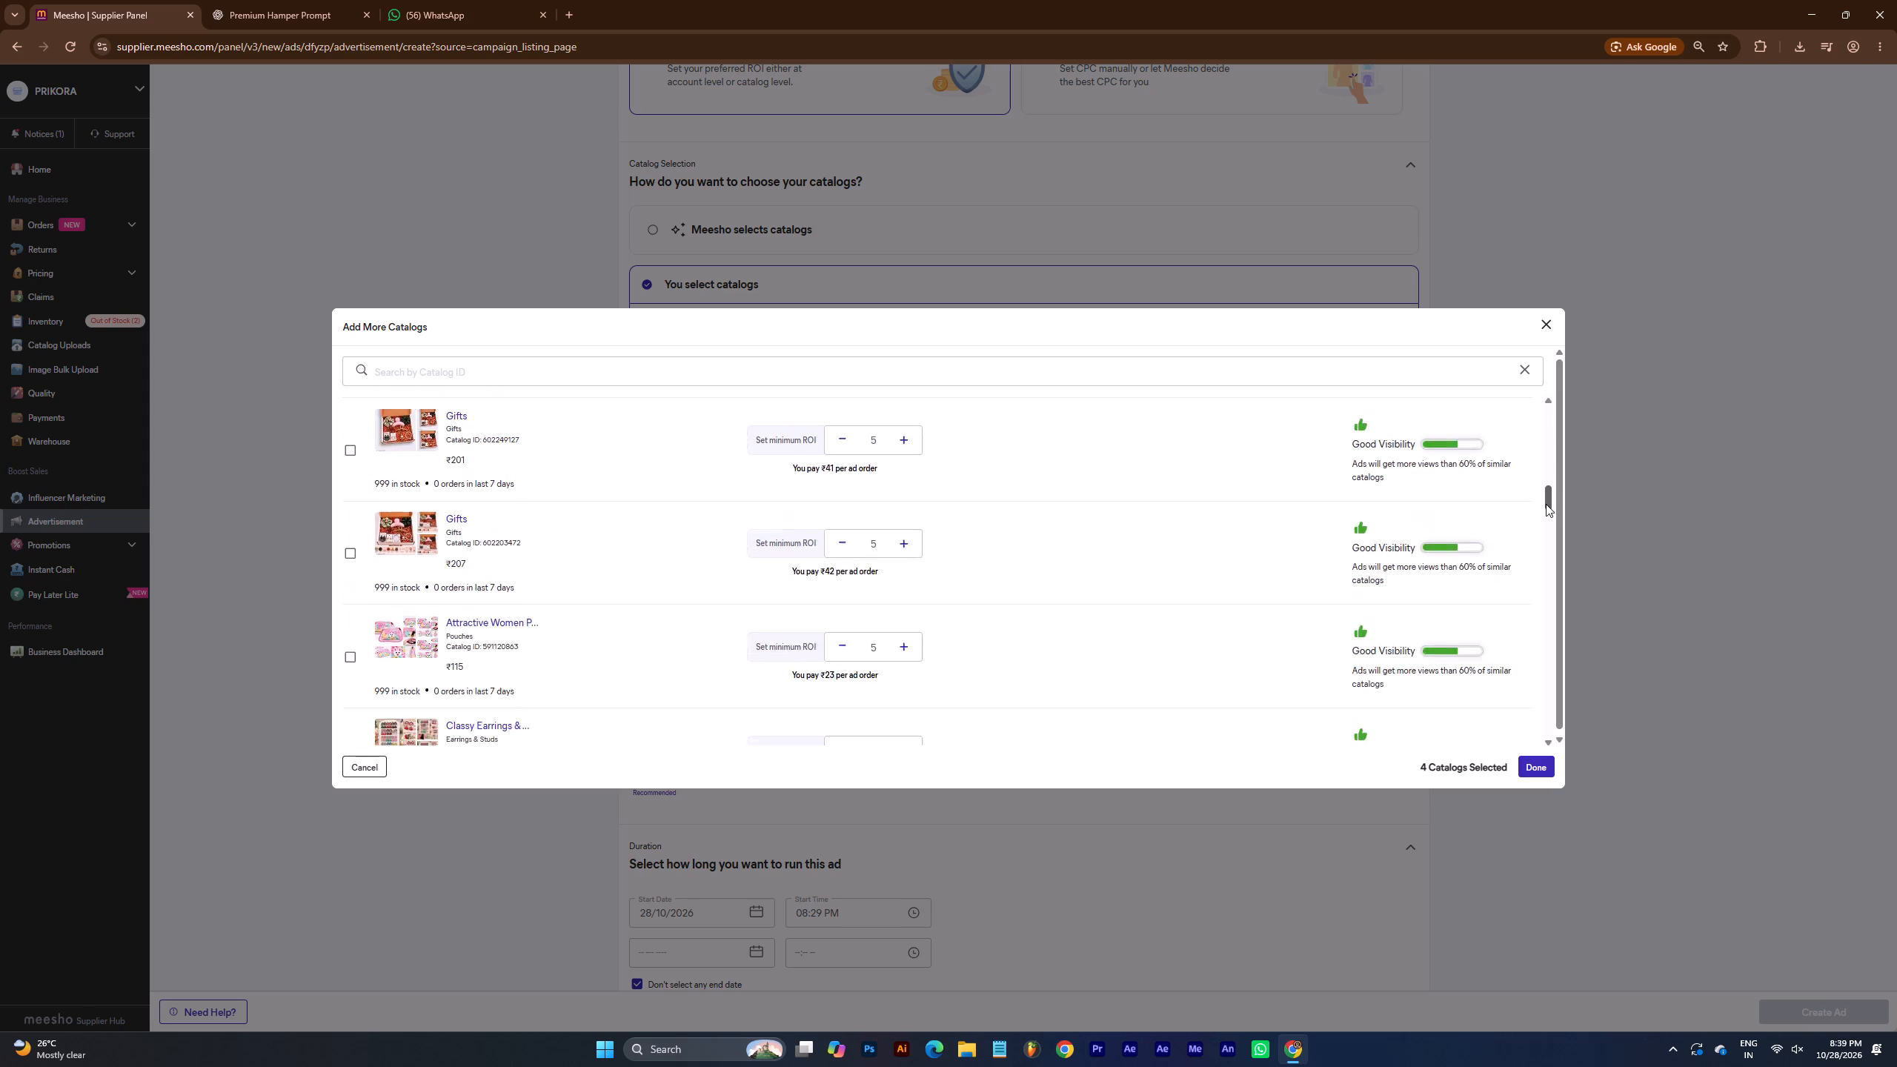
{"action": "left_click_drag", "start_coordinate": [1546, 504], "coordinate": [1560, 556]}
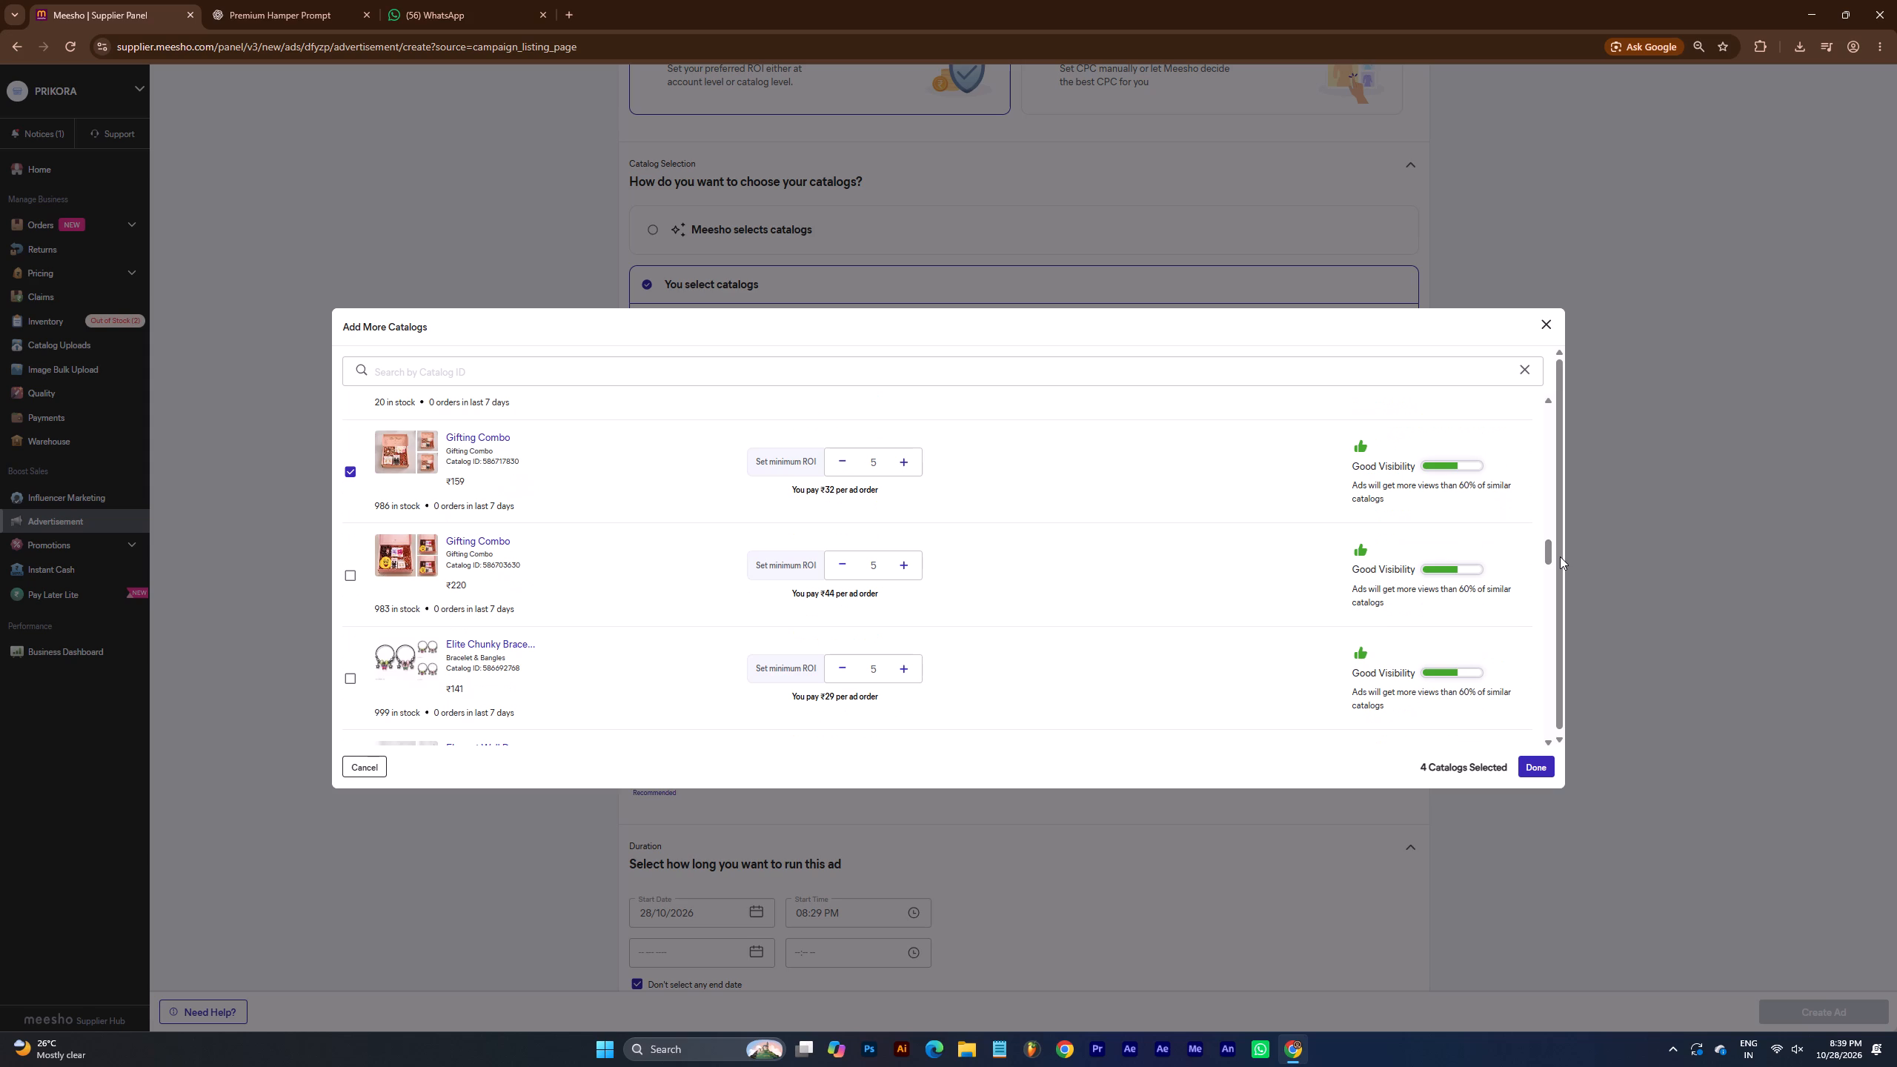
Confirm the four selected catalogs and add them to the campaign.
{"action": "left_click", "coordinate": [1540, 764]}
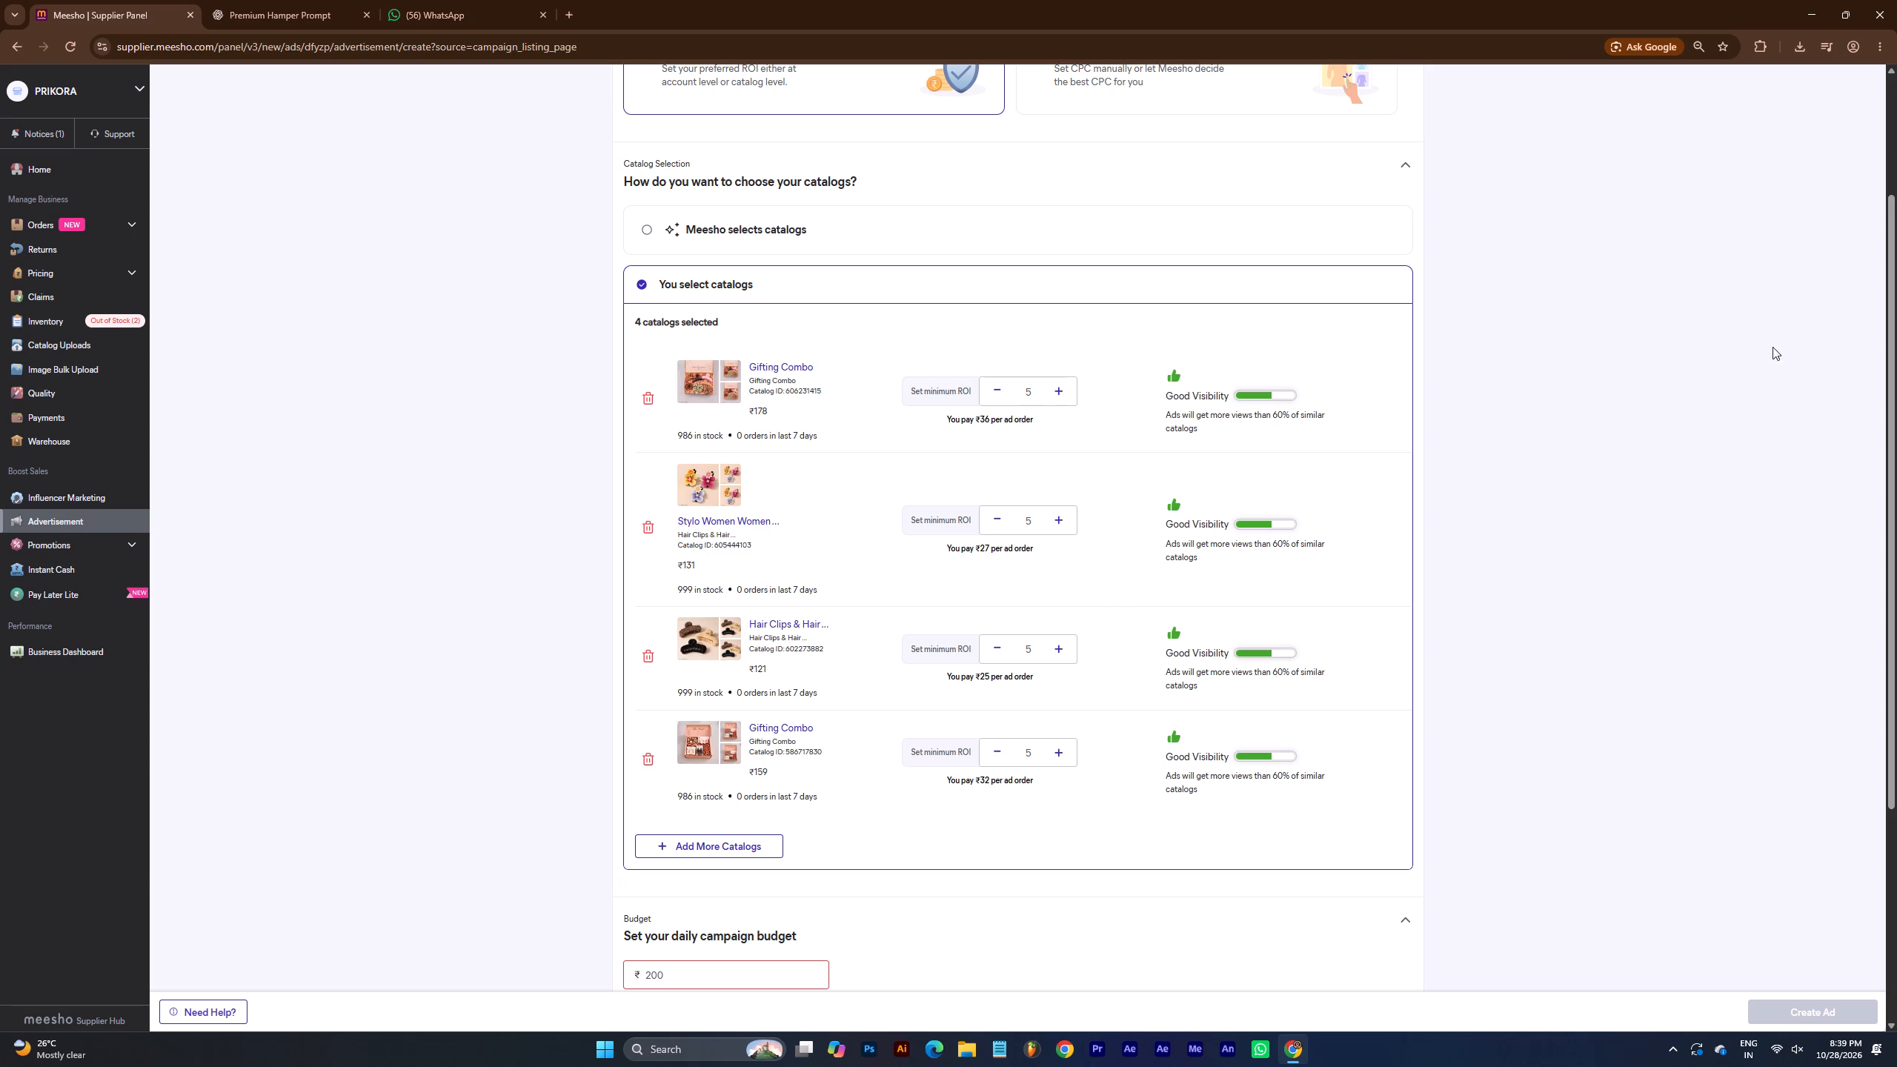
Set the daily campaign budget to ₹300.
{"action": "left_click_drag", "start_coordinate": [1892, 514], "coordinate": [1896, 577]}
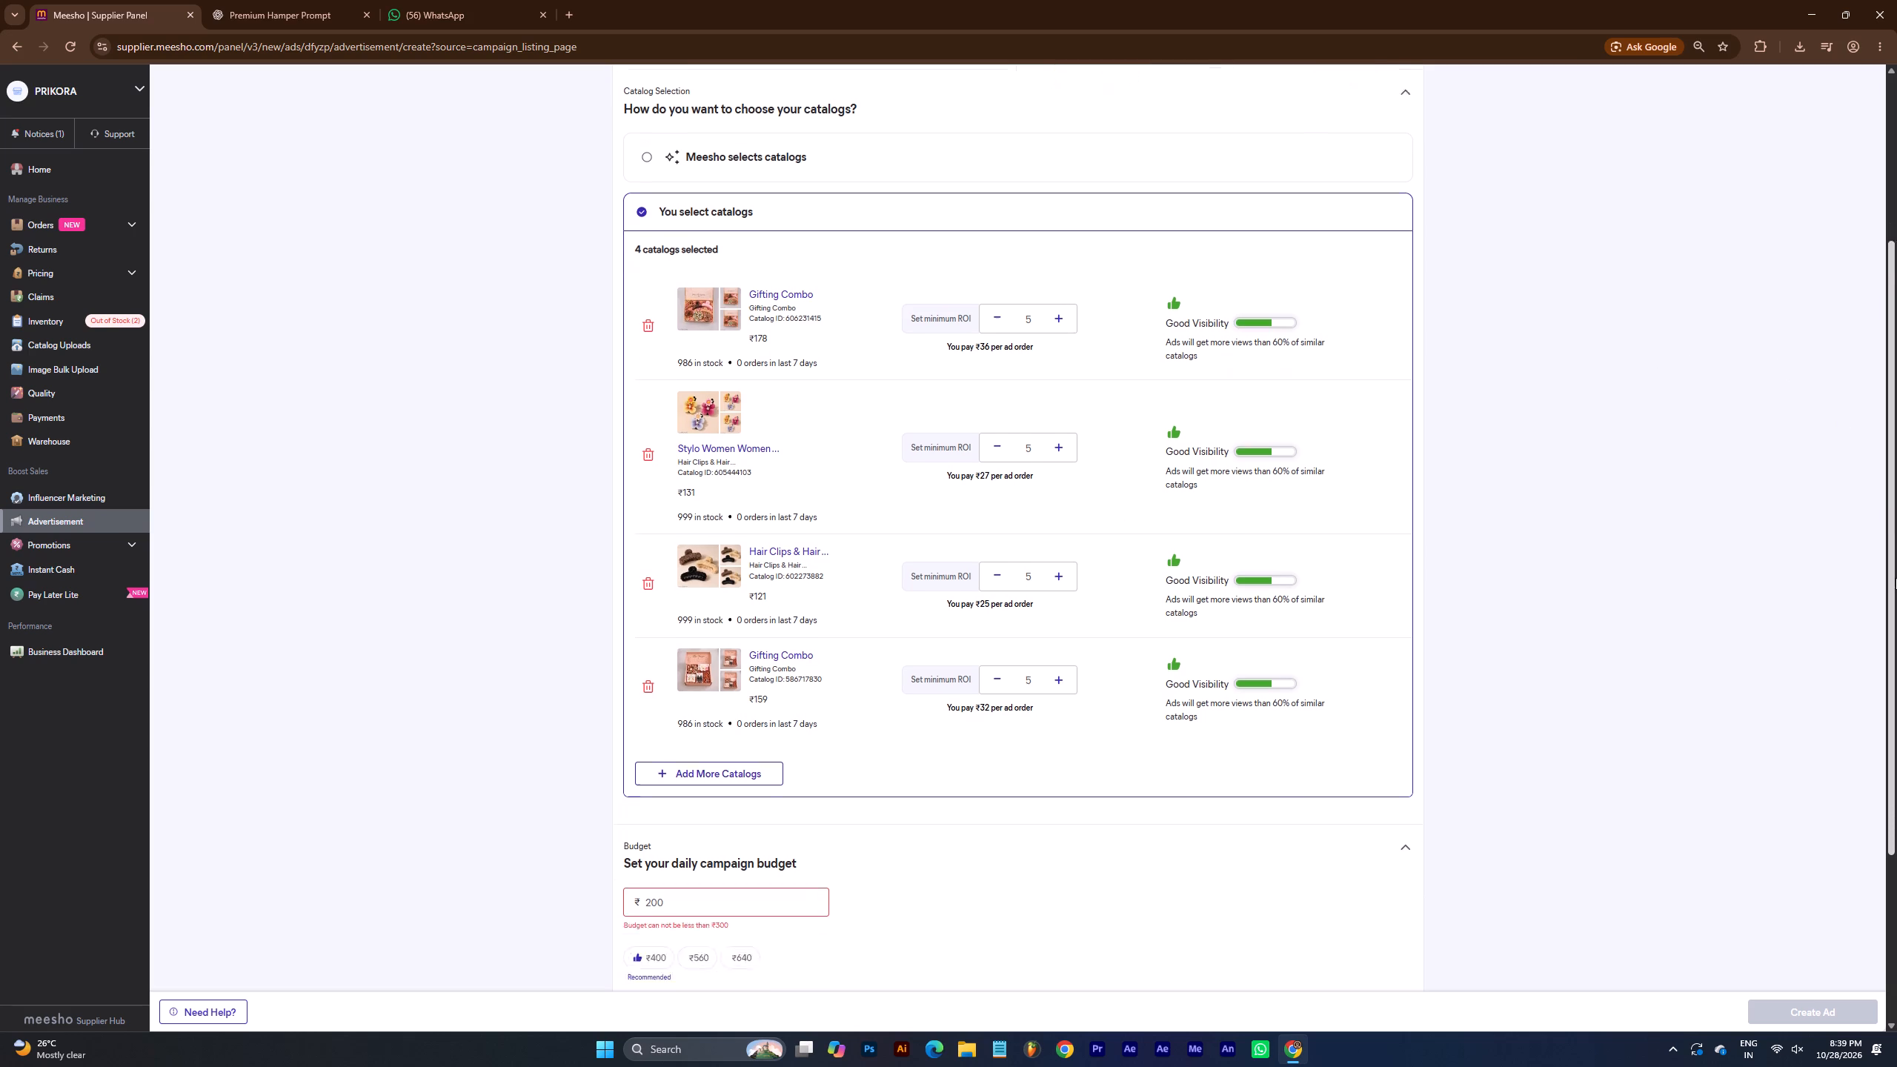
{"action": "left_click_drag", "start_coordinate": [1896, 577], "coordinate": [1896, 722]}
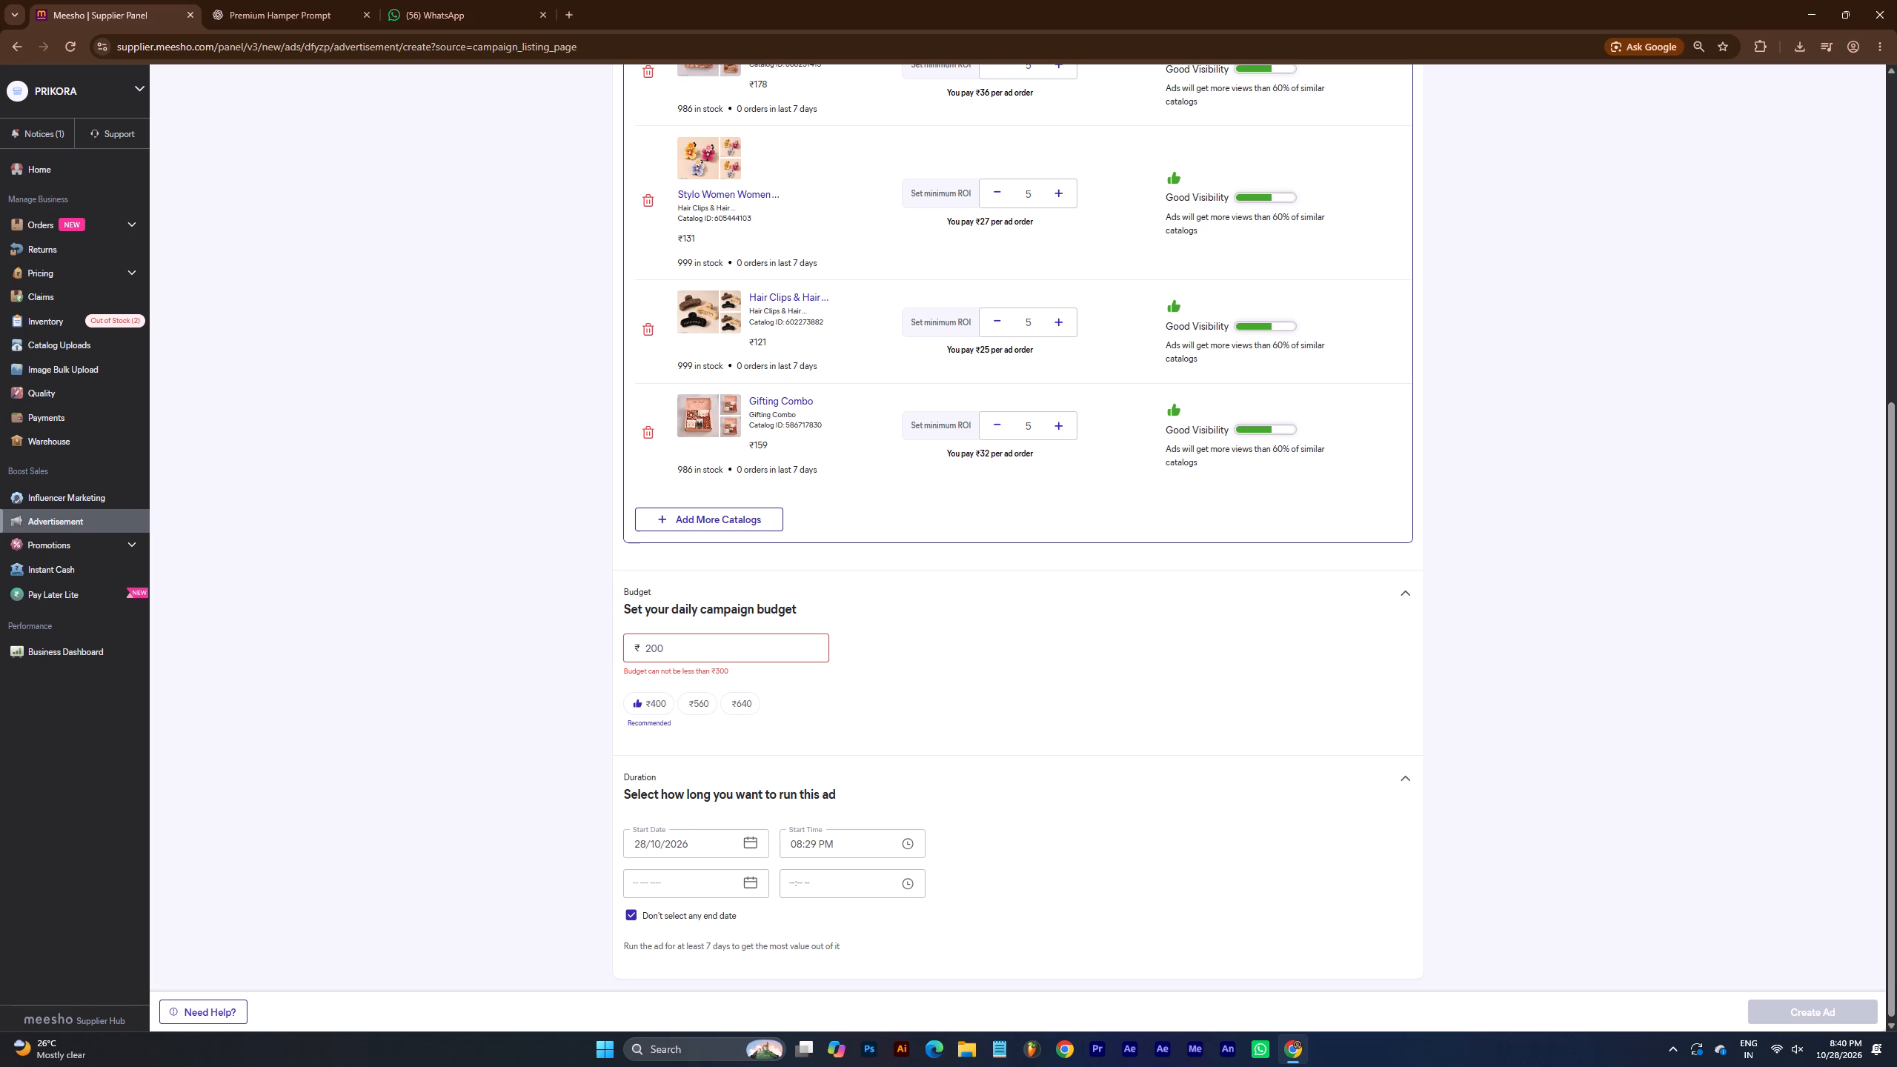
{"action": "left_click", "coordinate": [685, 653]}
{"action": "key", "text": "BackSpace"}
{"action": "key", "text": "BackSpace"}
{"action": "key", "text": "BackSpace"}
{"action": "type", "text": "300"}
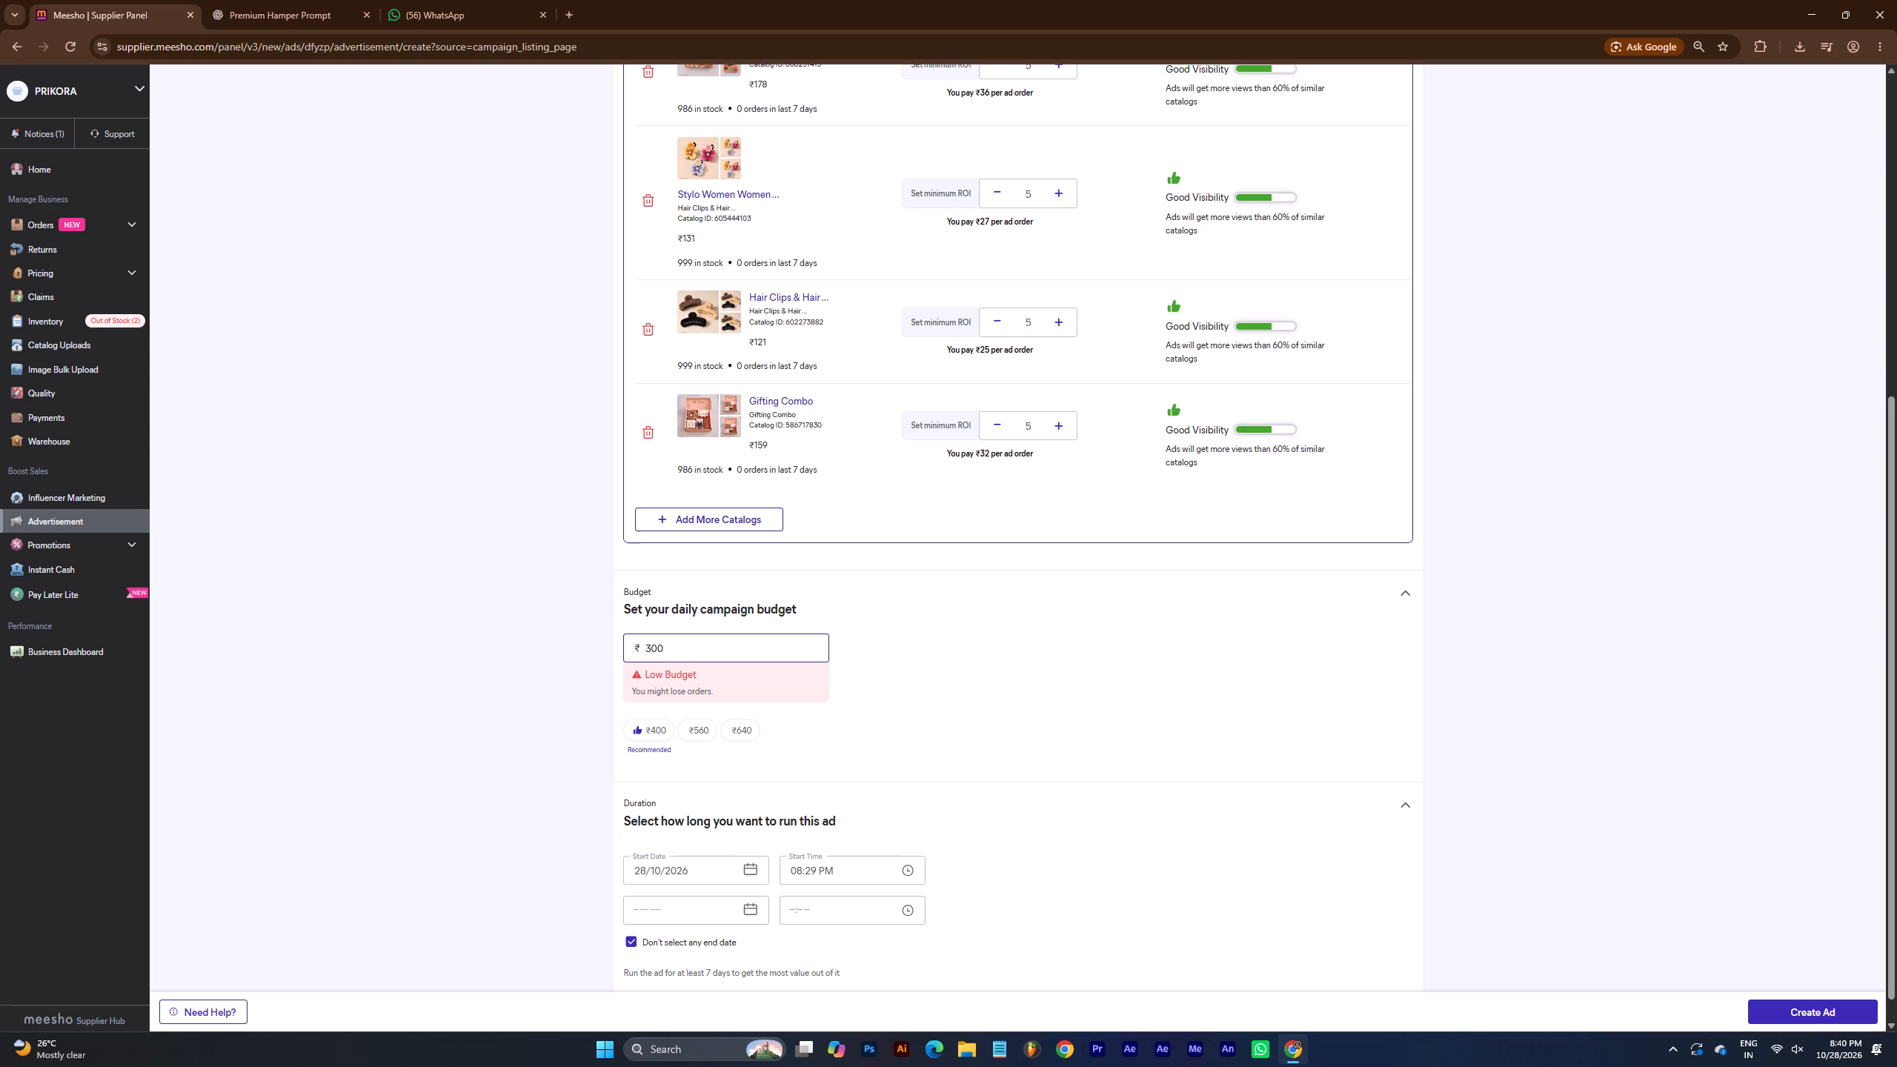
Choose the recommended daily campaign budget of ₹400.
{"action": "left_click", "coordinate": [654, 731]}
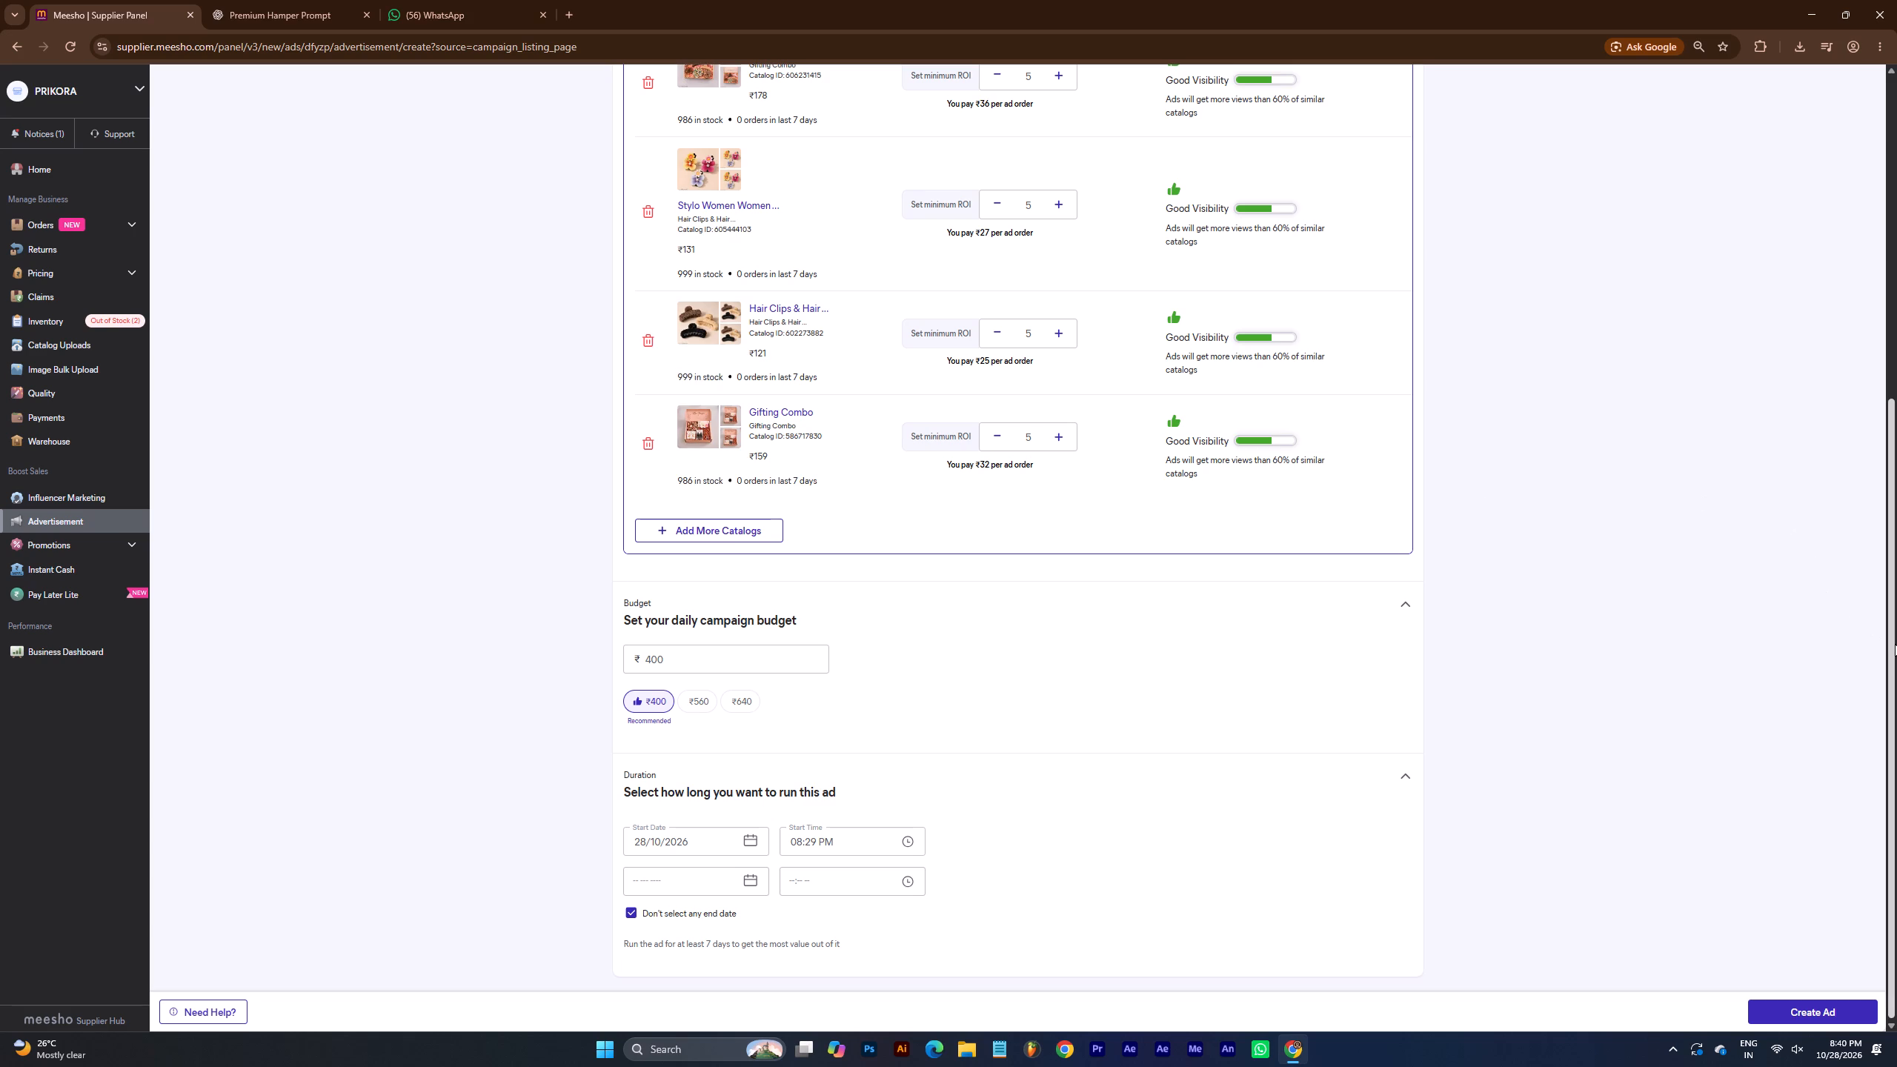
Review the campaign's selected catalogs with their minimum ROI settings and the daily budget.
{"action": "left_click_drag", "start_coordinate": [1892, 651], "coordinate": [1893, 531]}
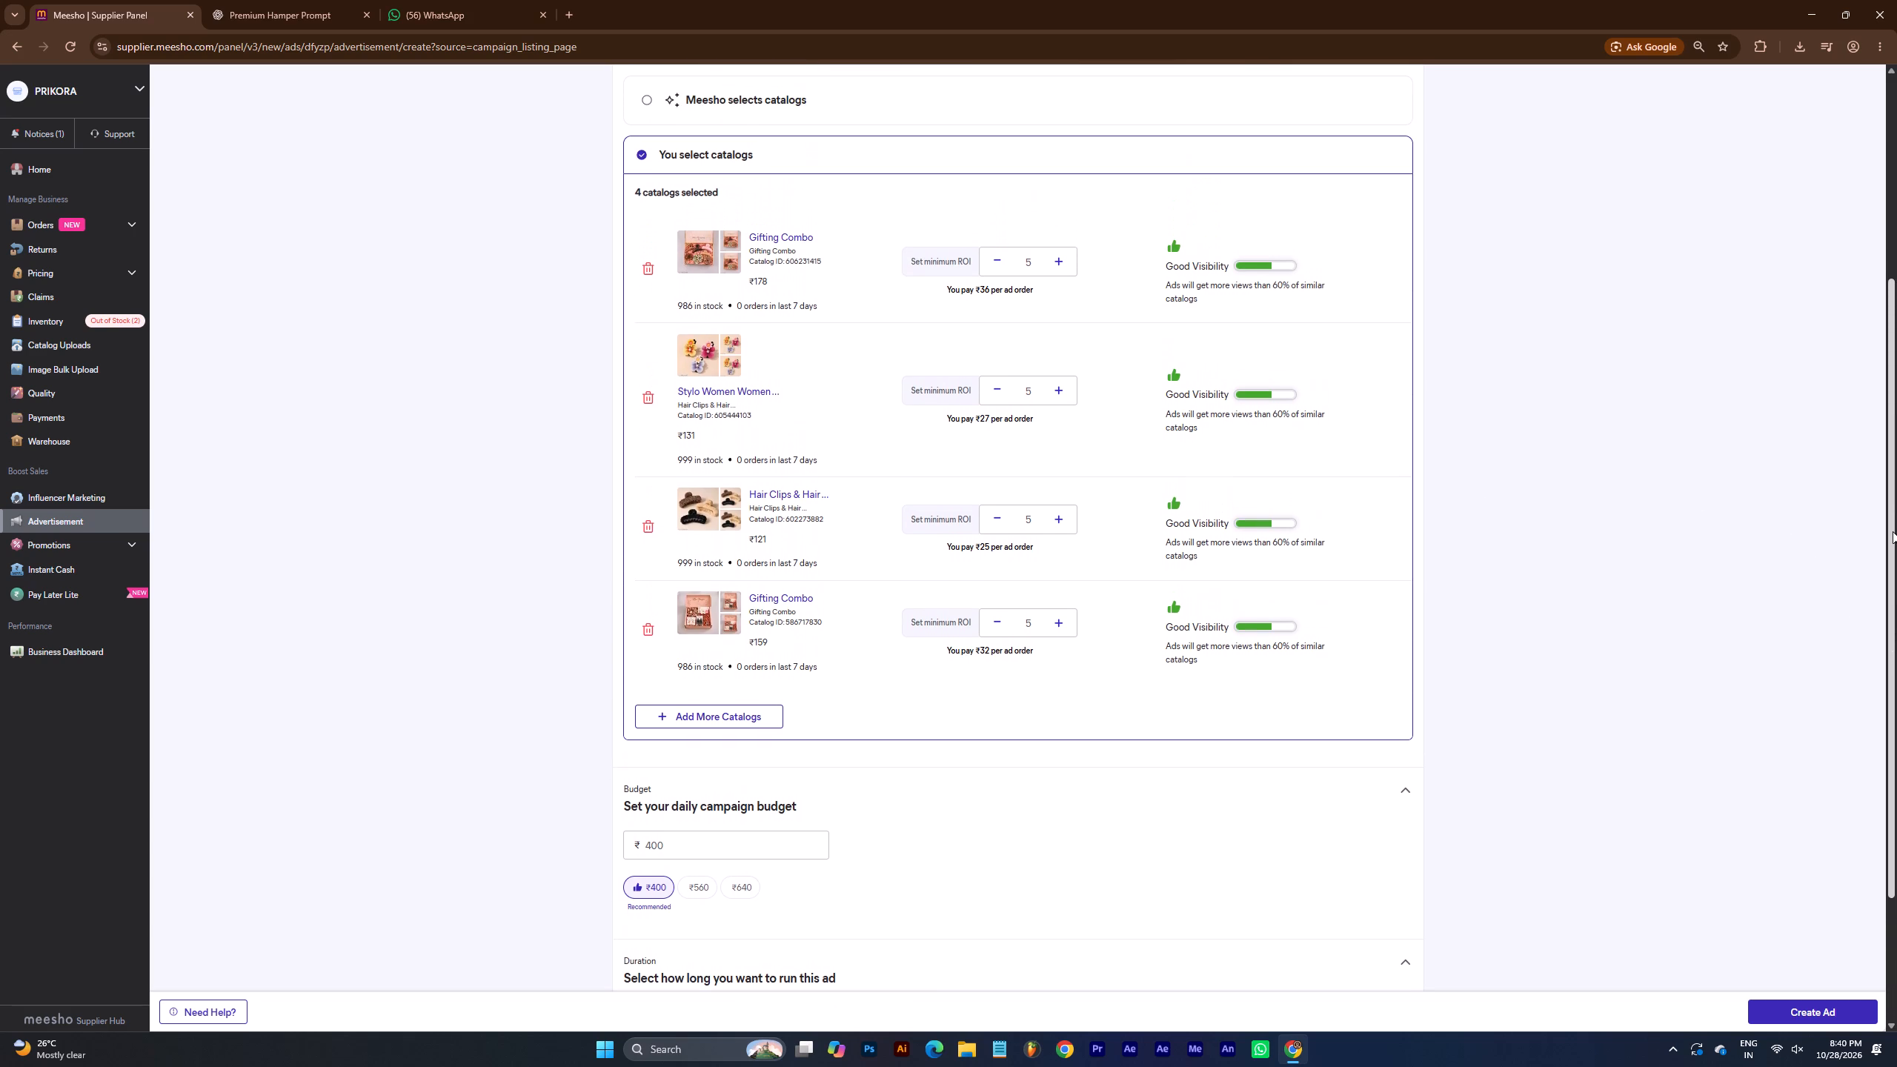
{"action": "left_click_drag", "start_coordinate": [1893, 531], "coordinate": [1894, 522]}
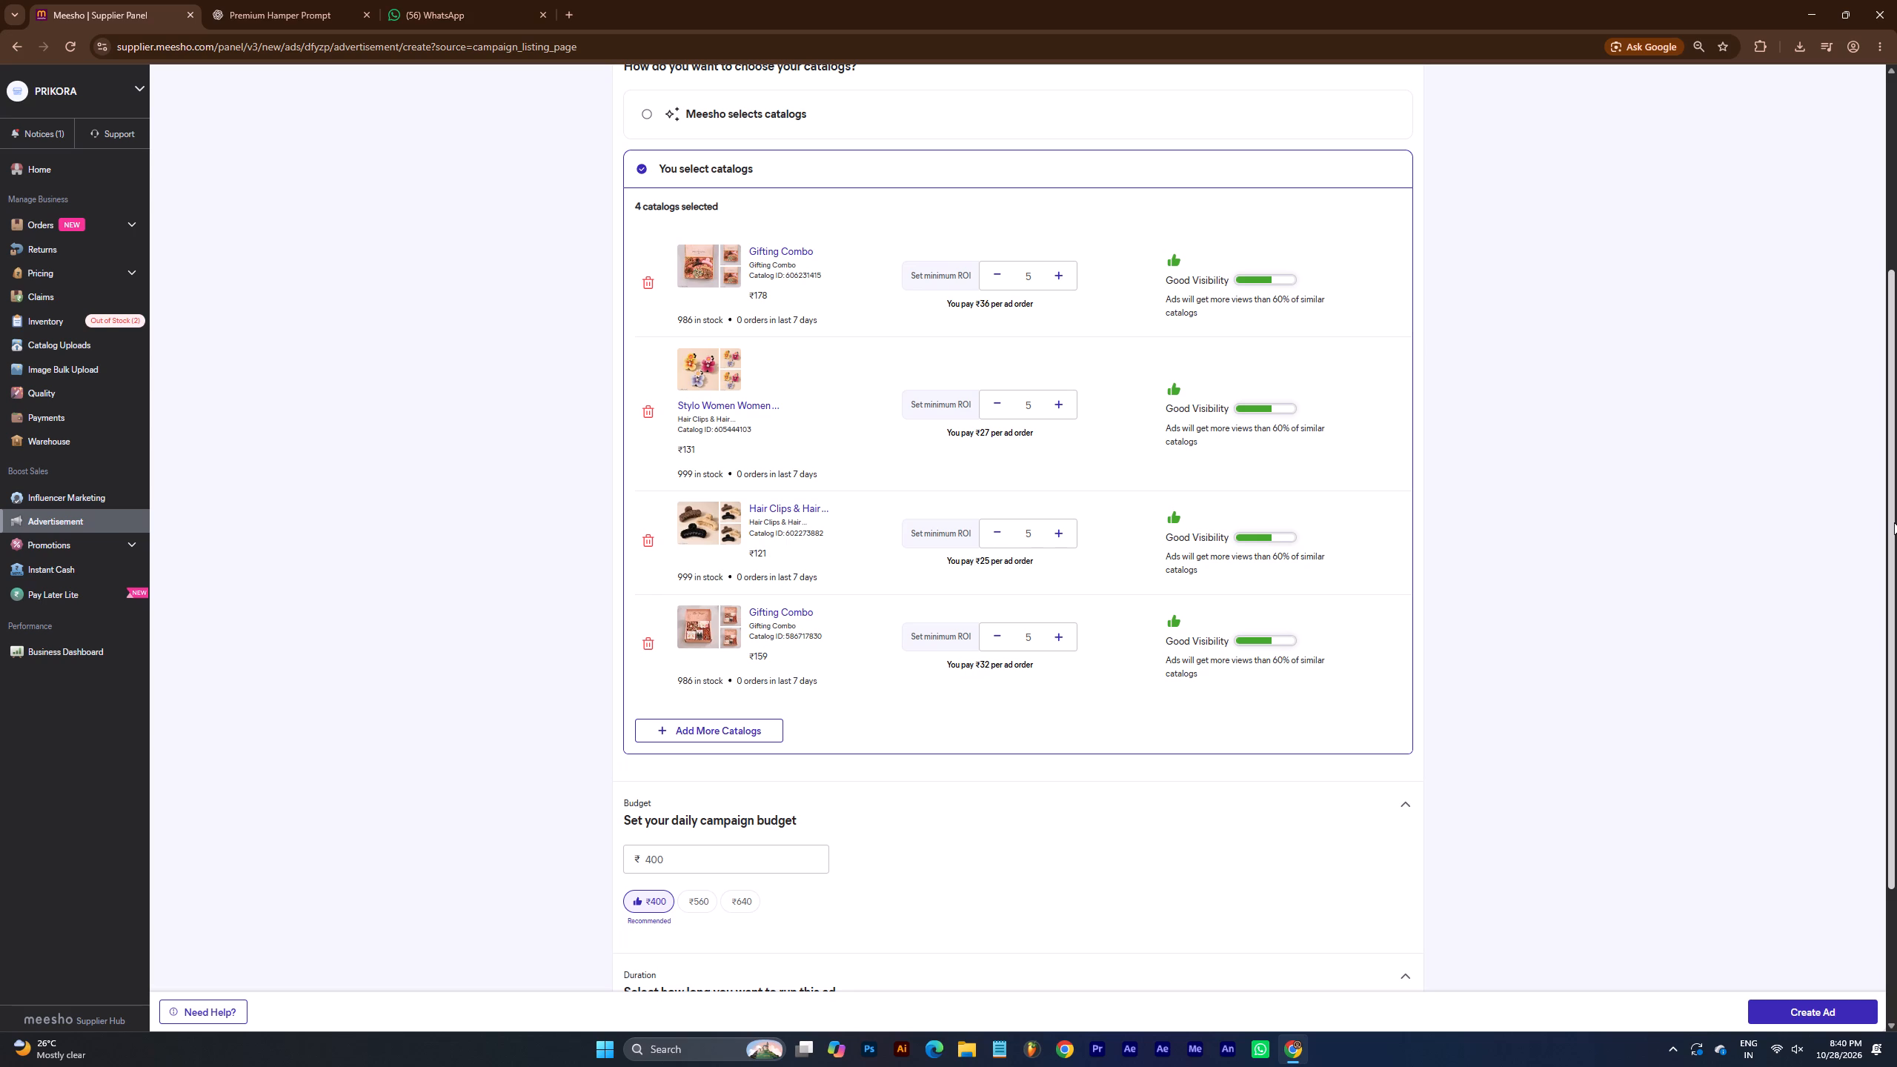
{"action": "left_click_drag", "start_coordinate": [1894, 522], "coordinate": [1896, 520]}
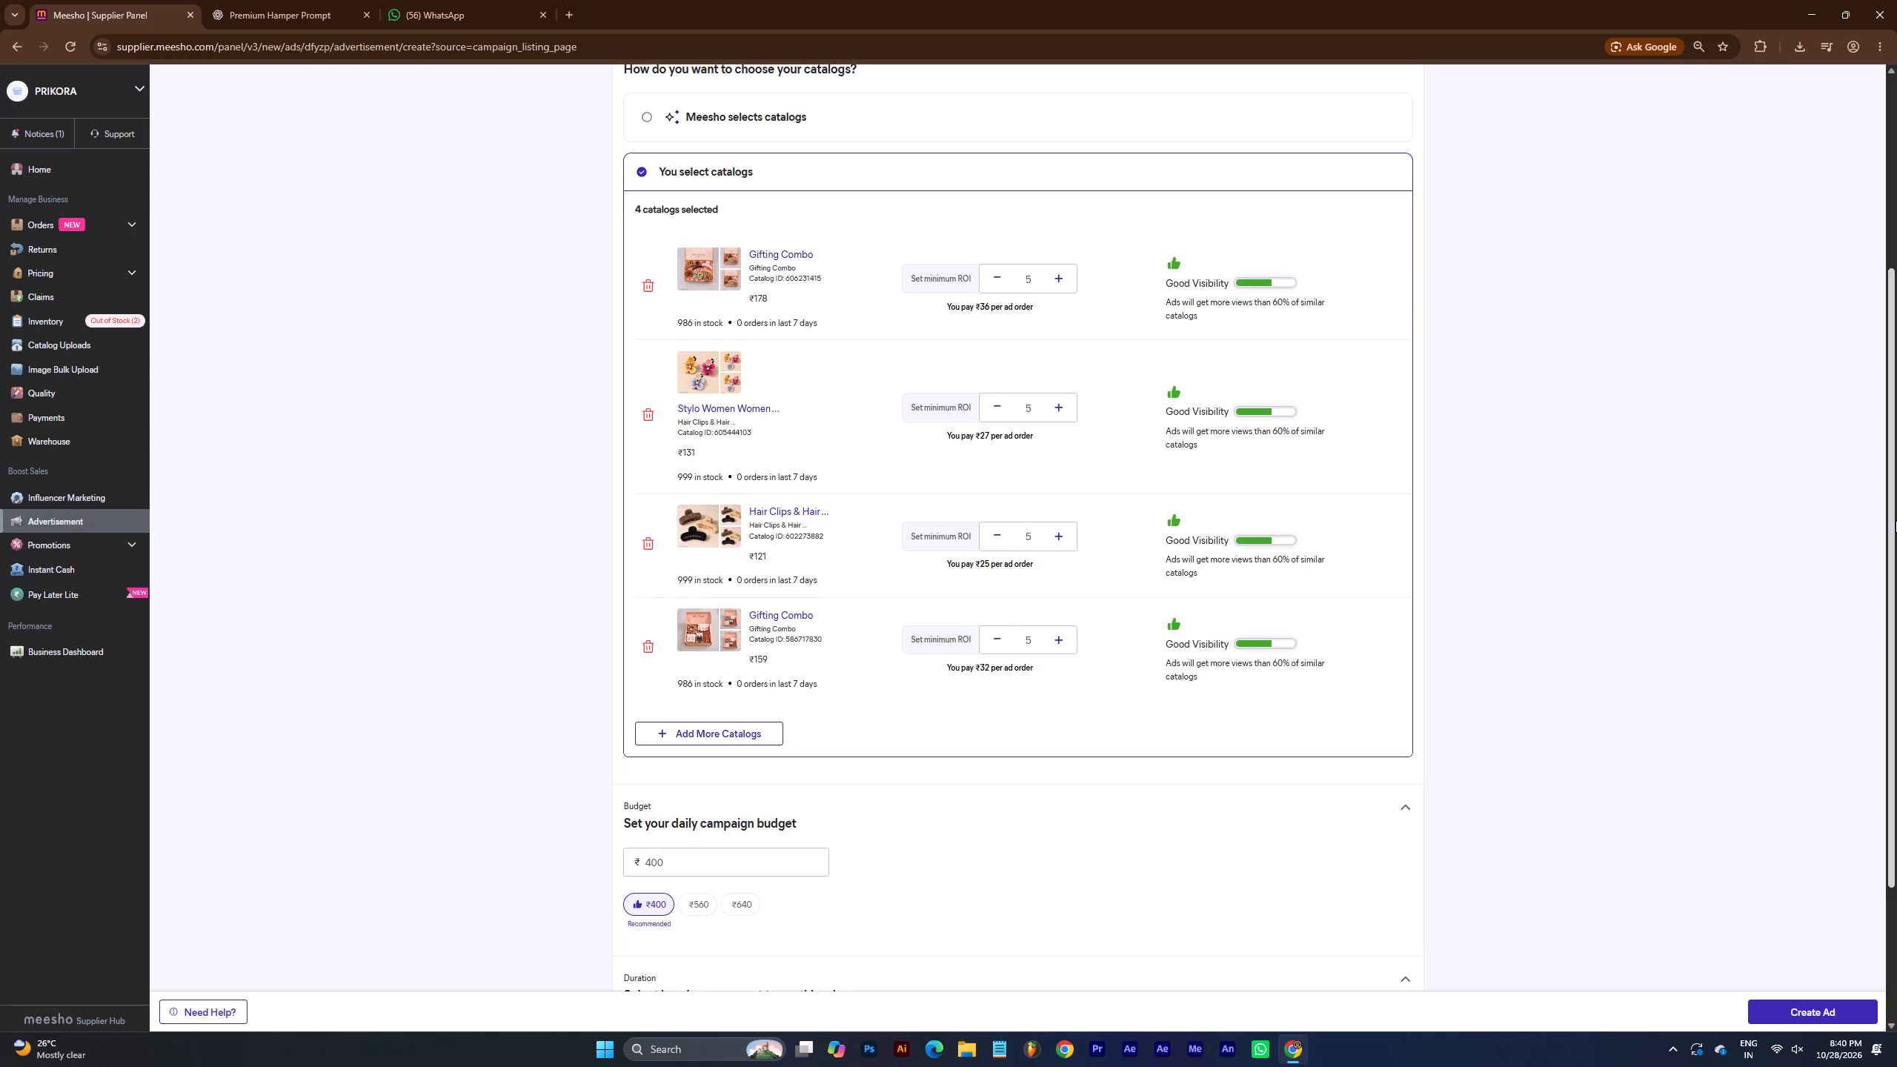
{"action": "left_click_drag", "start_coordinate": [1896, 520], "coordinate": [1896, 519]}
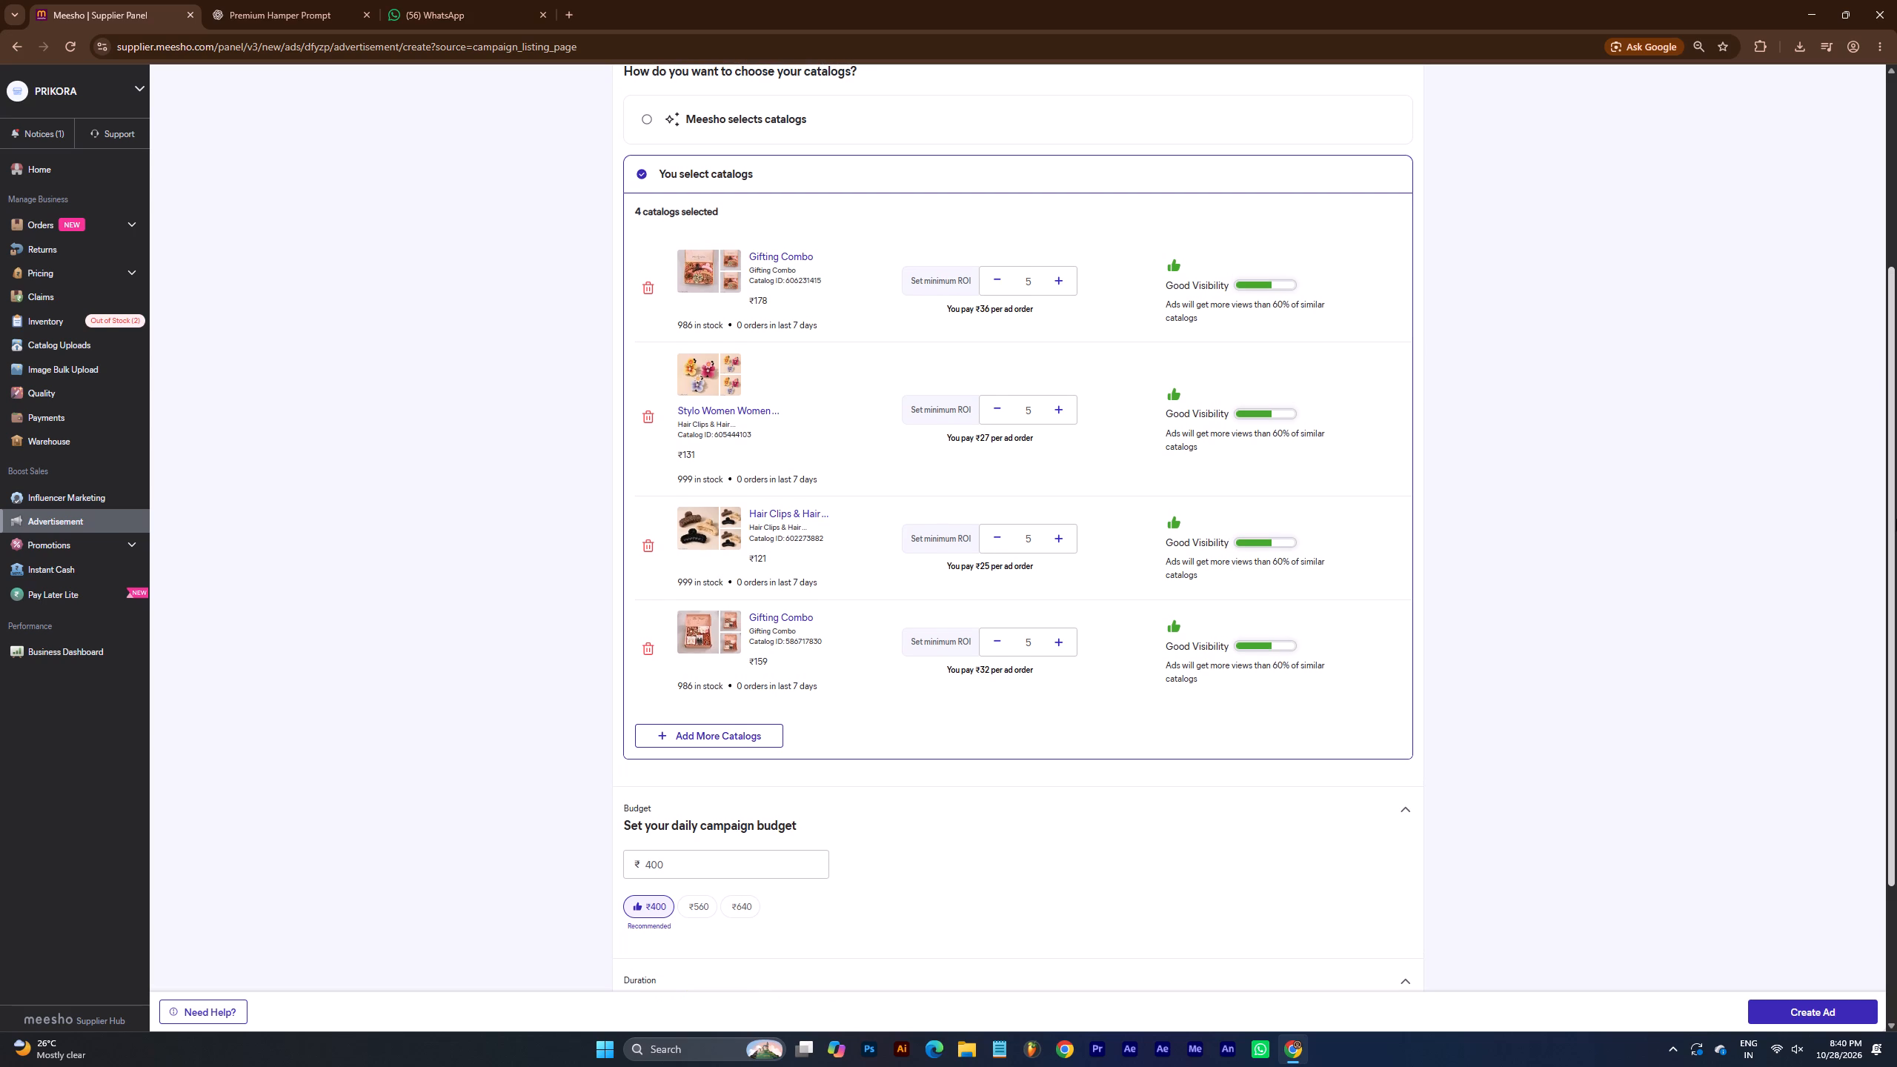
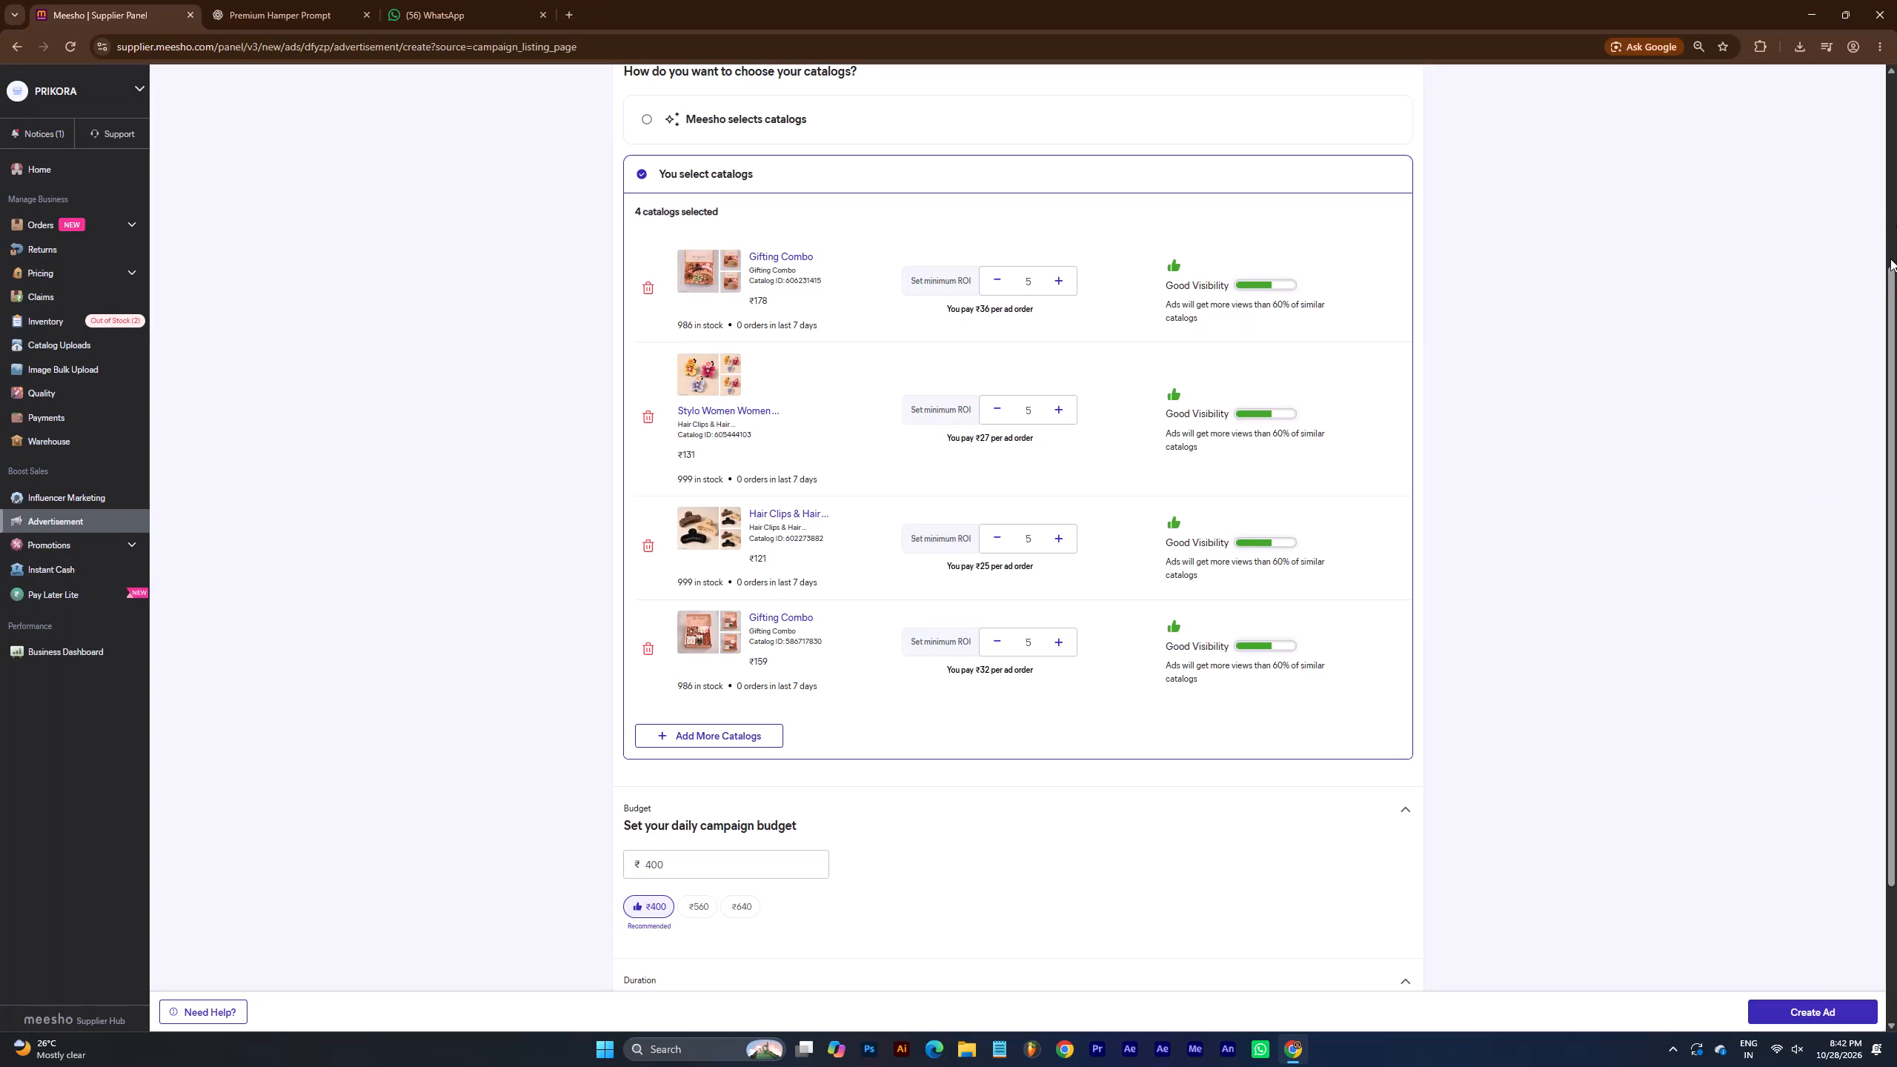
Open the end date calendar in the campaign's Duration section and look through the October and November 2026 dates.
{"action": "left_click_drag", "start_coordinate": [1890, 329], "coordinate": [1896, 487]}
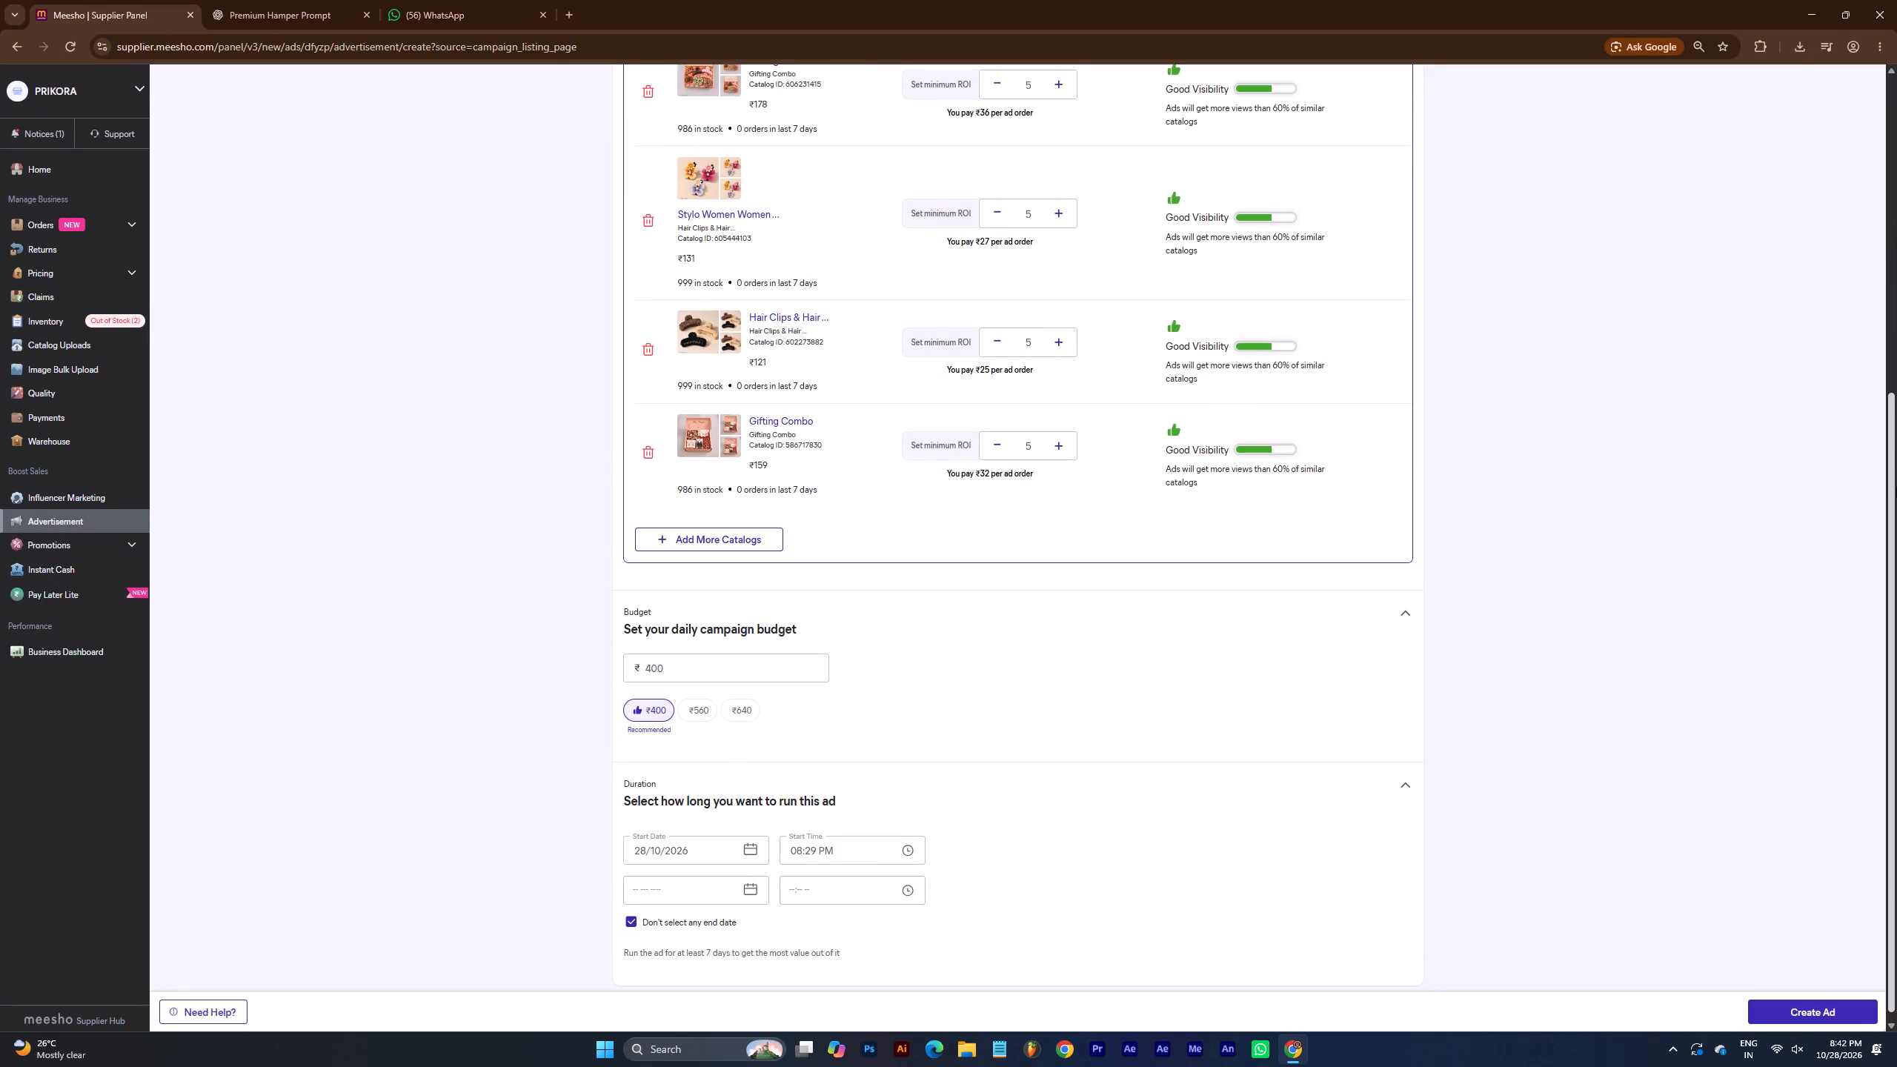
{"action": "left_click_drag", "start_coordinate": [1896, 487], "coordinate": [1896, 520]}
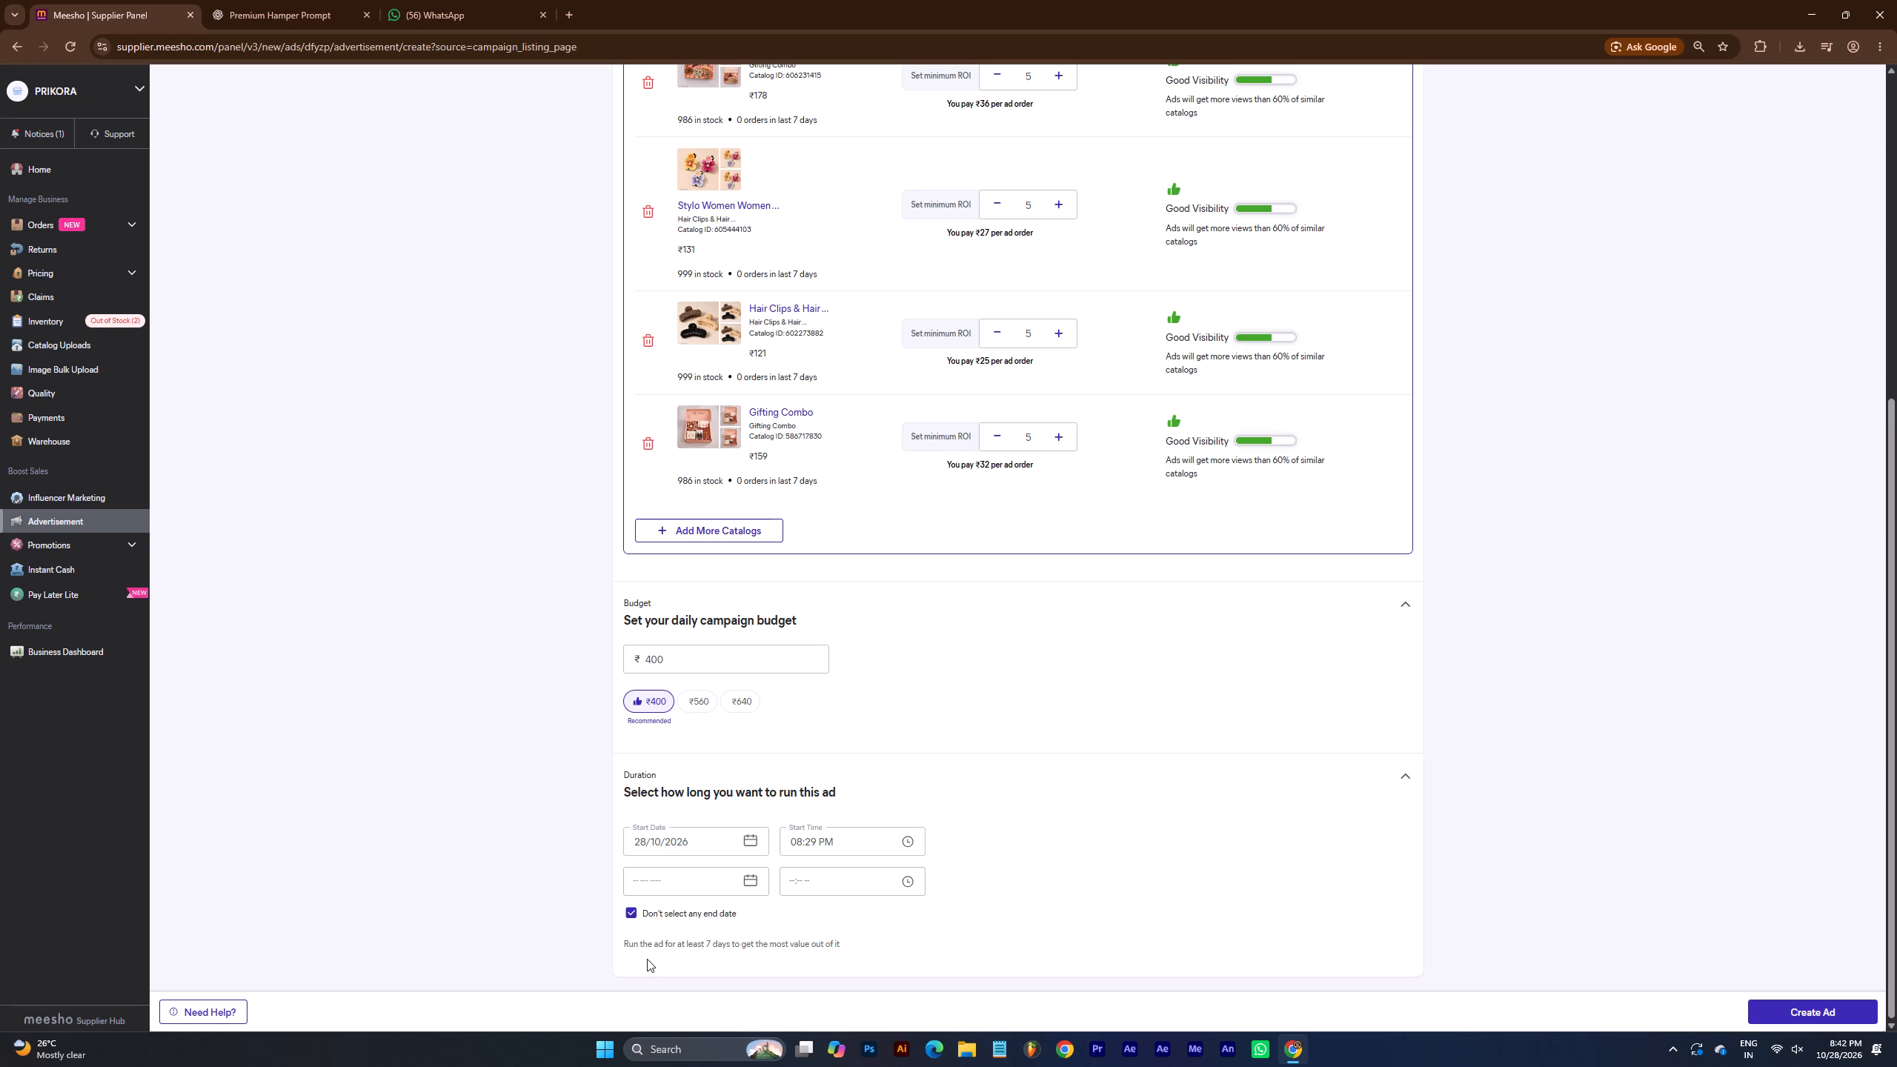
{"action": "left_click", "coordinate": [751, 883]}
{"action": "left_click", "coordinate": [751, 883]}
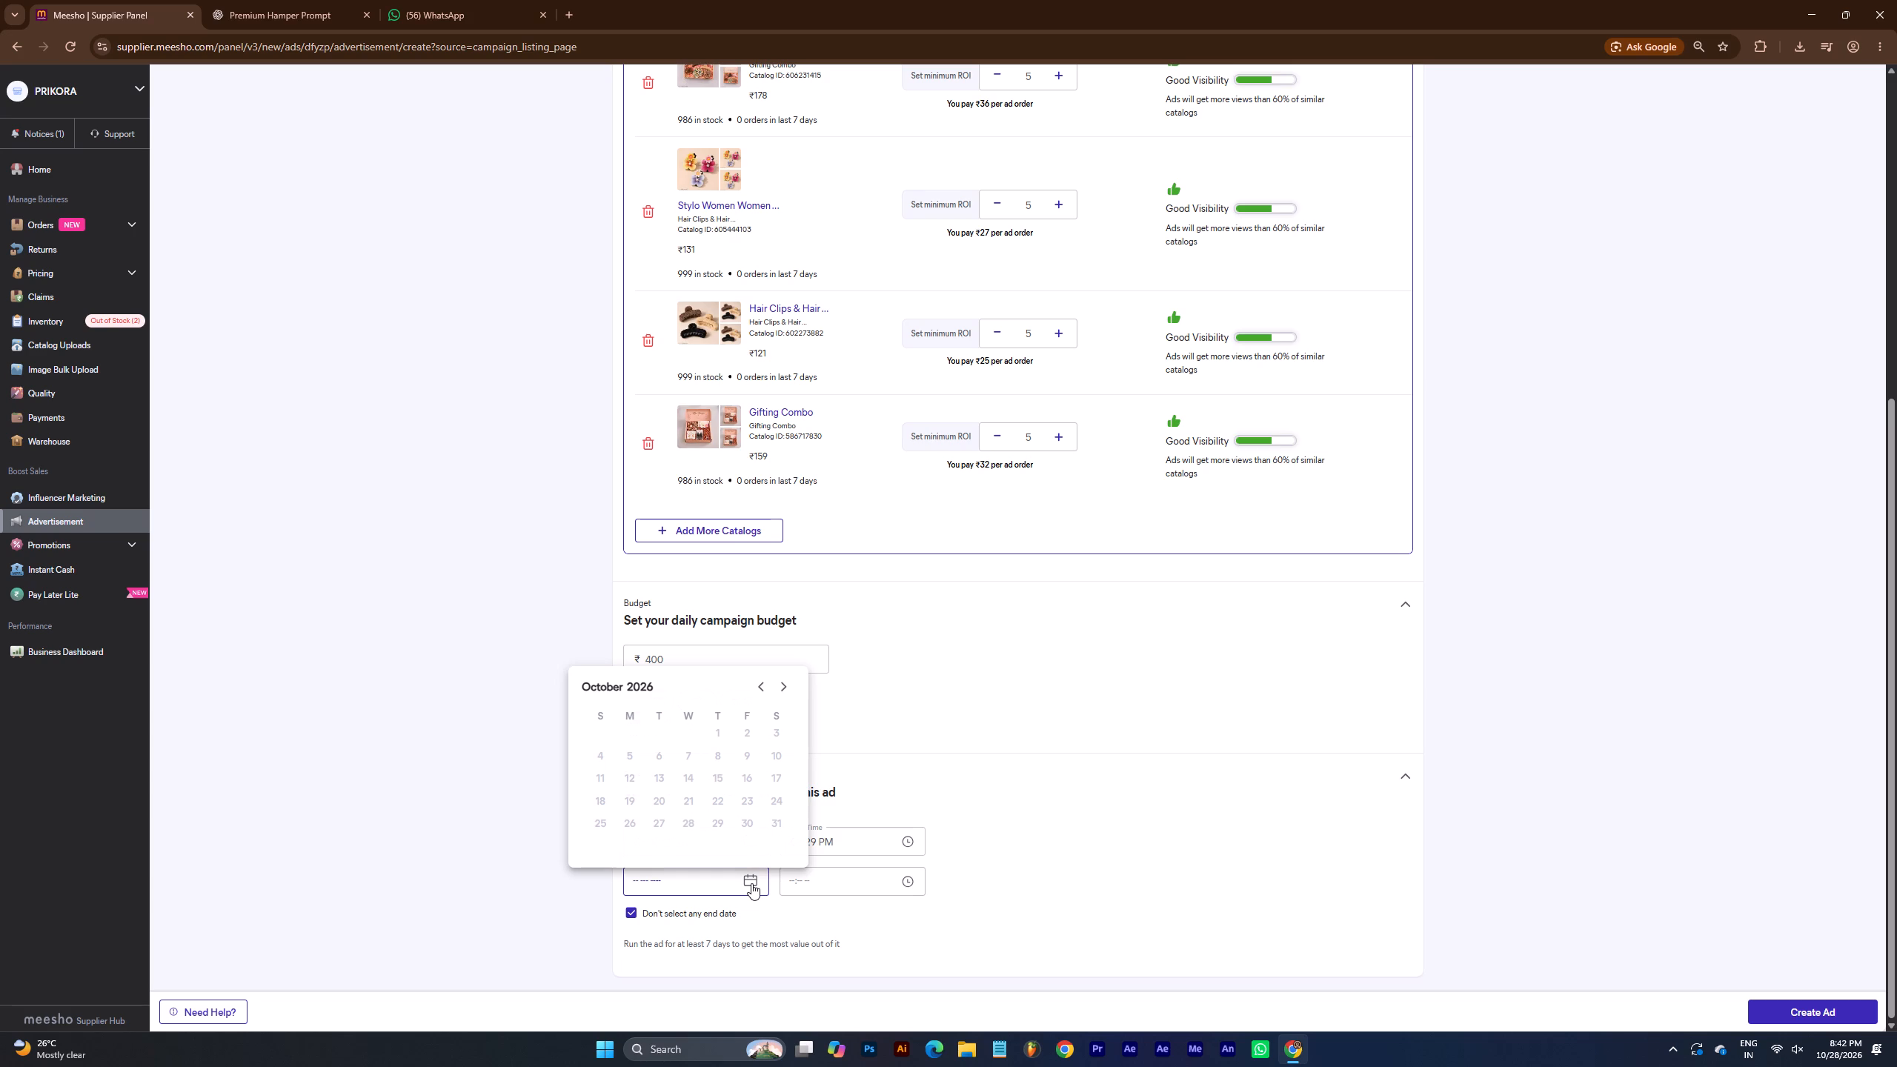
{"action": "left_click", "coordinate": [751, 883]}
{"action": "left_click", "coordinate": [779, 686]}
{"action": "left_click", "coordinate": [758, 687]}
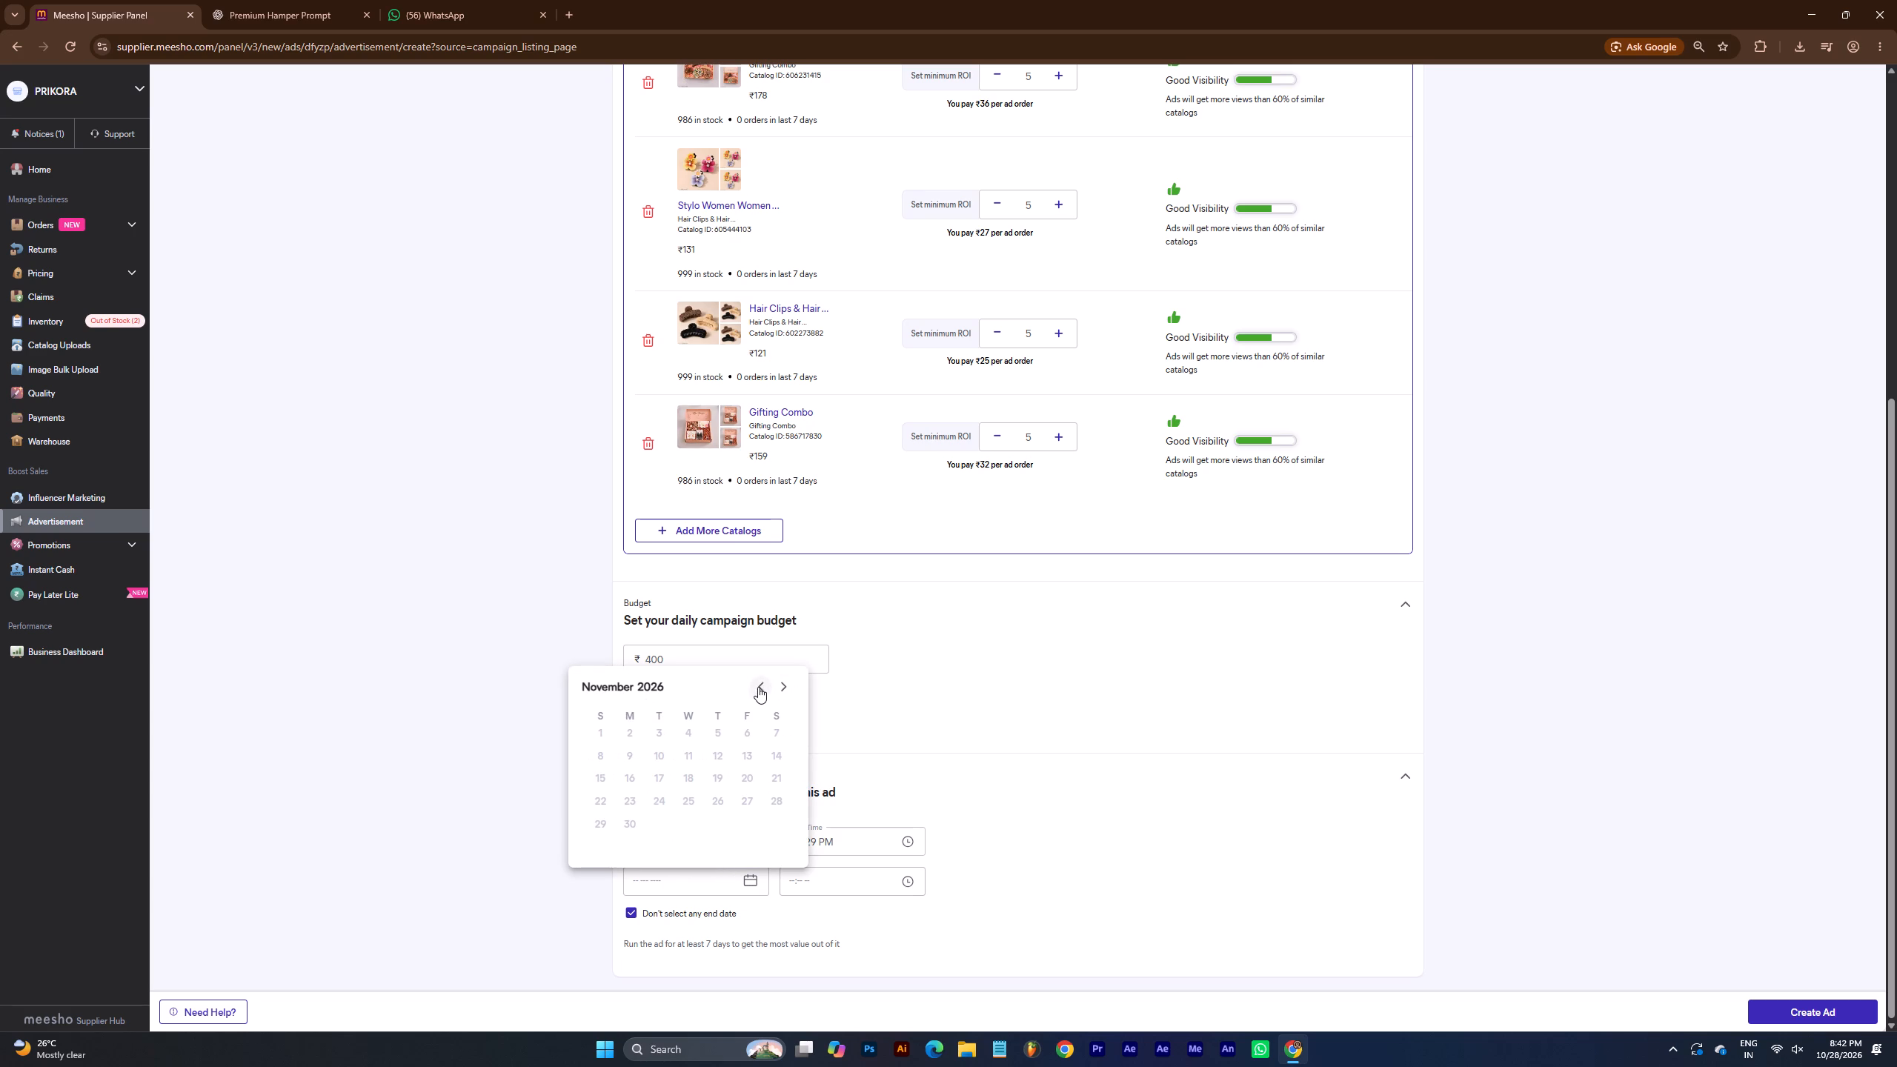
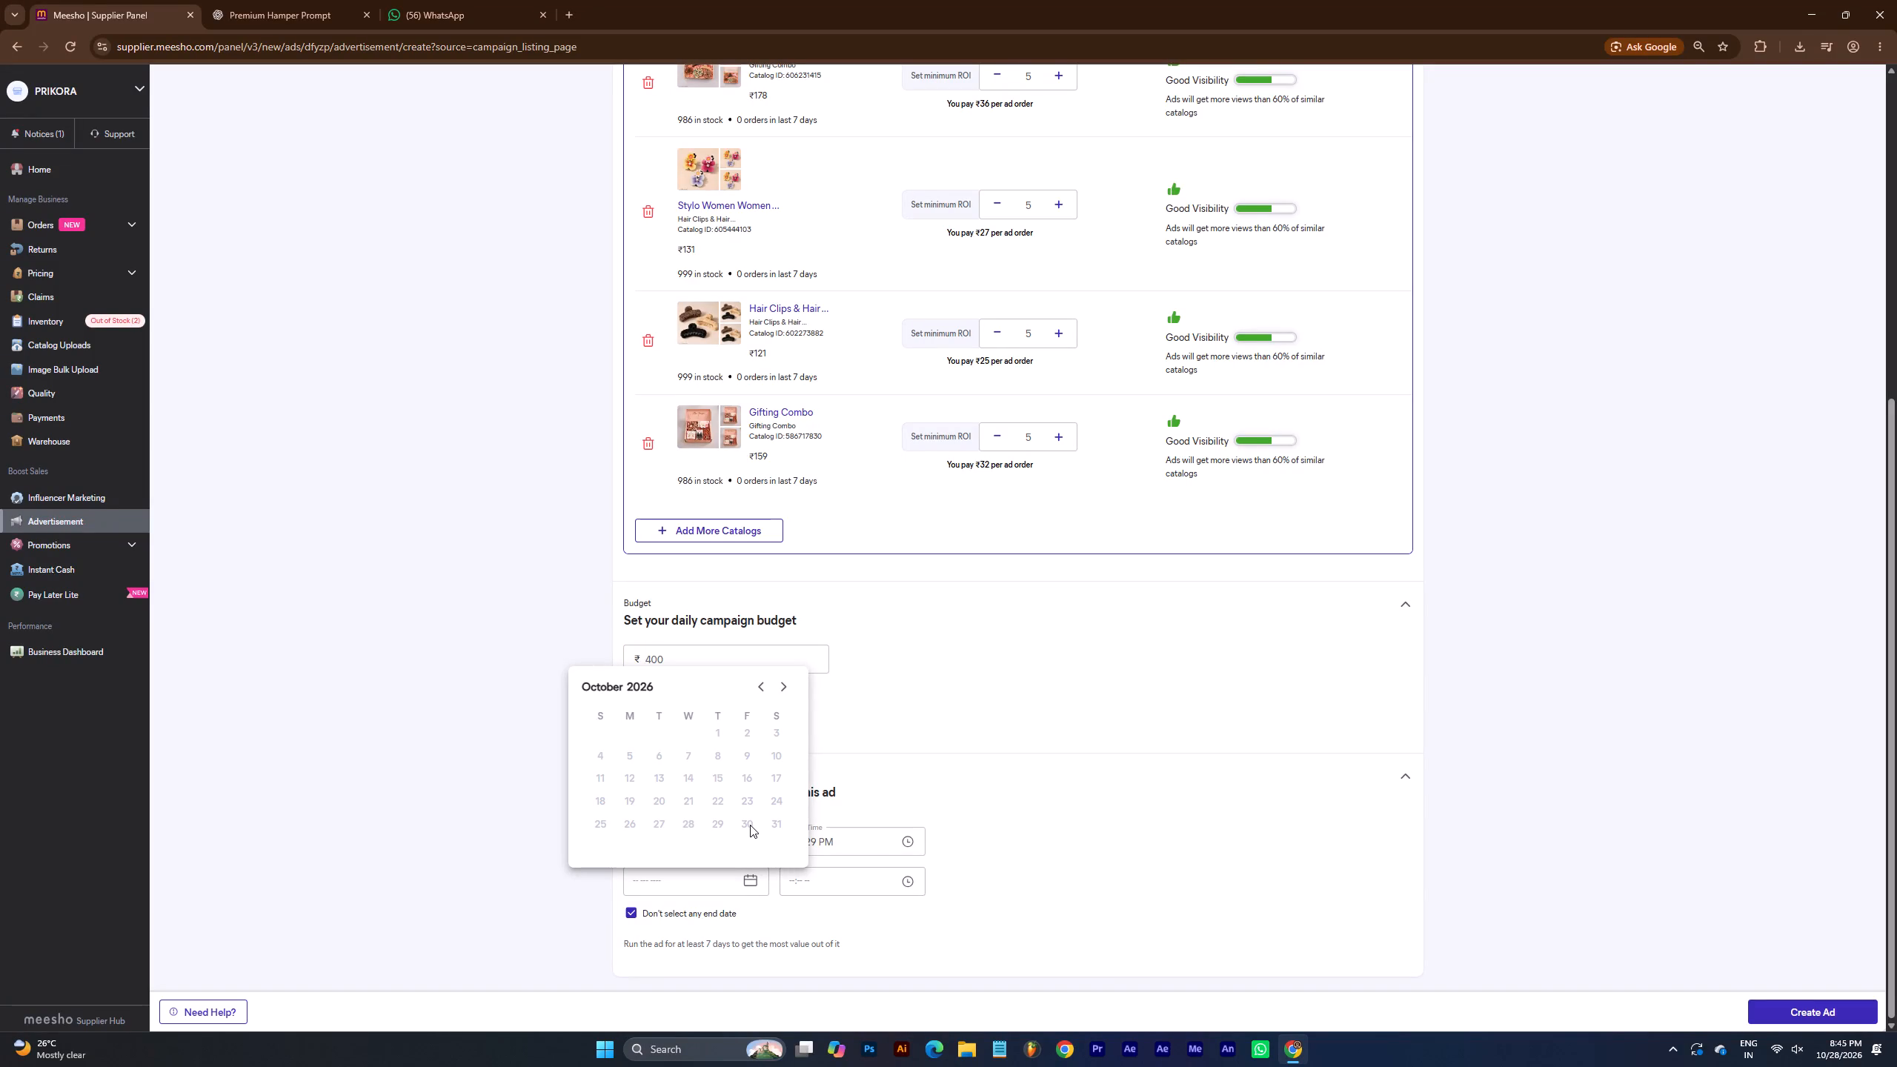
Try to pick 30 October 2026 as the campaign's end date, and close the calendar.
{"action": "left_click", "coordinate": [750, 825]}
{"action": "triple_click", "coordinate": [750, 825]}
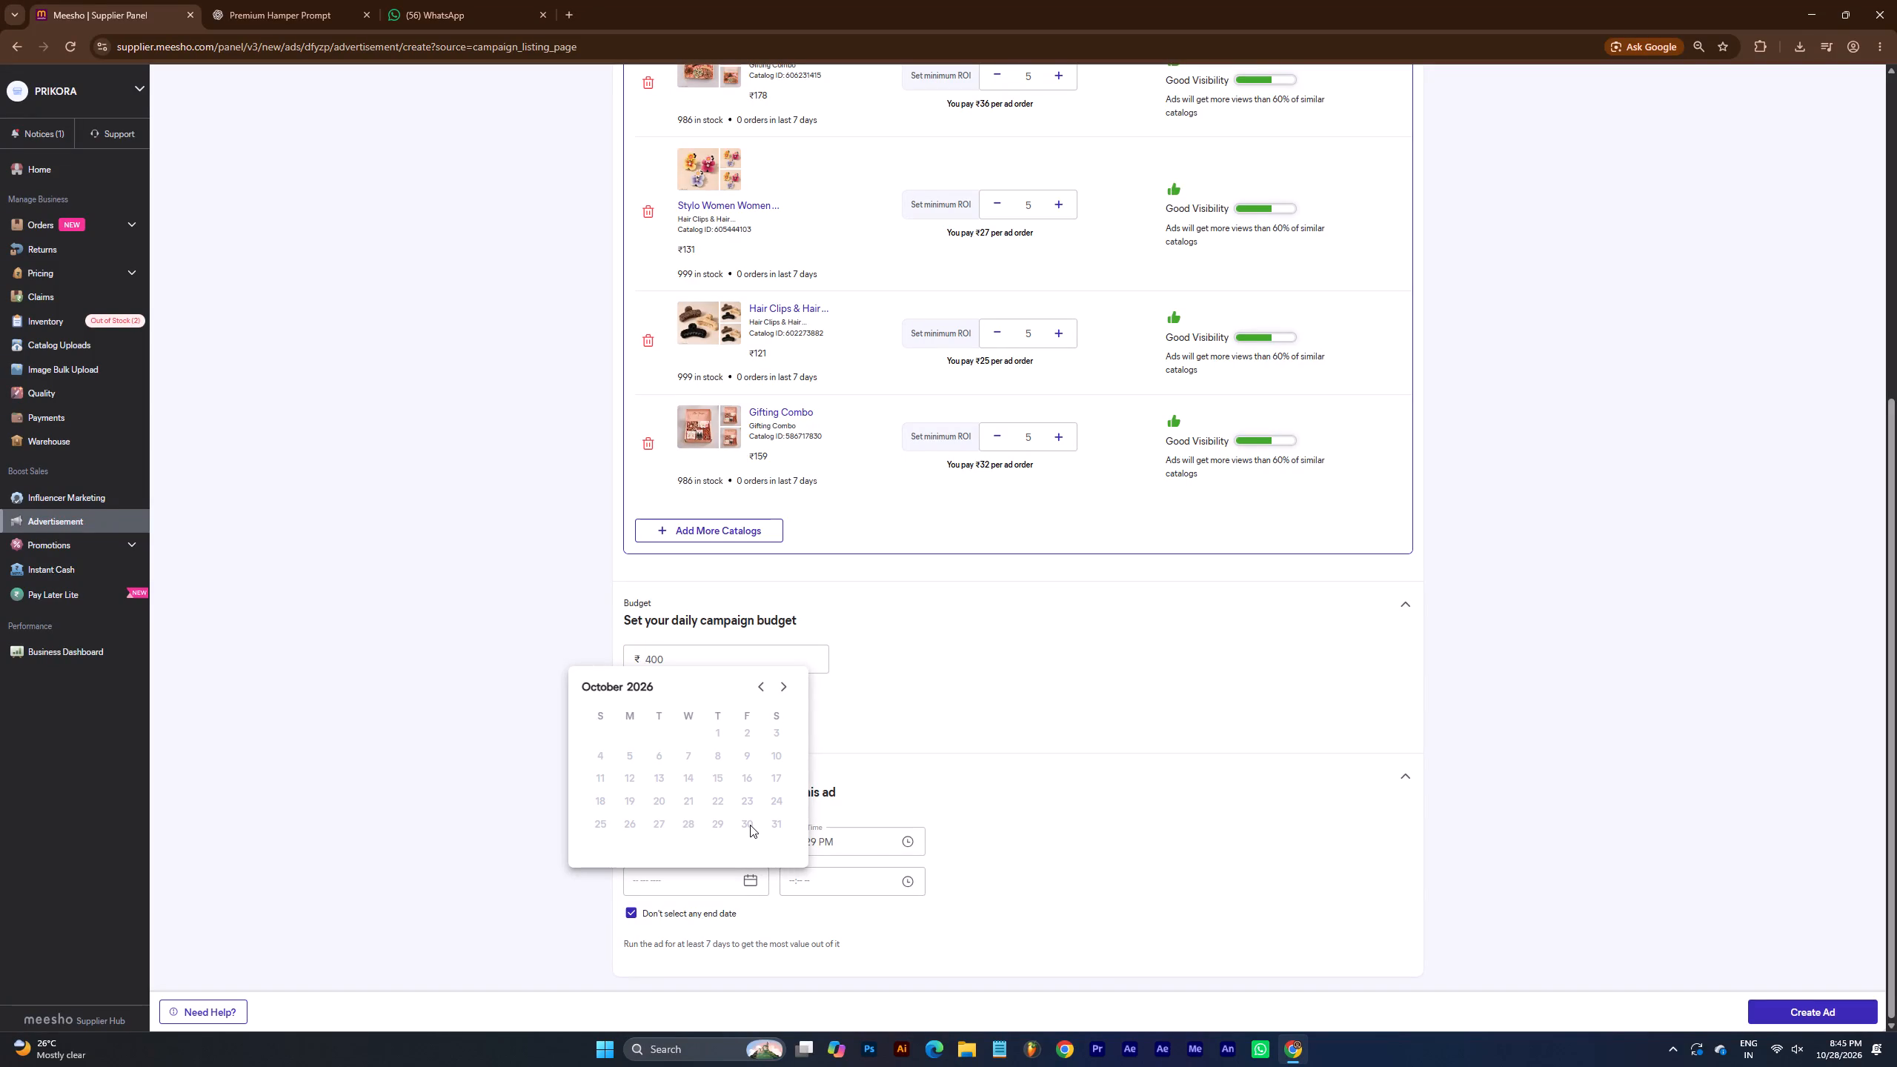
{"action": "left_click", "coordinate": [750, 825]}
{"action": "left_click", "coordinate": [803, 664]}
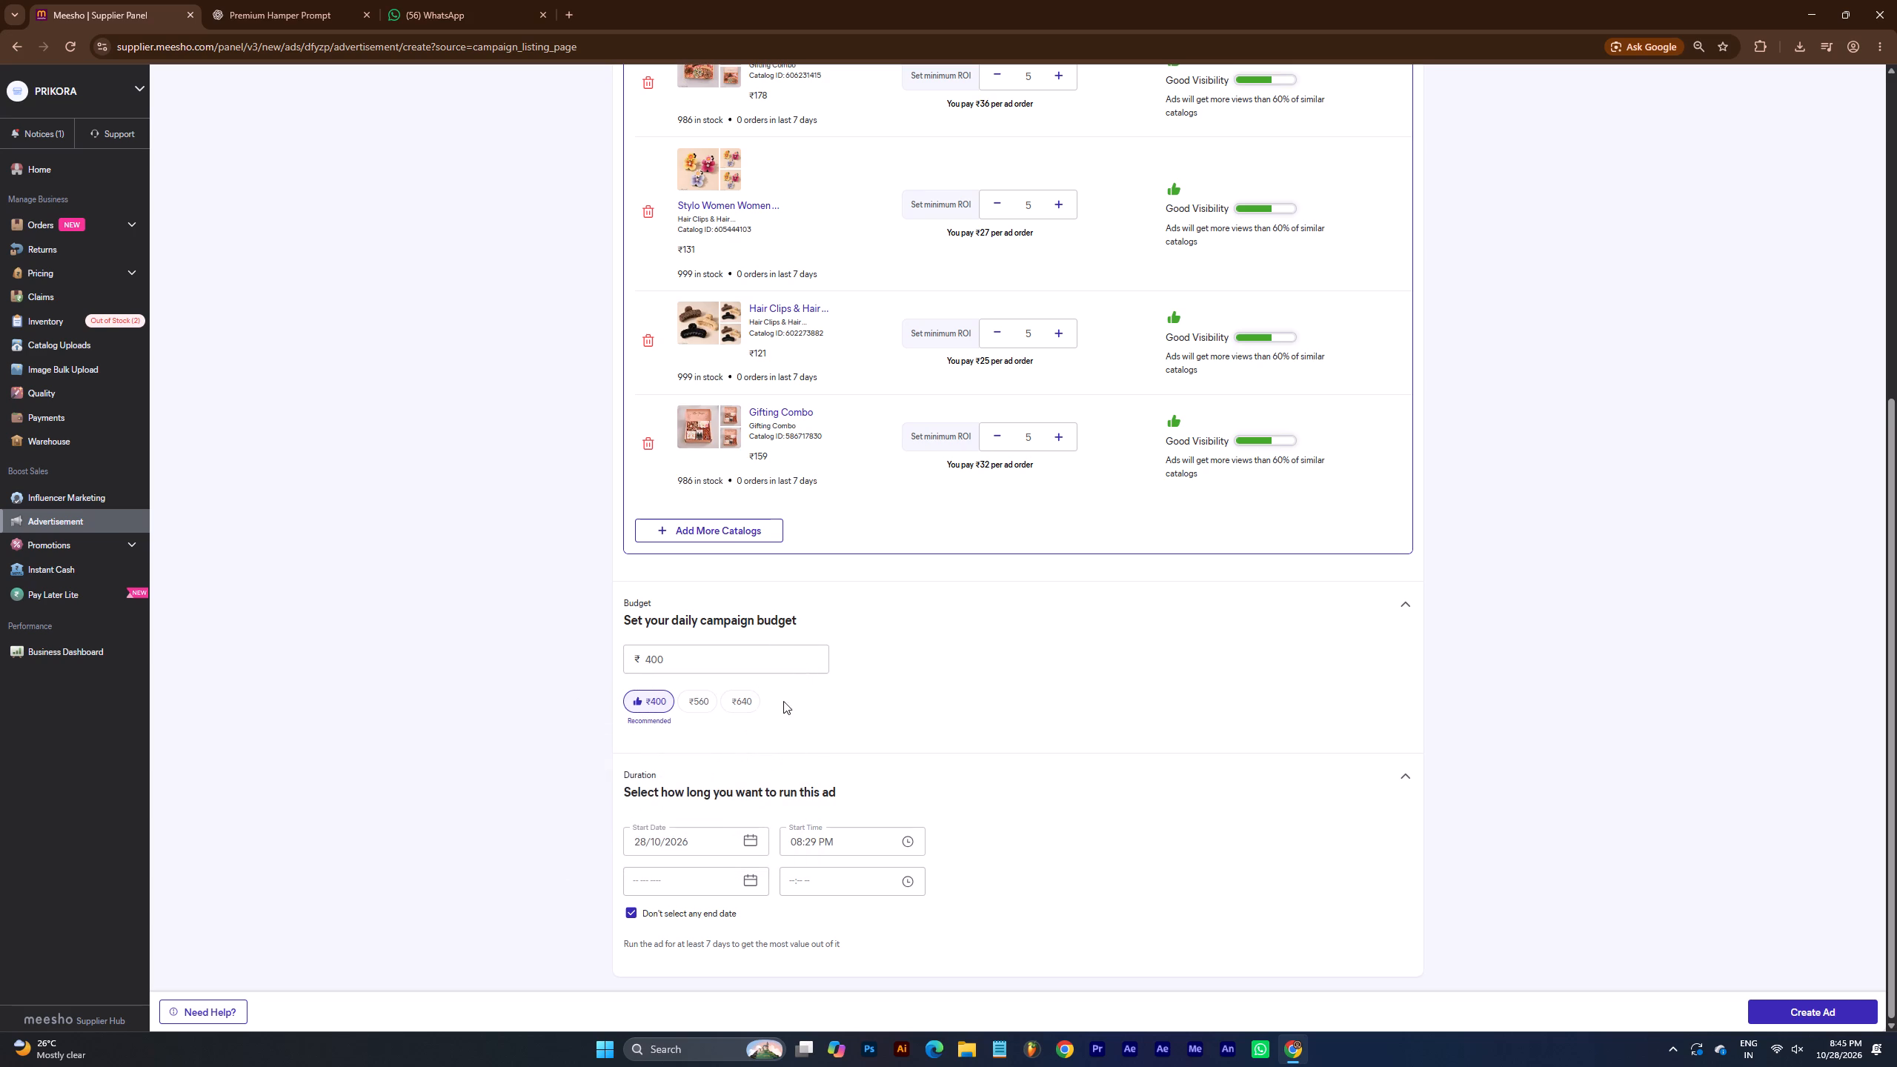
Turn off the "Don't select any end date" option and set the campaign's end date to 30/10/2026.
{"action": "left_click", "coordinate": [634, 912]}
{"action": "left_click", "coordinate": [750, 881]}
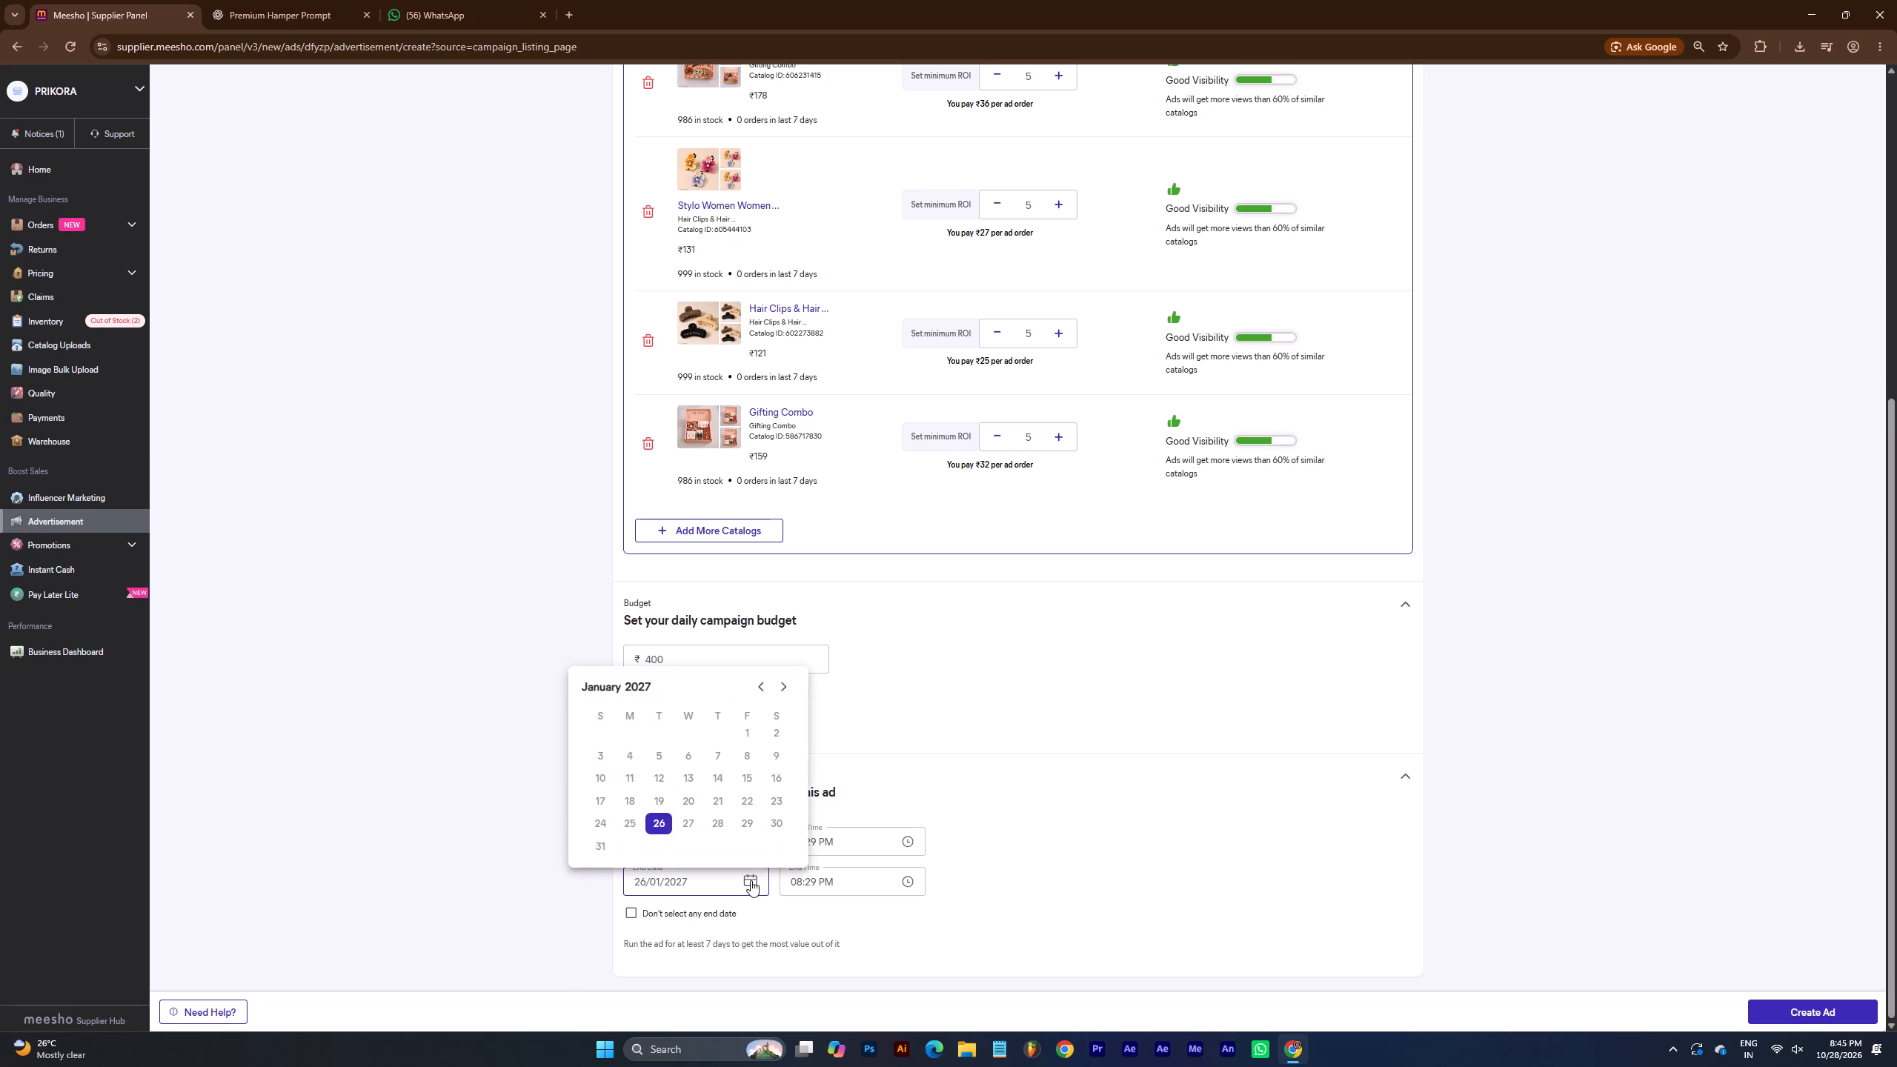
{"action": "left_click", "coordinate": [757, 684]}
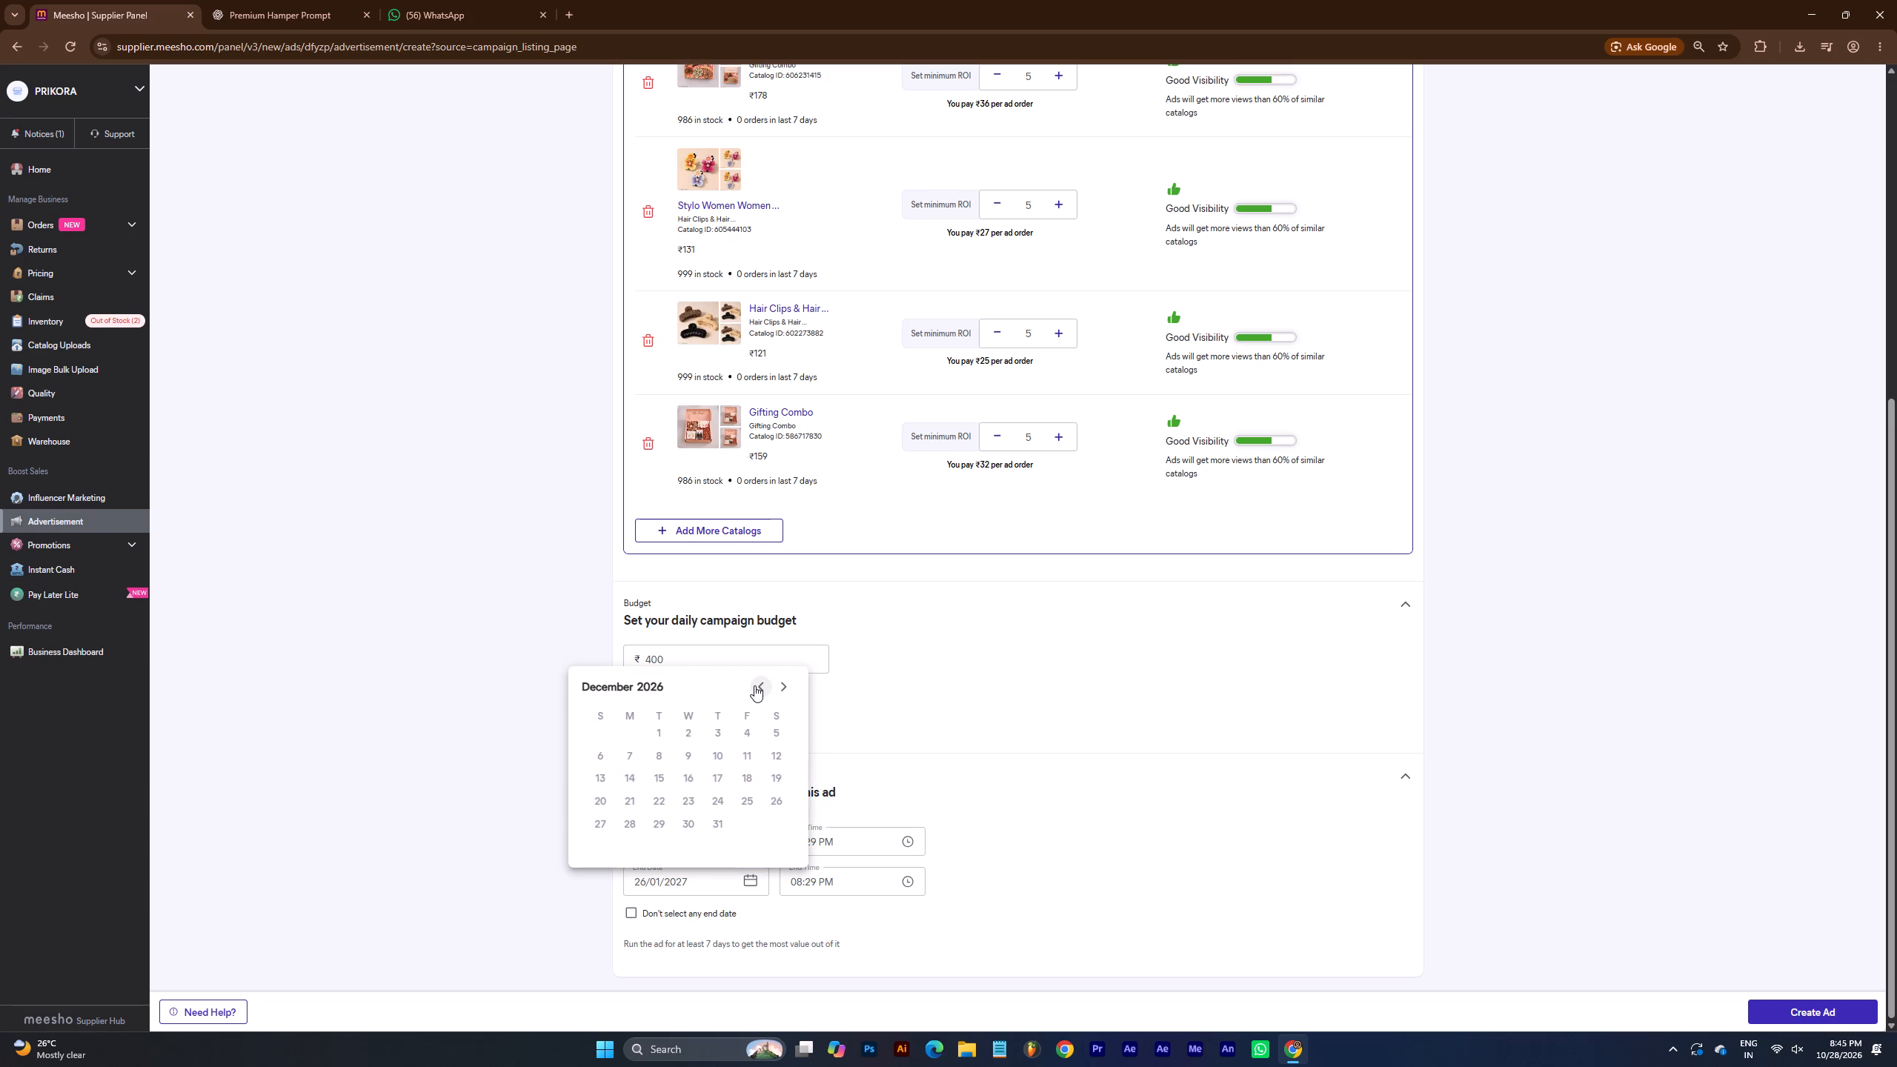
{"action": "left_click", "coordinate": [754, 685]}
{"action": "left_click", "coordinate": [754, 686]}
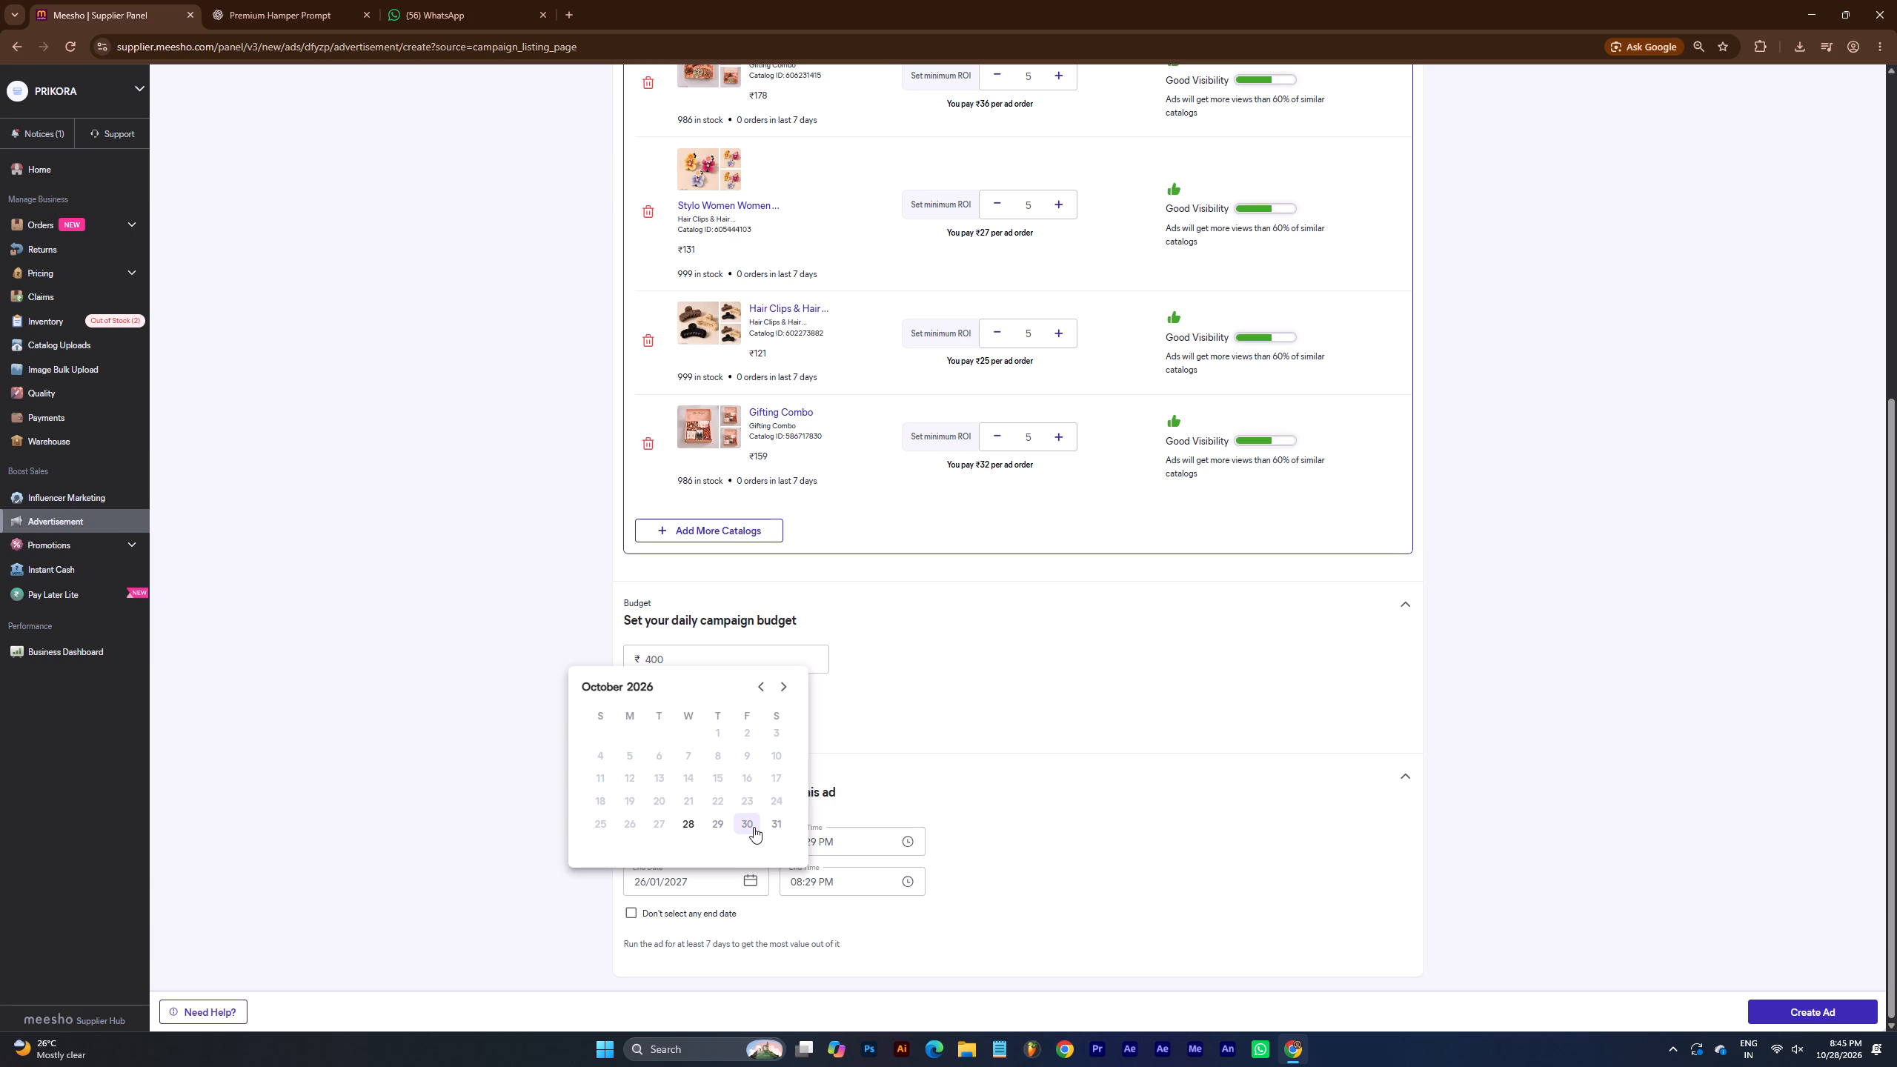
{"action": "left_click", "coordinate": [777, 685]}
{"action": "left_click", "coordinate": [751, 685]}
{"action": "left_click", "coordinate": [746, 822]}
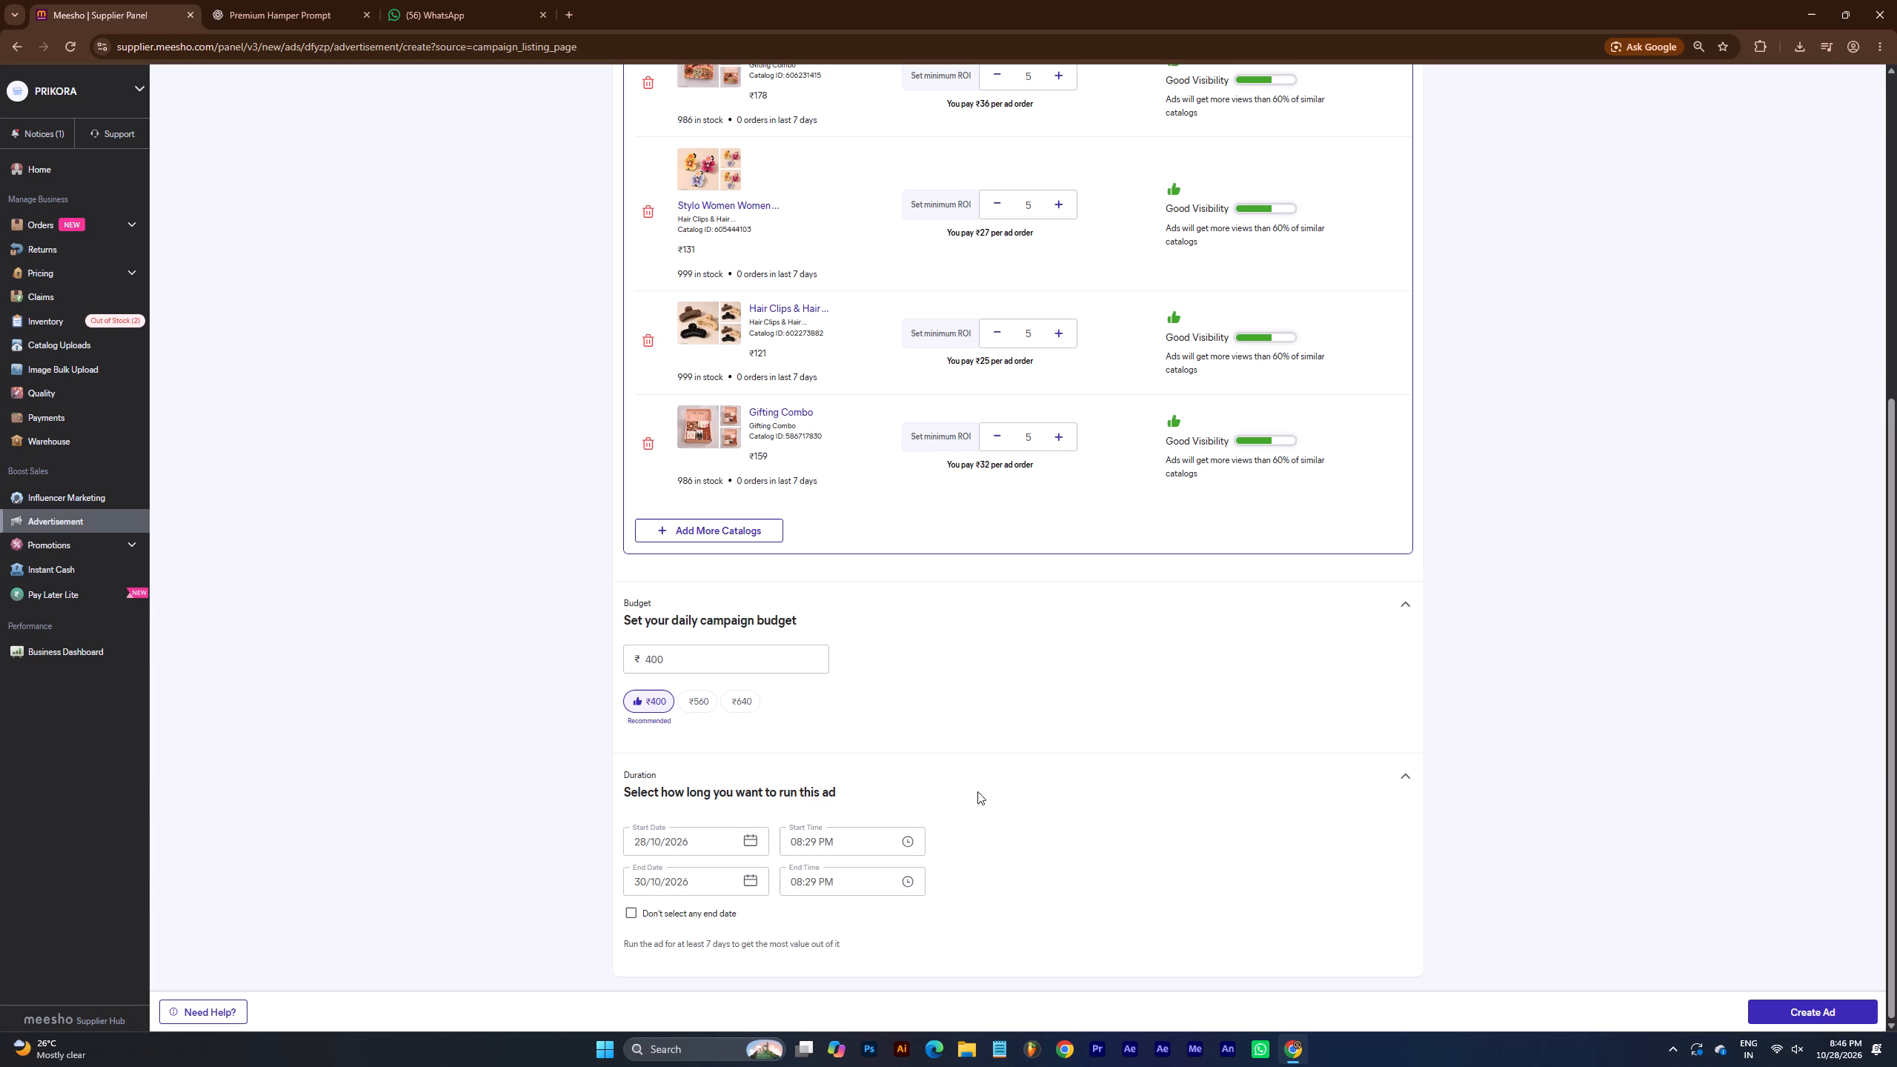
Review the whole campaign form, checking the bid type, selected catalogs with their minimum ROI, daily budget and duration.
{"action": "left_click_drag", "start_coordinate": [1890, 519], "coordinate": [1892, 533]}
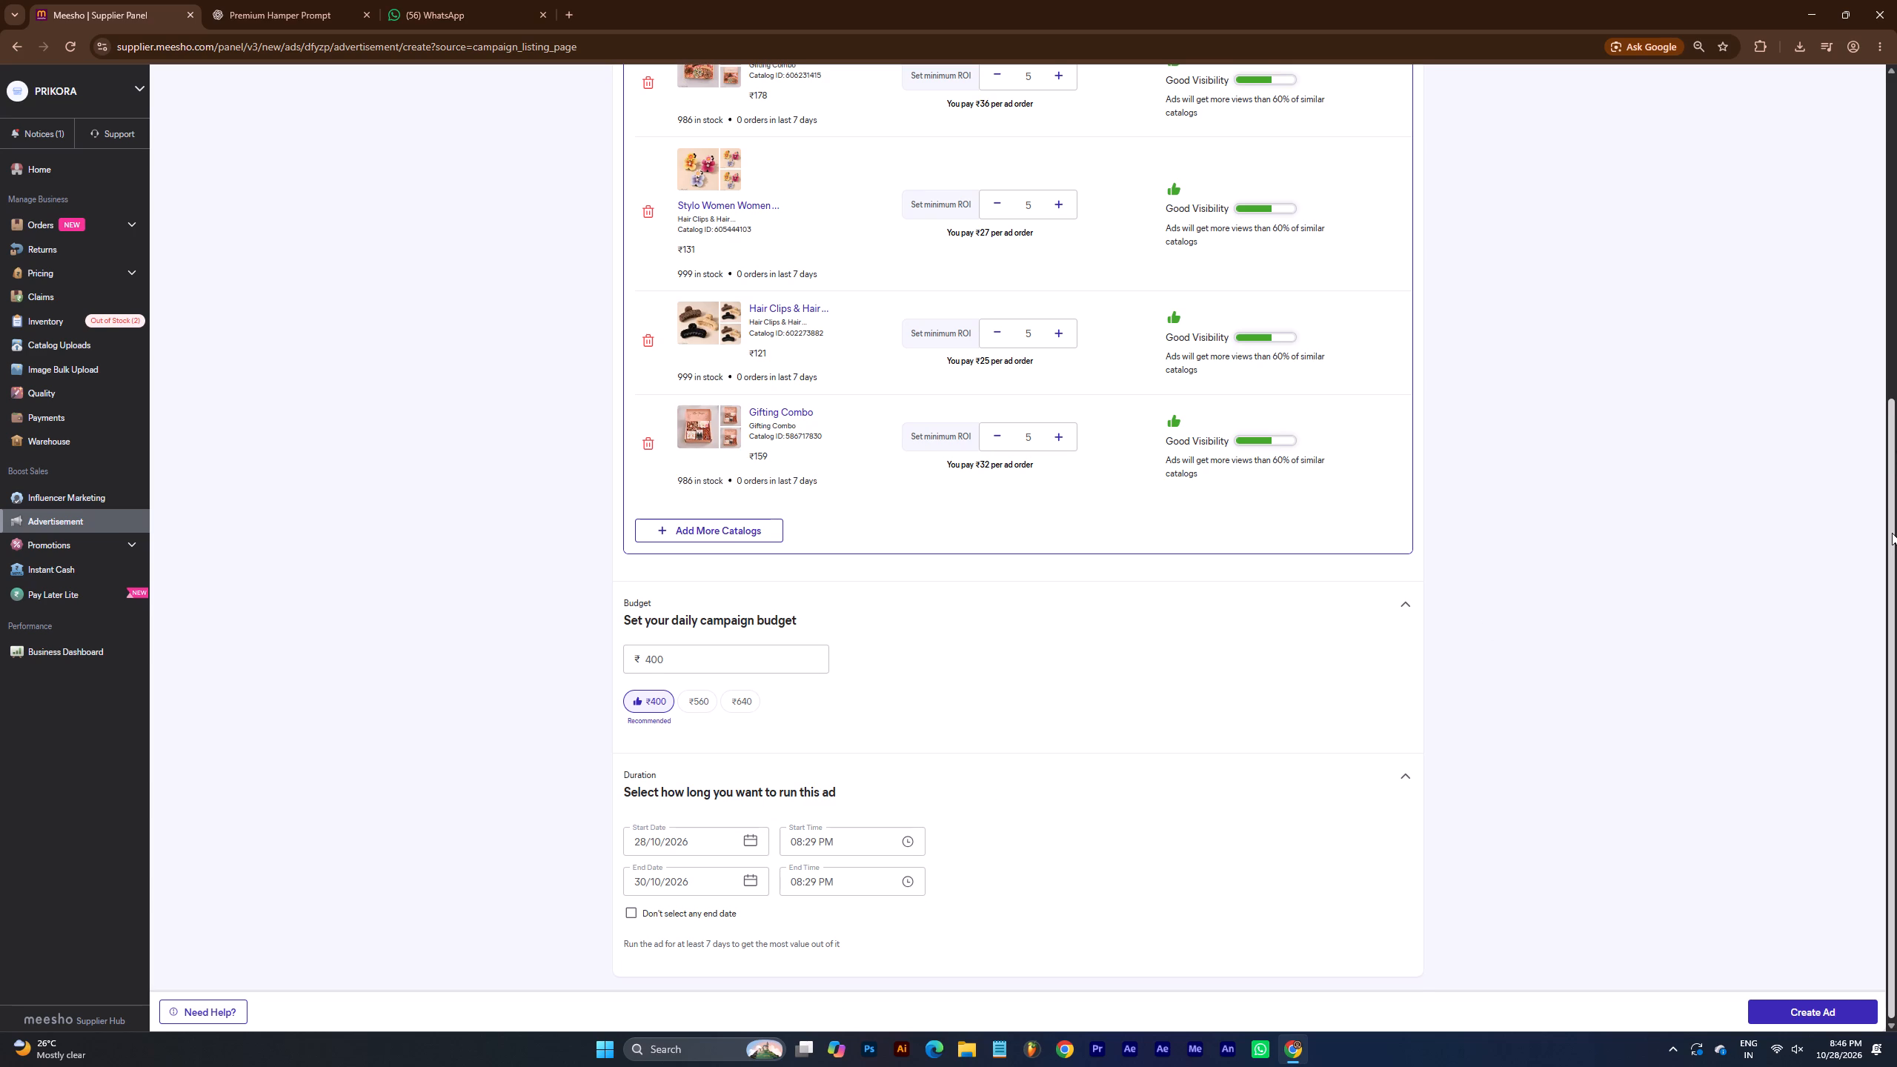
{"action": "left_click_drag", "start_coordinate": [1892, 533], "coordinate": [1883, 249]}
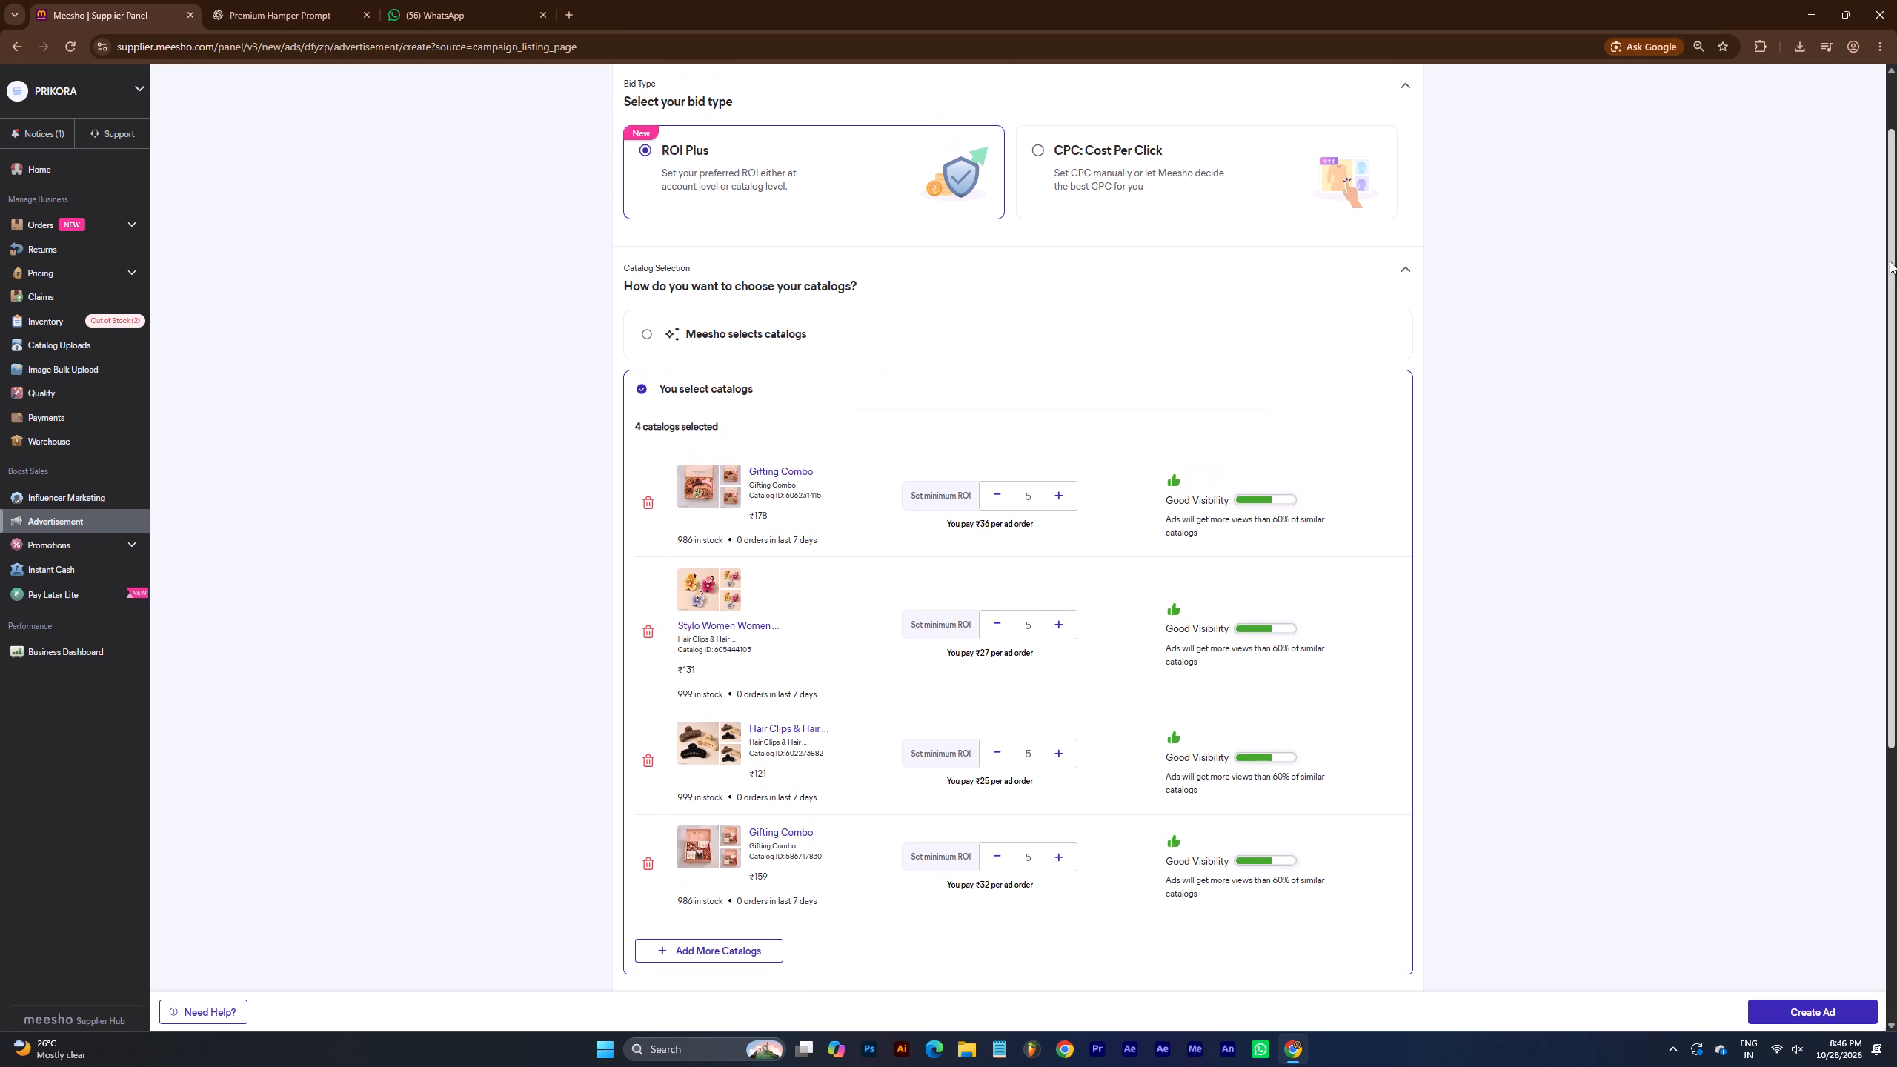
{"action": "left_click_drag", "start_coordinate": [1892, 280], "coordinate": [1890, 289]}
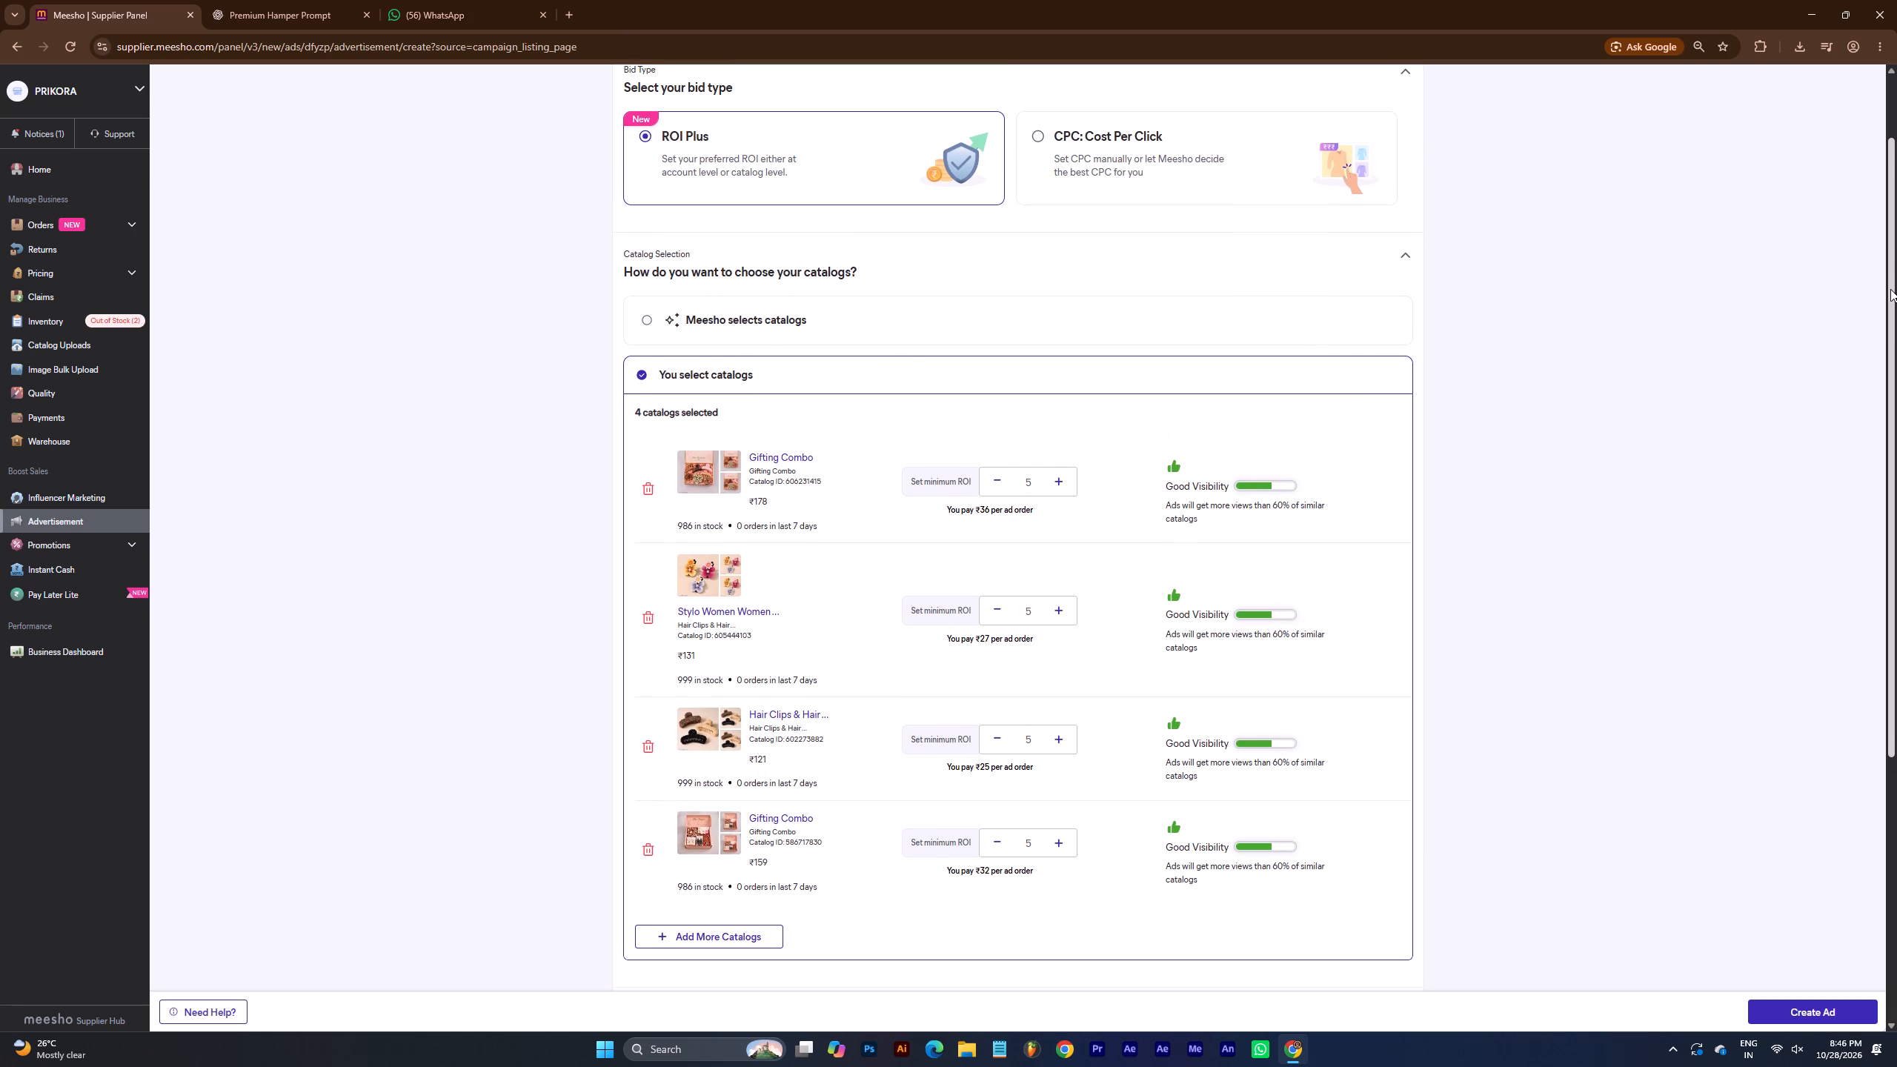
{"action": "left_click_drag", "start_coordinate": [1890, 289], "coordinate": [1889, 339]}
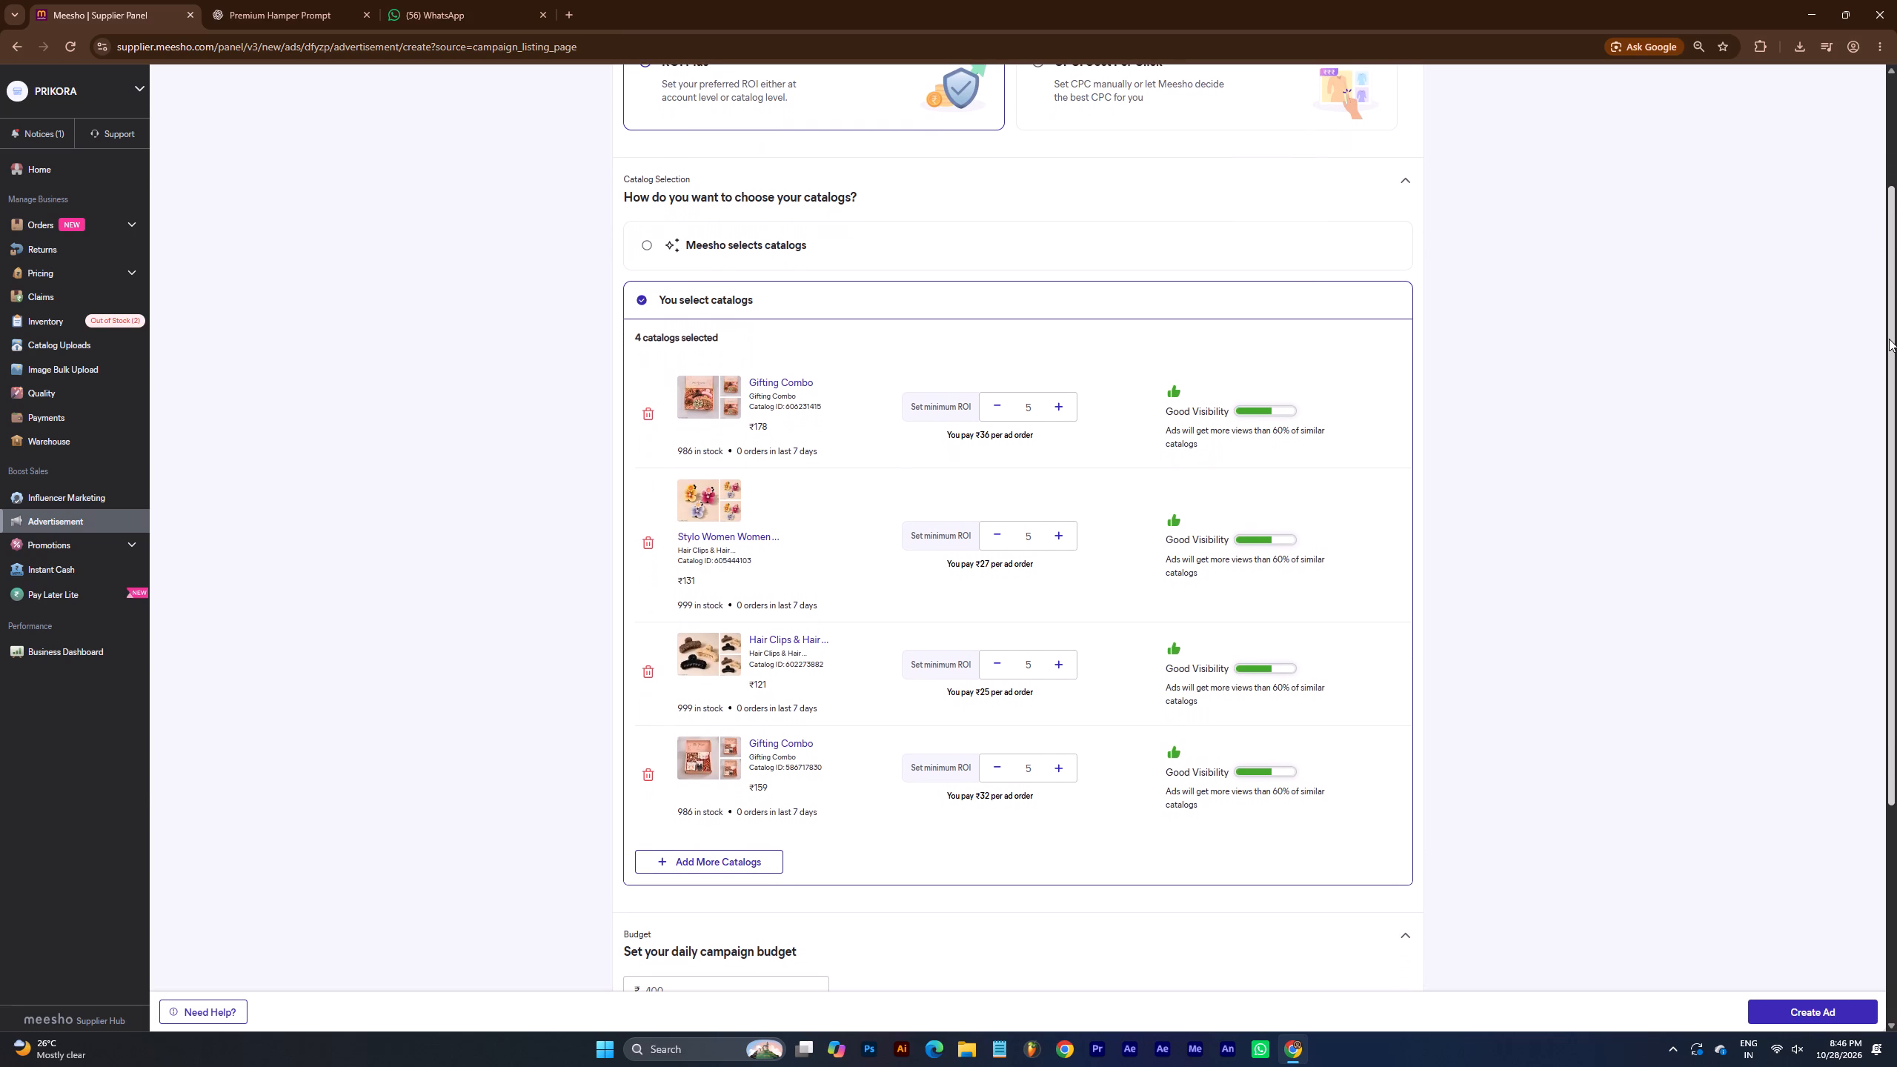
{"action": "left_click_drag", "start_coordinate": [1889, 339], "coordinate": [1896, 577]}
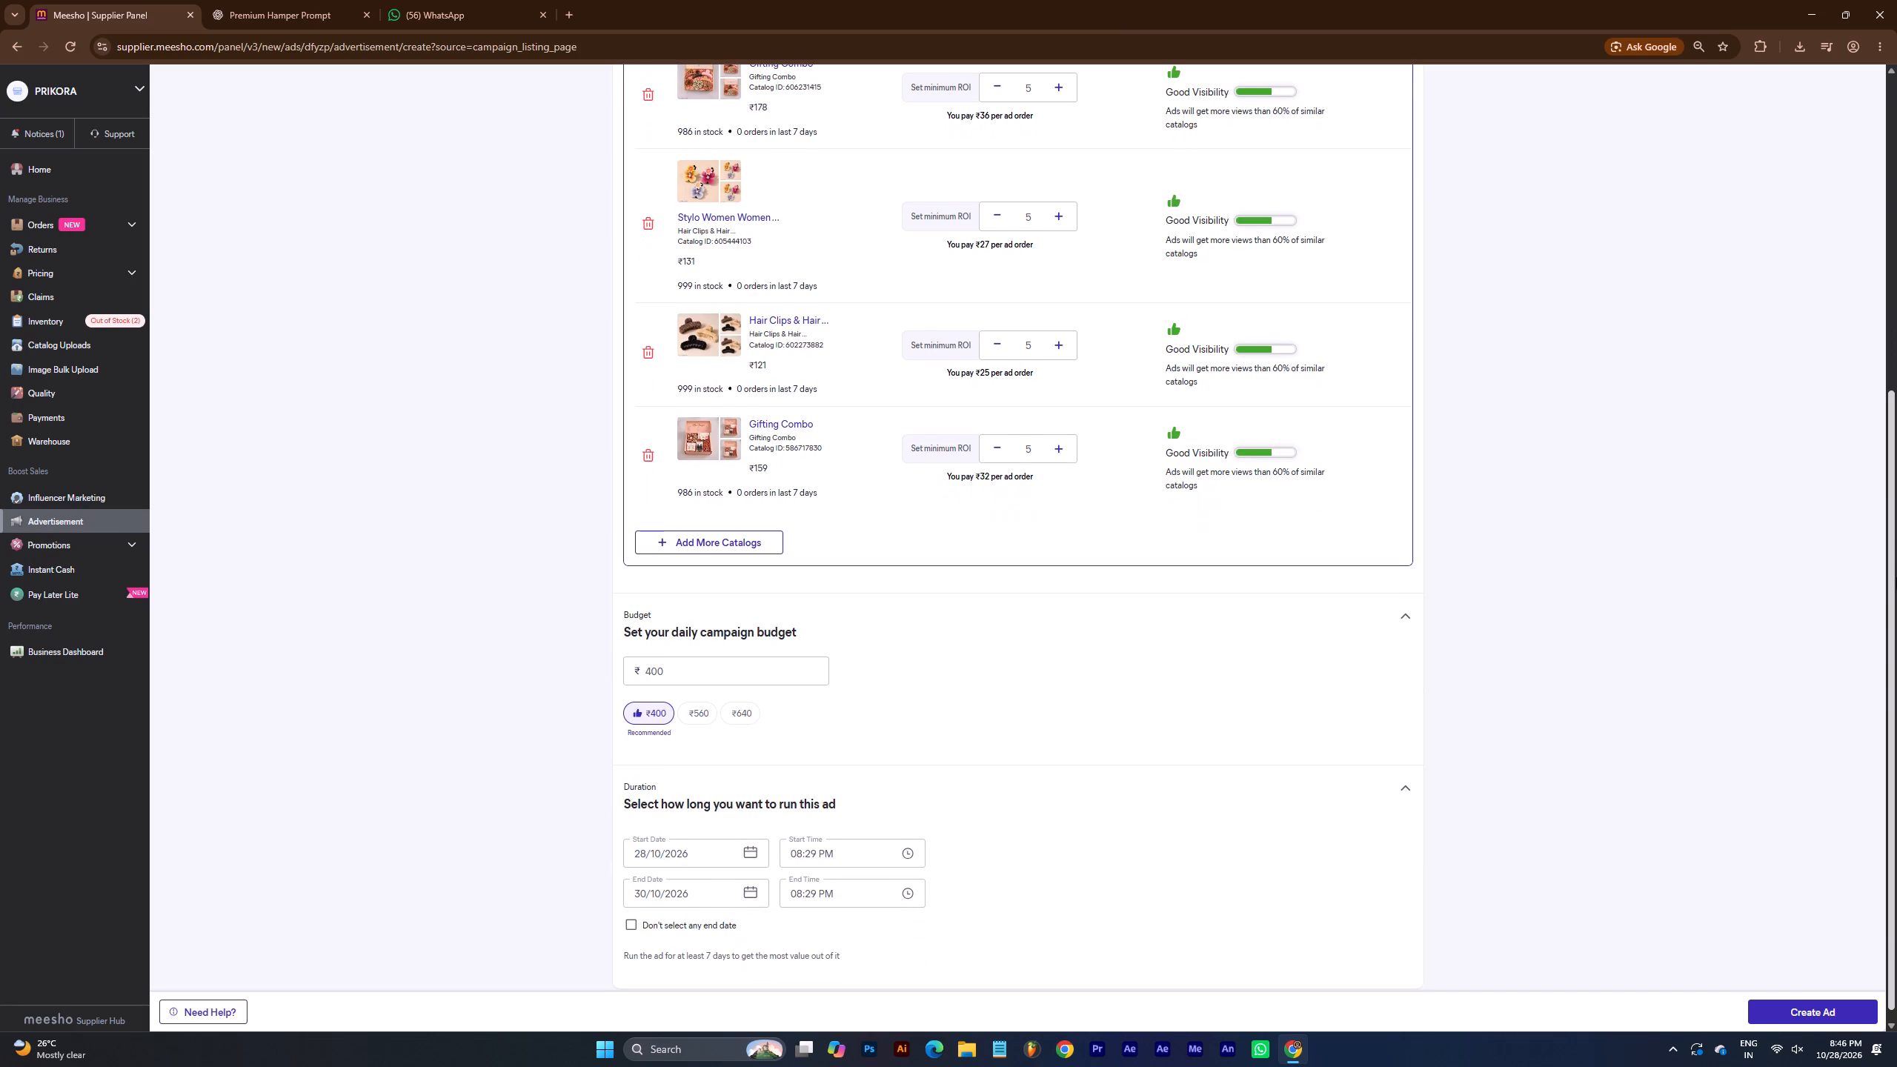
{"action": "left_click_drag", "start_coordinate": [1896, 577], "coordinate": [1893, 346]}
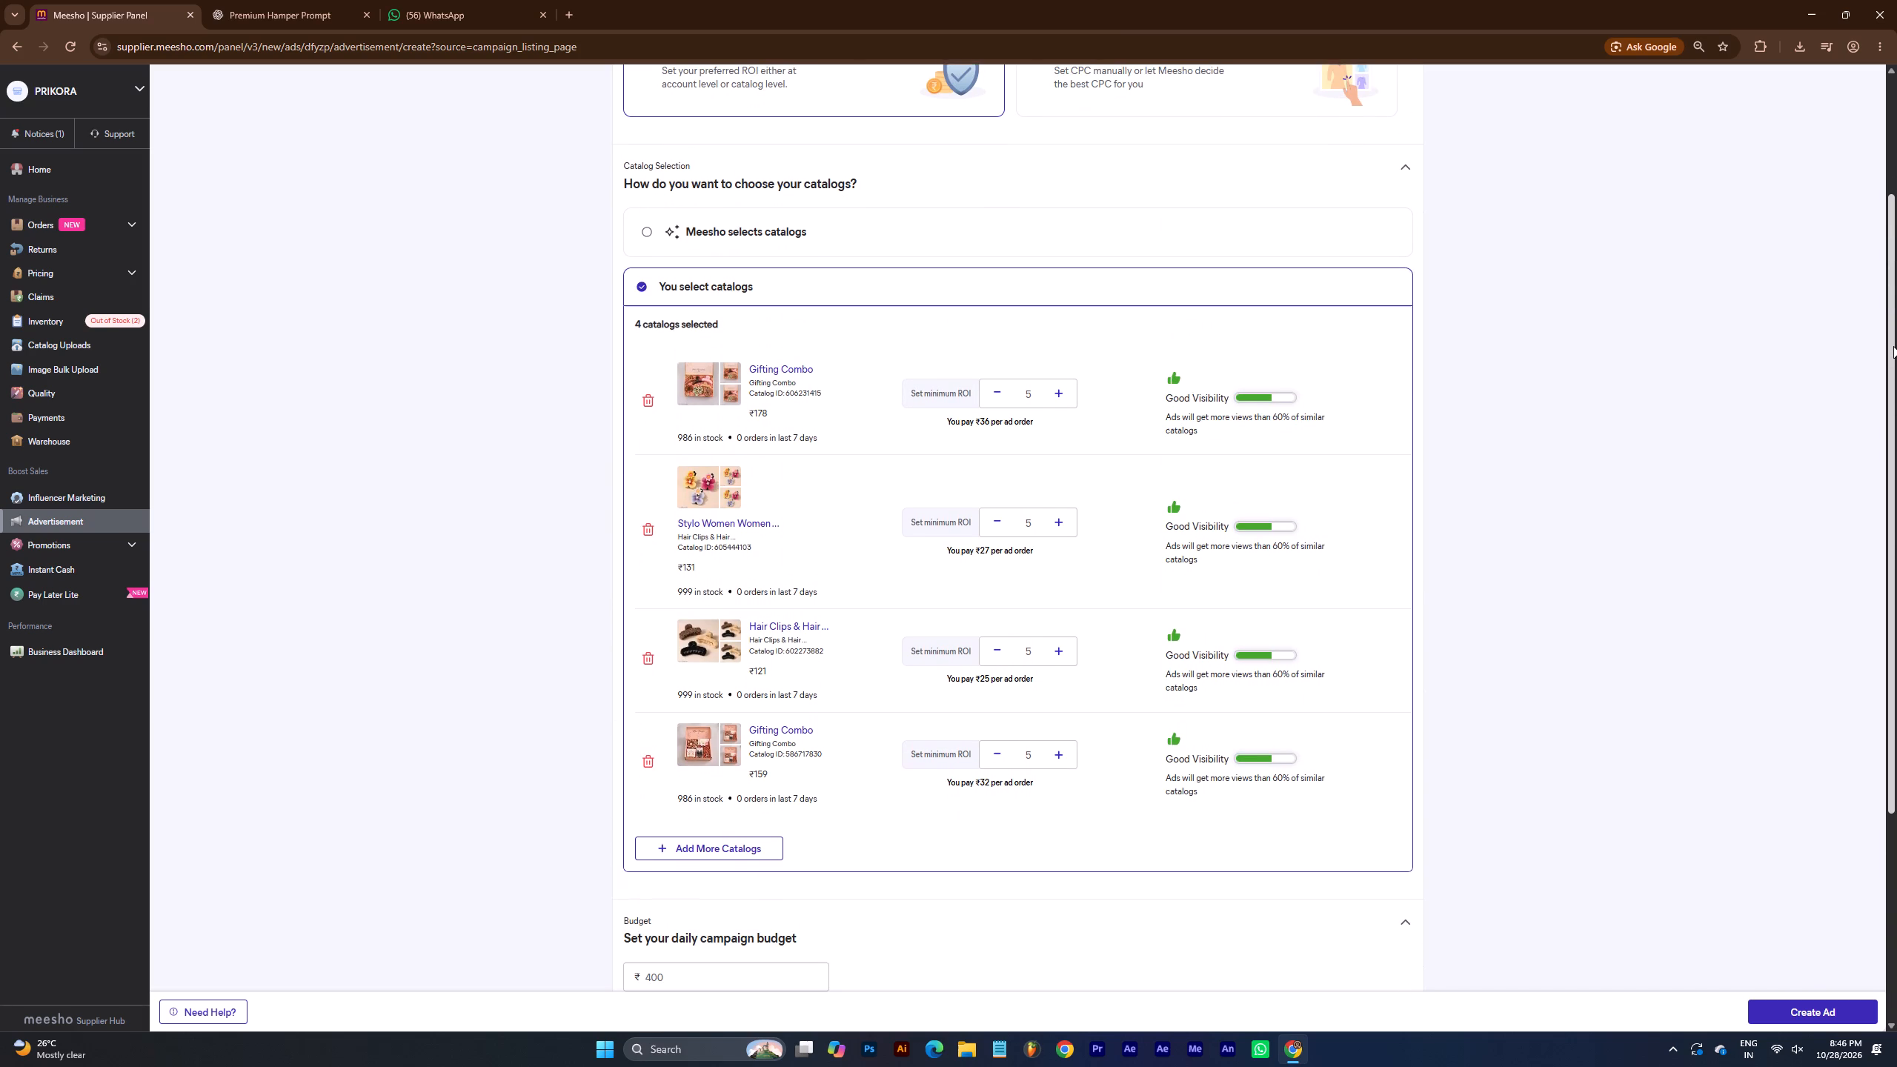
{"action": "left_click_drag", "start_coordinate": [1893, 346], "coordinate": [1896, 243]}
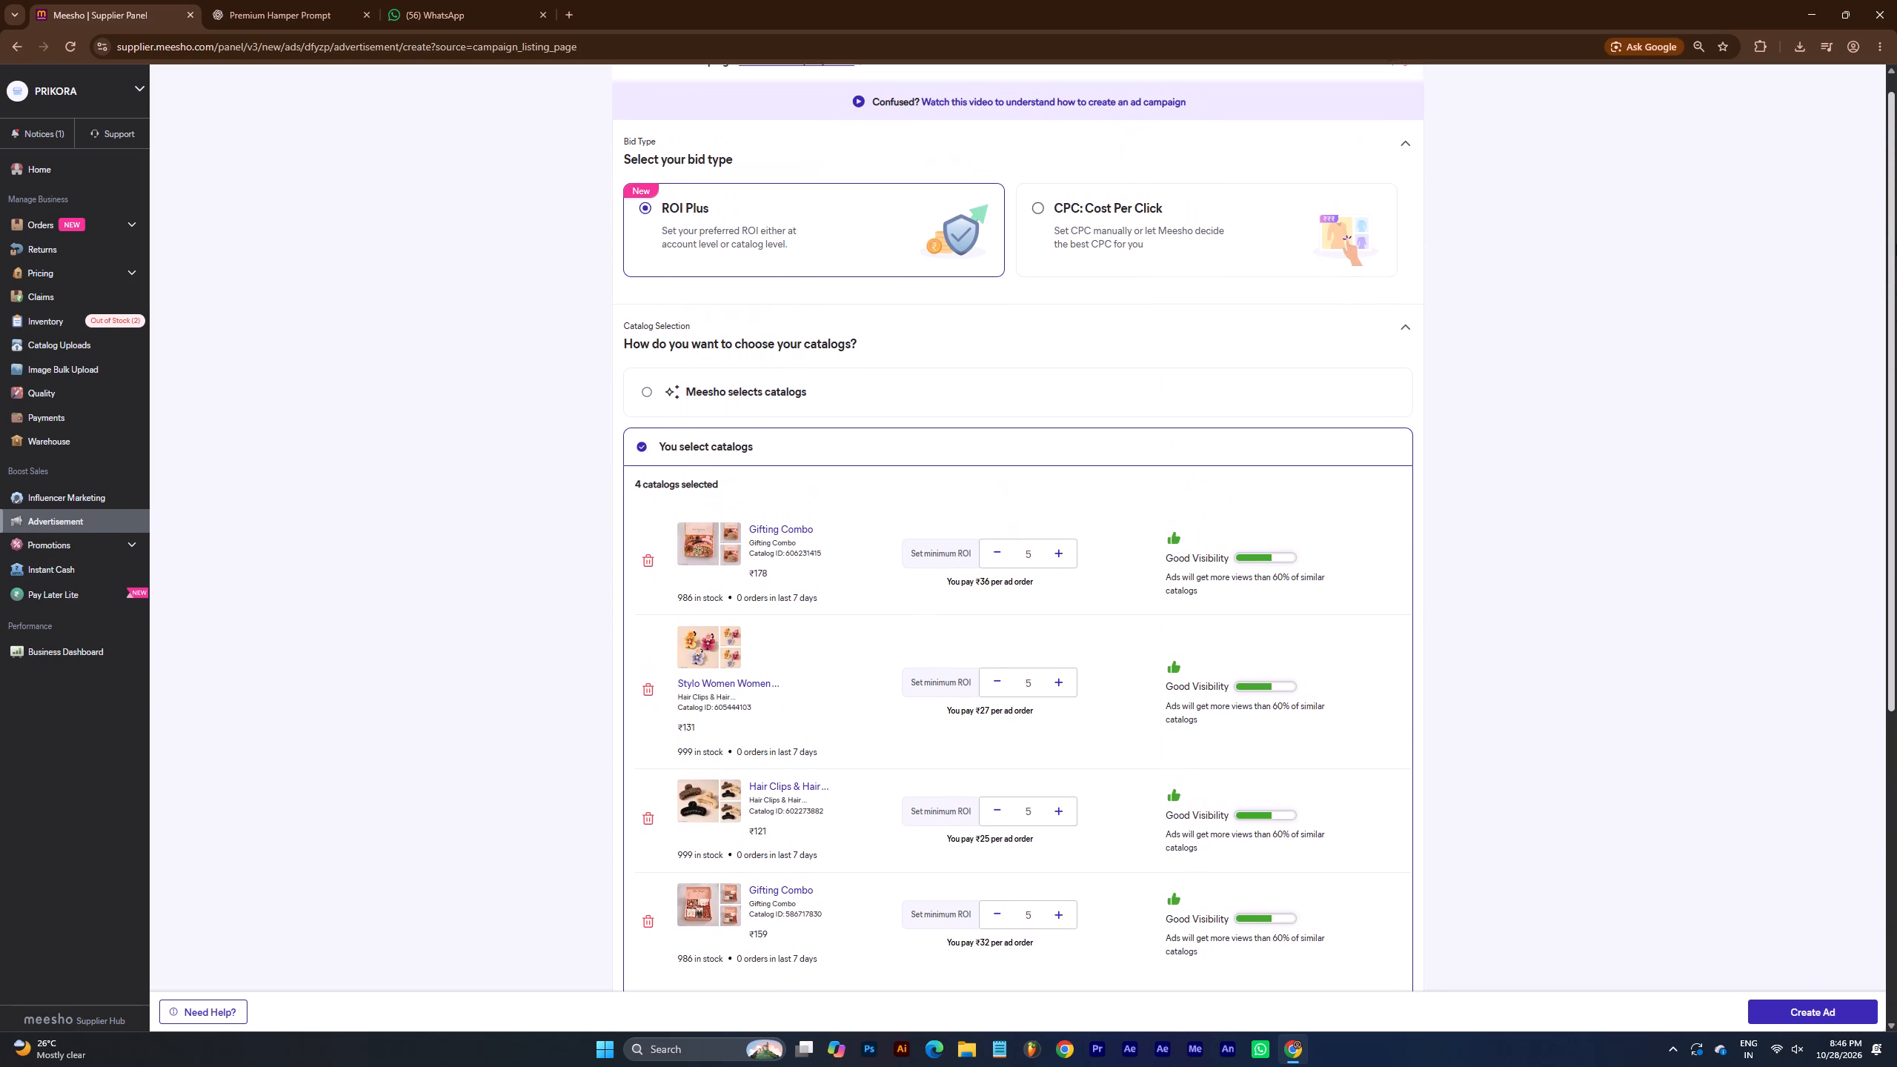
{"action": "left_click_drag", "start_coordinate": [1896, 243], "coordinate": [1896, 200]}
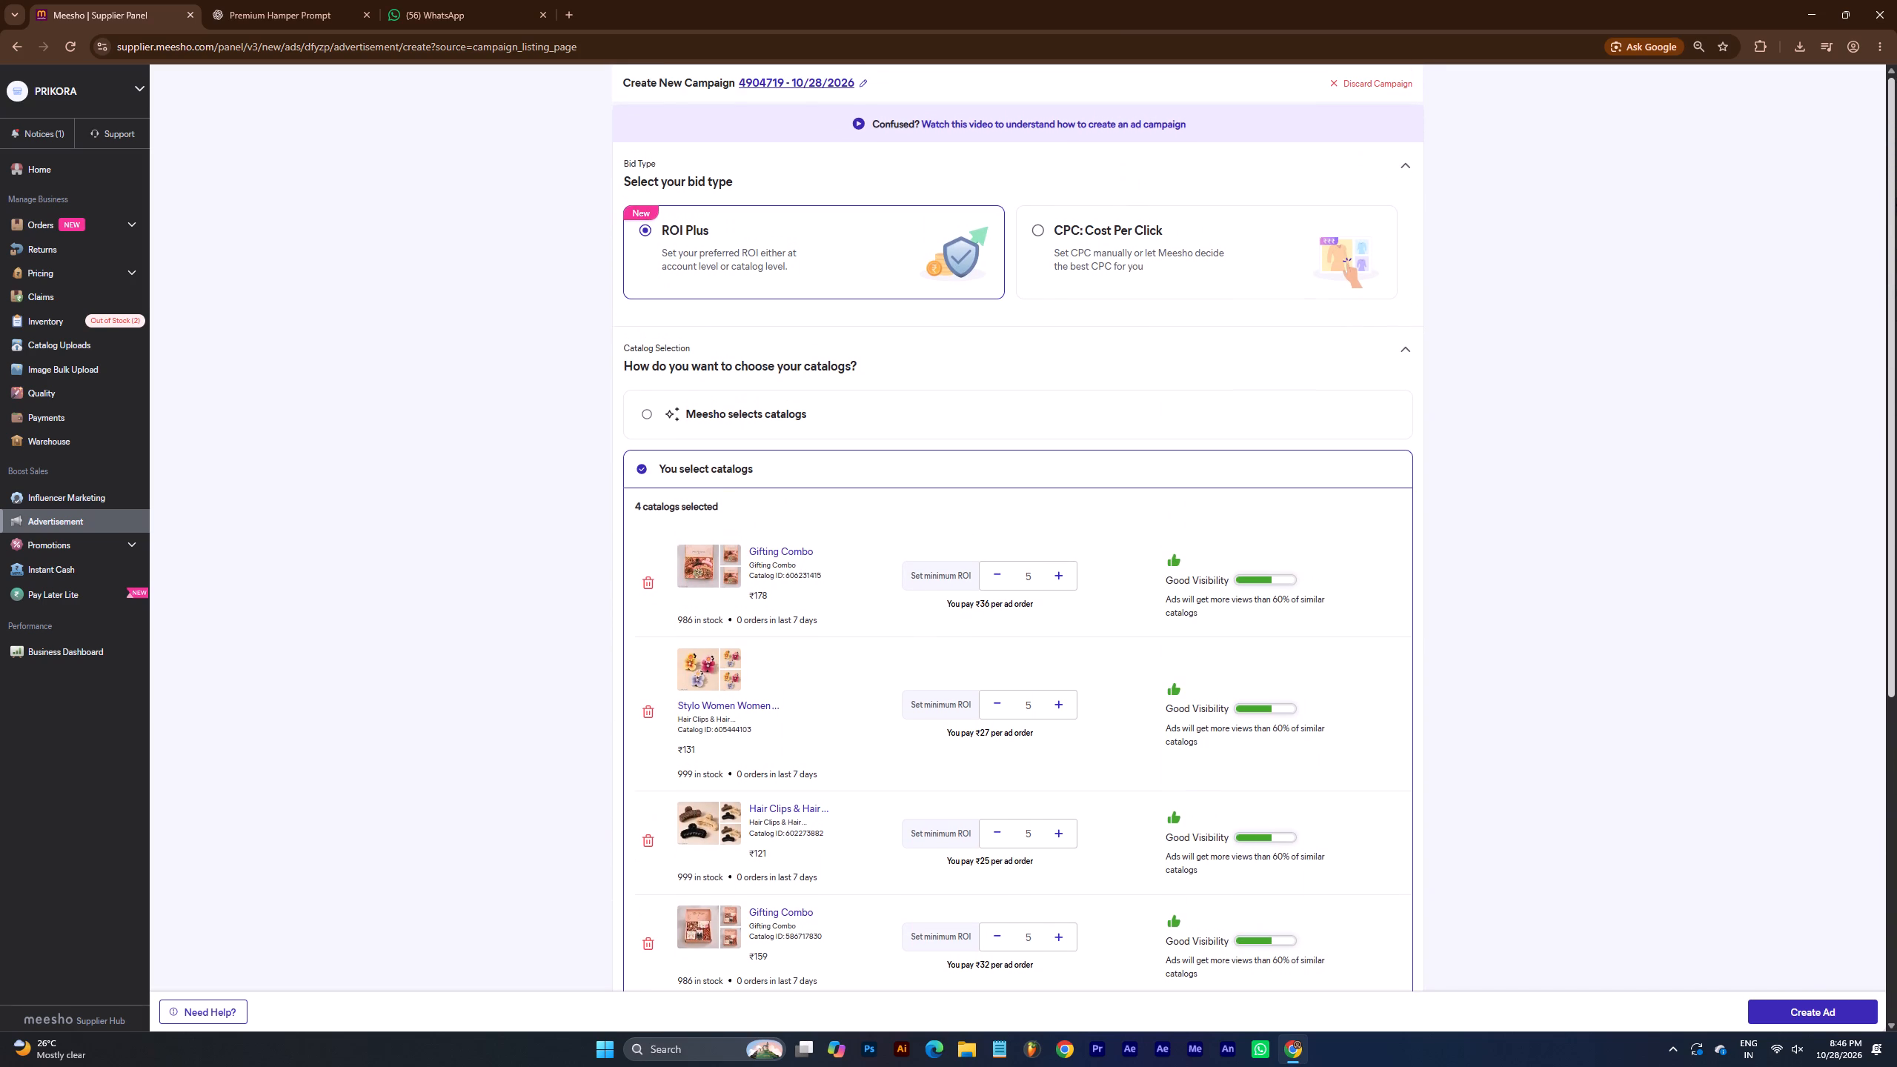
{"action": "left_click_drag", "start_coordinate": [1896, 200], "coordinate": [1894, 621]}
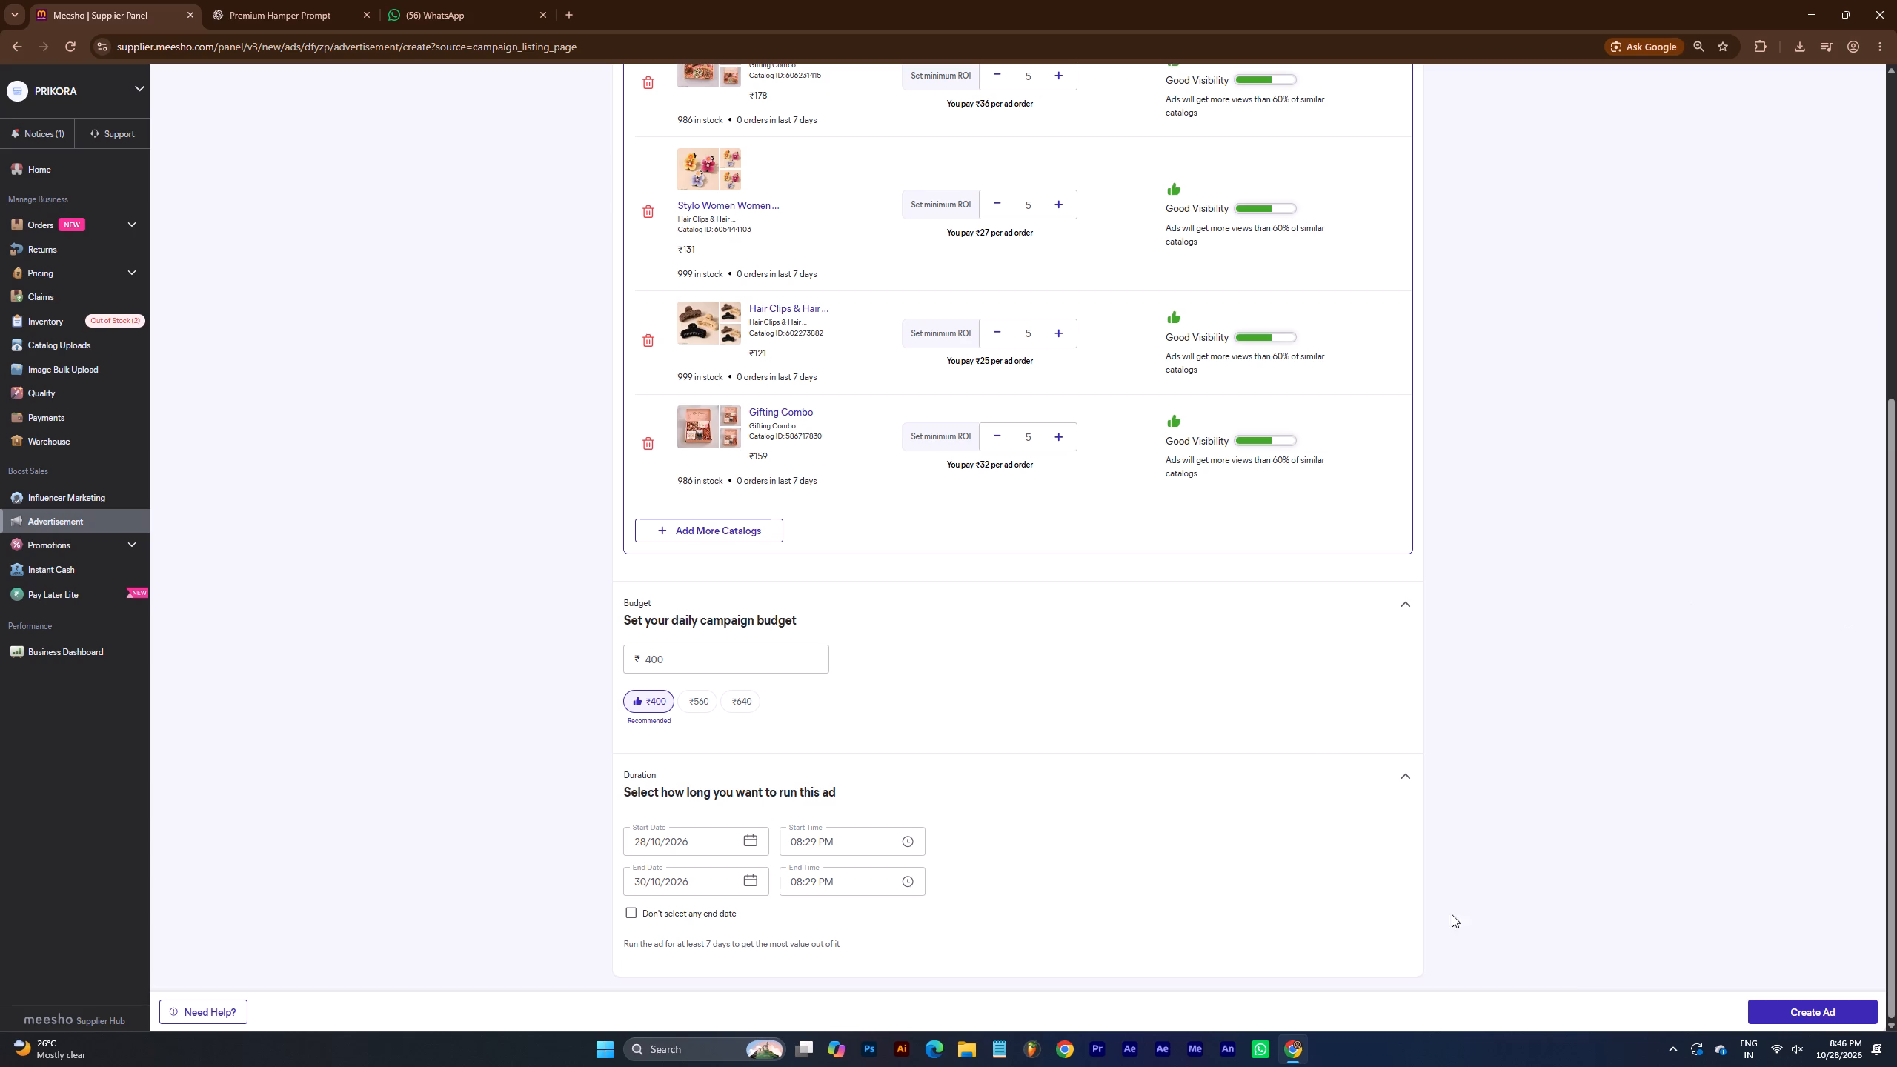
Create the ad, submit the ROI Plus campaign from the review page and acknowledge the confirmation.
{"action": "left_click", "coordinate": [1779, 1012]}
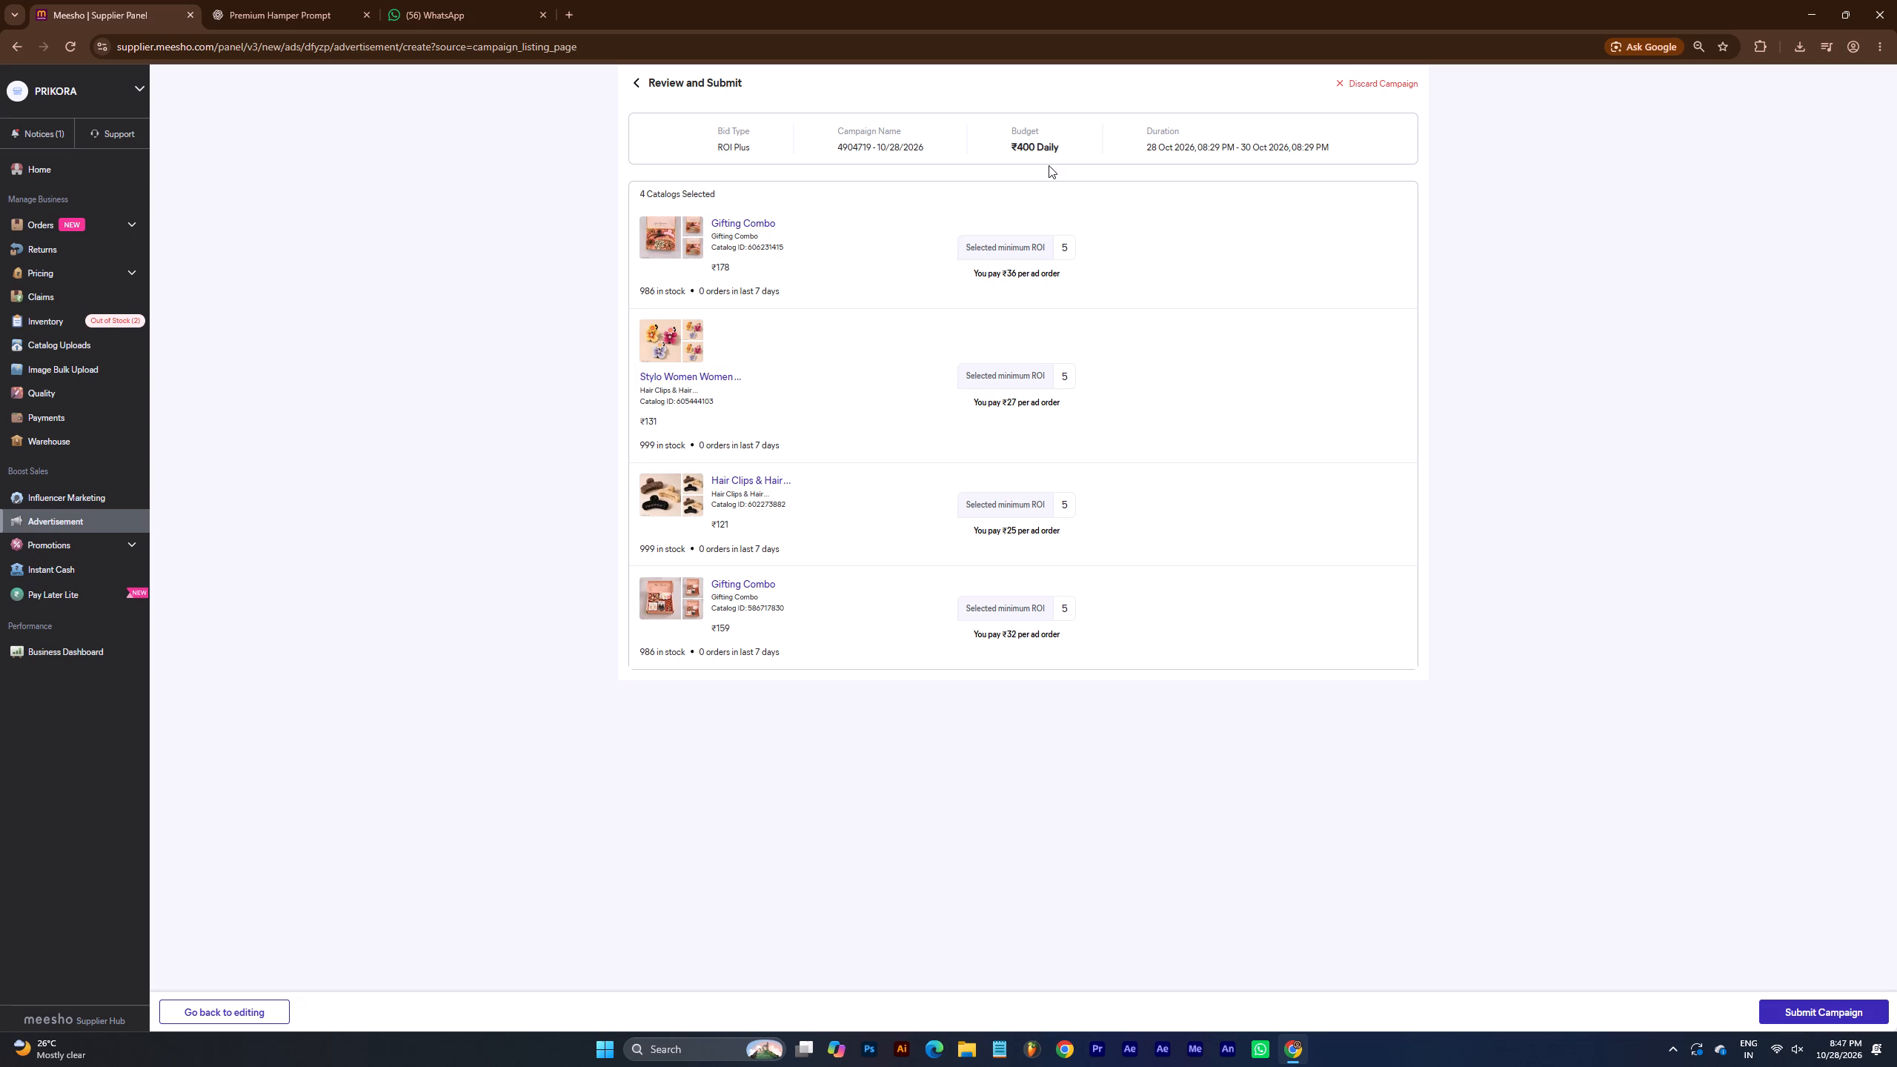
{"action": "left_click", "coordinate": [1810, 1010]}
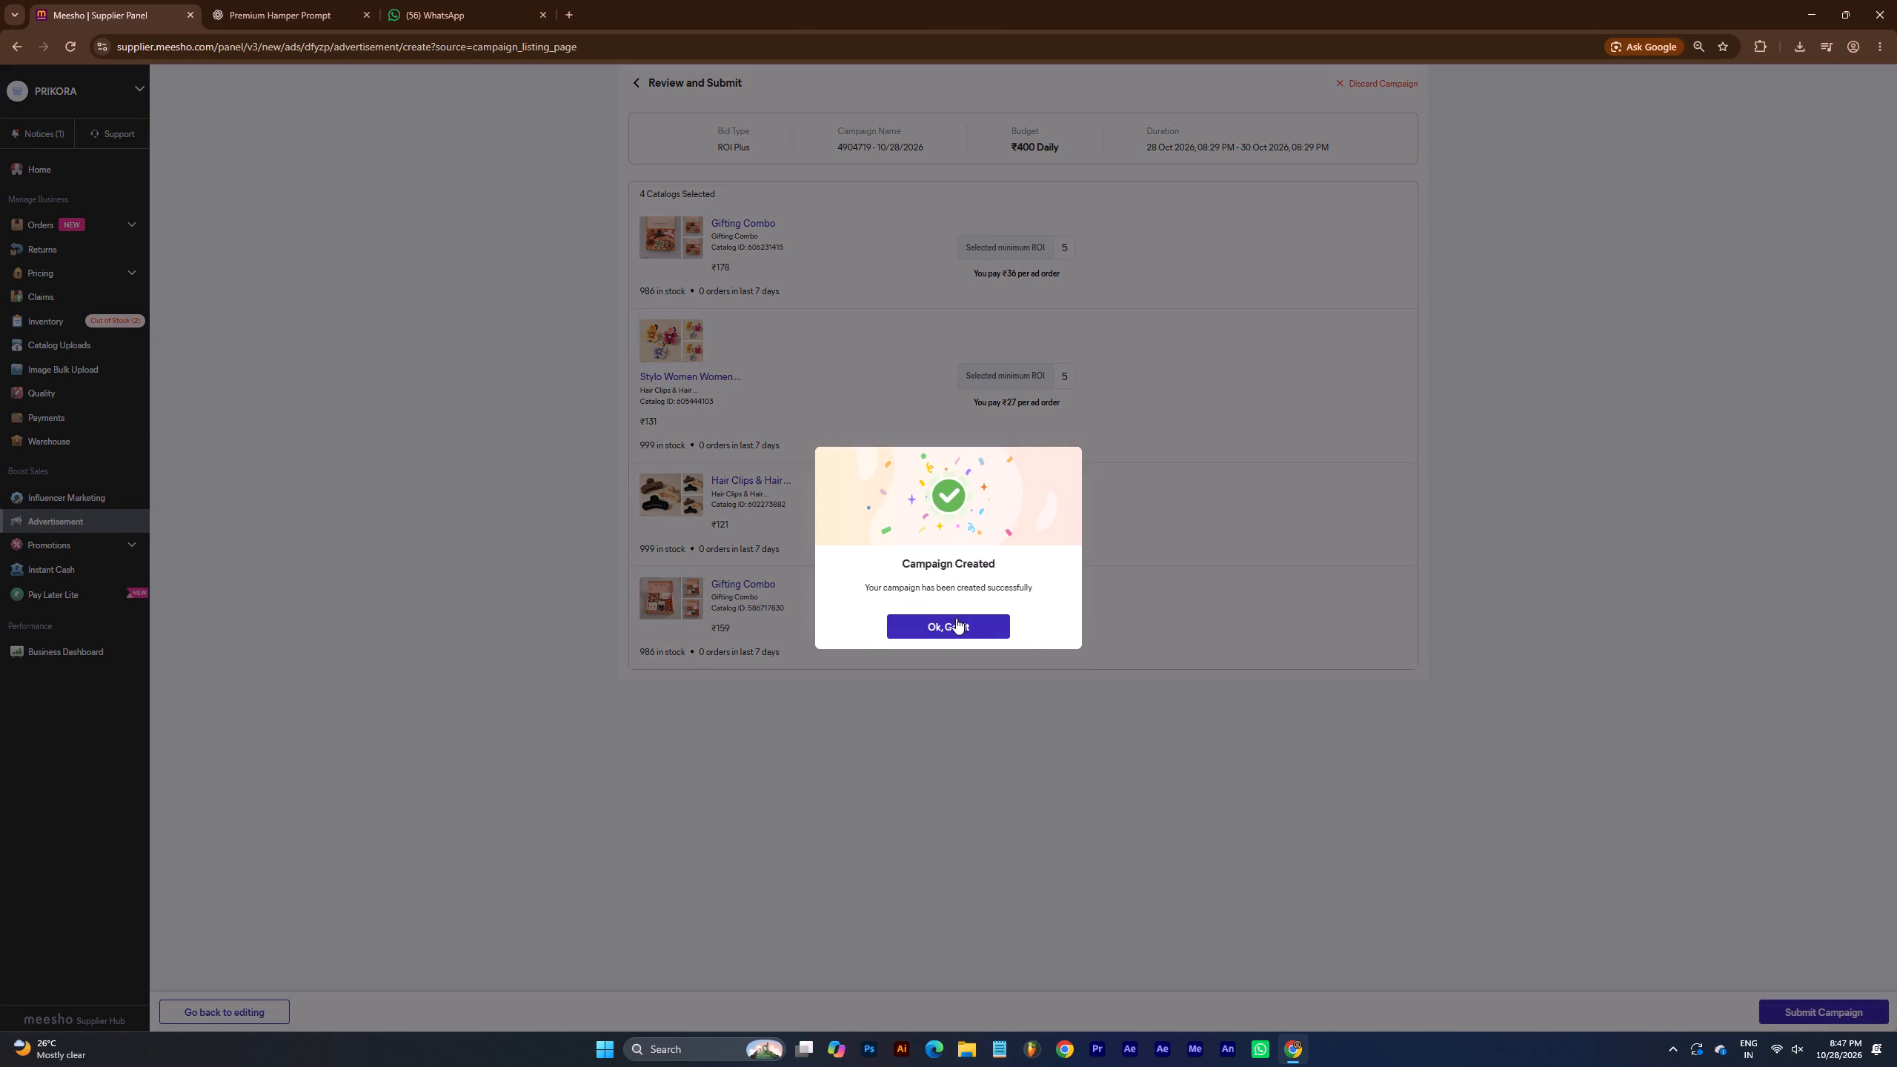
{"action": "left_click", "coordinate": [945, 632]}
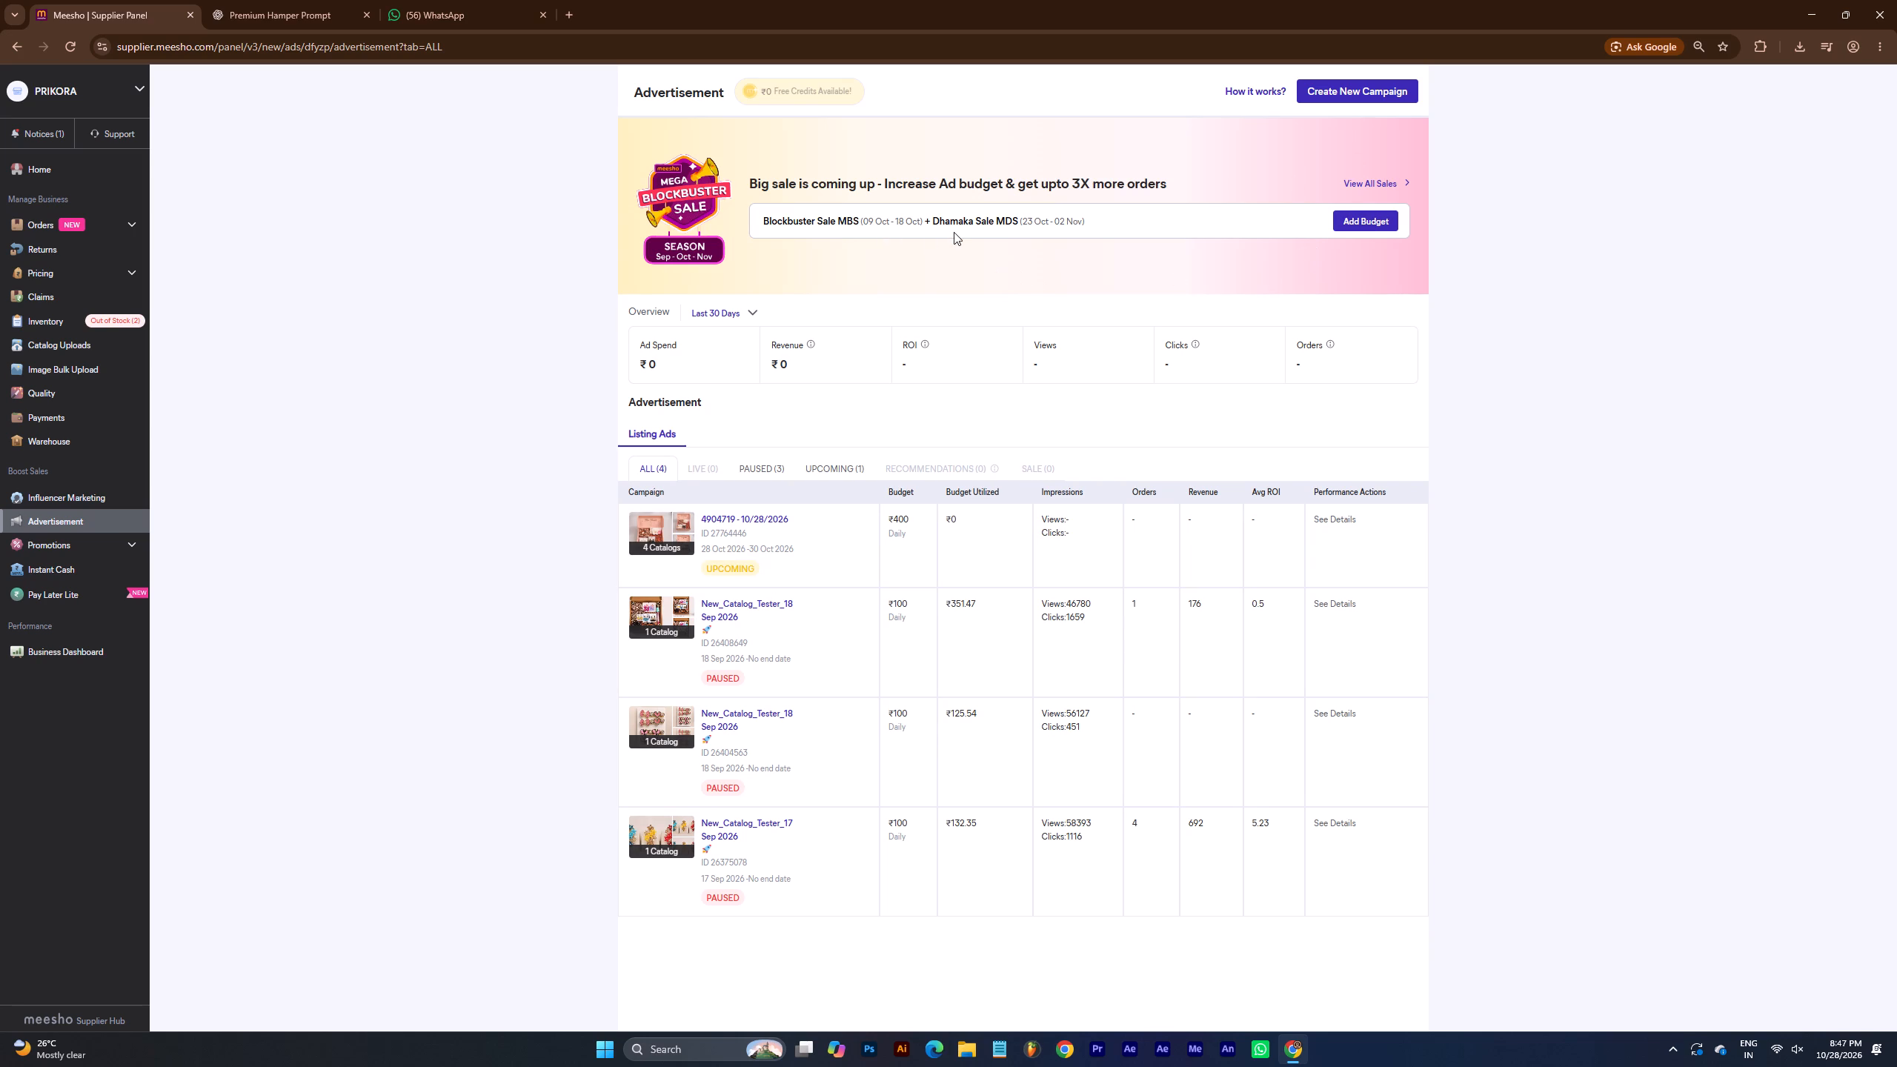
View the pending orders page and return to the supplier home page.
{"action": "left_click", "coordinate": [39, 225]}
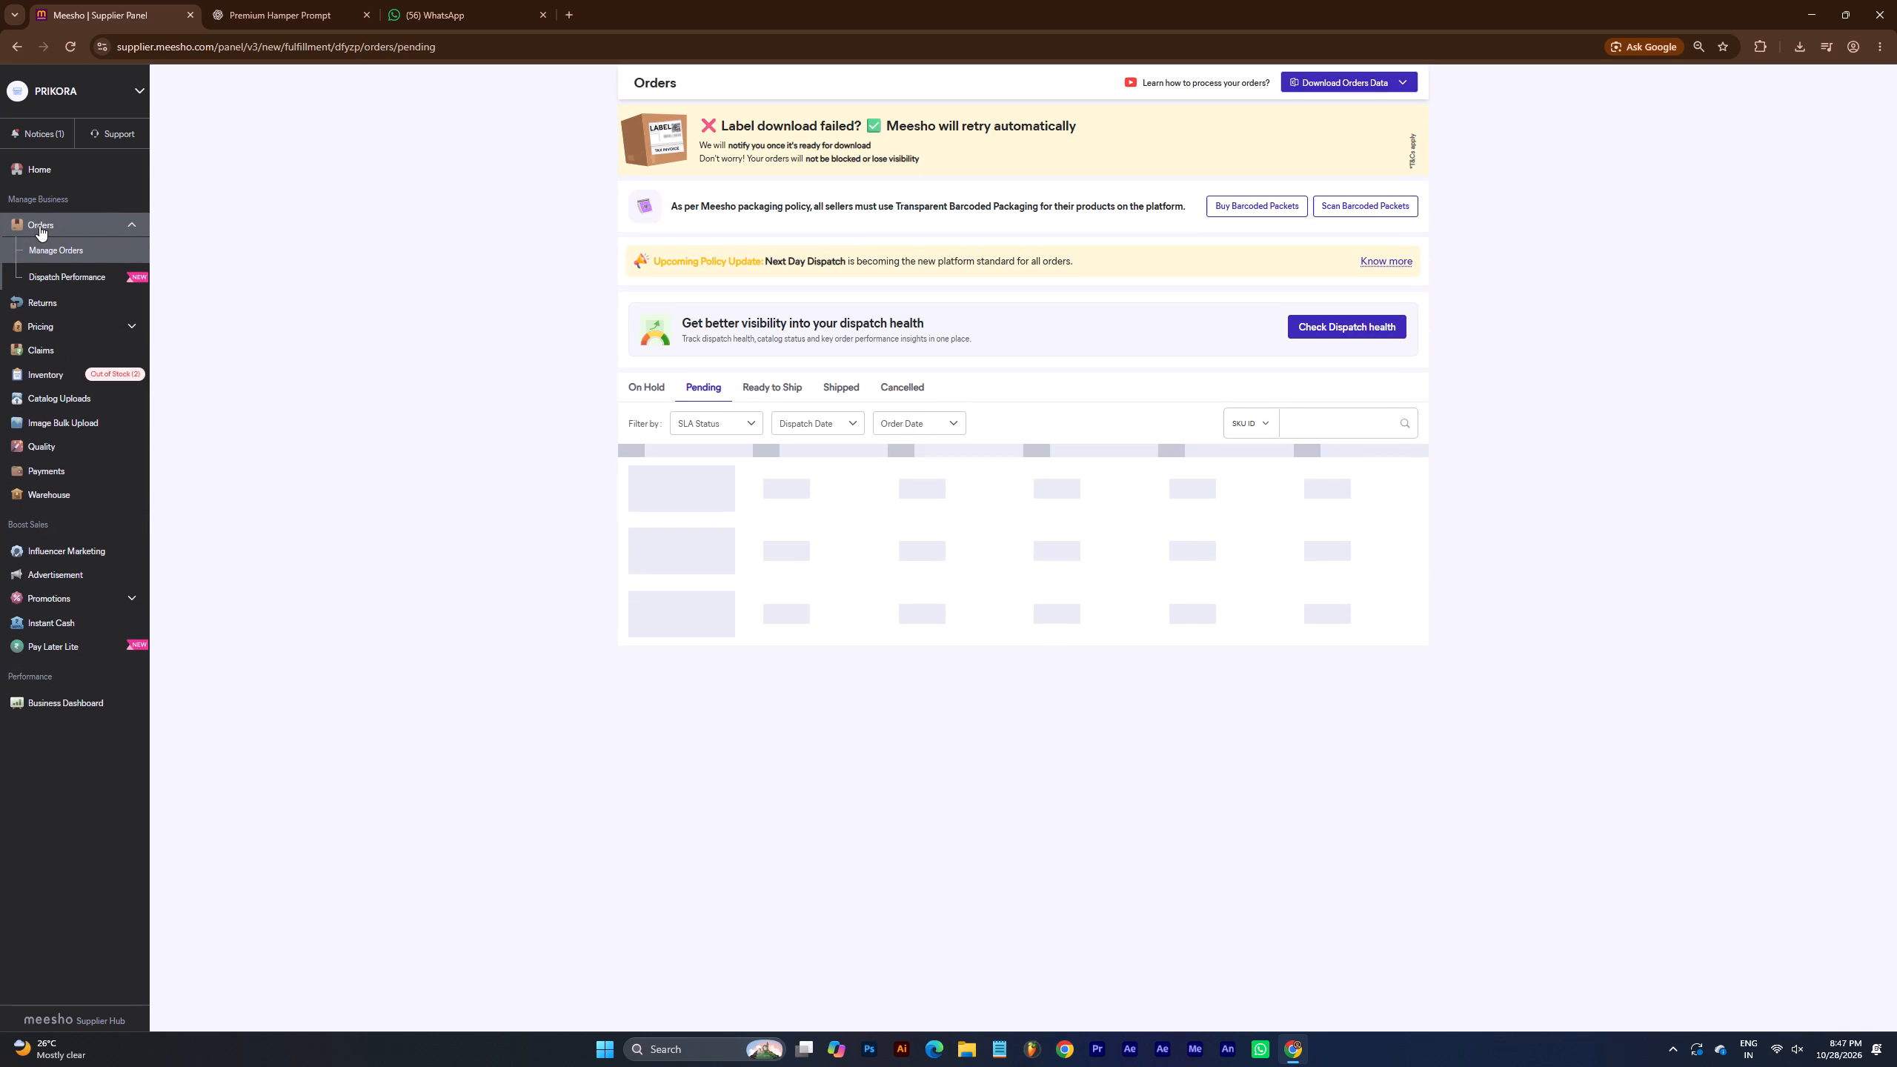
{"action": "left_click", "coordinate": [47, 170]}
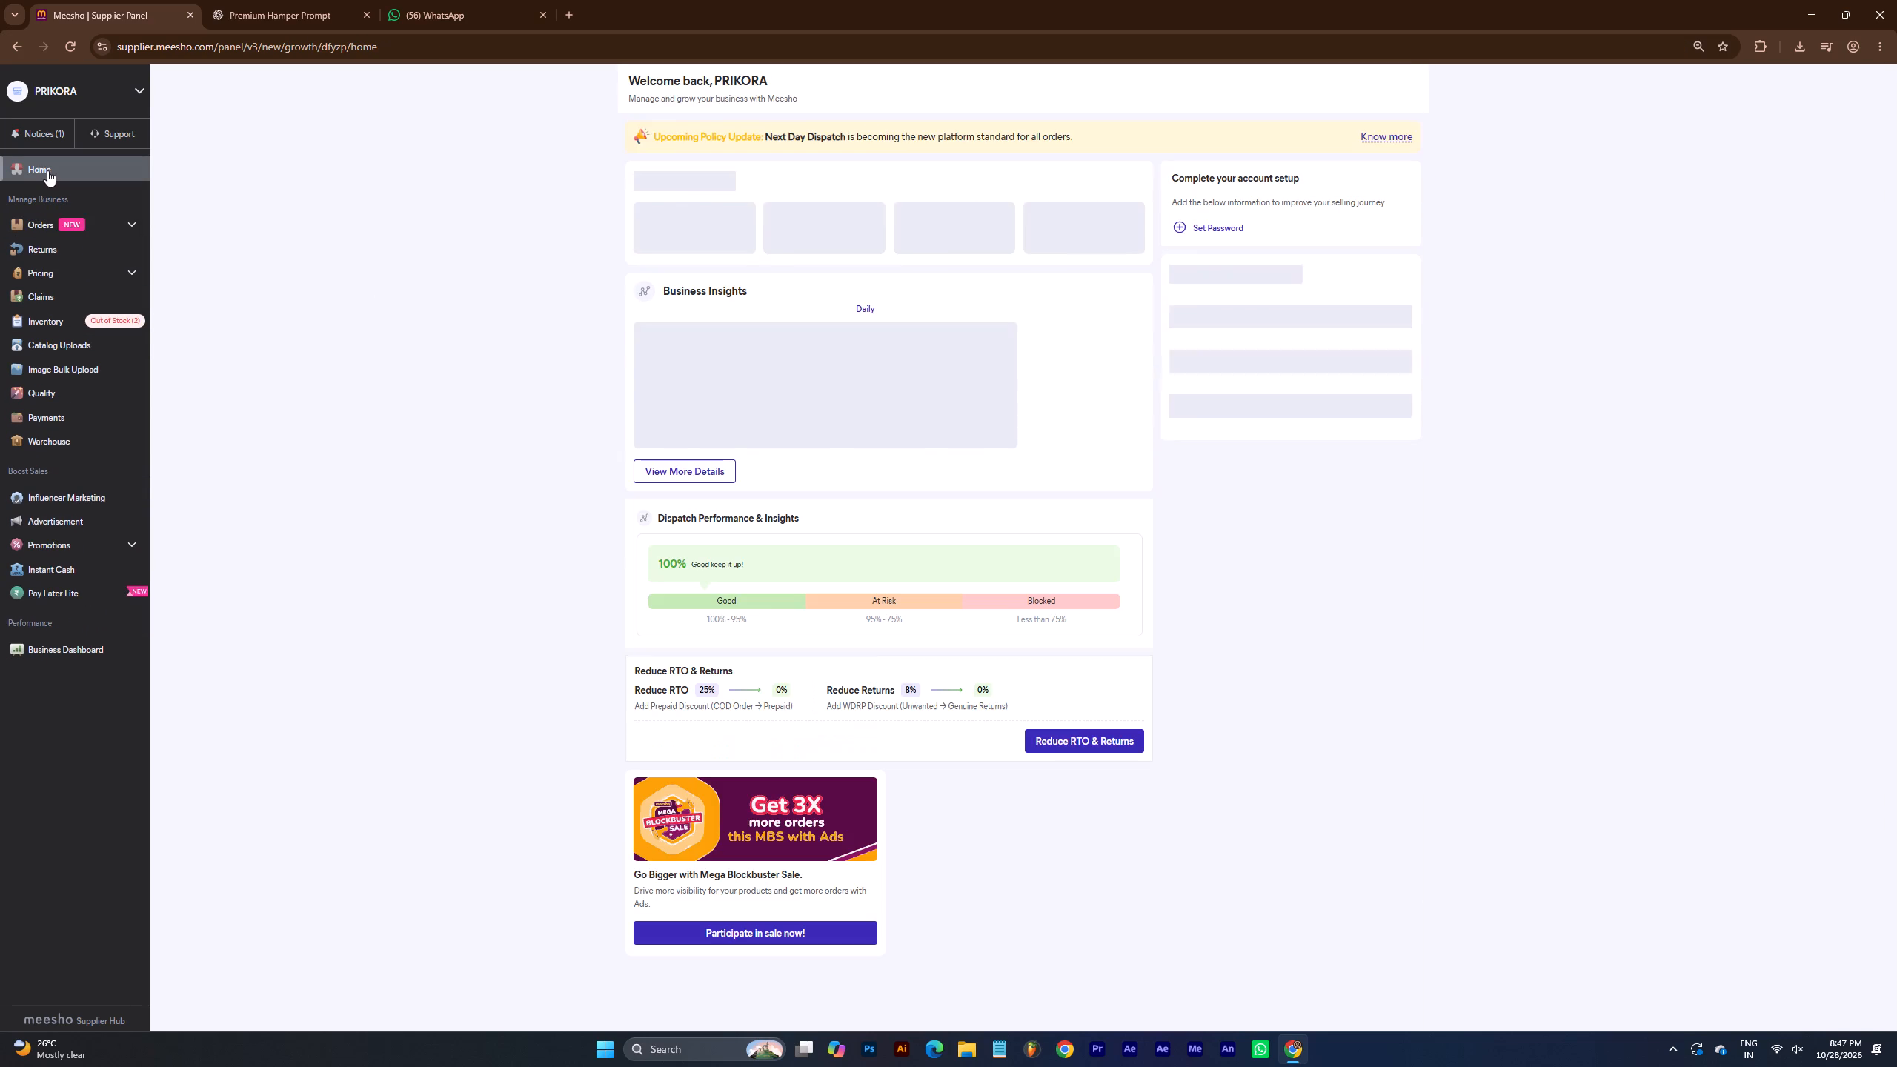